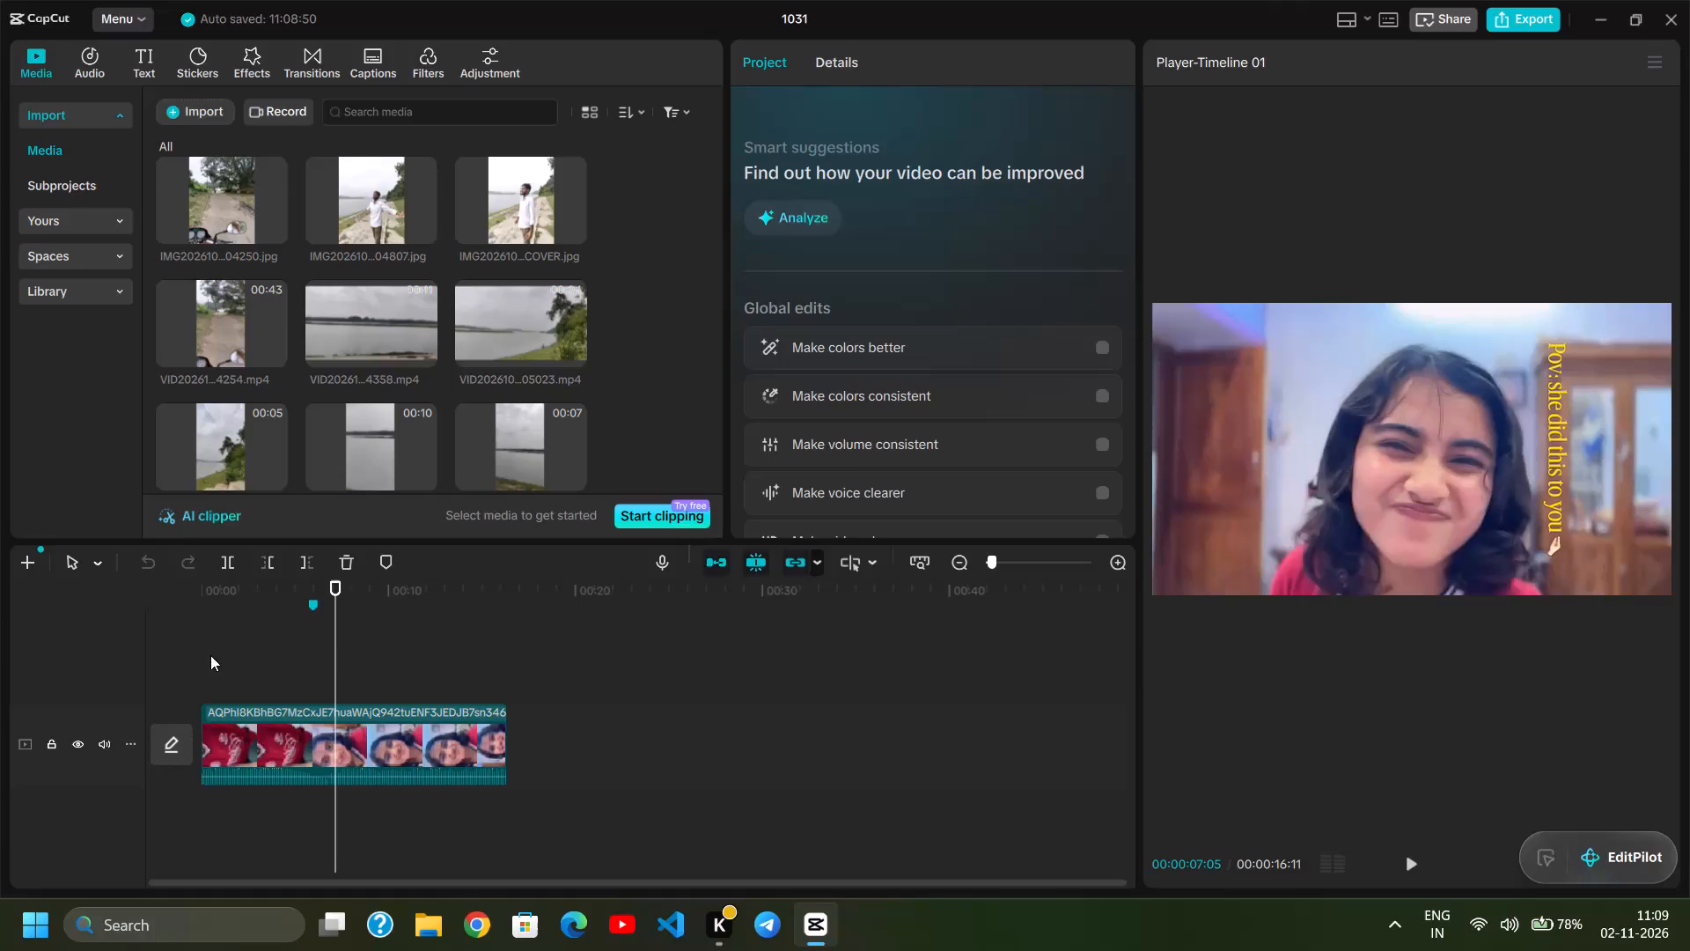
# Return the playhead to the start of the timeline and play the existing clip through to review it.
pyautogui.press('Left')
pyautogui.press('Left')
pyautogui.press('Left')
pyautogui.press('Left')
pyautogui.press('Left')
pyautogui.press('Left')
pyautogui.press('Left')
pyautogui.press('Left')
pyautogui.press('Left')
pyautogui.press('Left')
pyautogui.press('Left')
pyautogui.press('Left')
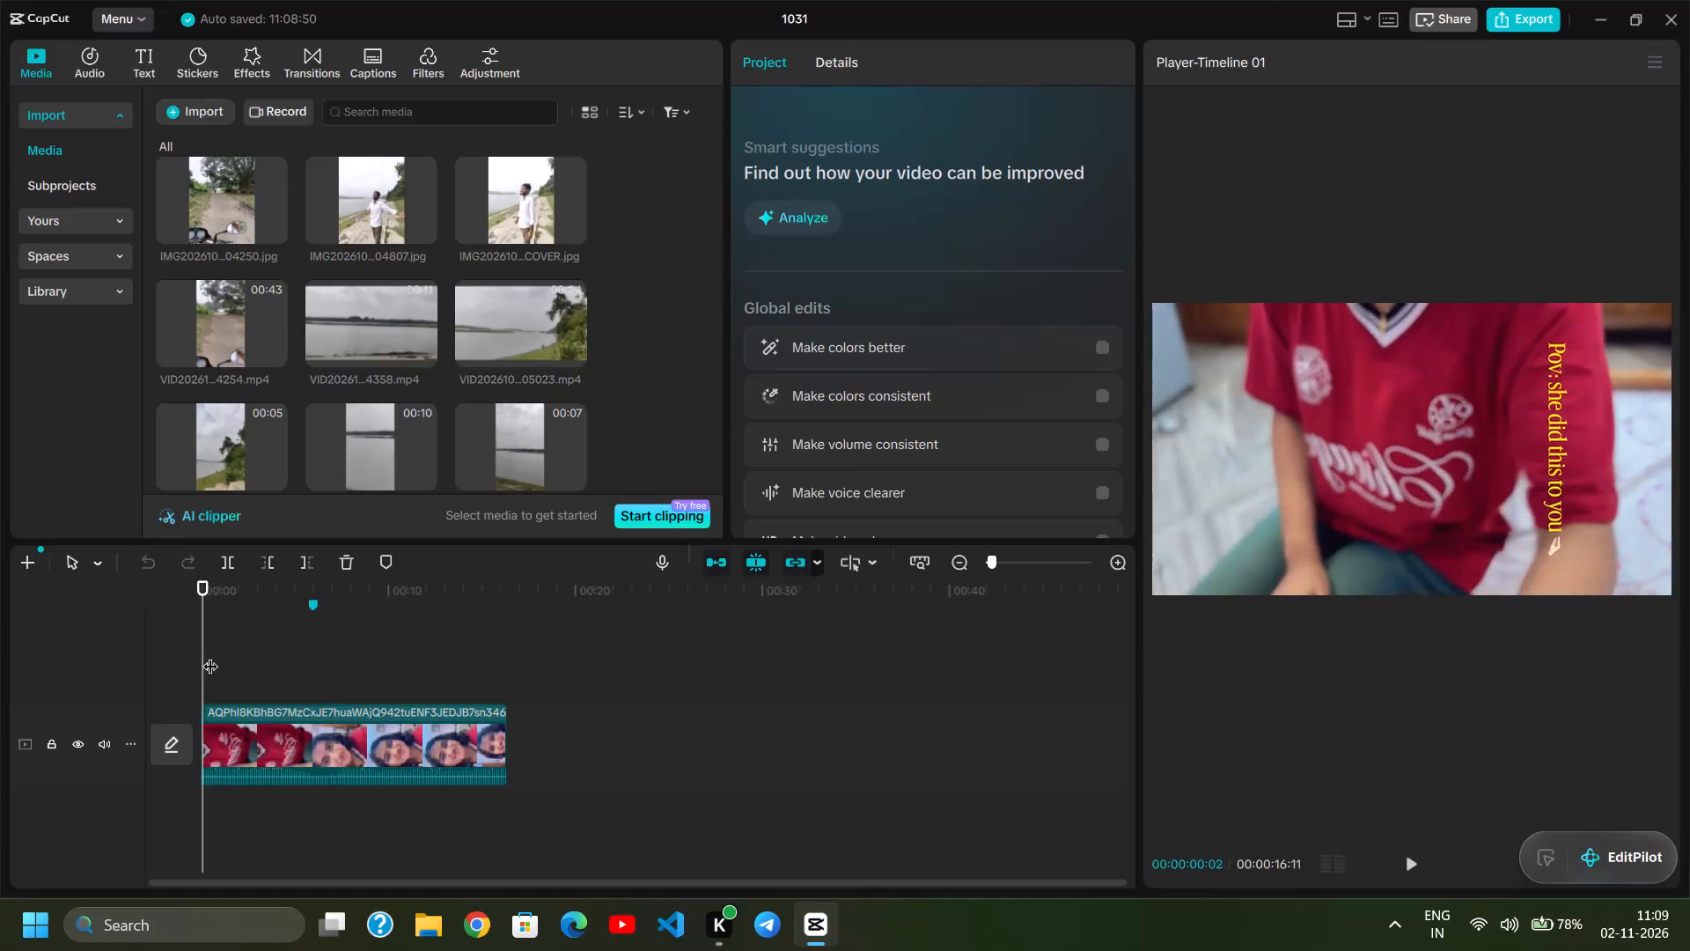
pyautogui.press('space')
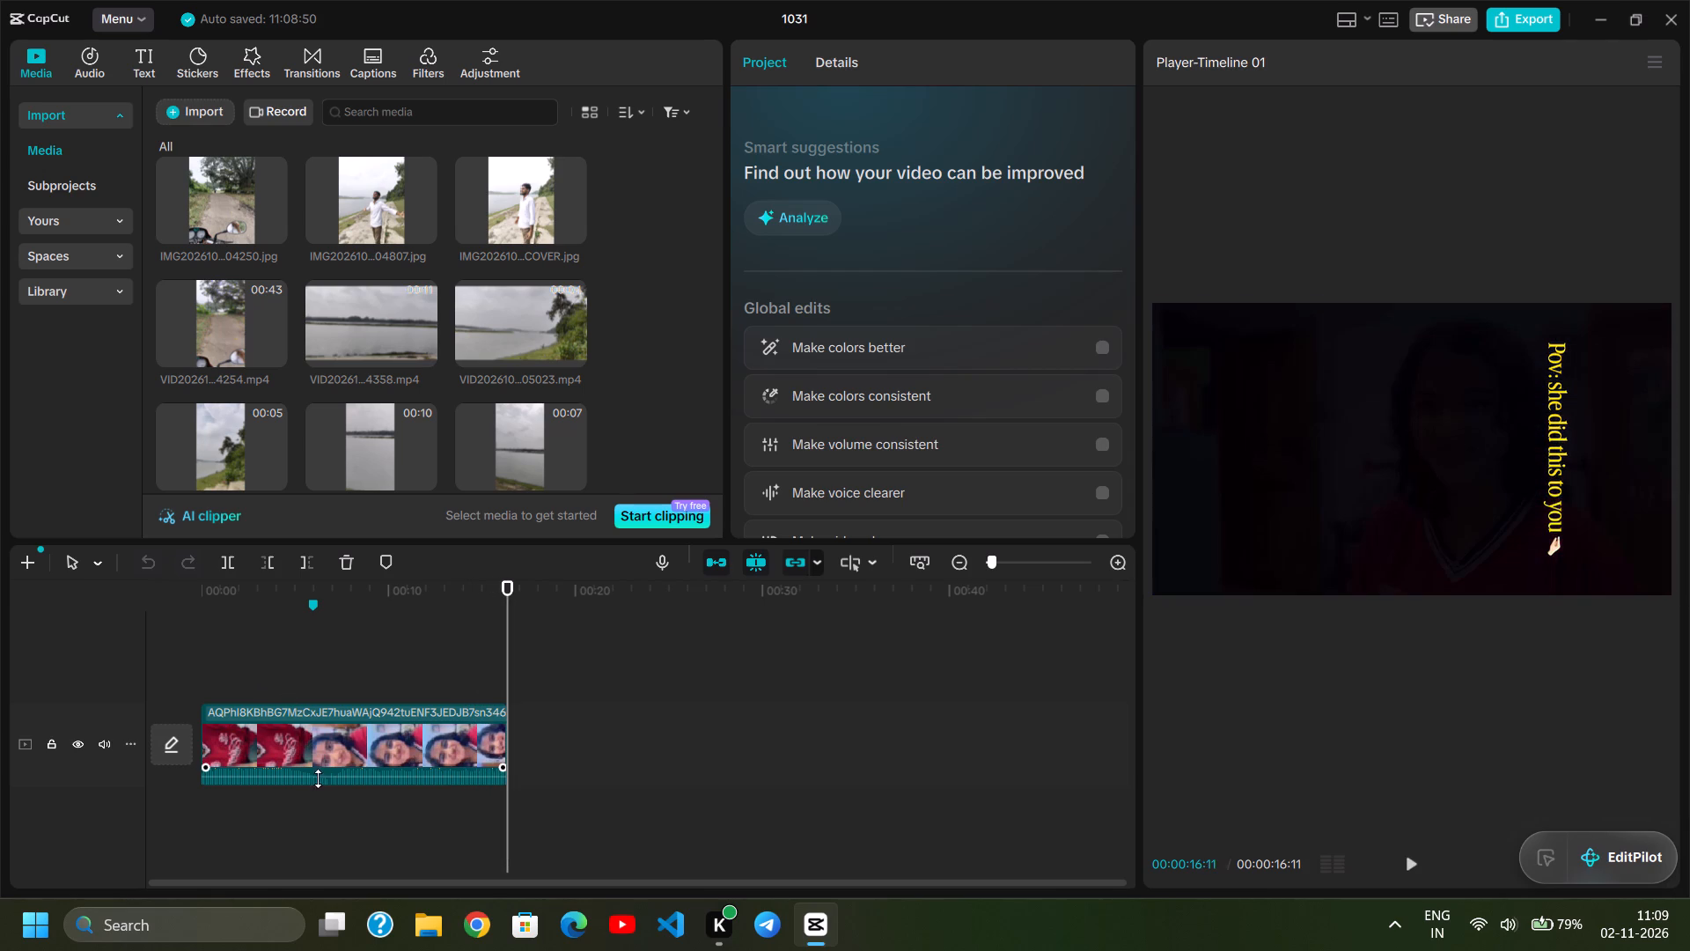
# Delete the existing vertical-text video clip from the timeline.
pyautogui.click(337, 750)
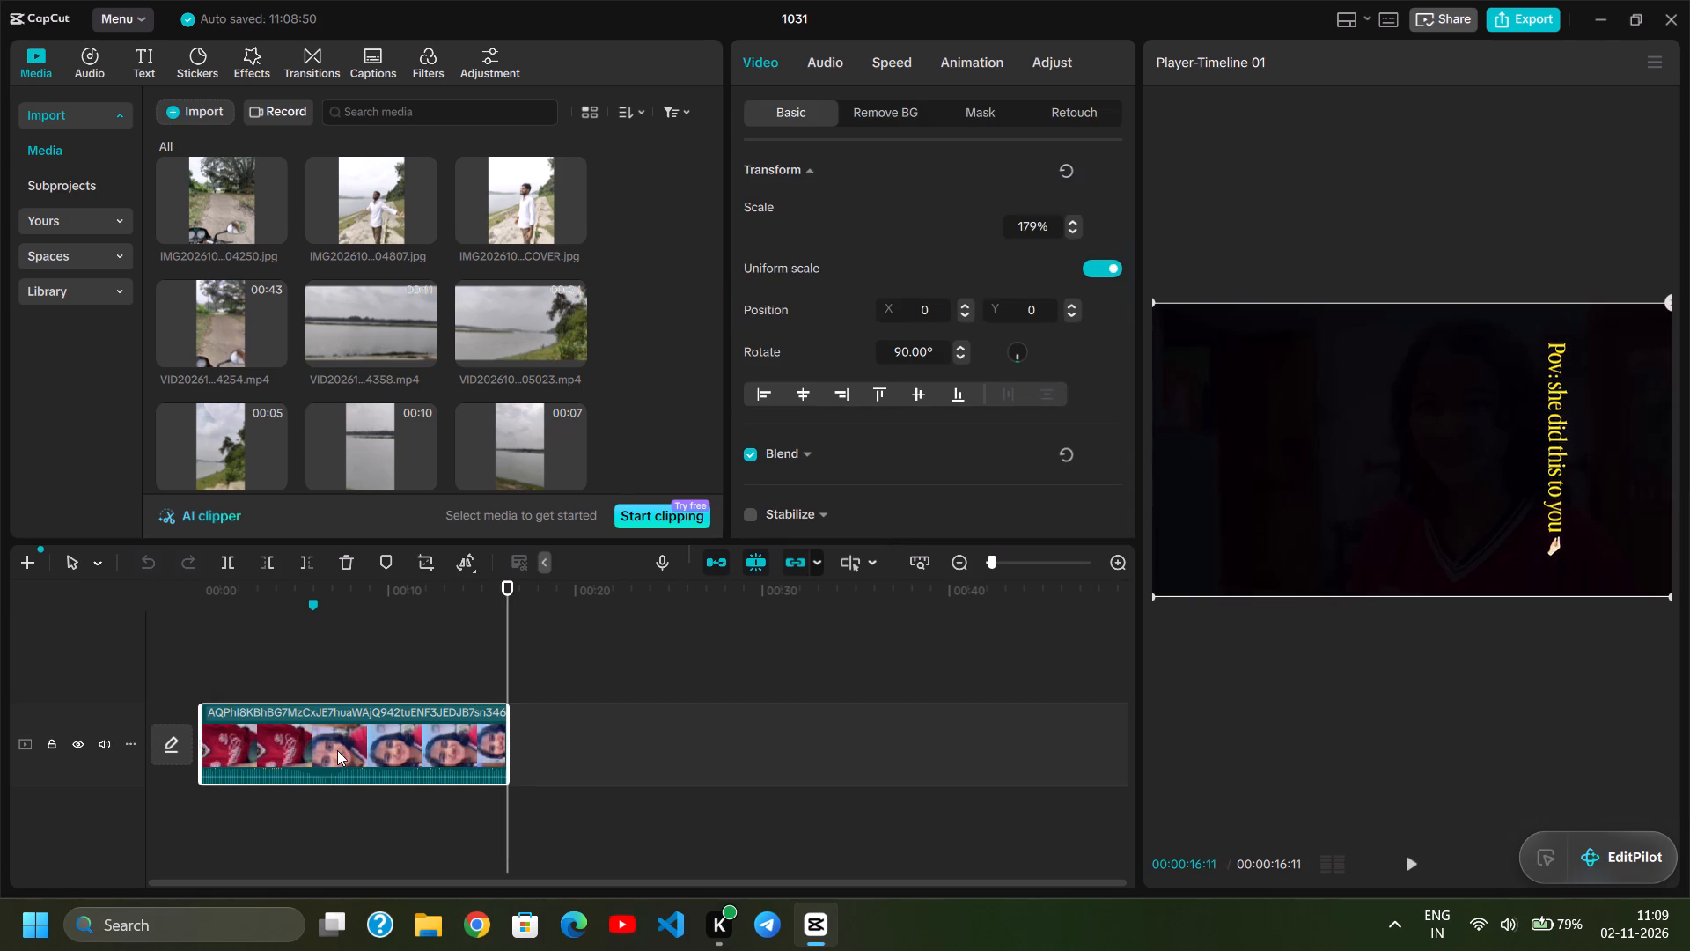
pyautogui.press('BackSpace')
# Import the "Kartik swami temple rudraprayag" video from the damodar folder and add it to the empty timeline.
pyautogui.scroll(-4, 378, 270)
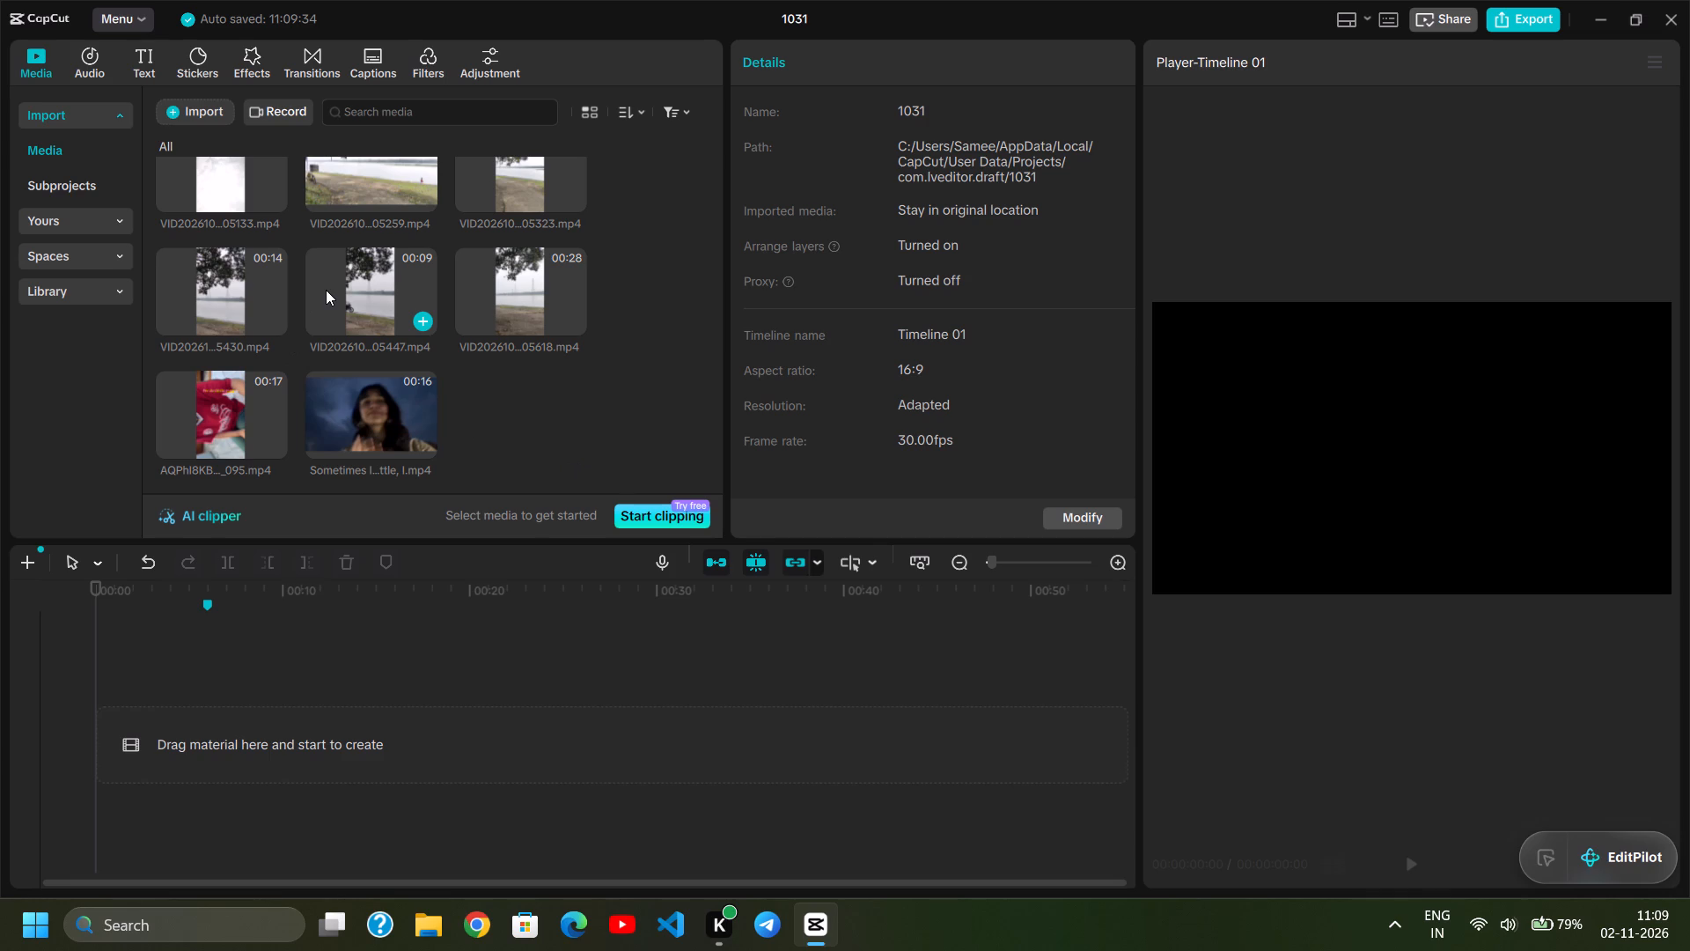
pyautogui.hotkey('ctrl', 'i')
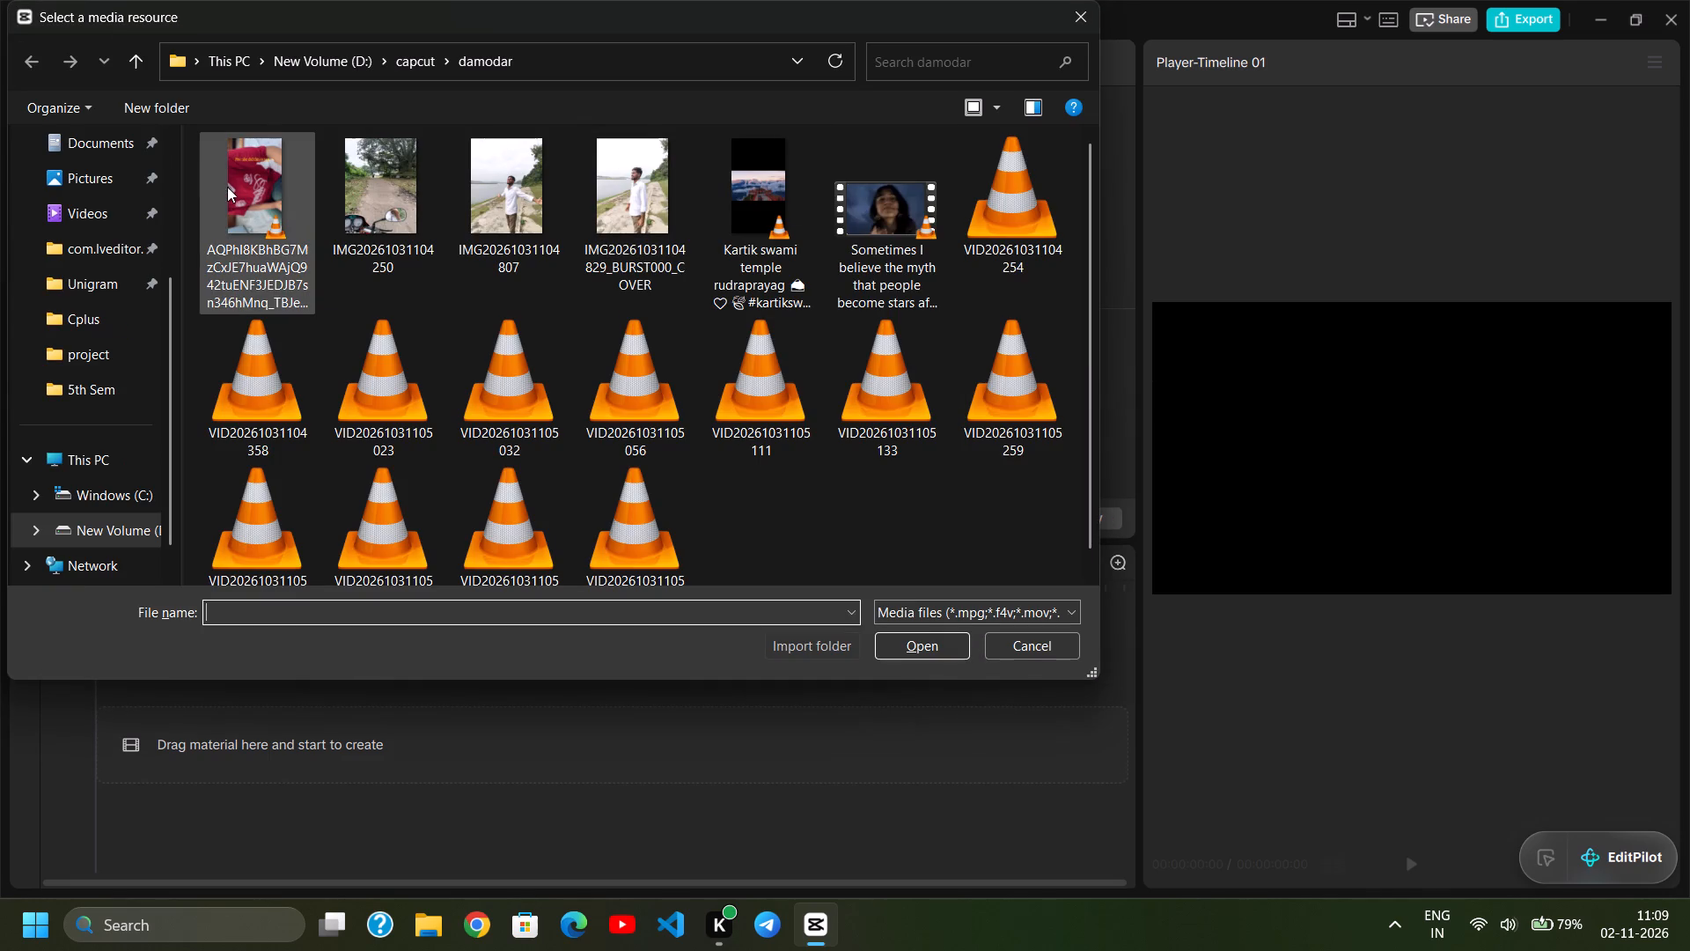
pyautogui.click(800, 195)
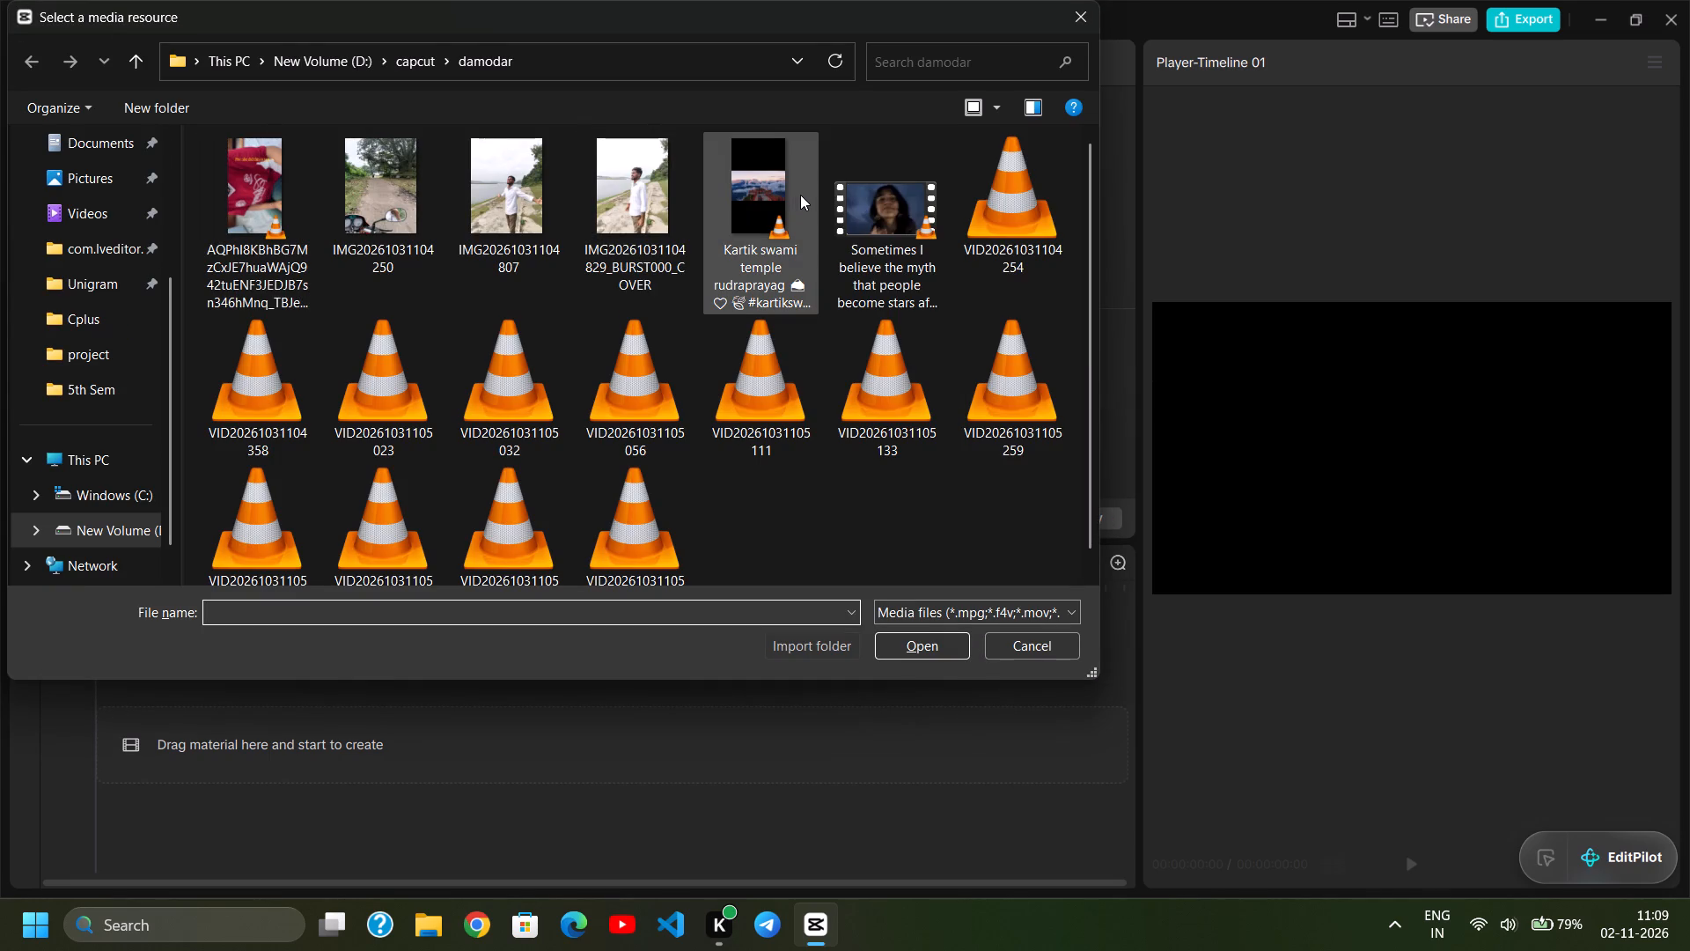
pyautogui.click(918, 645)
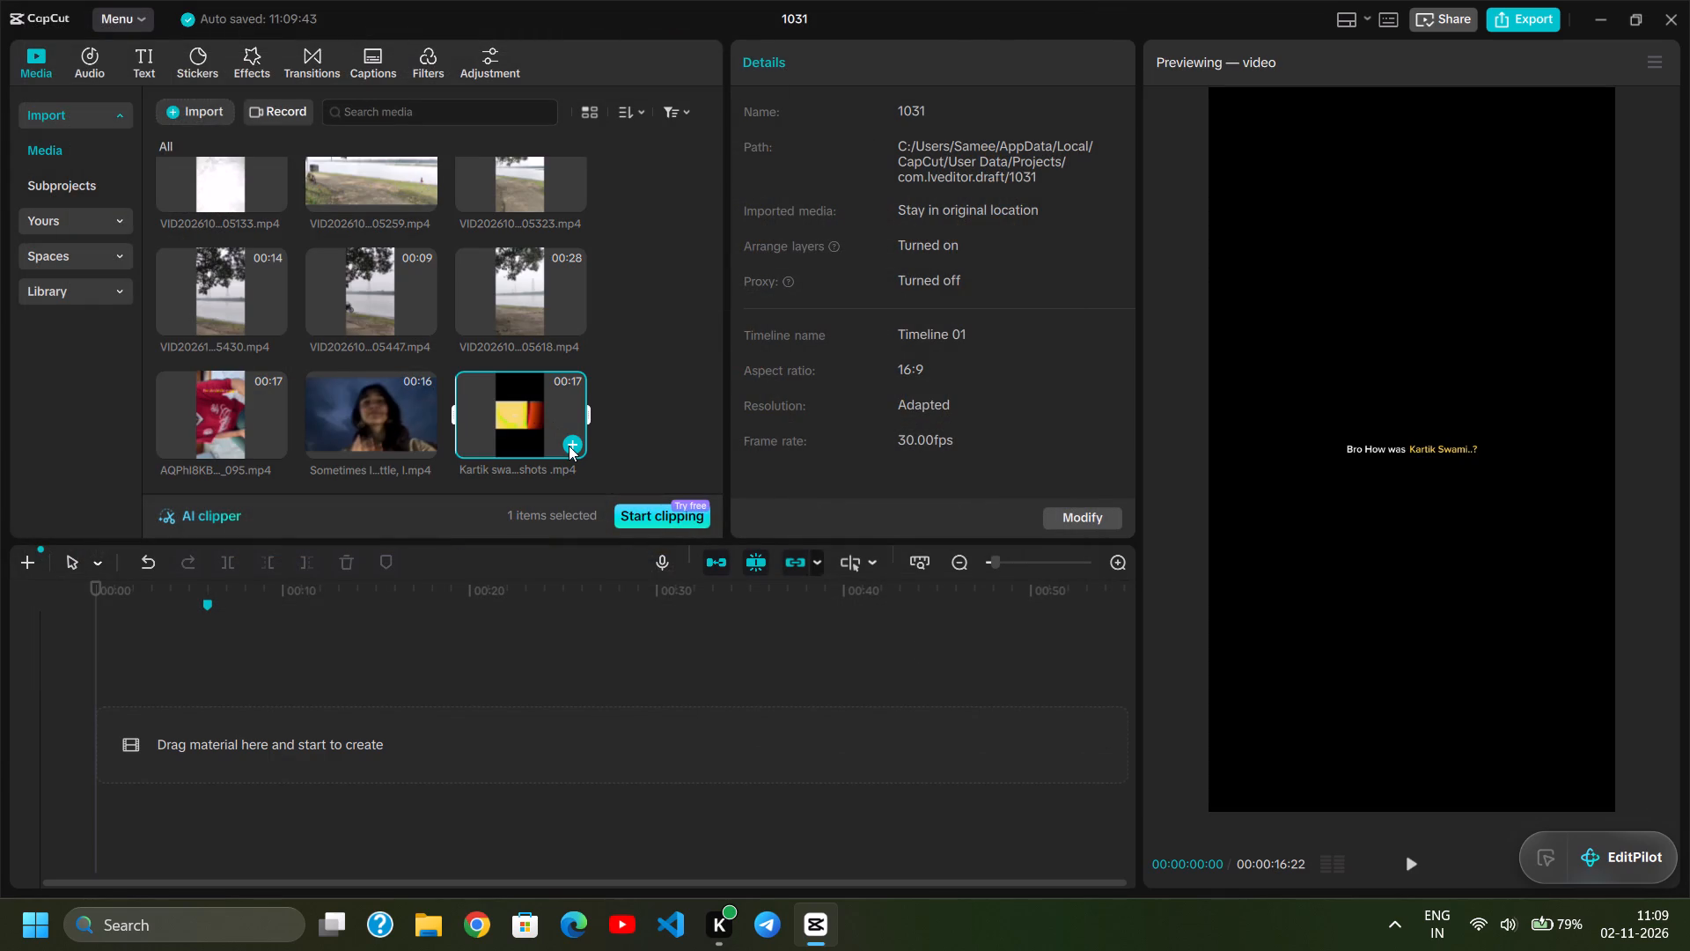
pyautogui.click(569, 446)
pyautogui.press('space')
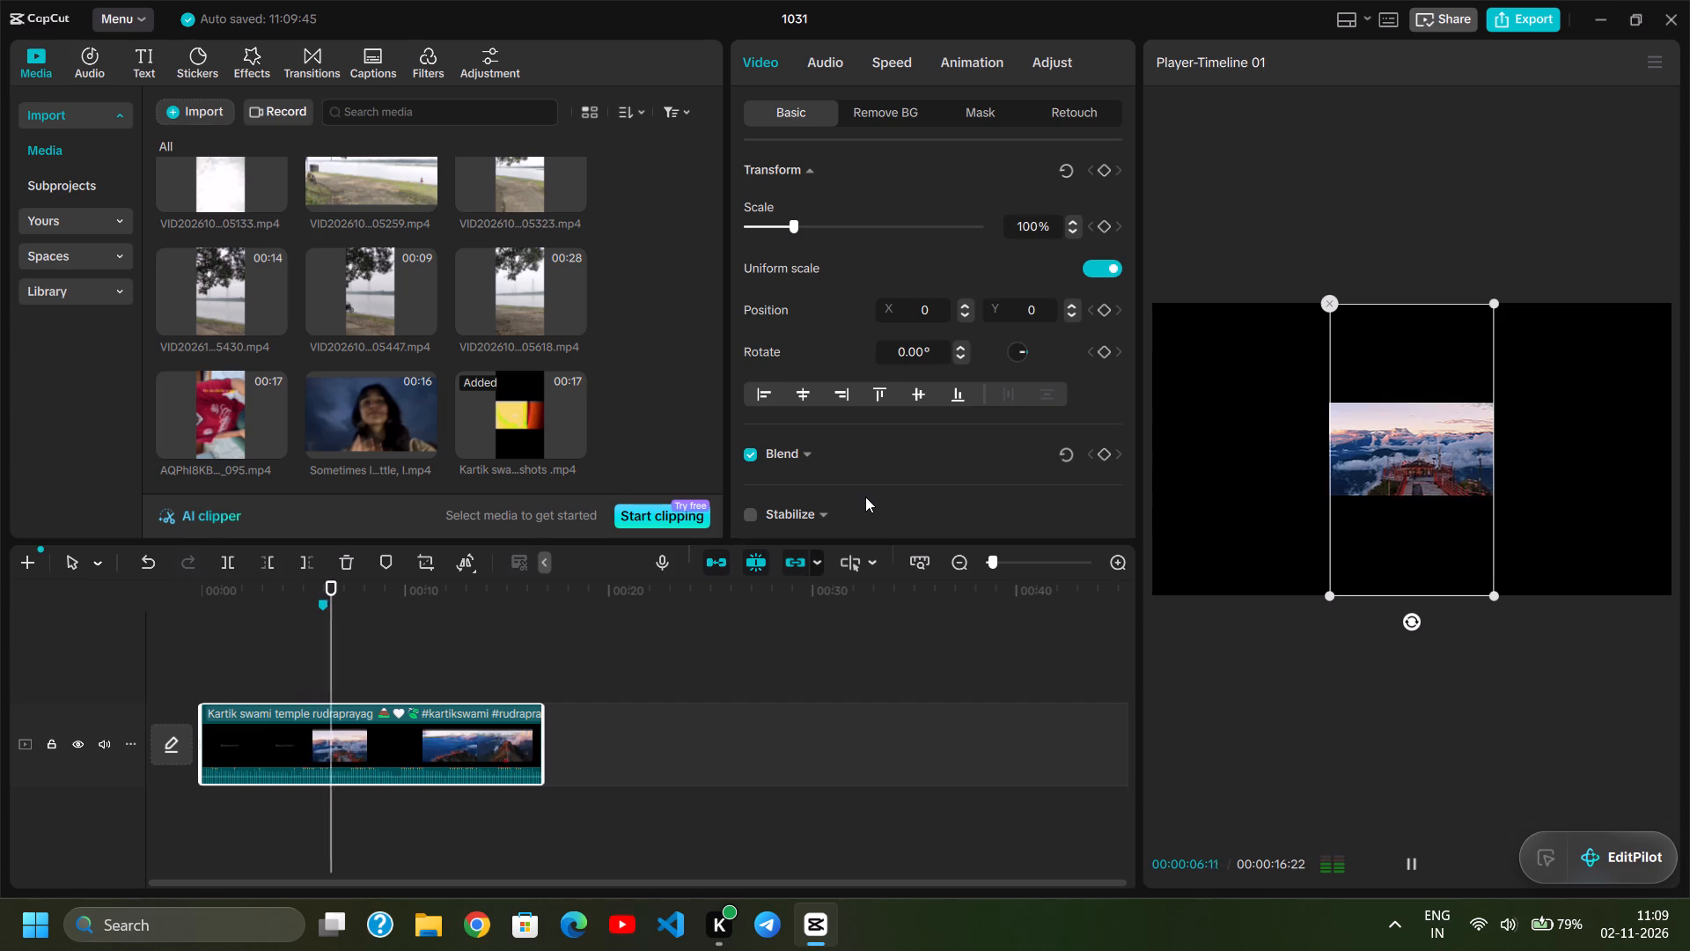
# Change the timeline's aspect ratio to 9:16 in the project settings and save them.
pyautogui.click(693, 657)
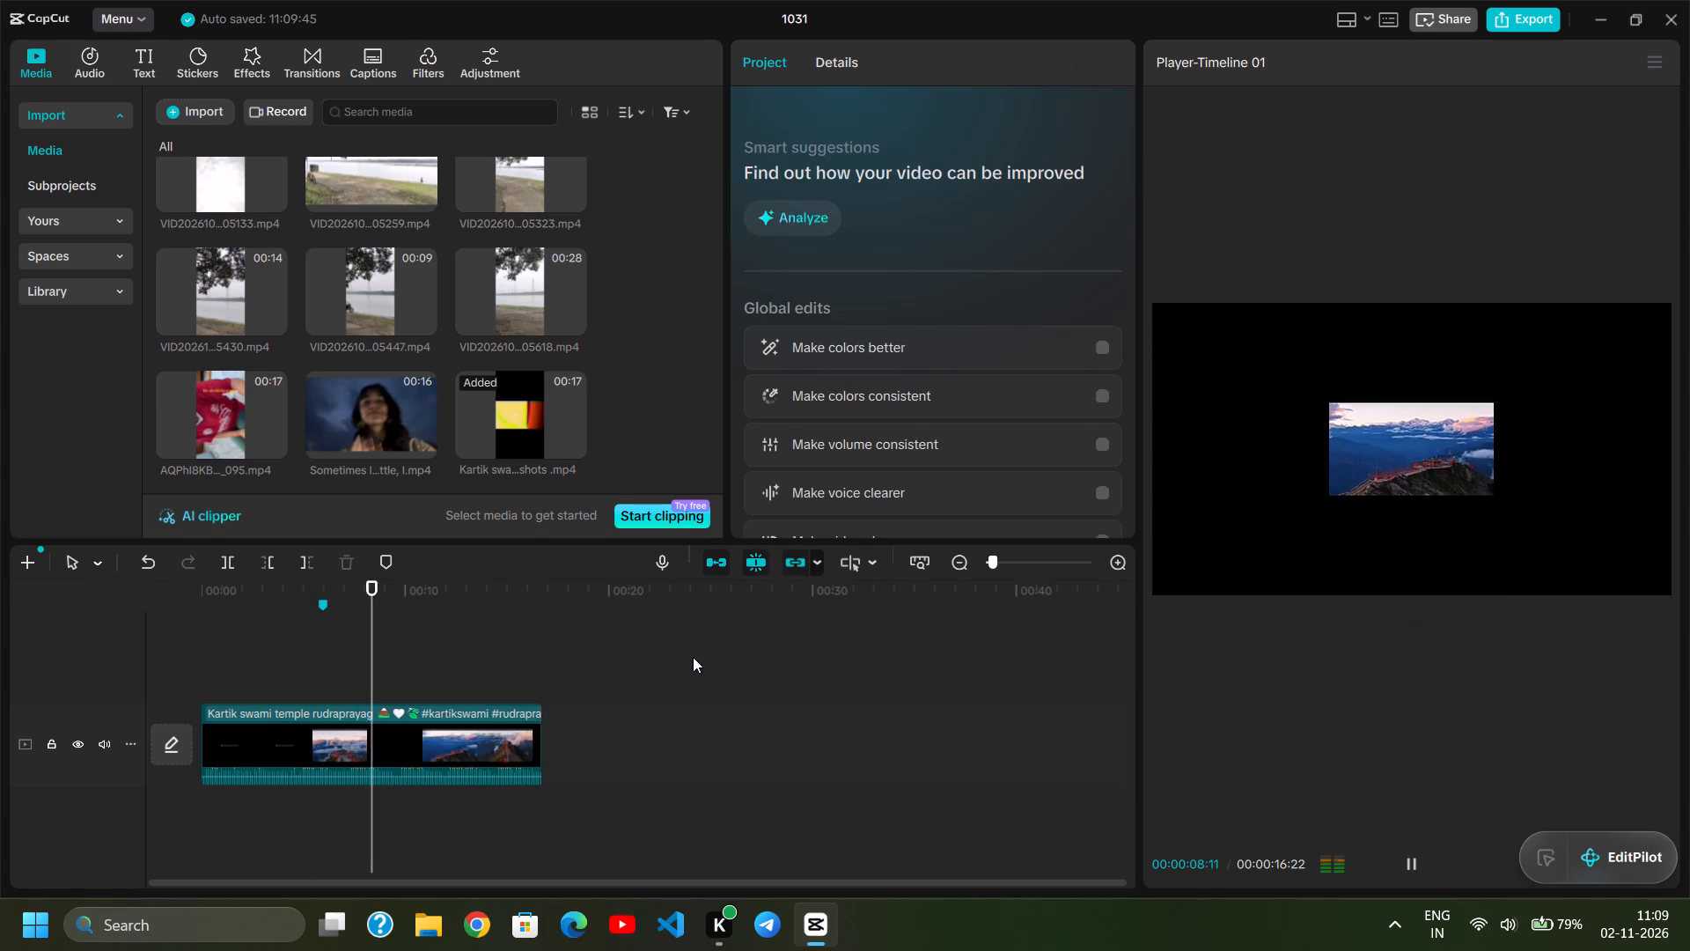
pyautogui.click(839, 59)
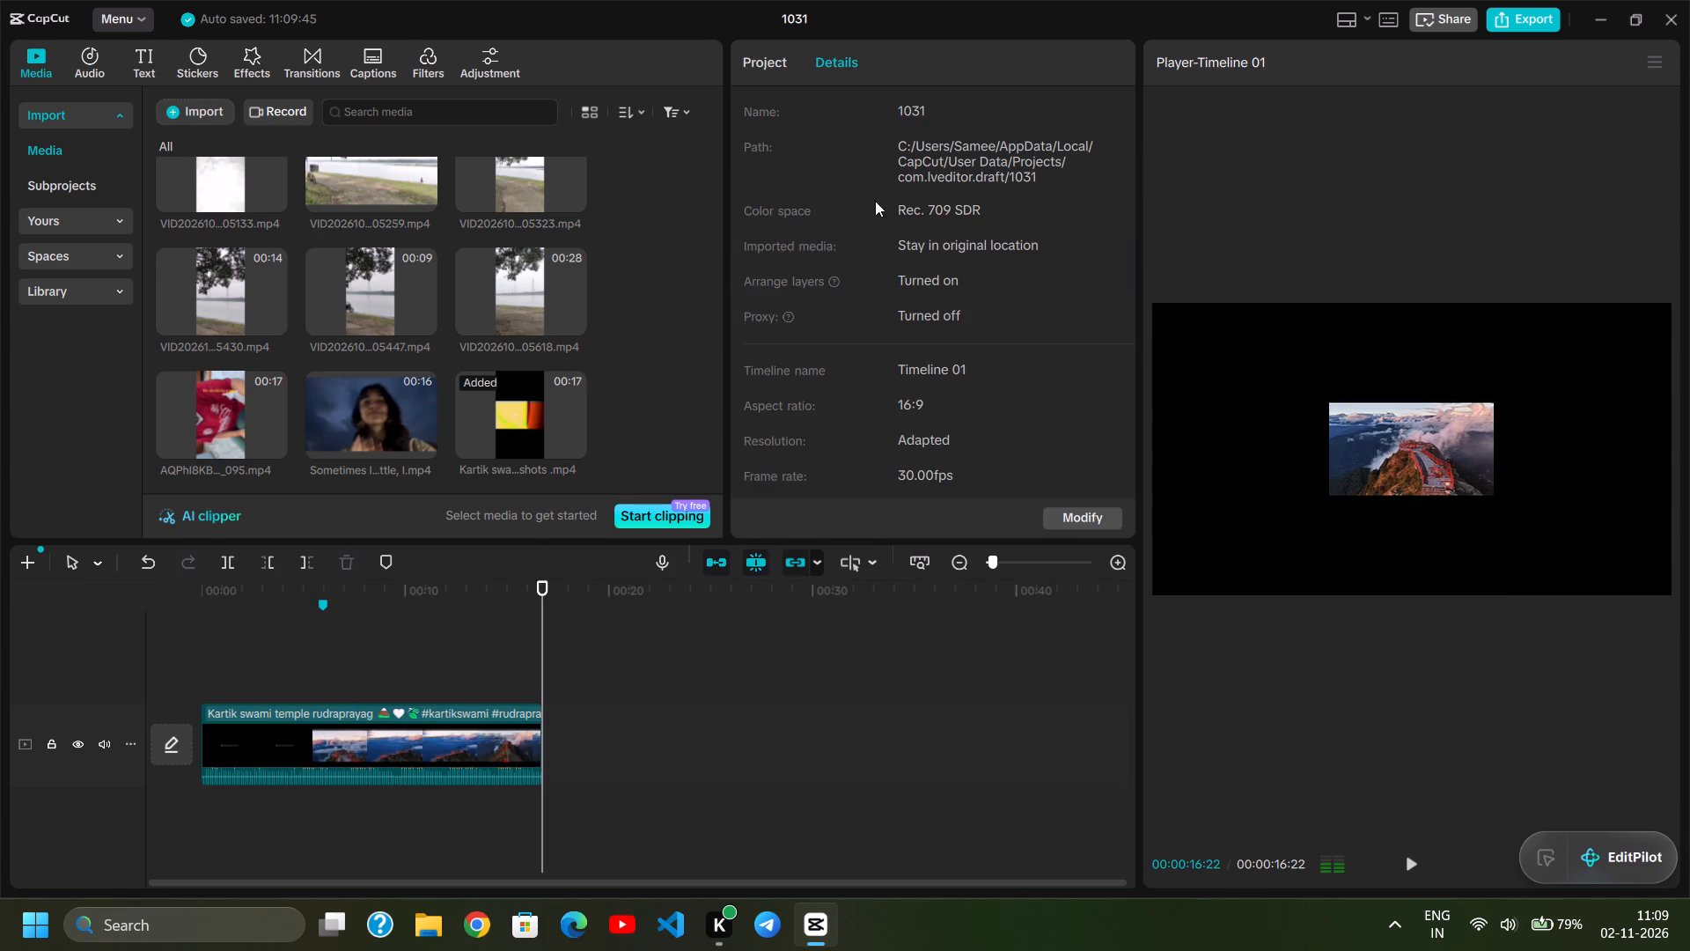
pyautogui.click(1085, 514)
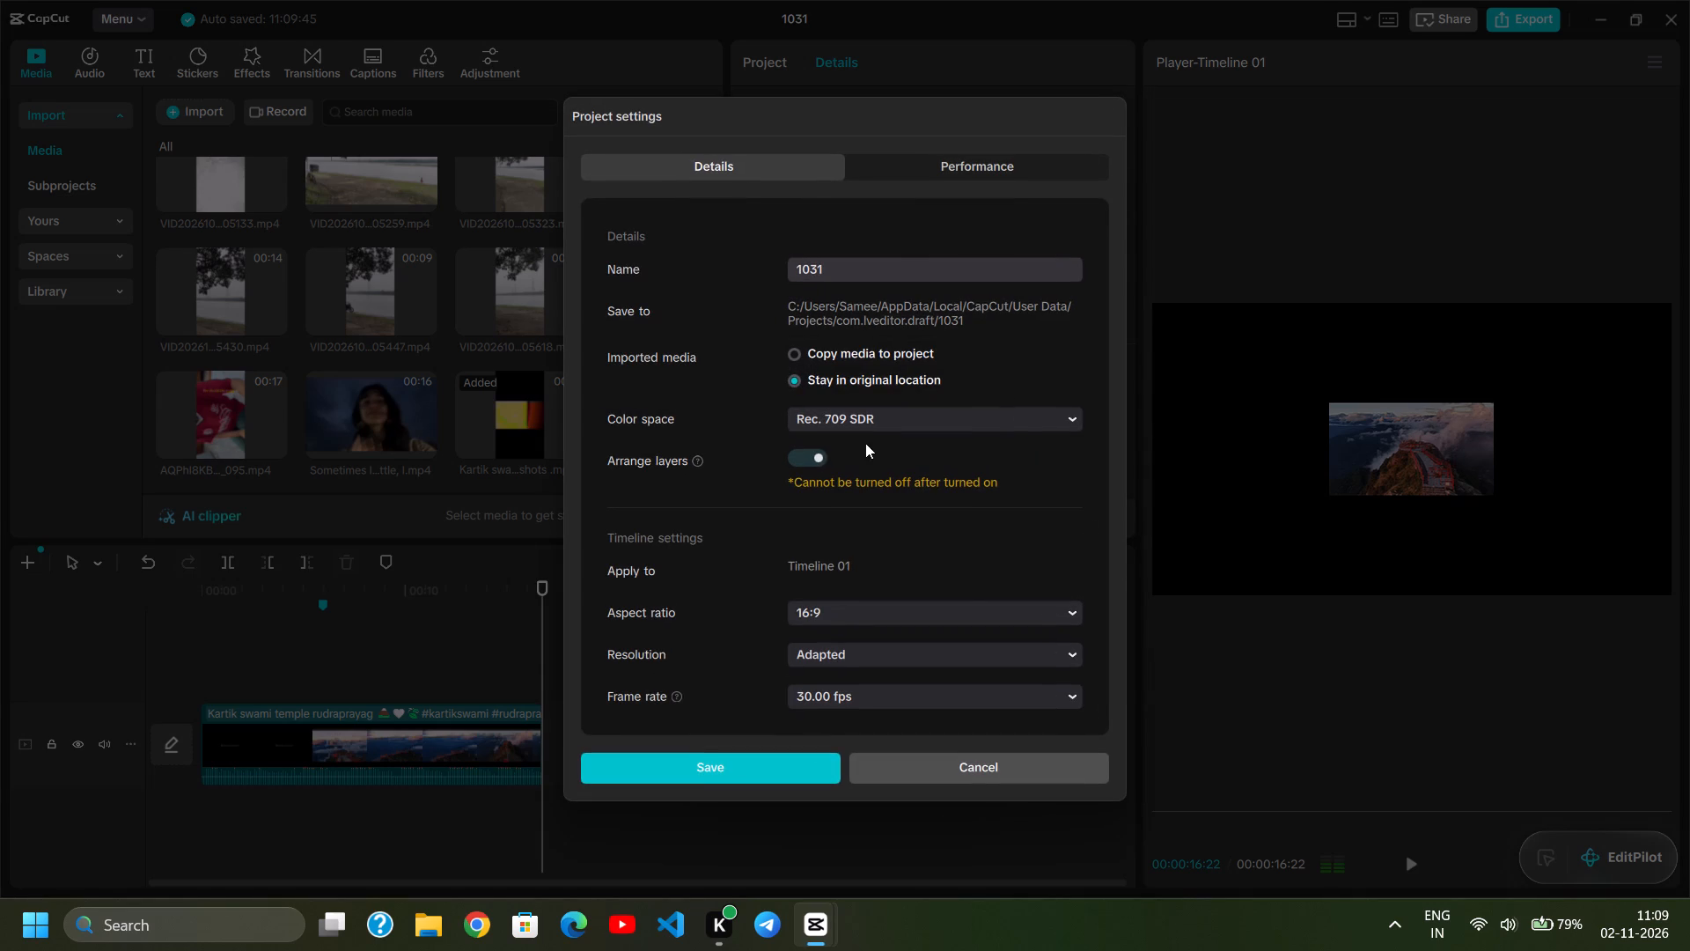
pyautogui.click(964, 608)
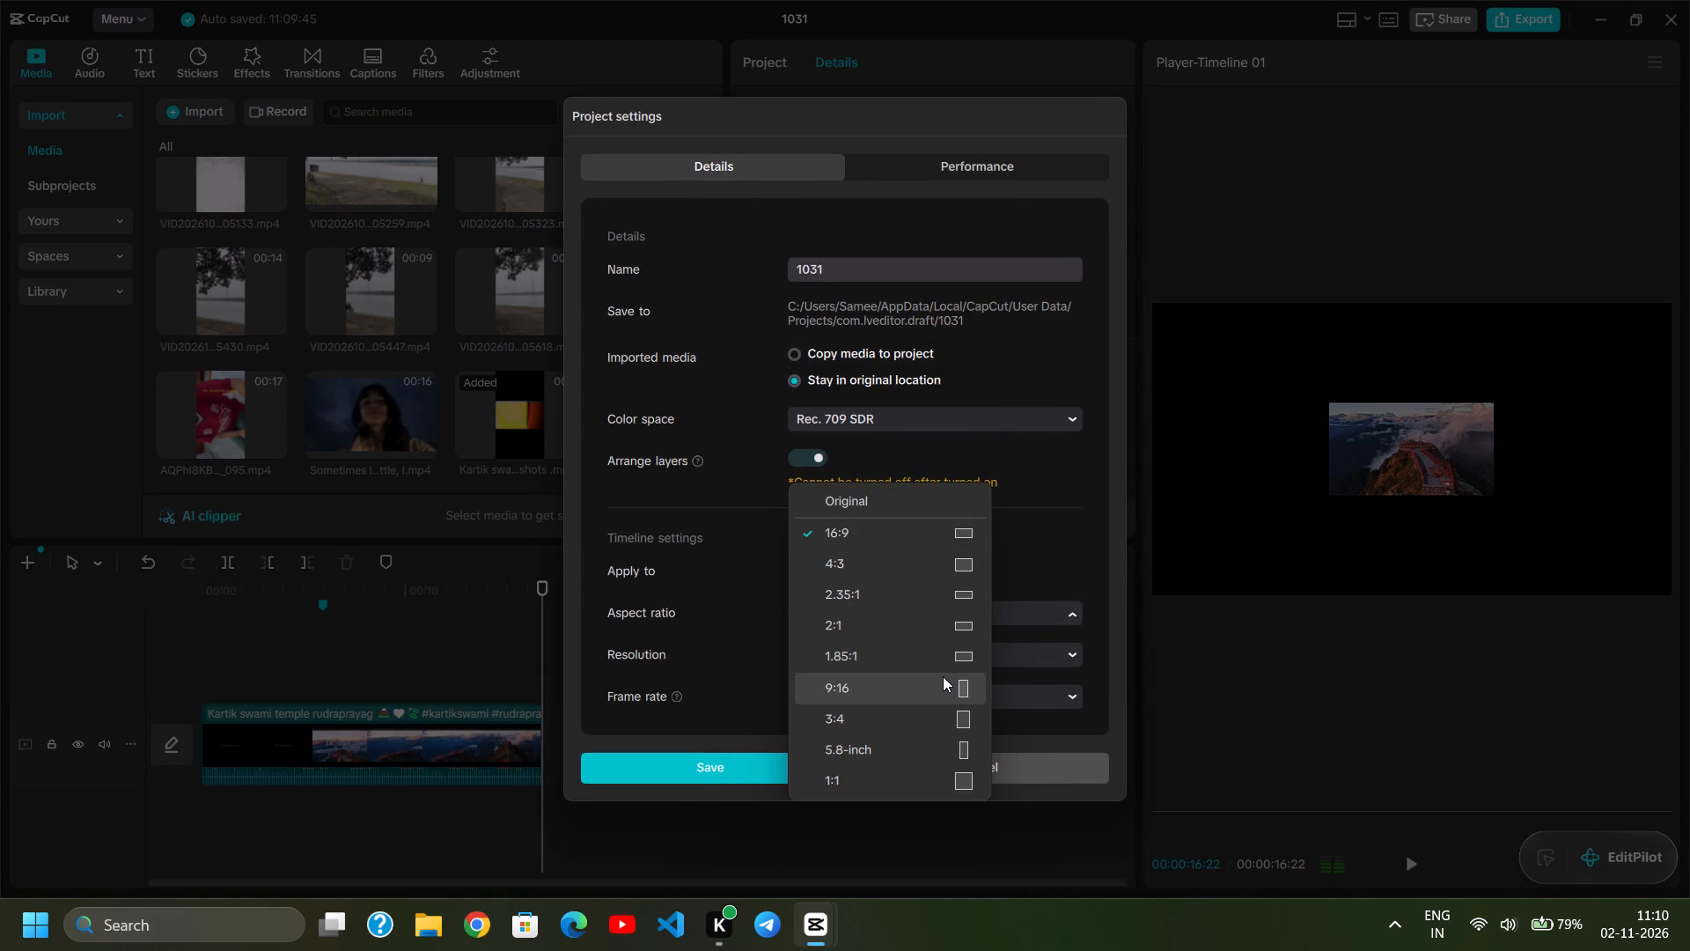
pyautogui.click(943, 682)
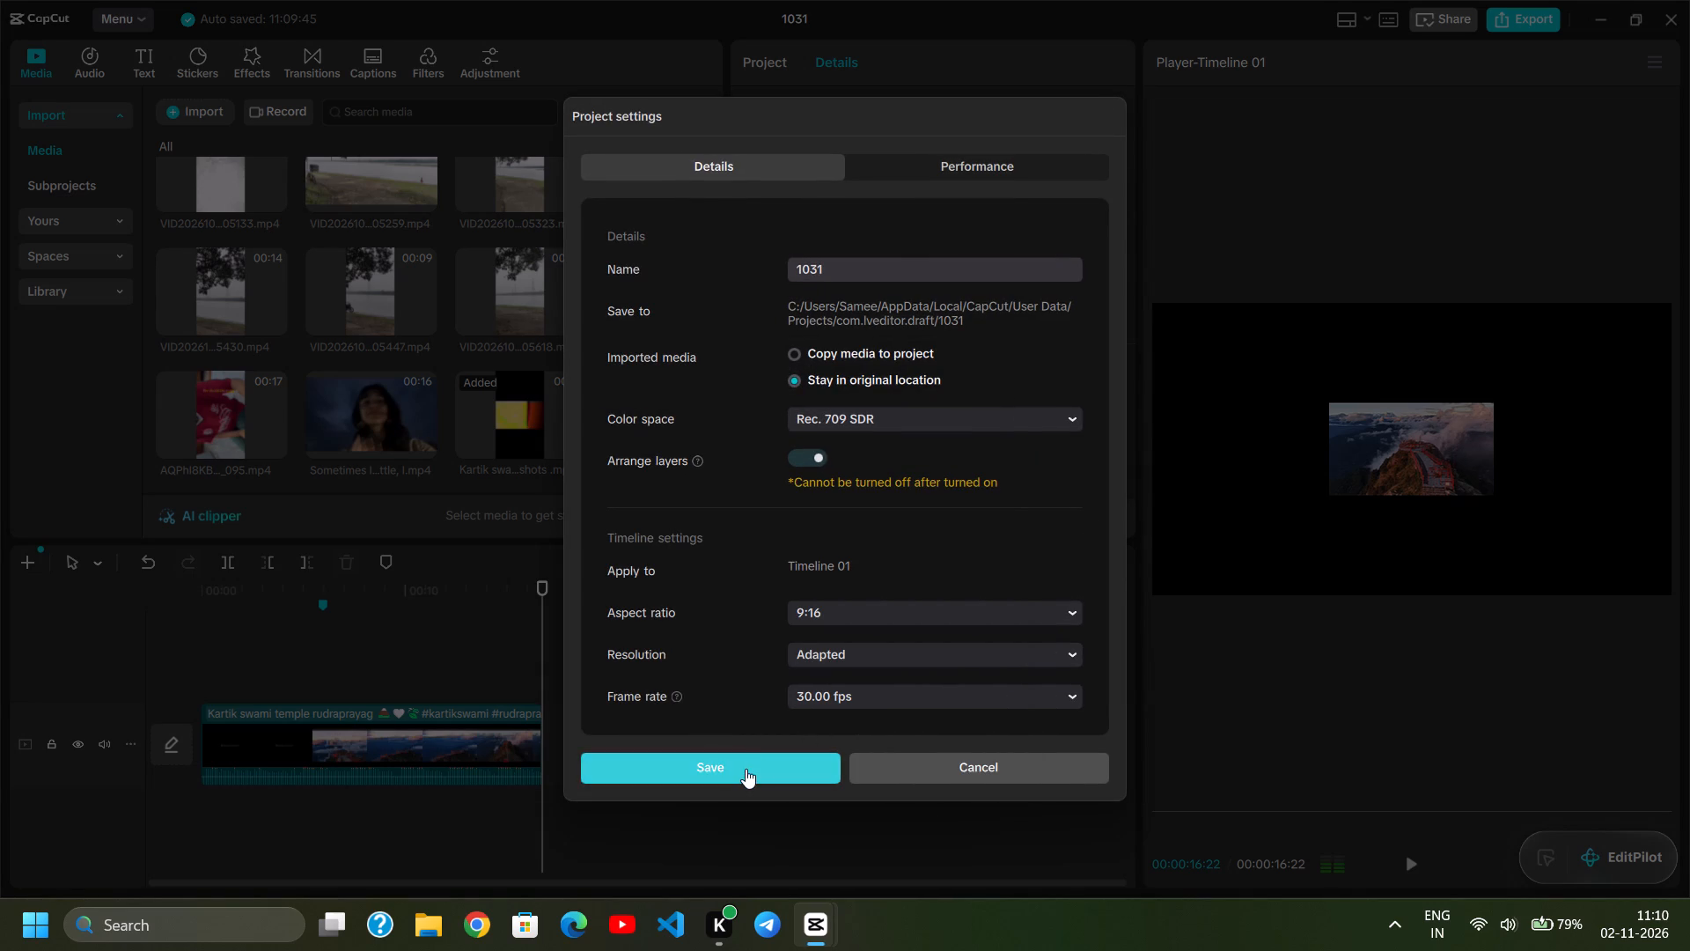
pyautogui.click(746, 769)
pyautogui.click(201, 631)
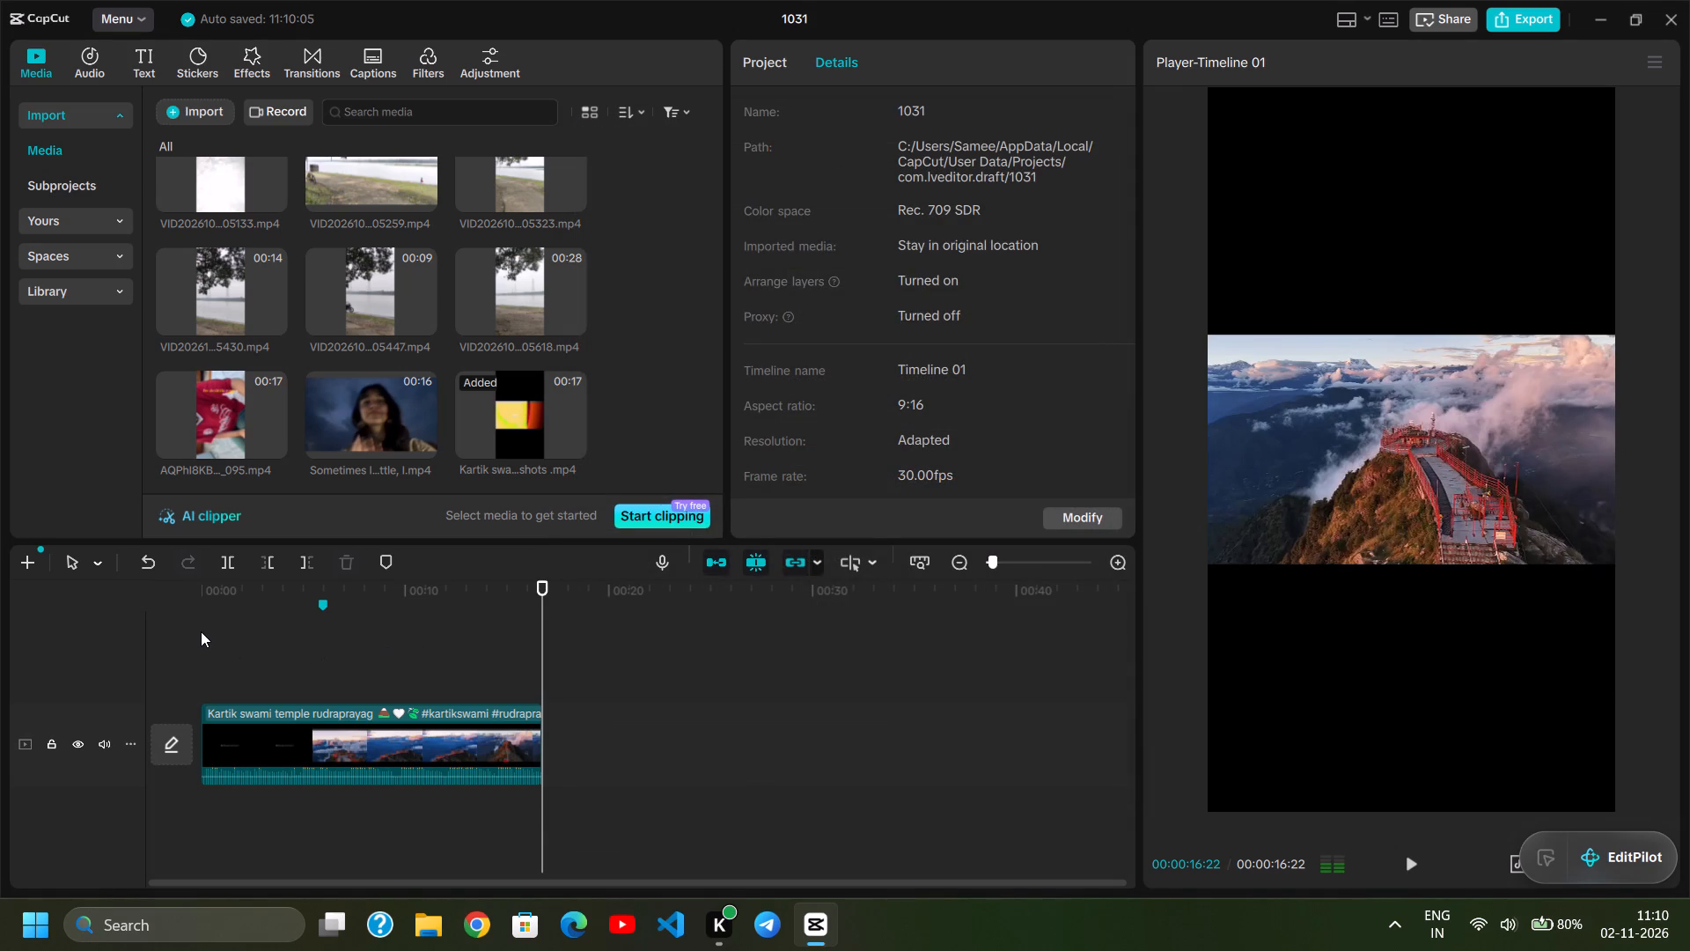
pyautogui.click(207, 636)
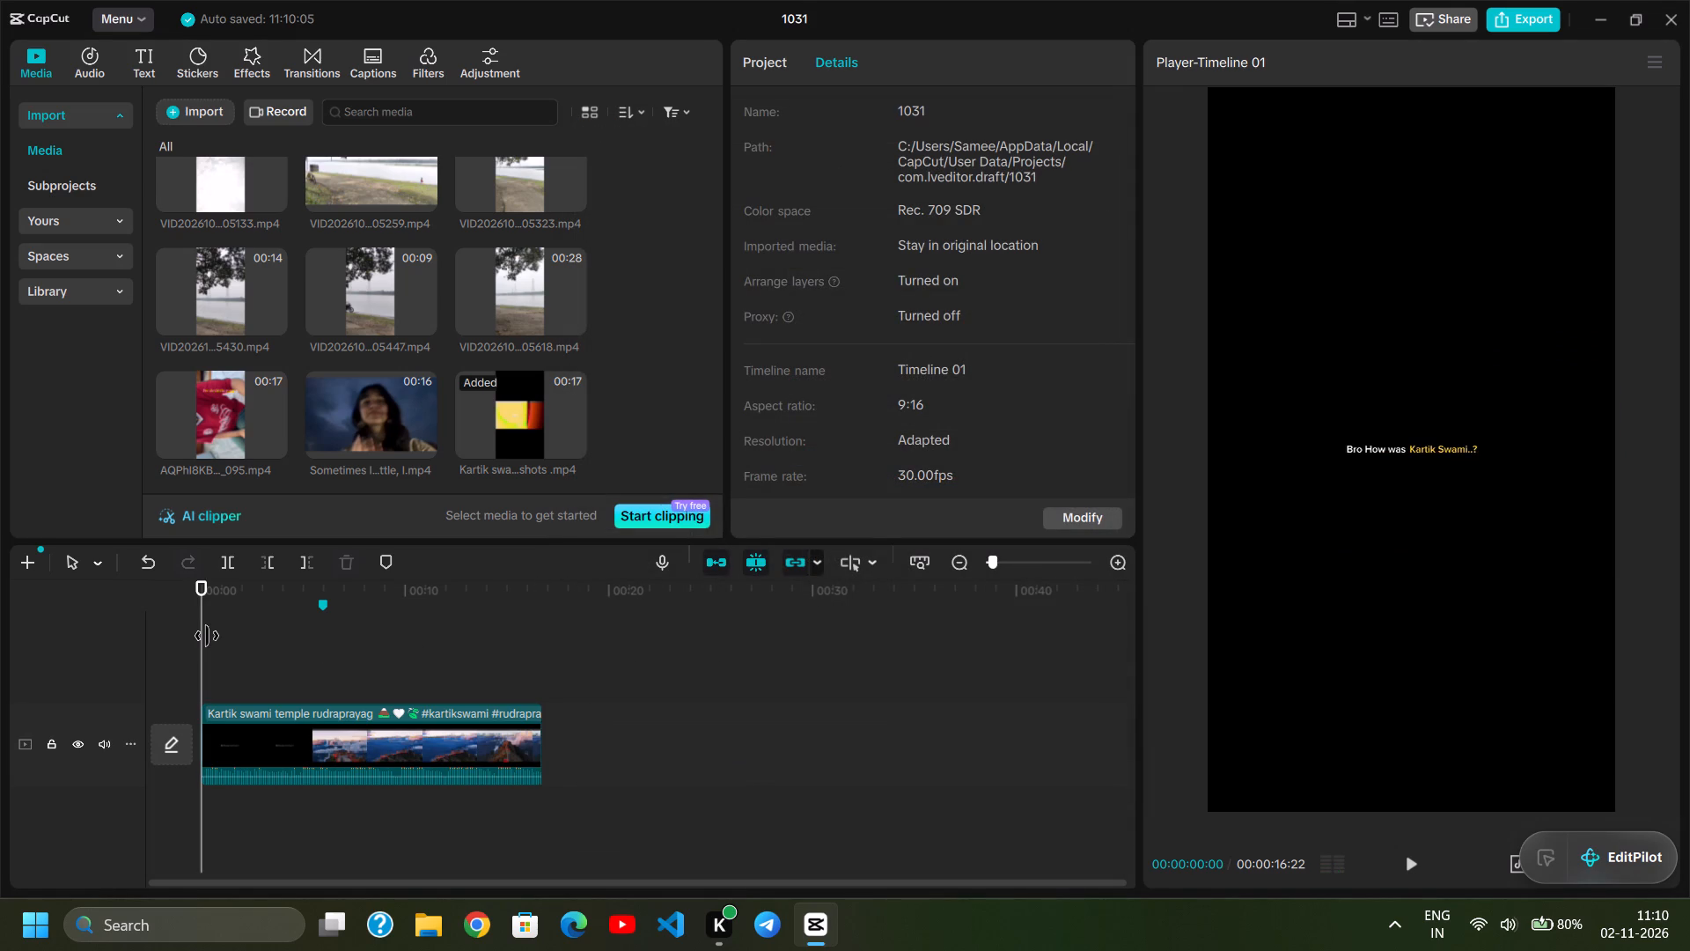
pyautogui.press('space')
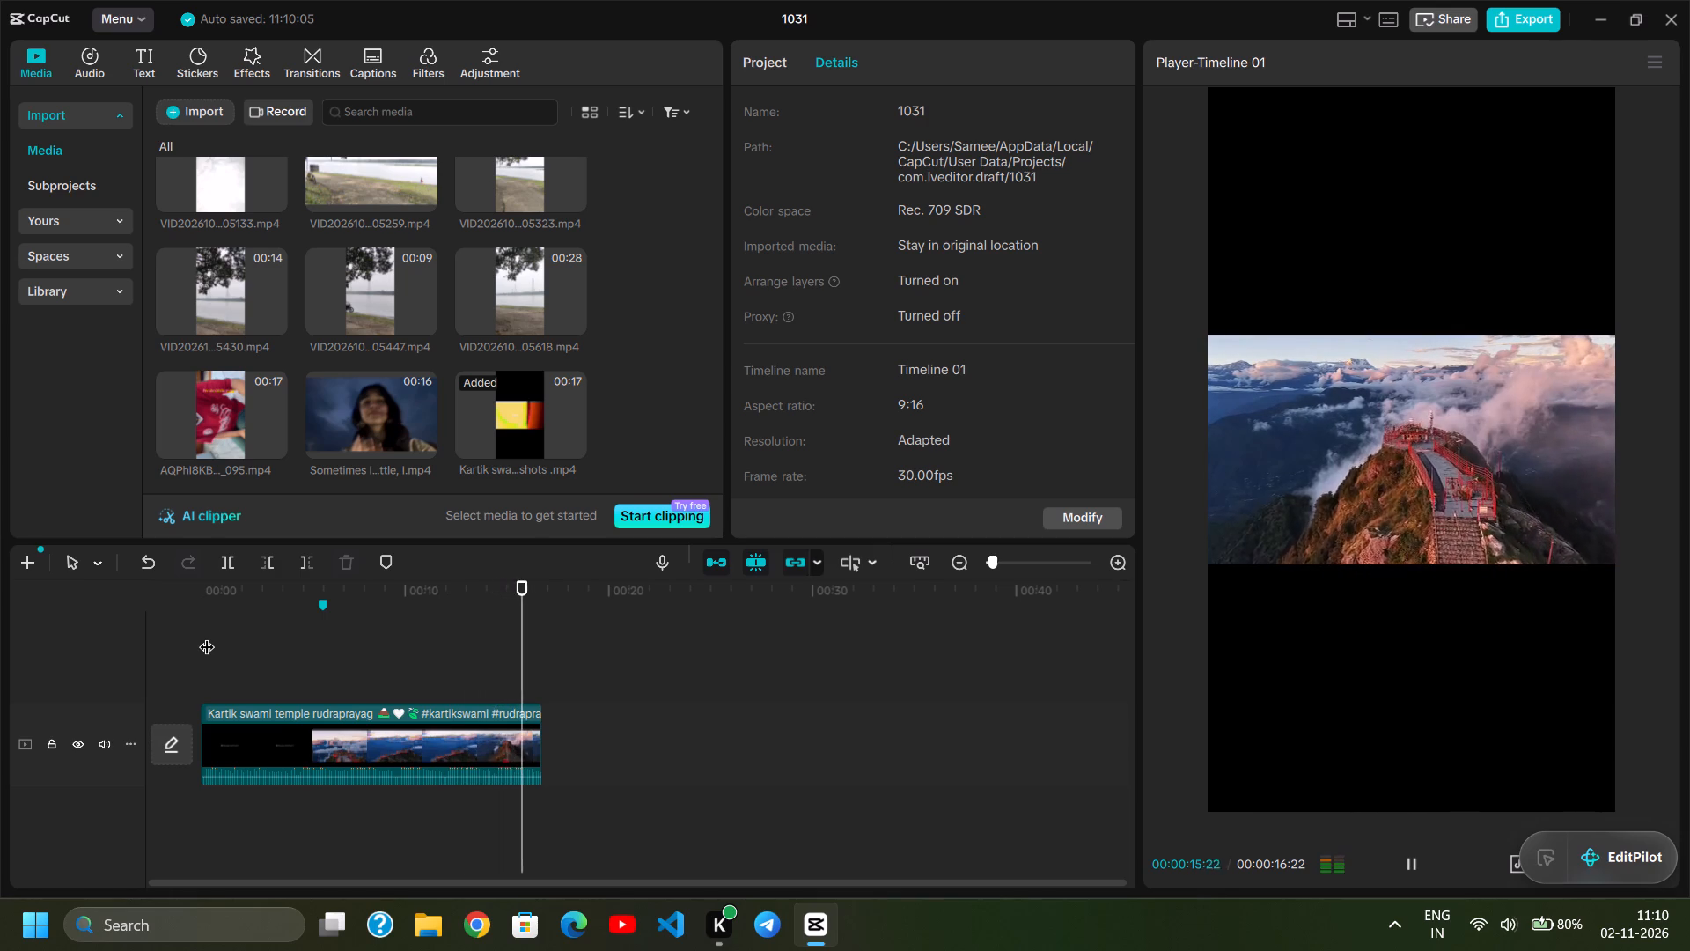
pyautogui.click(207, 636)
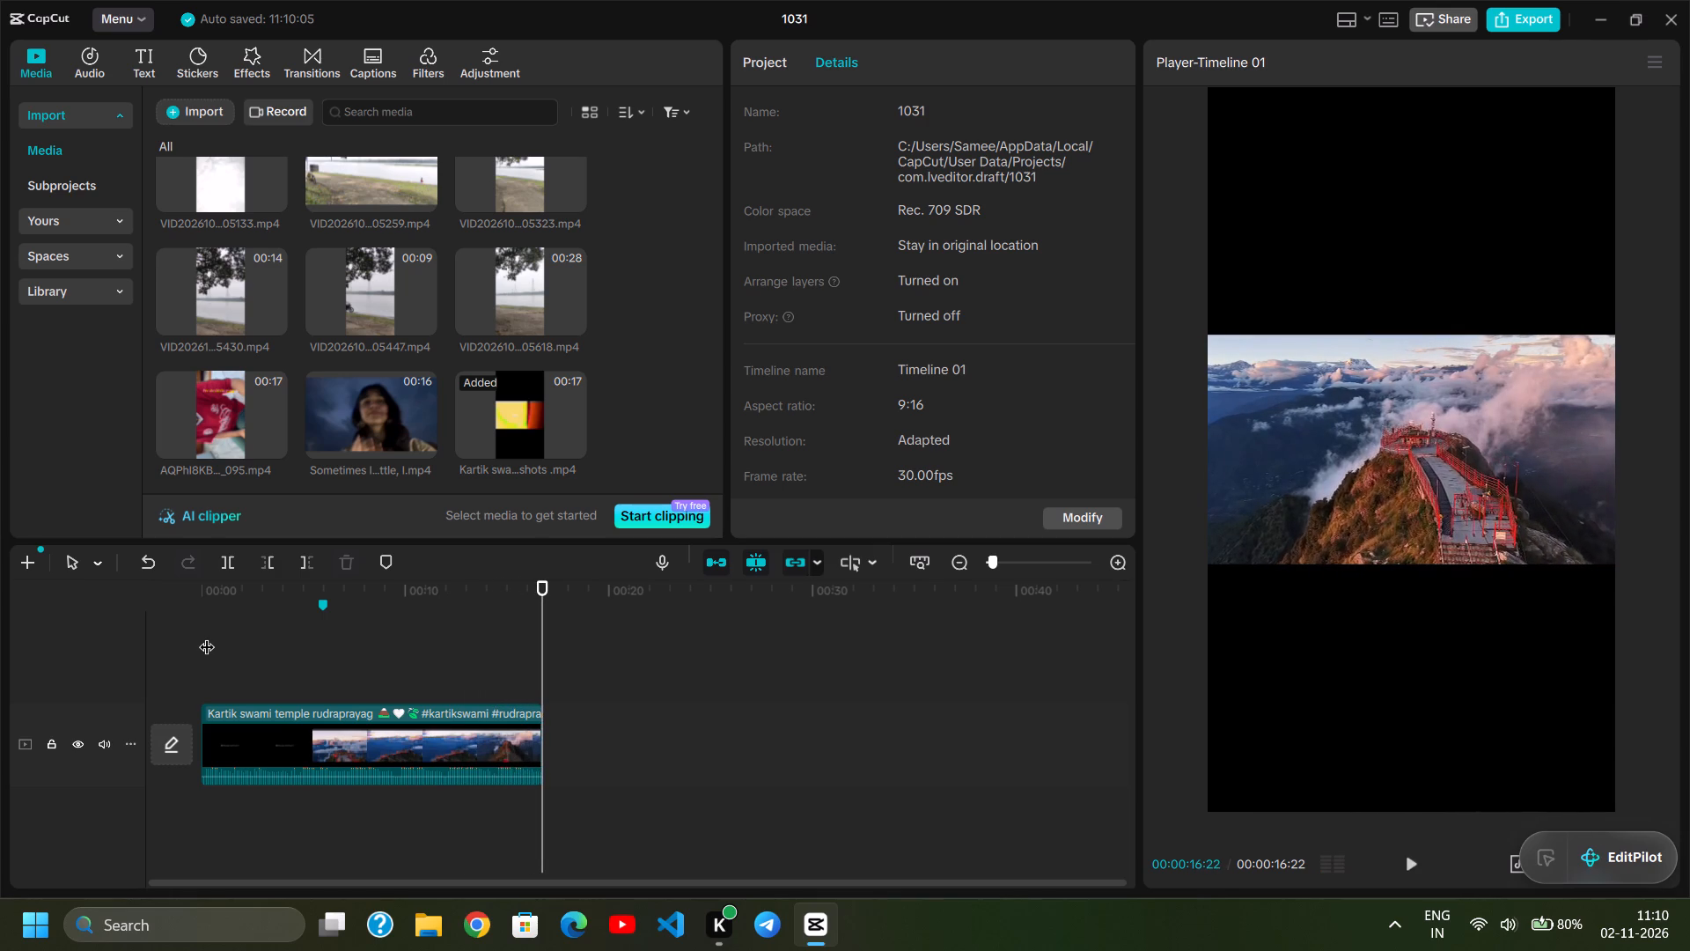
pyautogui.press('space')
pyautogui.scroll(-1, 319, 162)
pyautogui.scroll(-2, 347, 311)
pyautogui.scroll(3, 347, 311)
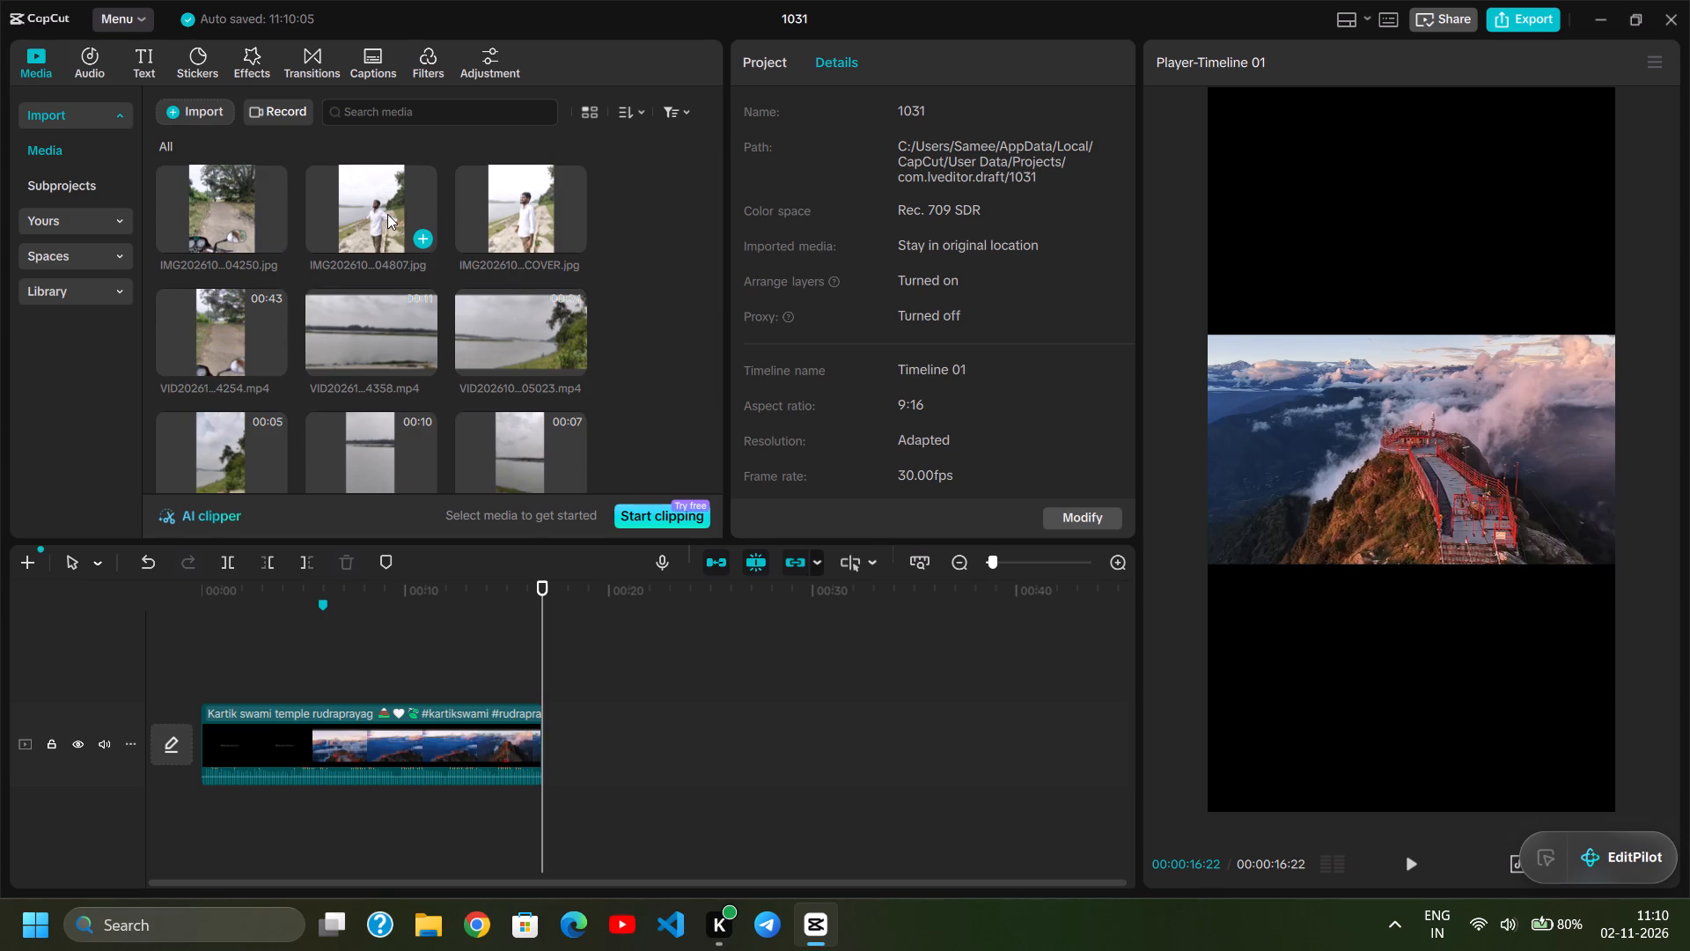
pyautogui.click(387, 214)
pyautogui.click(318, 207)
pyautogui.click(318, 207)
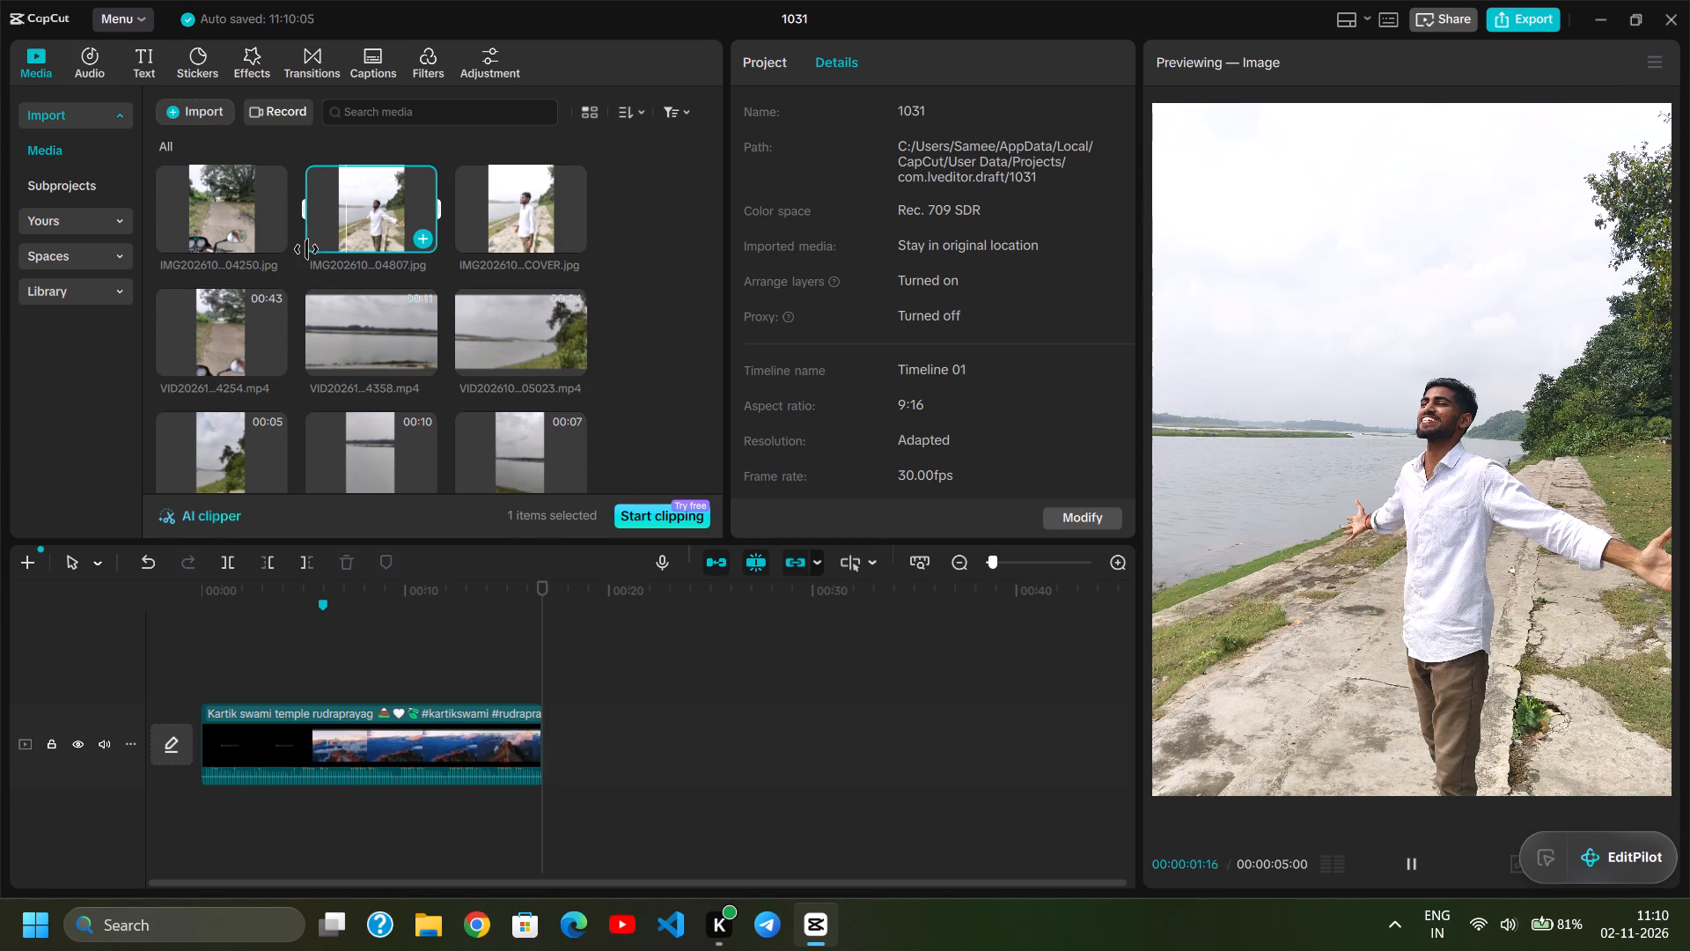
pyautogui.click(333, 323)
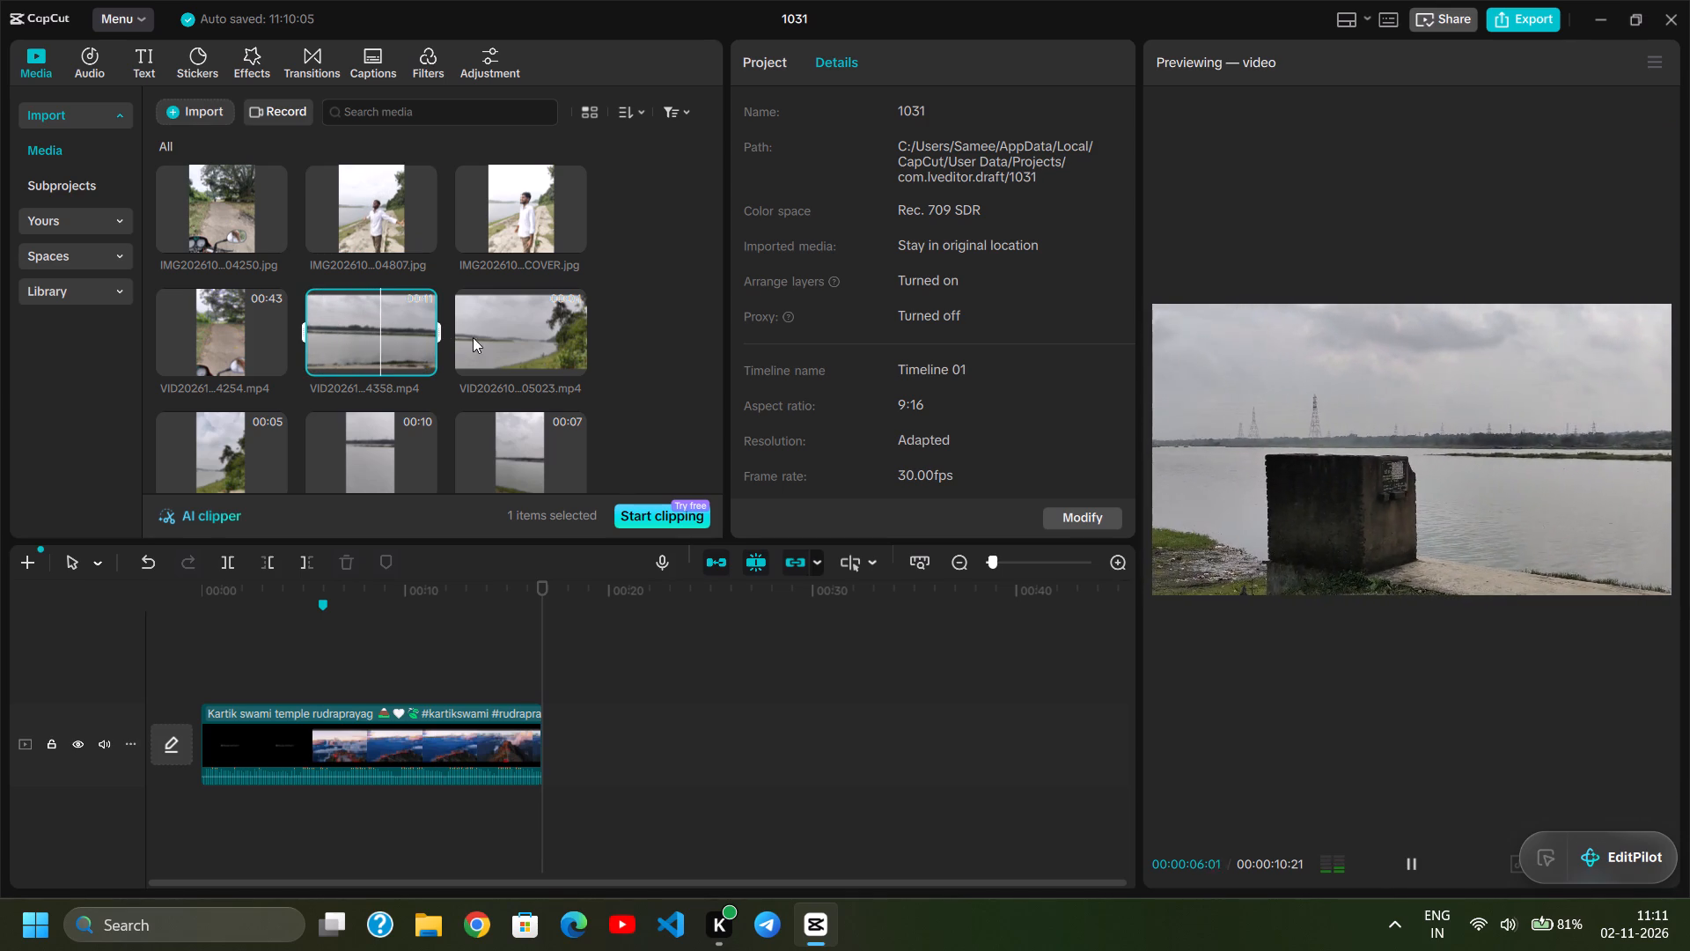
pyautogui.click(500, 327)
pyautogui.click(500, 327)
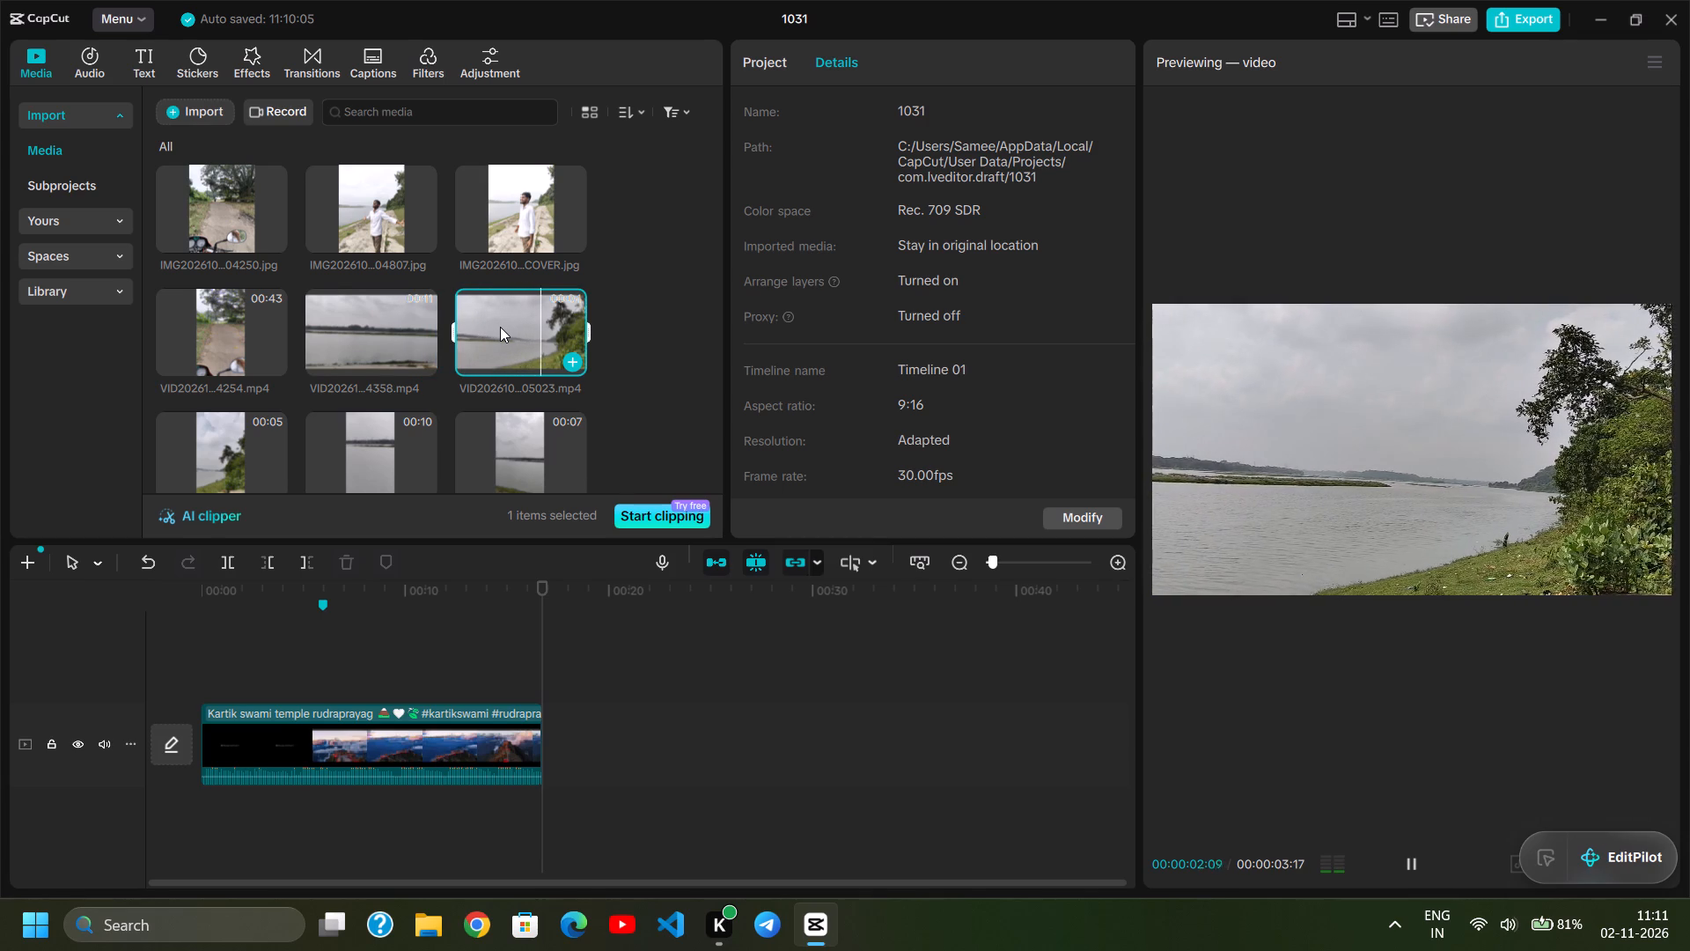
# Preview the vertical river and sky clips 05032, 05056, 05111 and 05133 in the media library.
pyautogui.scroll(-1, 356, 435)
pyautogui.scroll(2, 349, 433)
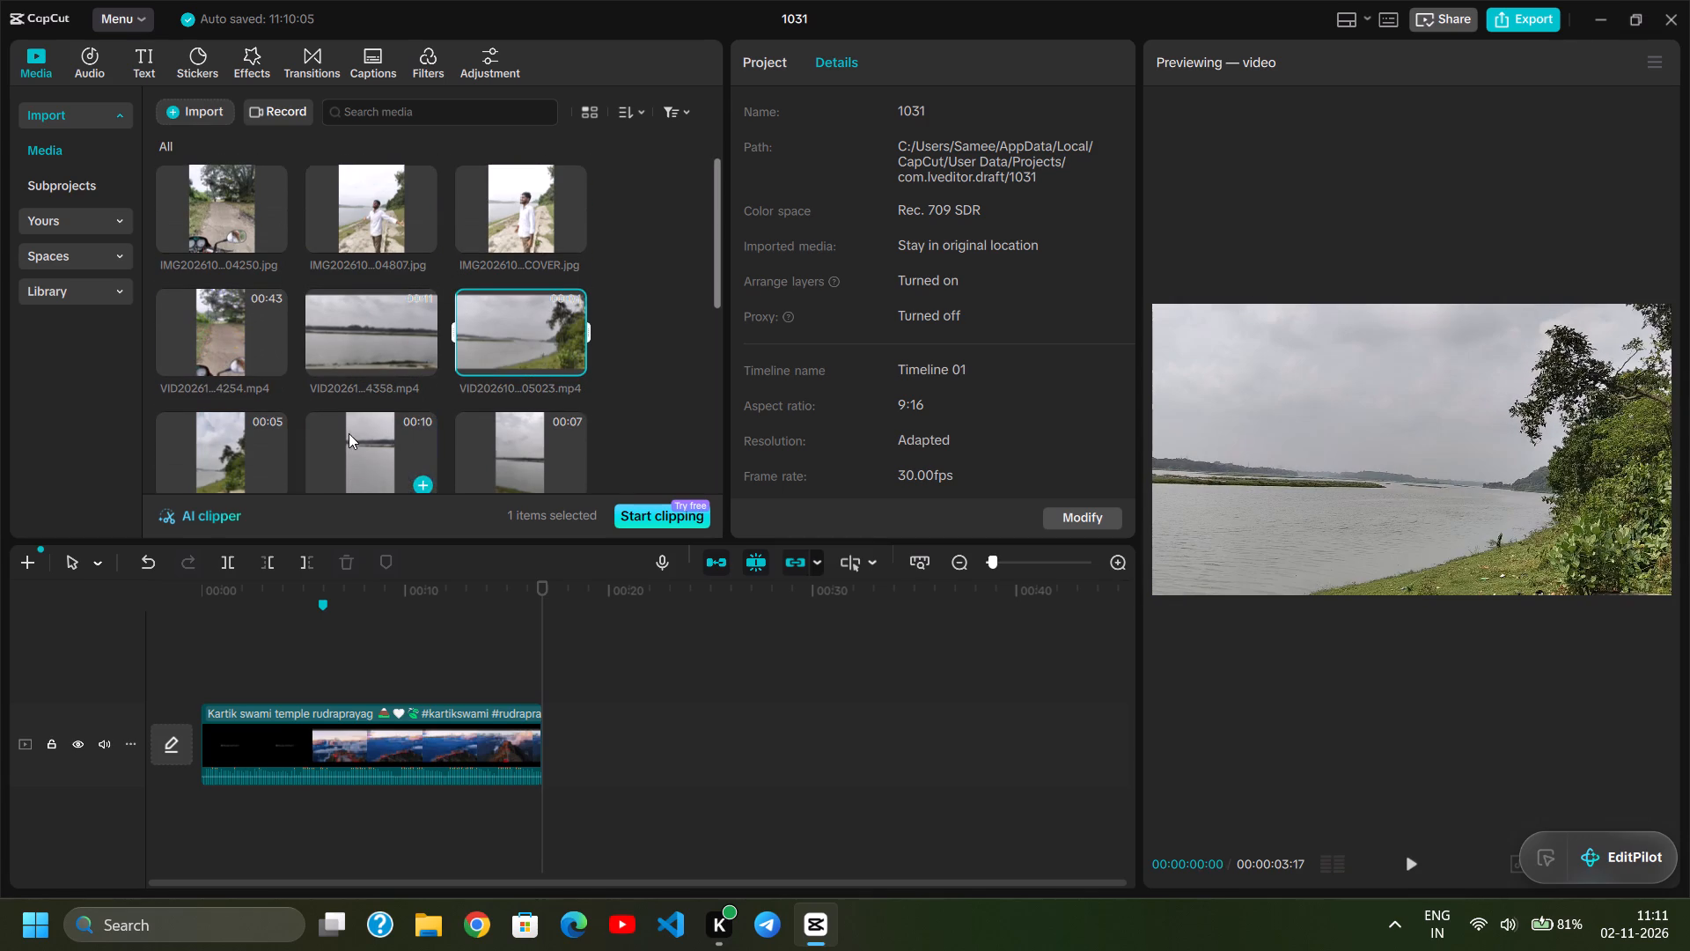
pyautogui.doubleClick(217, 446)
pyautogui.scroll(-1, 388, 371)
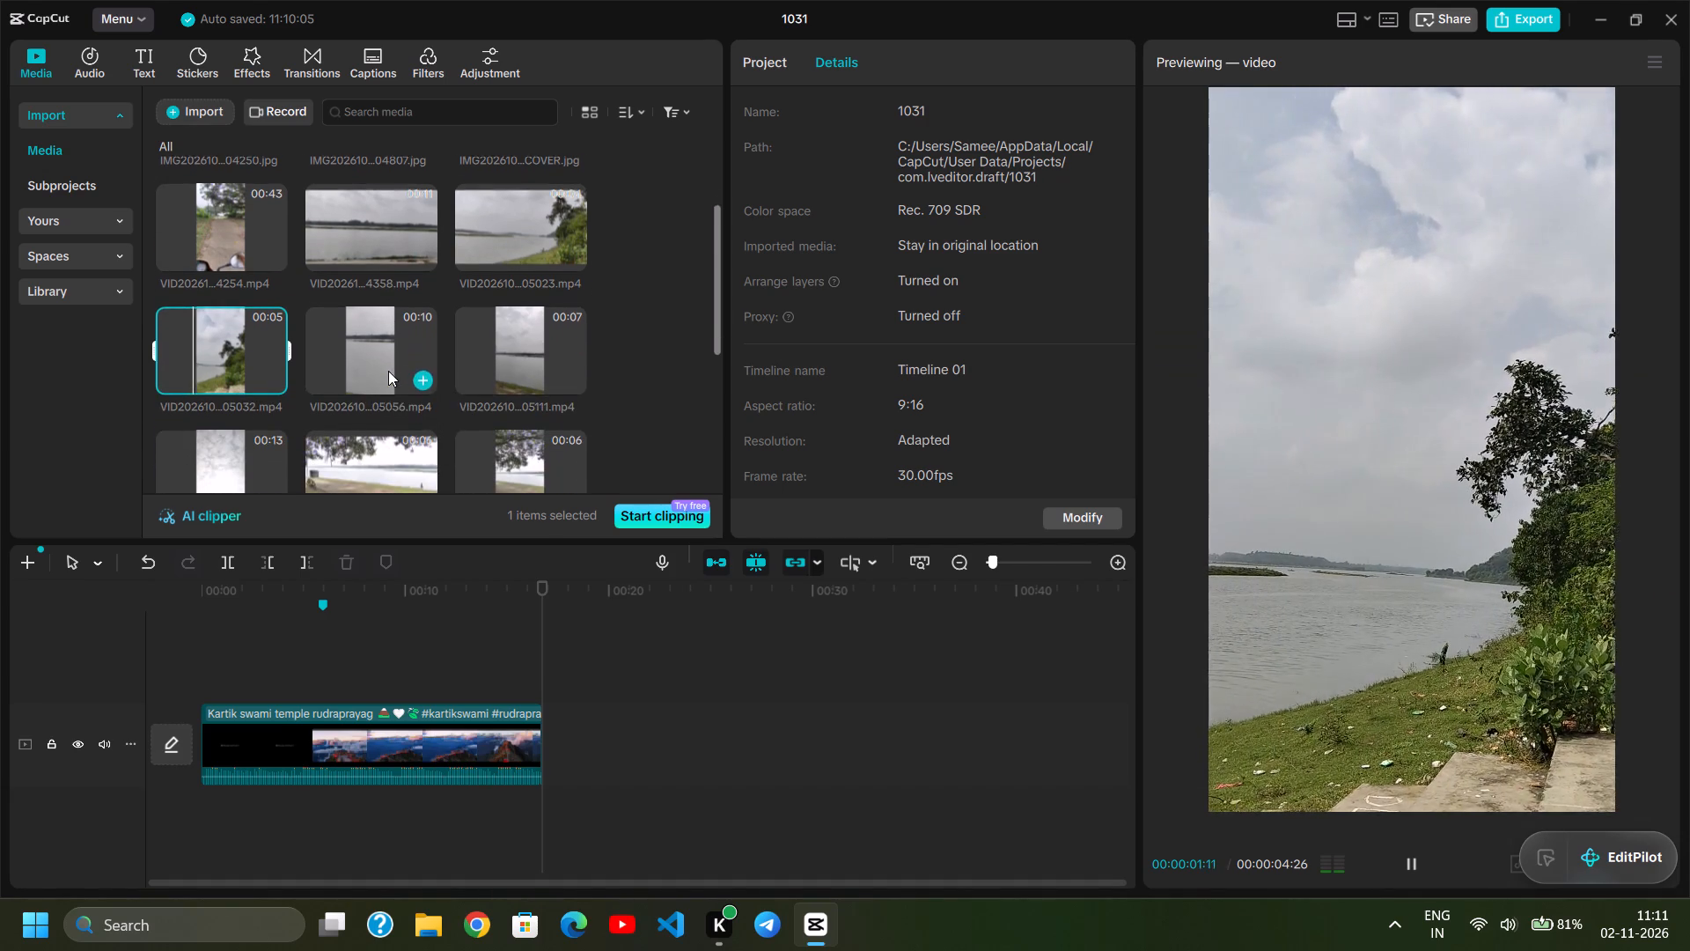
pyautogui.scroll(-1, 388, 371)
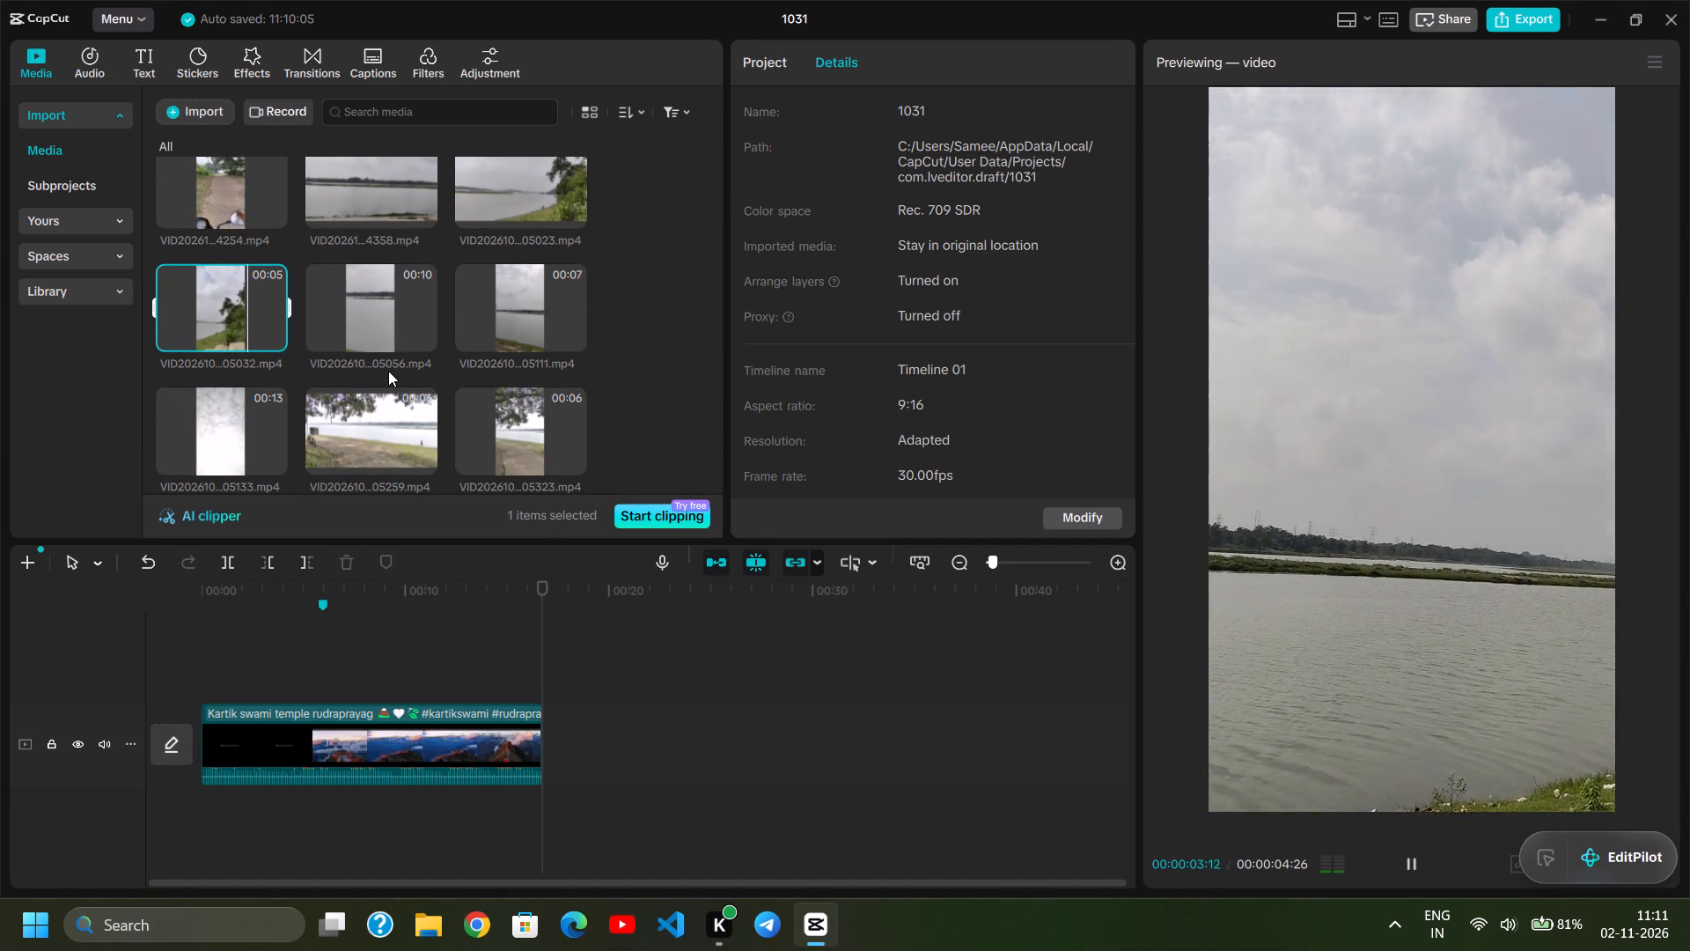
pyautogui.doubleClick(371, 324)
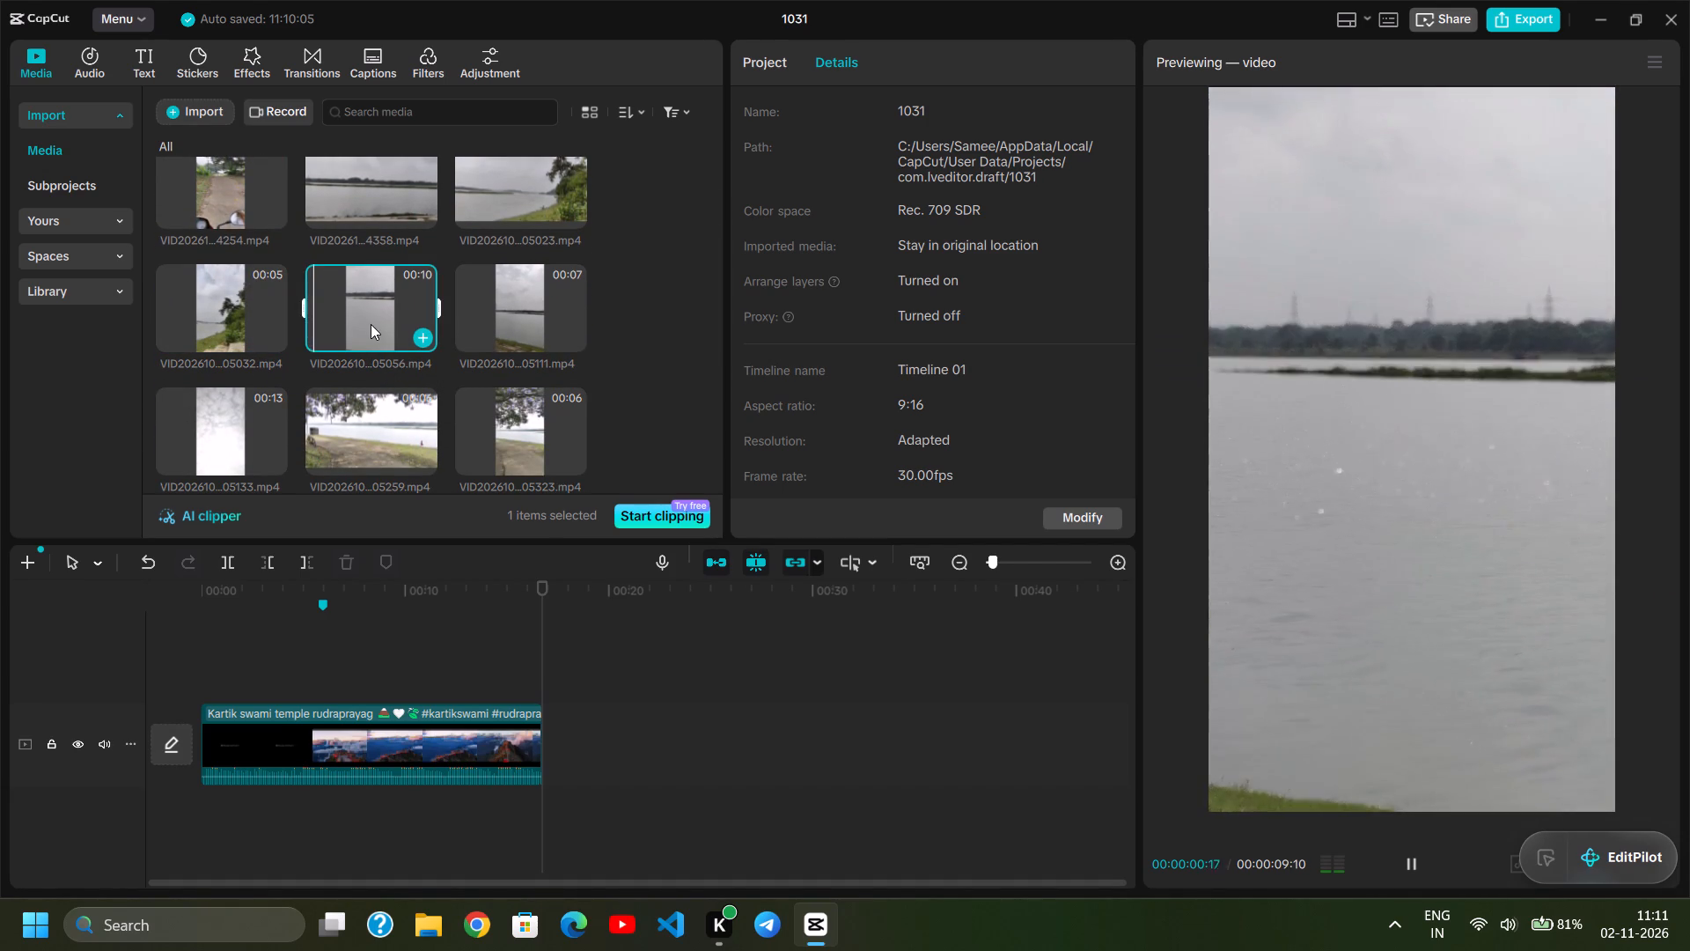
pyautogui.doubleClick(483, 308)
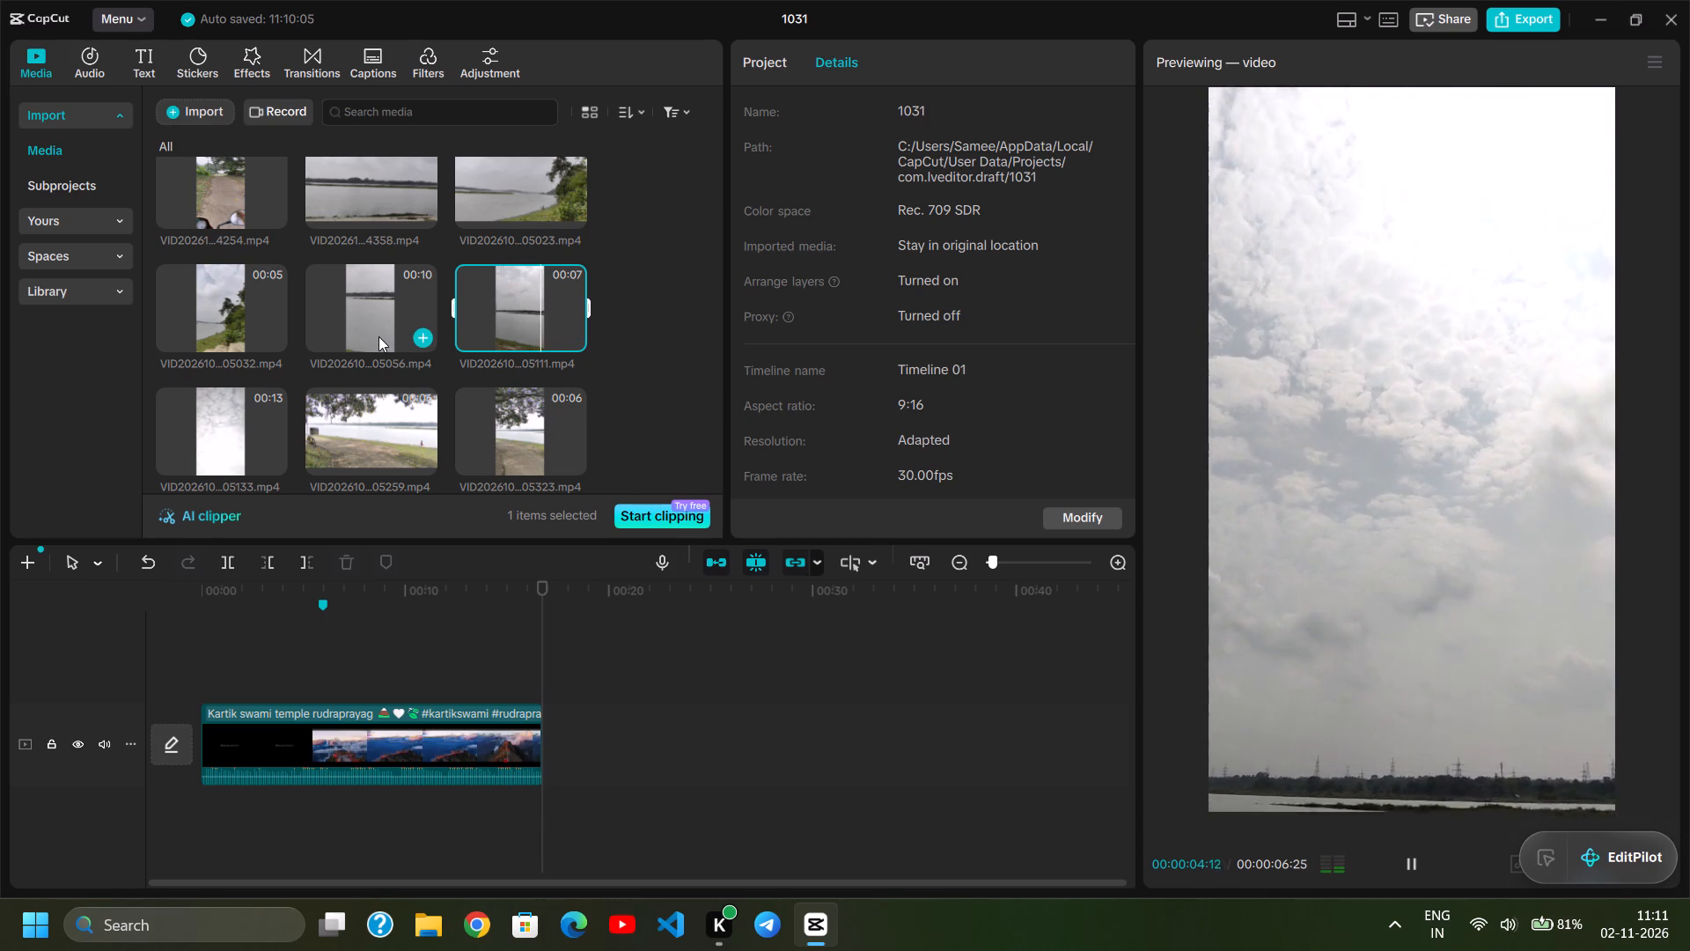
pyautogui.scroll(-1, 308, 381)
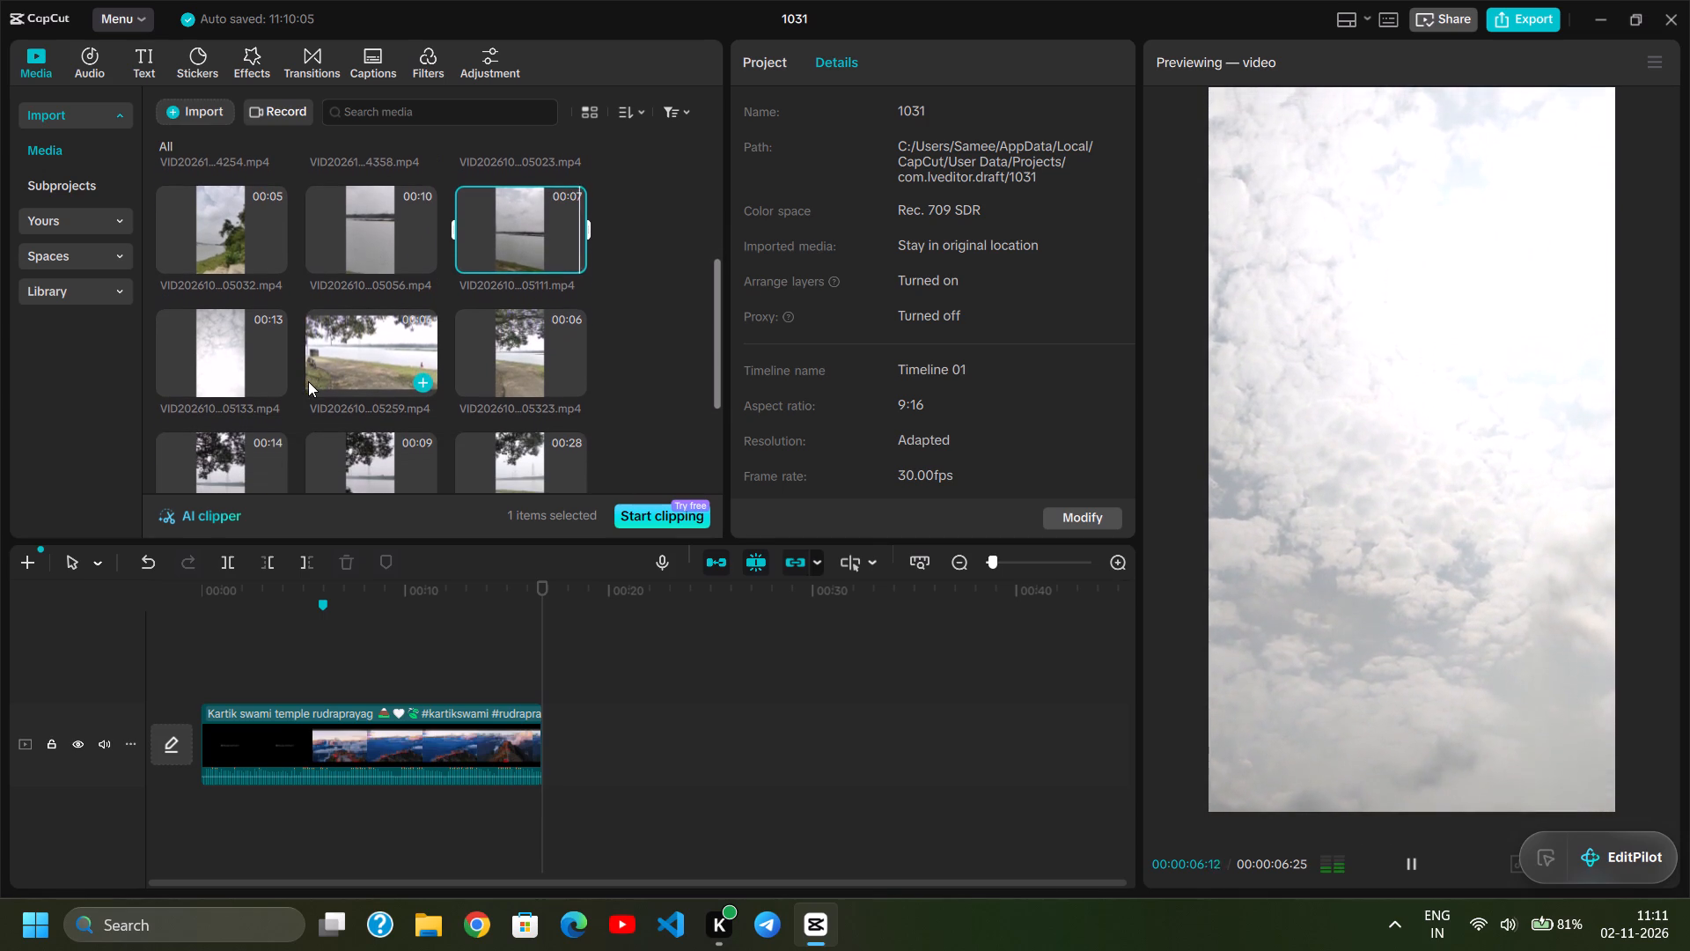
pyautogui.doubleClick(230, 370)
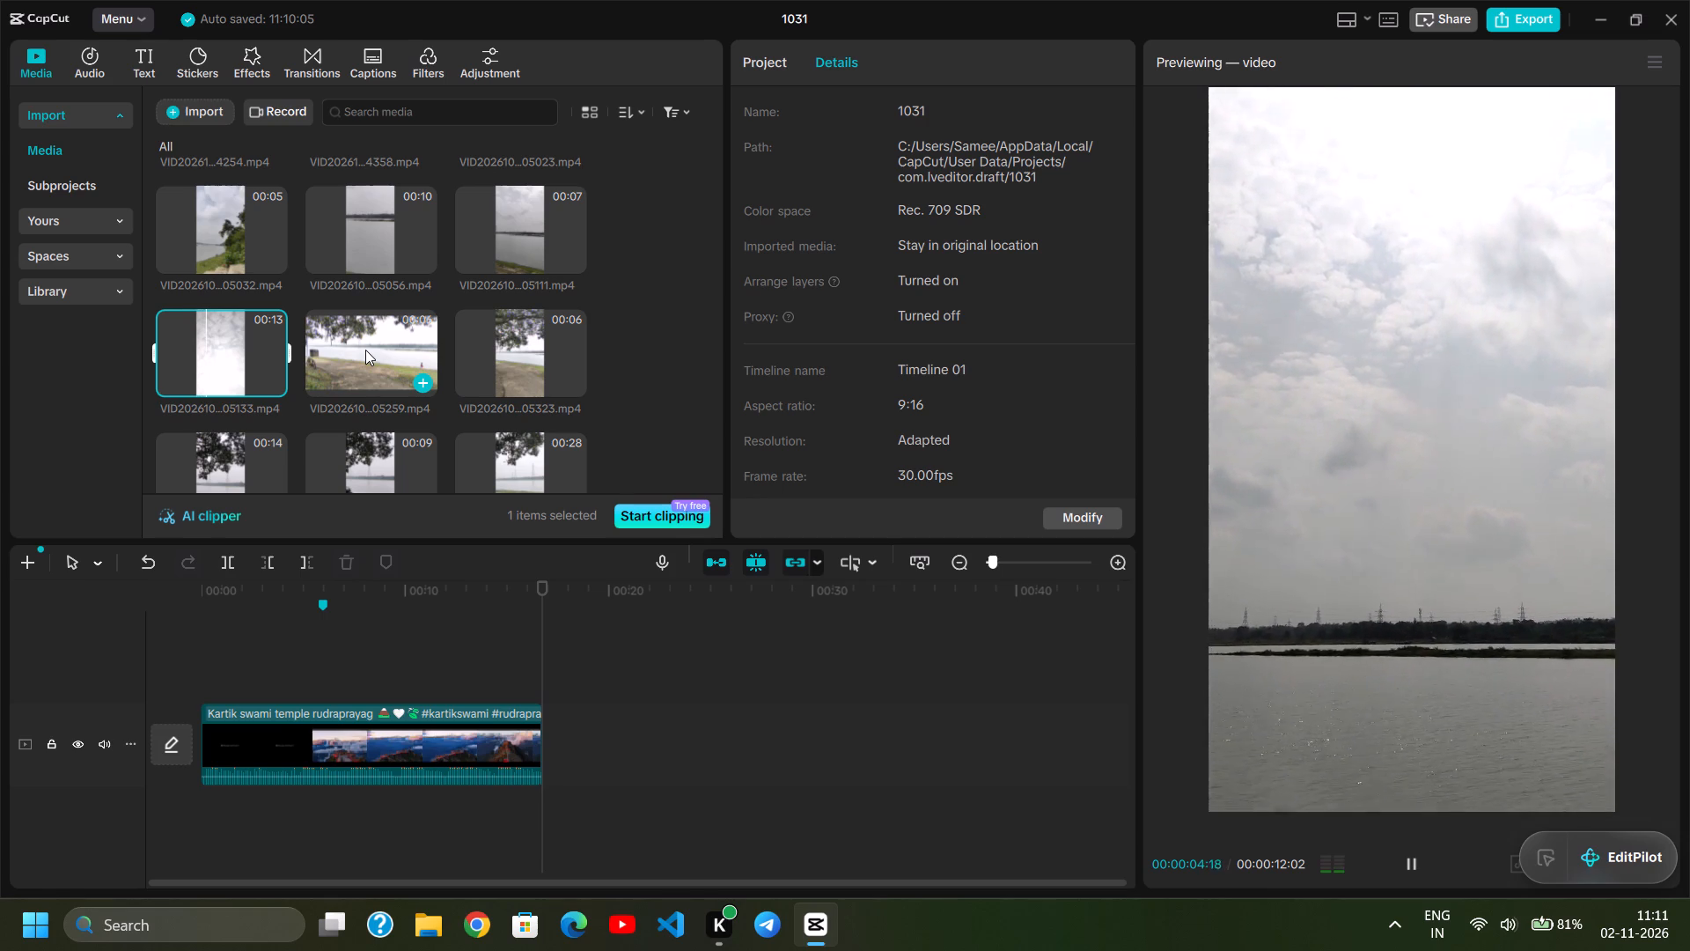
# Preview the tree-lined riverbank clips 05259, 05323, 5430, 05447 and 05618 in the media library.
pyautogui.doubleClick(391, 328)
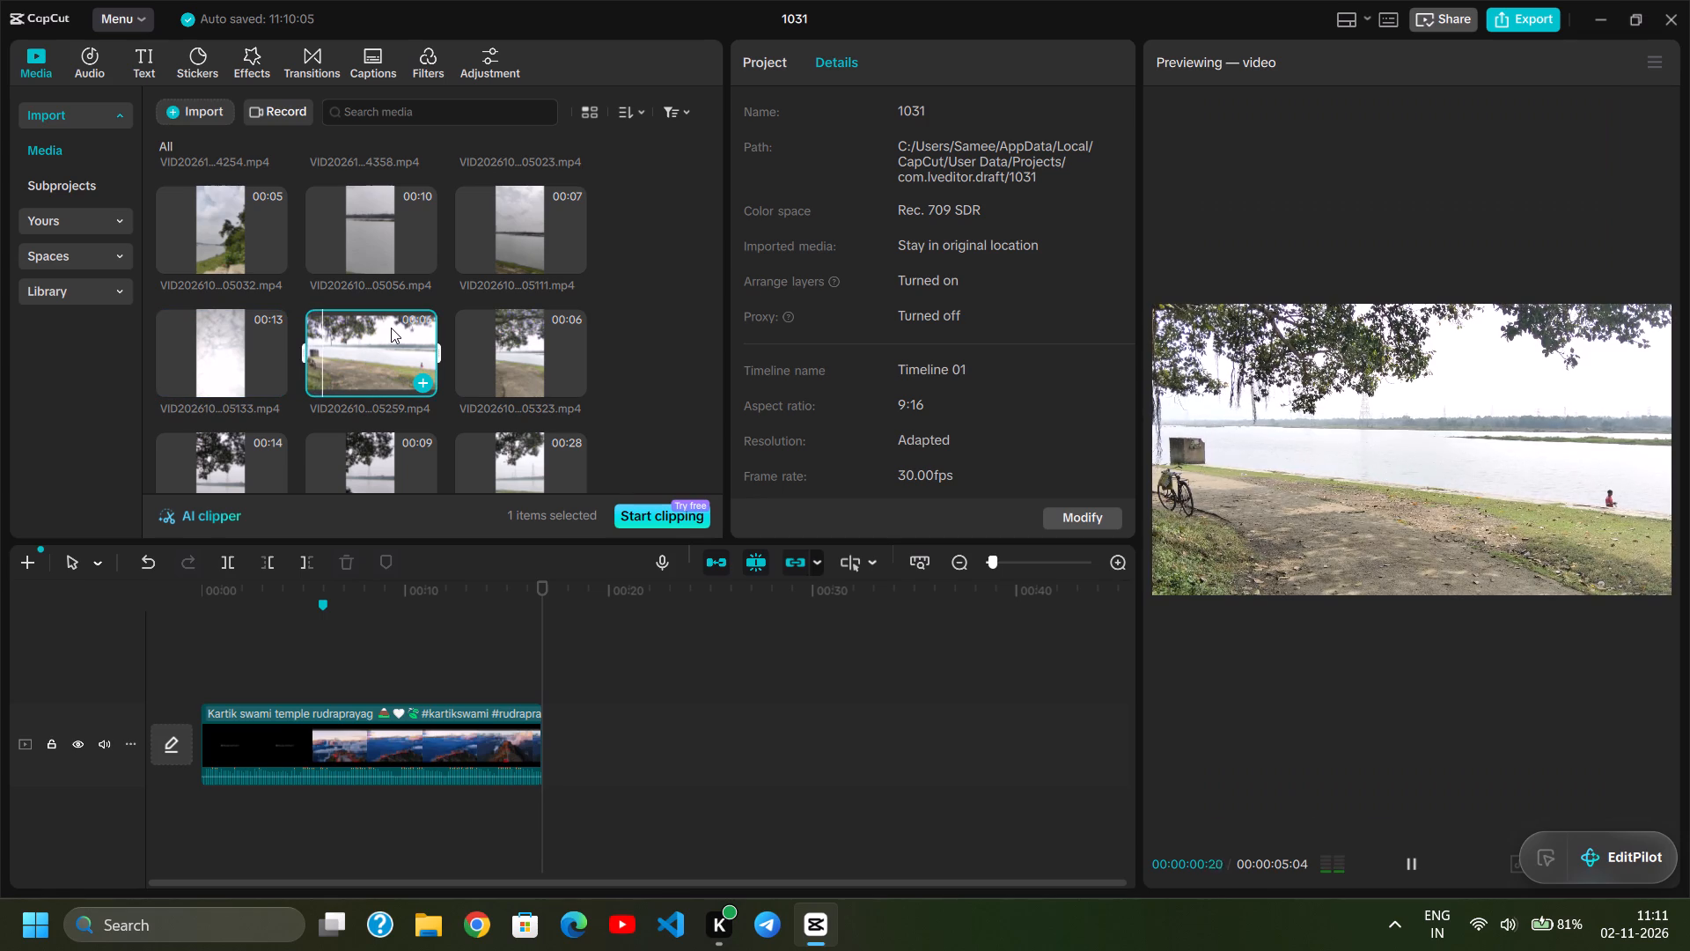
pyautogui.doubleClick(507, 343)
pyautogui.scroll(-1, 457, 361)
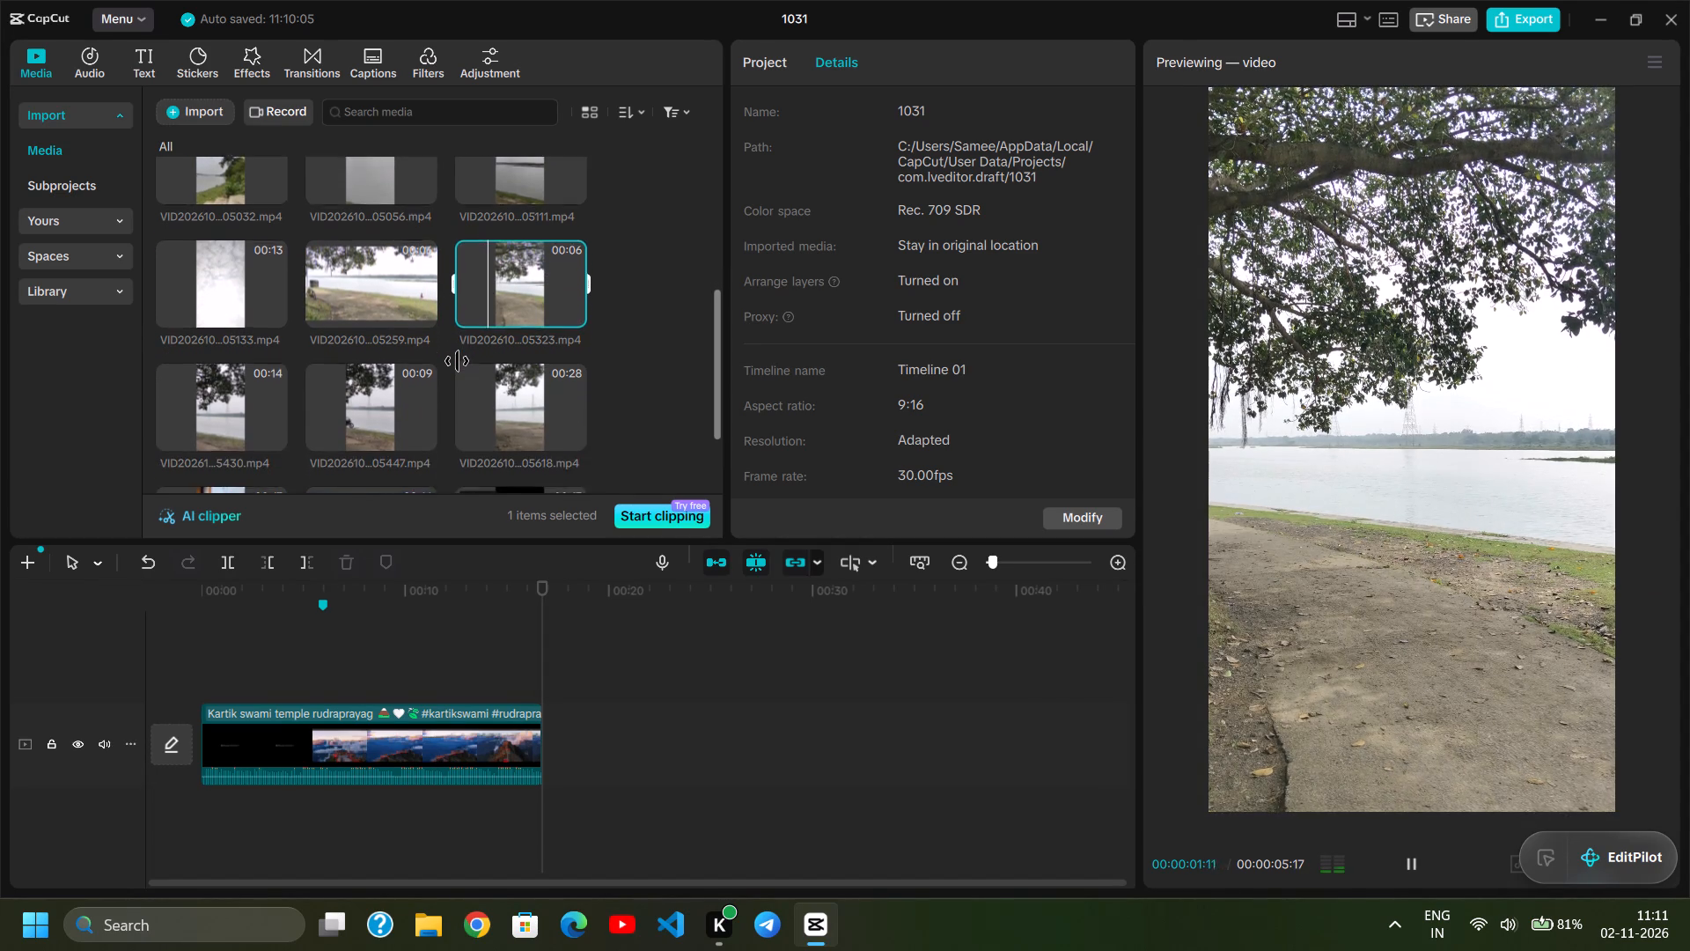
pyautogui.scroll(-1, 457, 361)
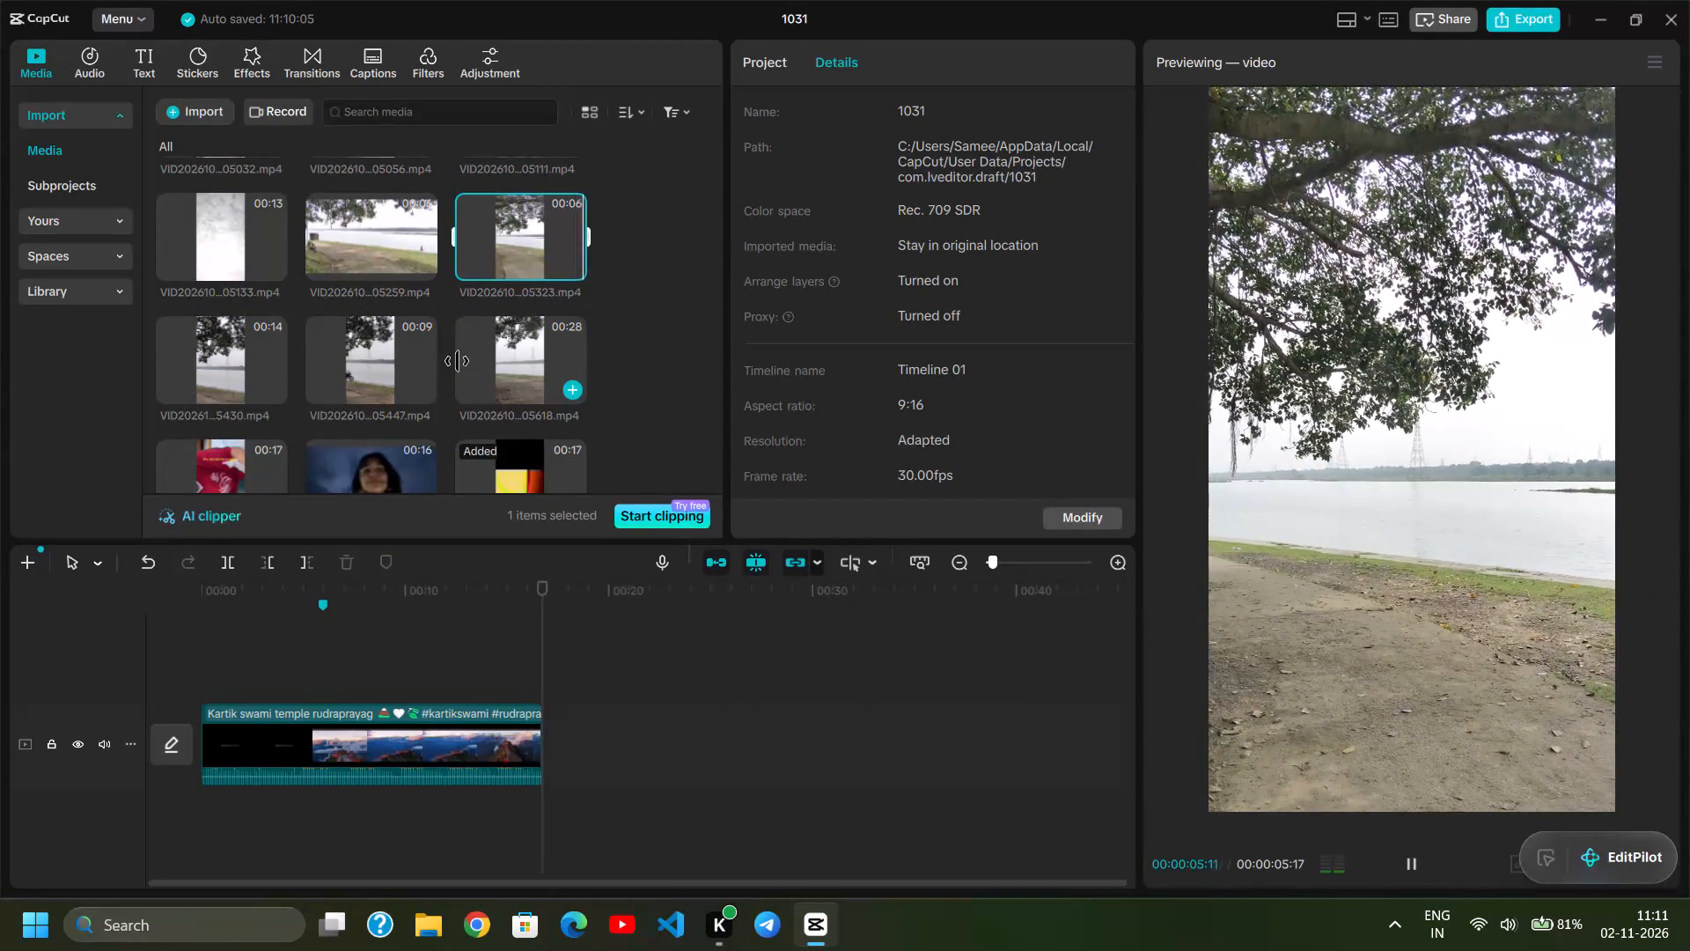
pyautogui.doubleClick(192, 345)
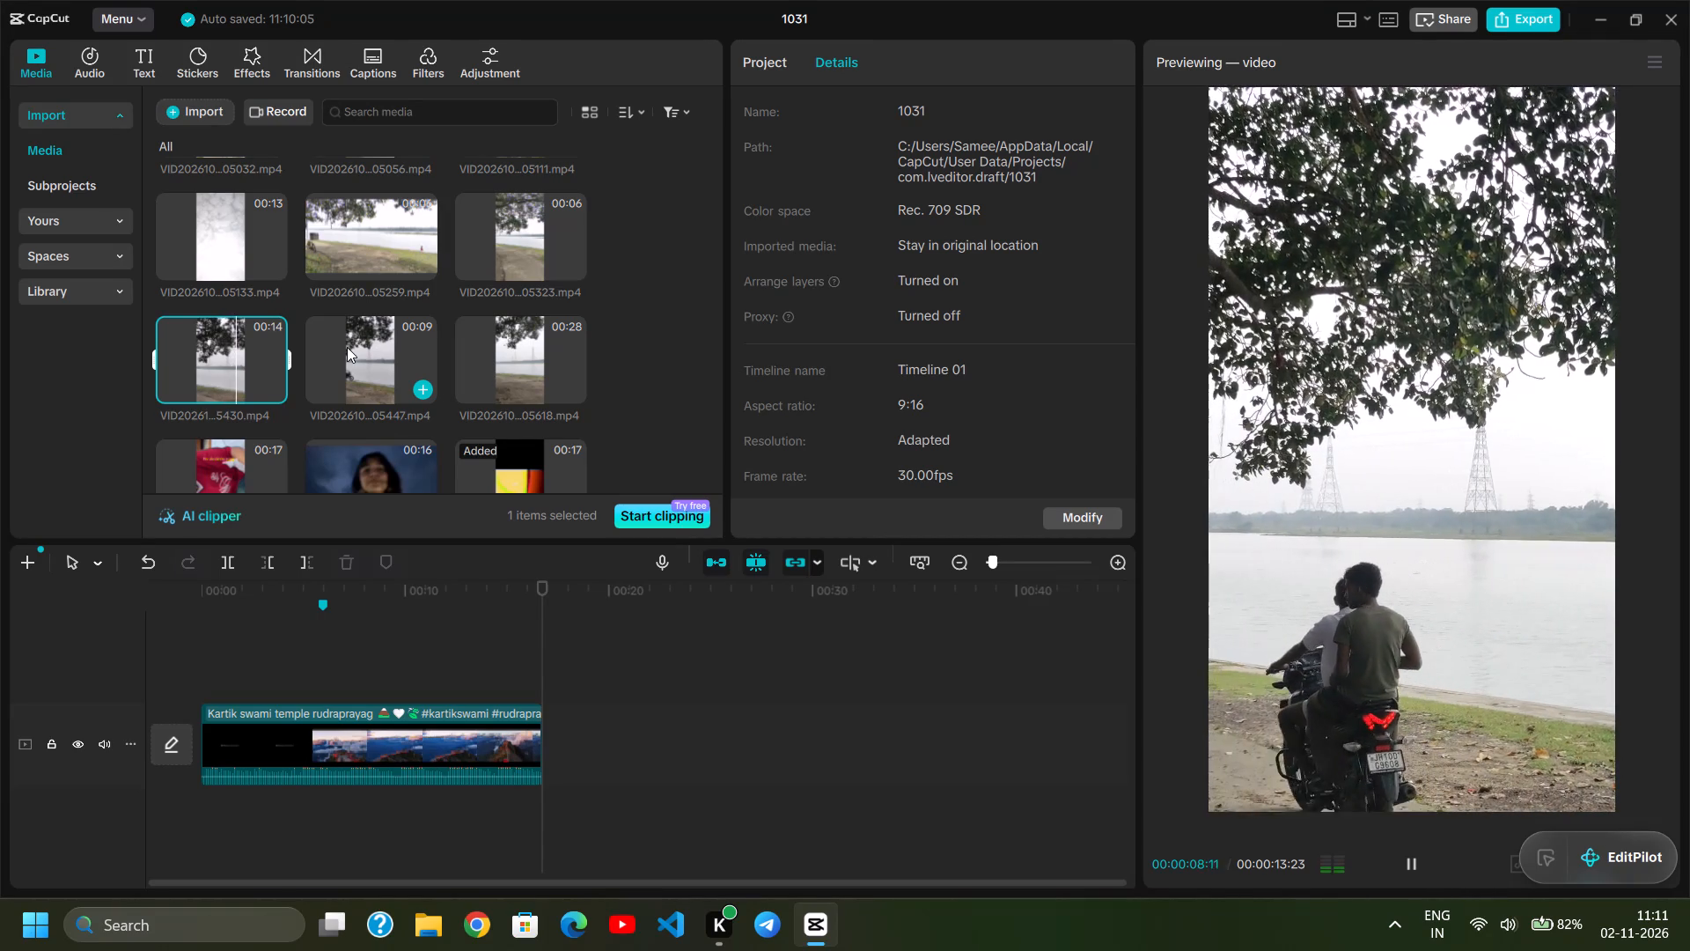
pyautogui.doubleClick(364, 347)
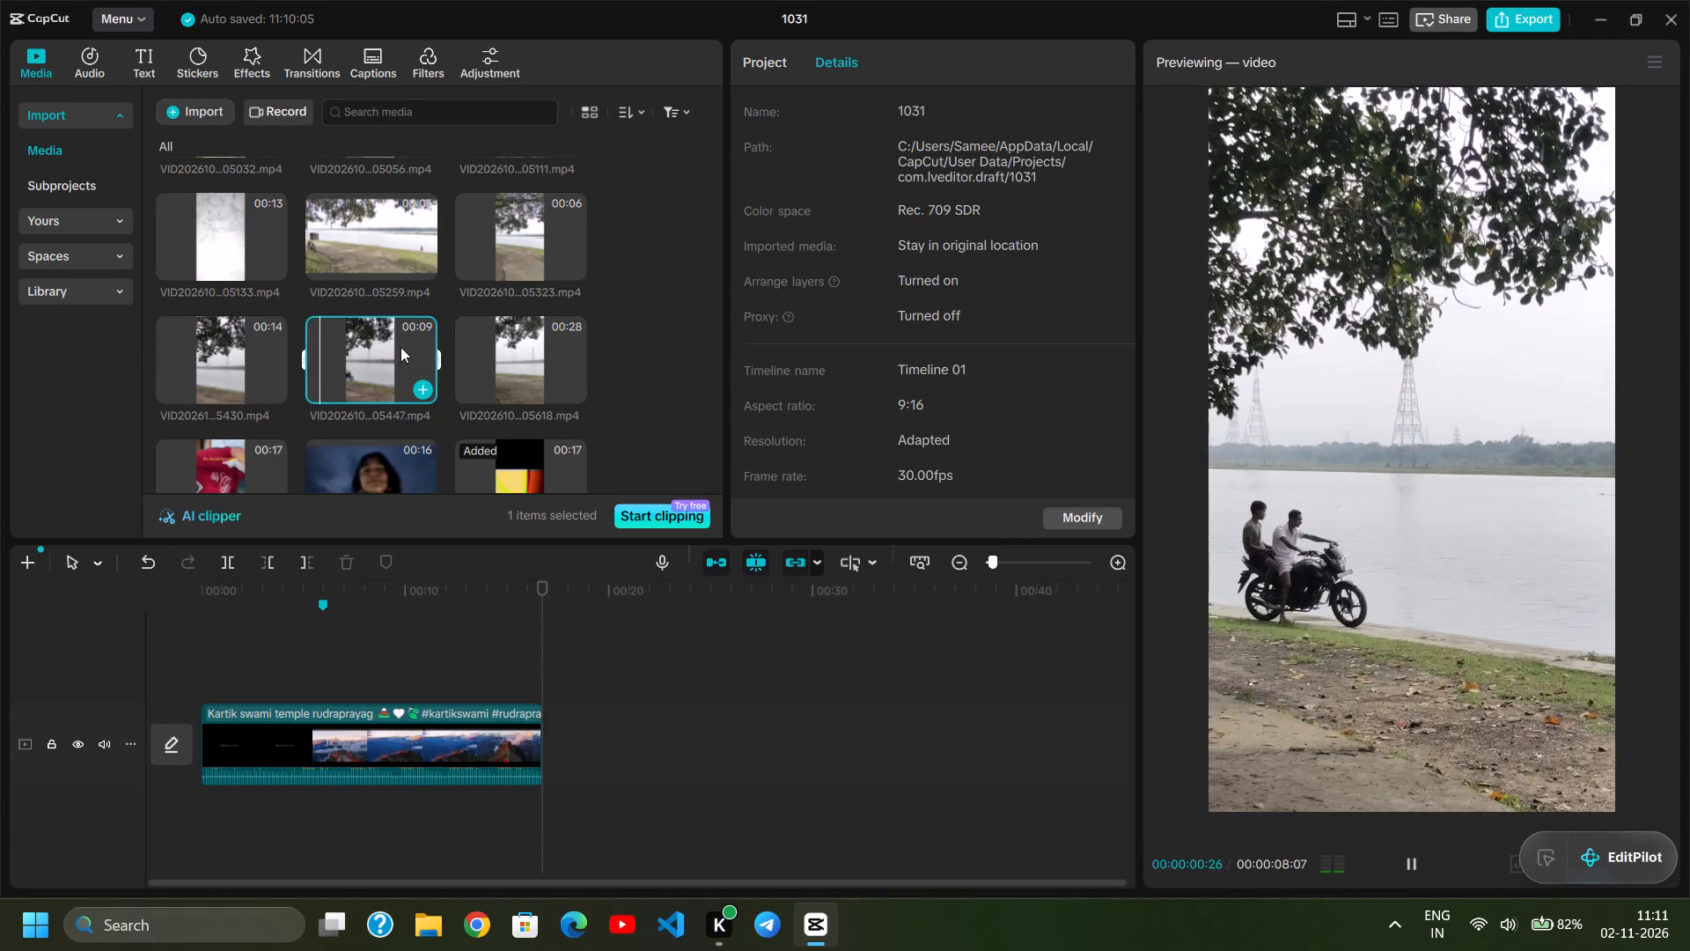
pyautogui.doubleClick(503, 339)
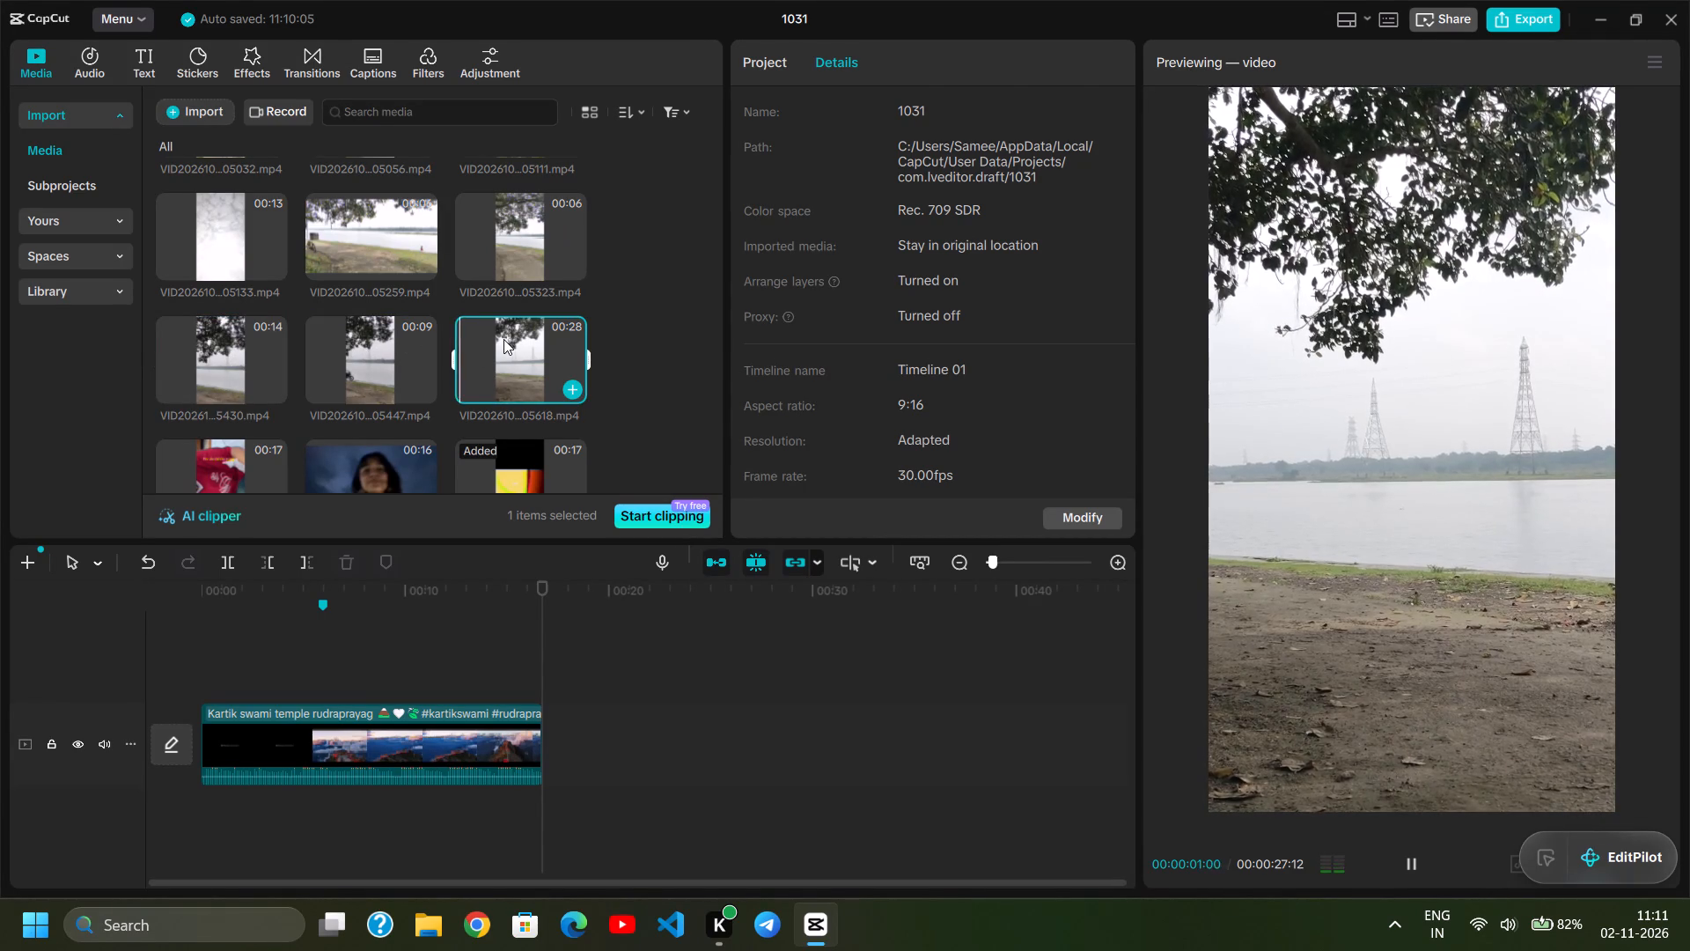
# Add the 28-second clip 05618 to the timeline and place it on a track above the Kartik swami clip, starting at zero.
pyautogui.scroll(-1, 427, 385)
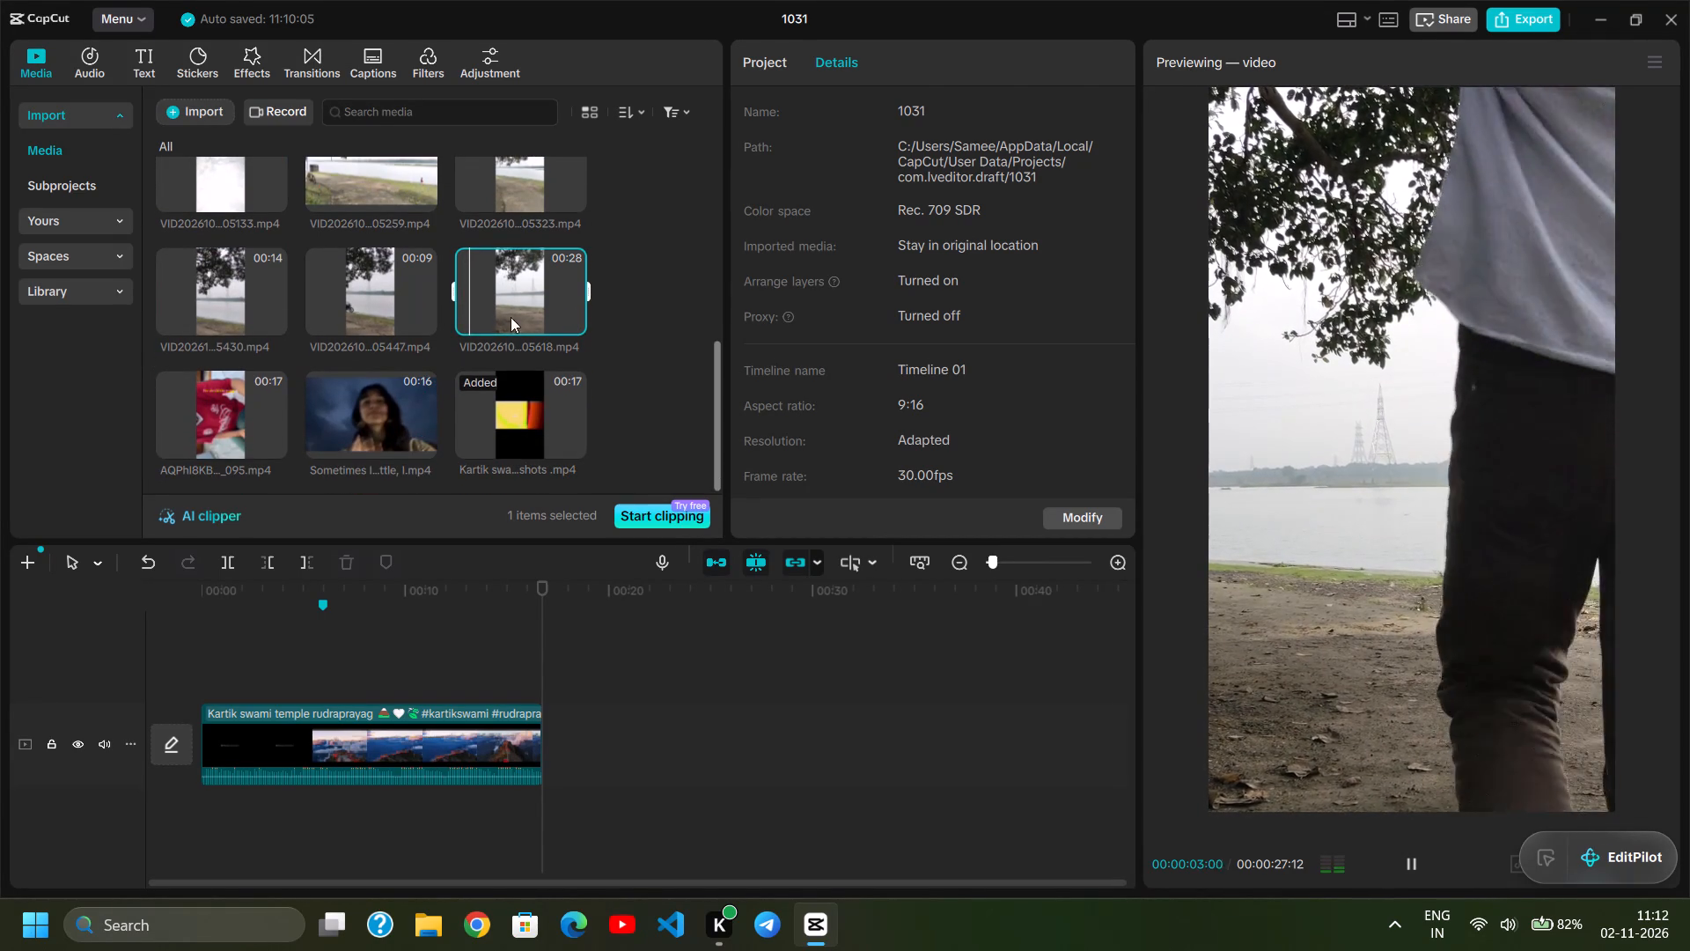
pyautogui.click(568, 321)
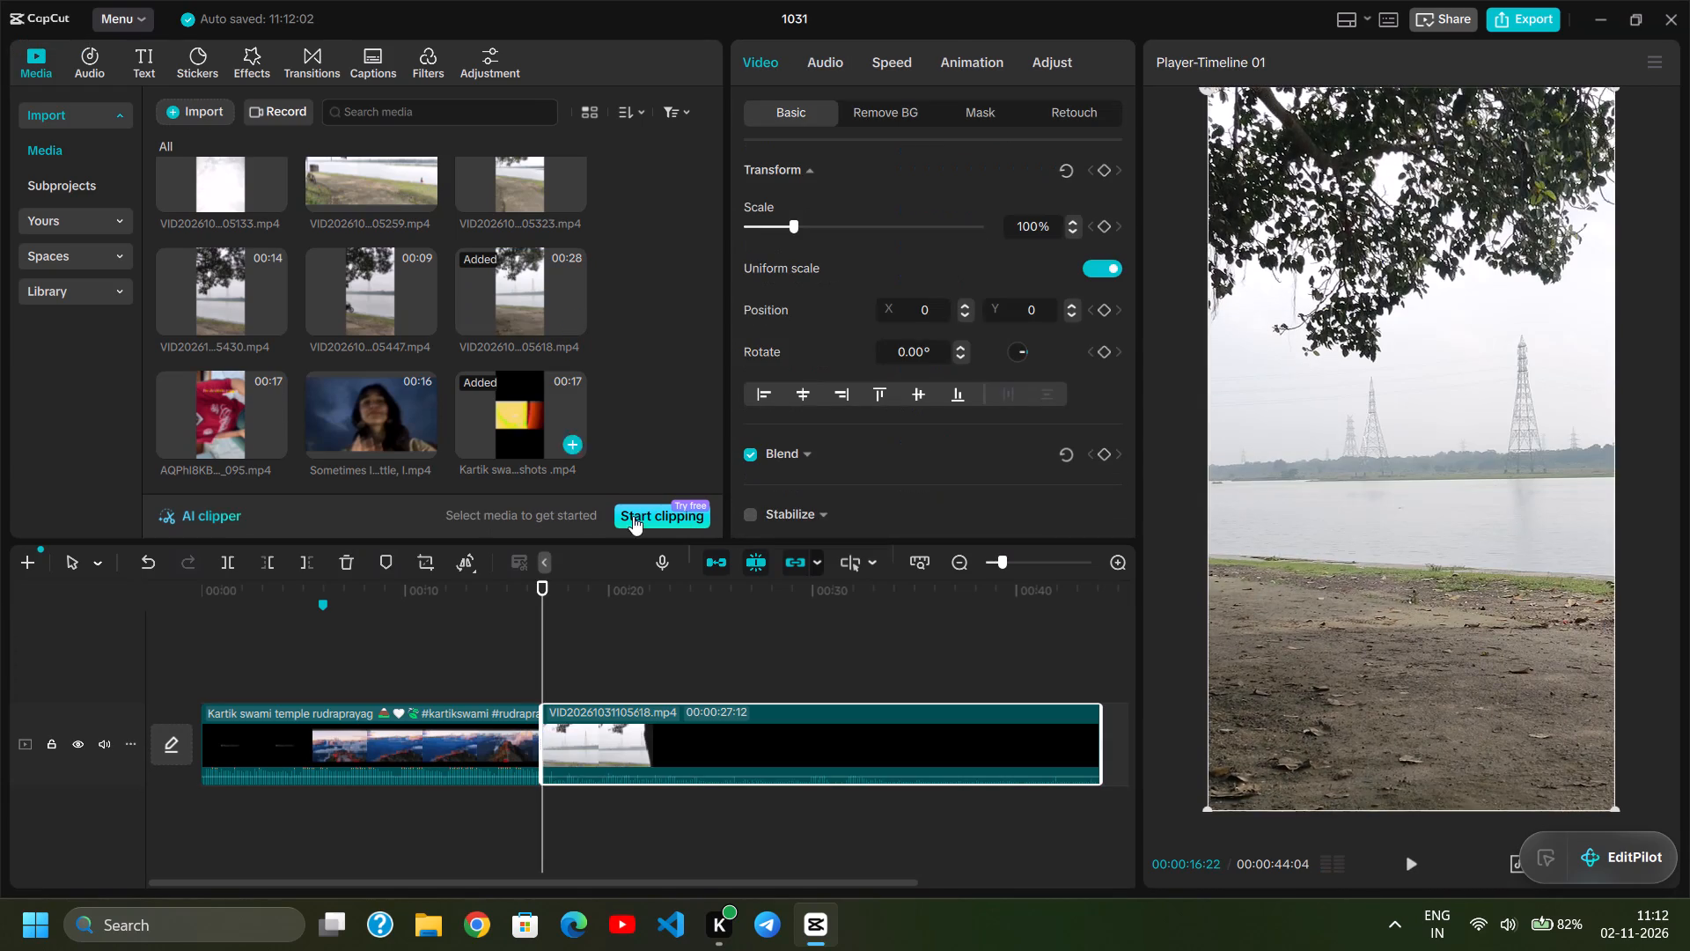
pyautogui.rightClick(717, 734)
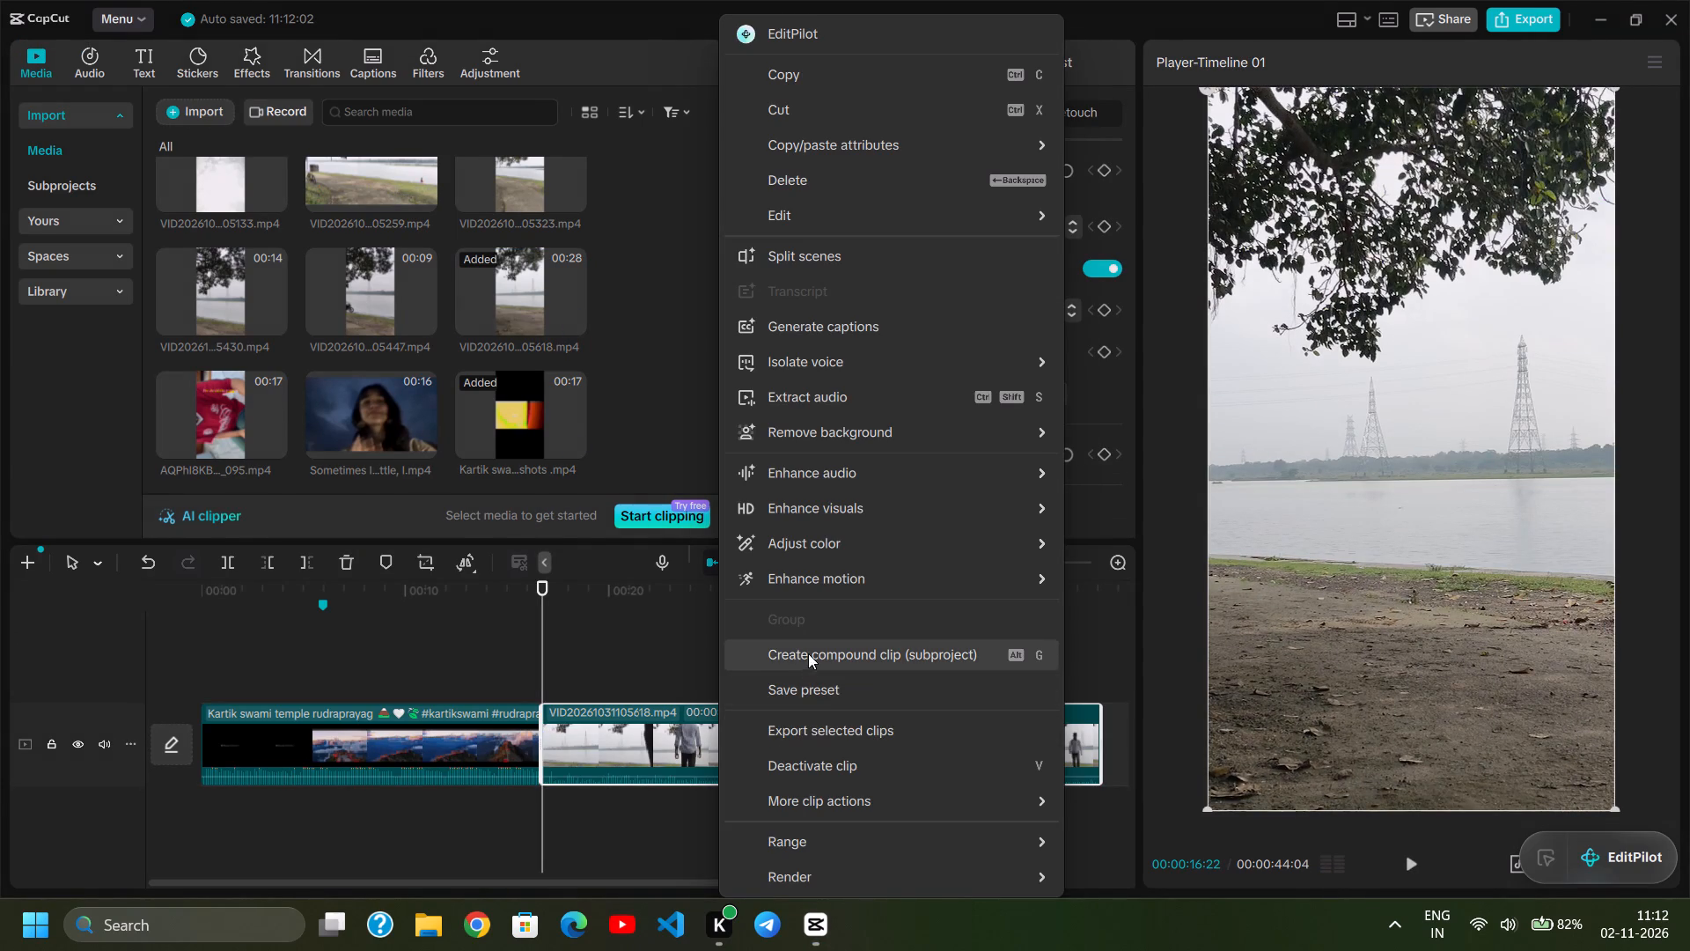
pyautogui.click(671, 650)
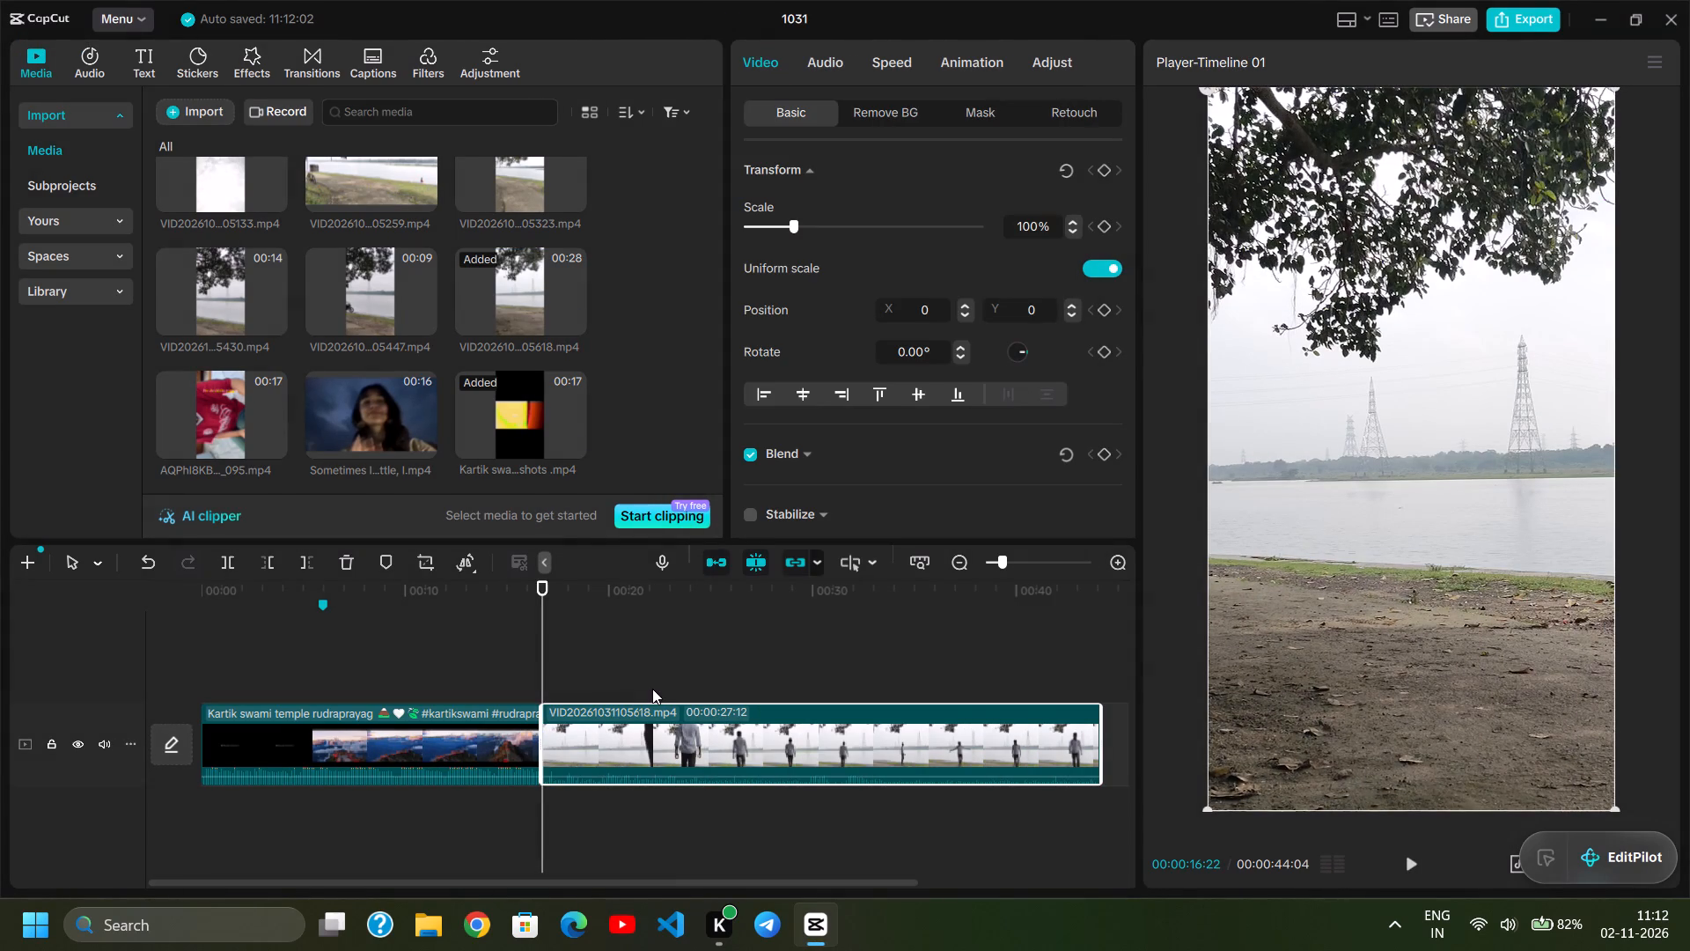
pyautogui.moveTo(655, 717); pyautogui.dragTo(298, 627)
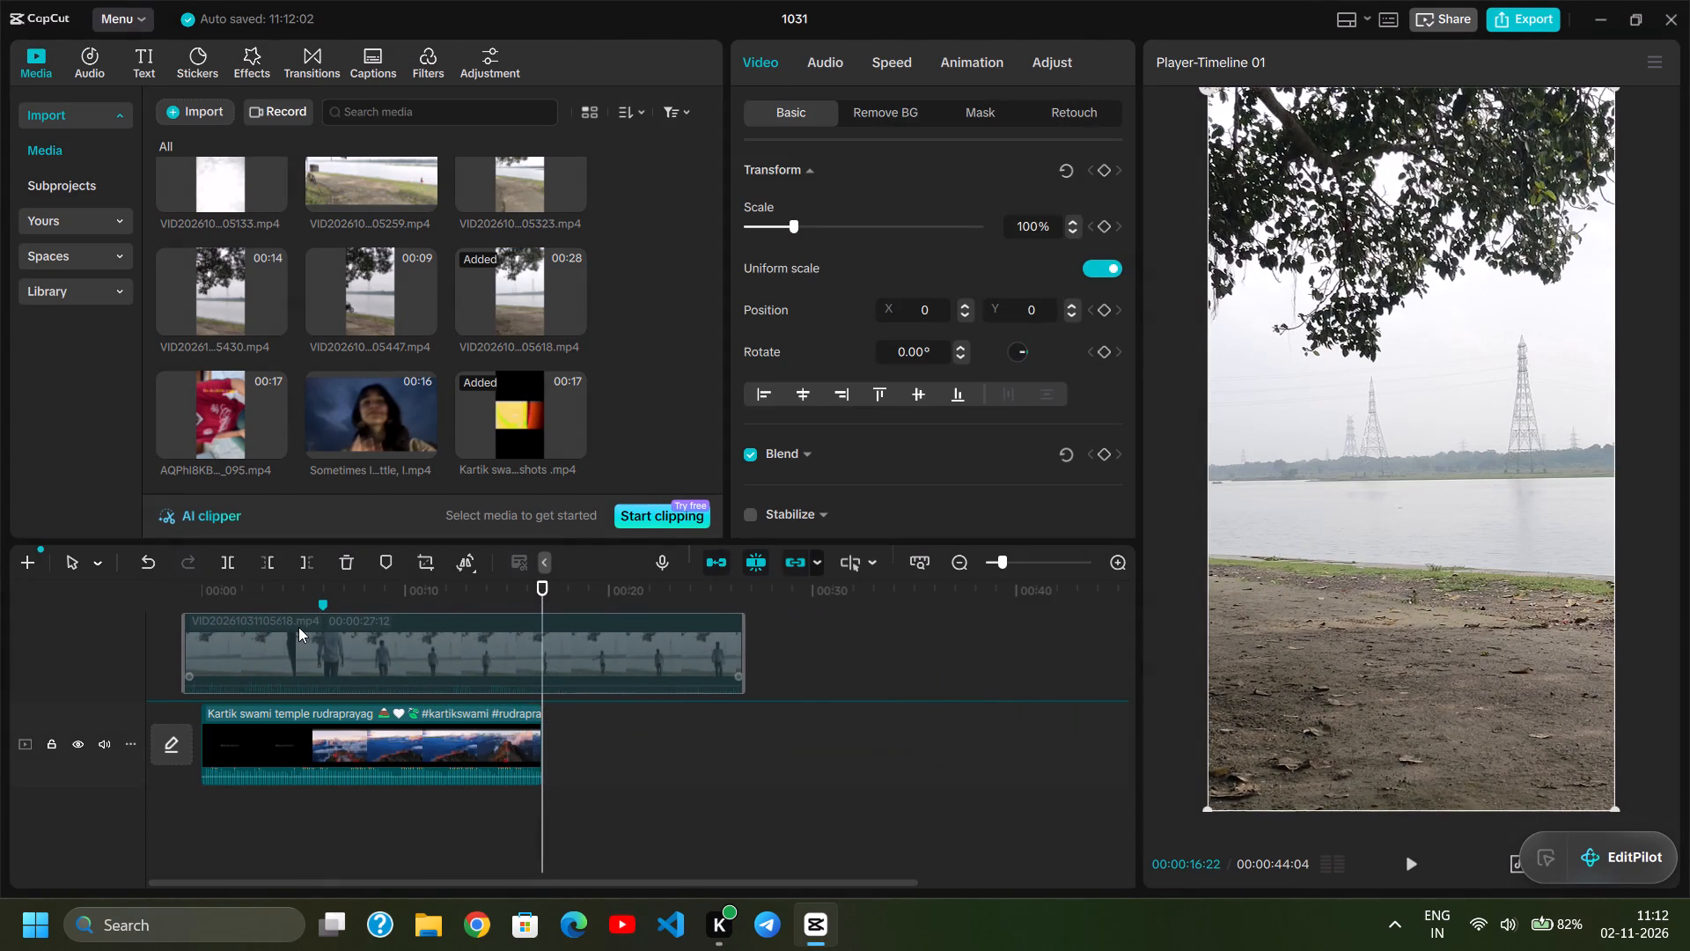
pyautogui.moveTo(298, 627); pyautogui.dragTo(316, 628)
pyautogui.click(438, 680)
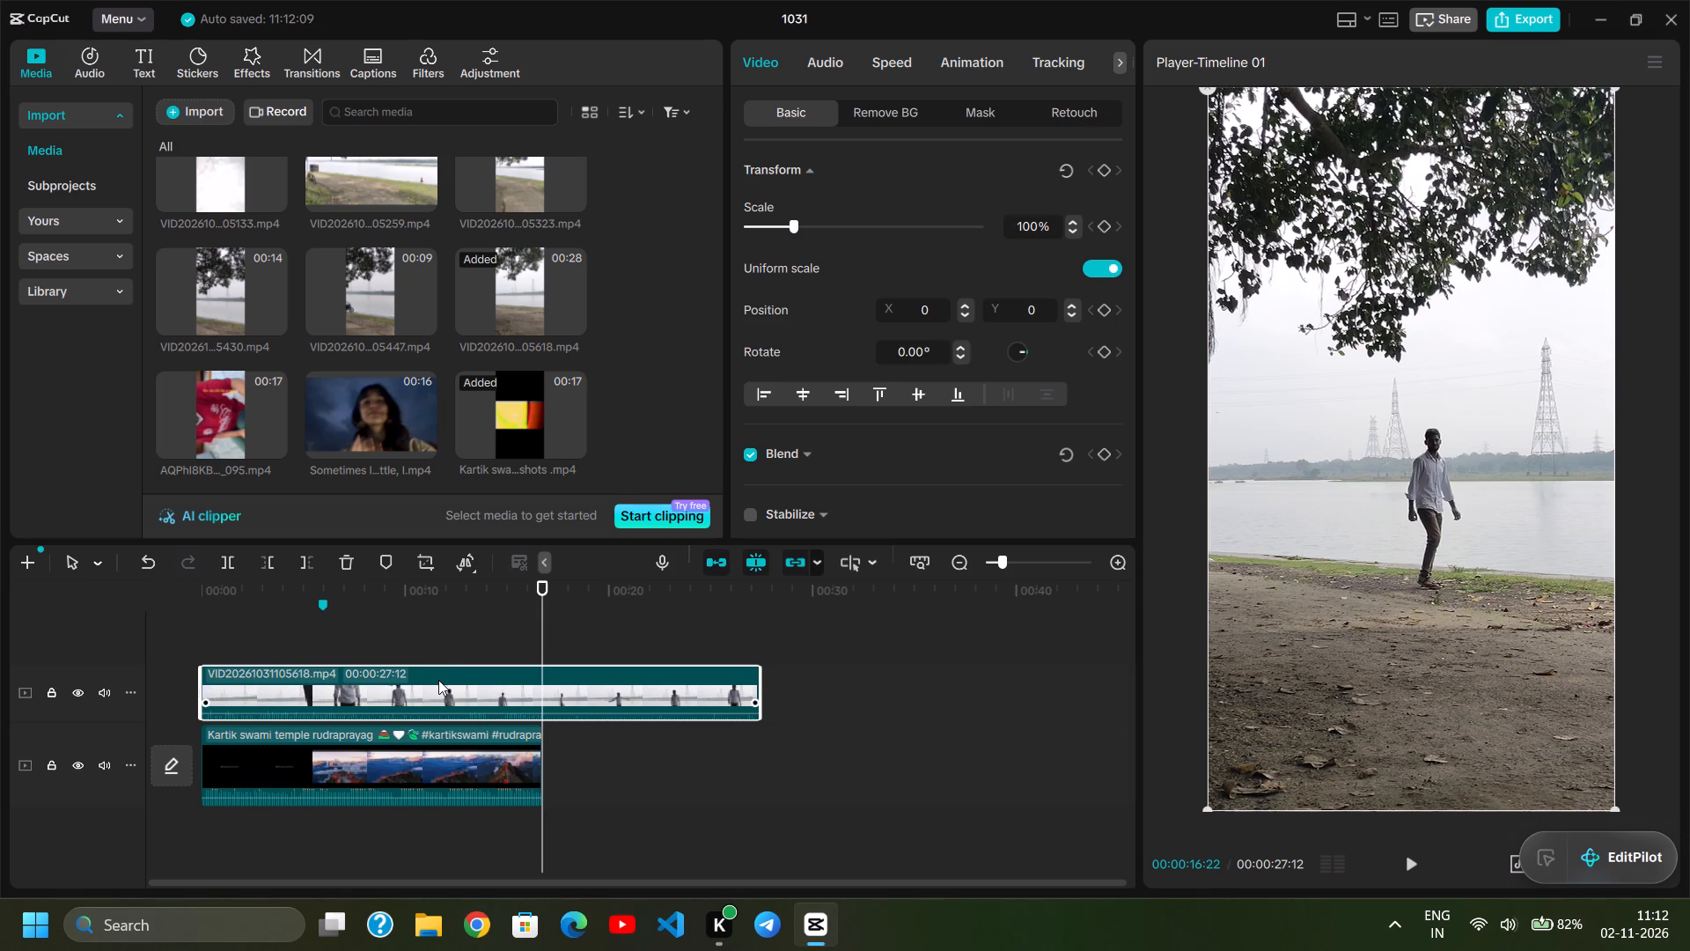
# Mute the upper track holding clip 05618.
pyautogui.click(103, 687)
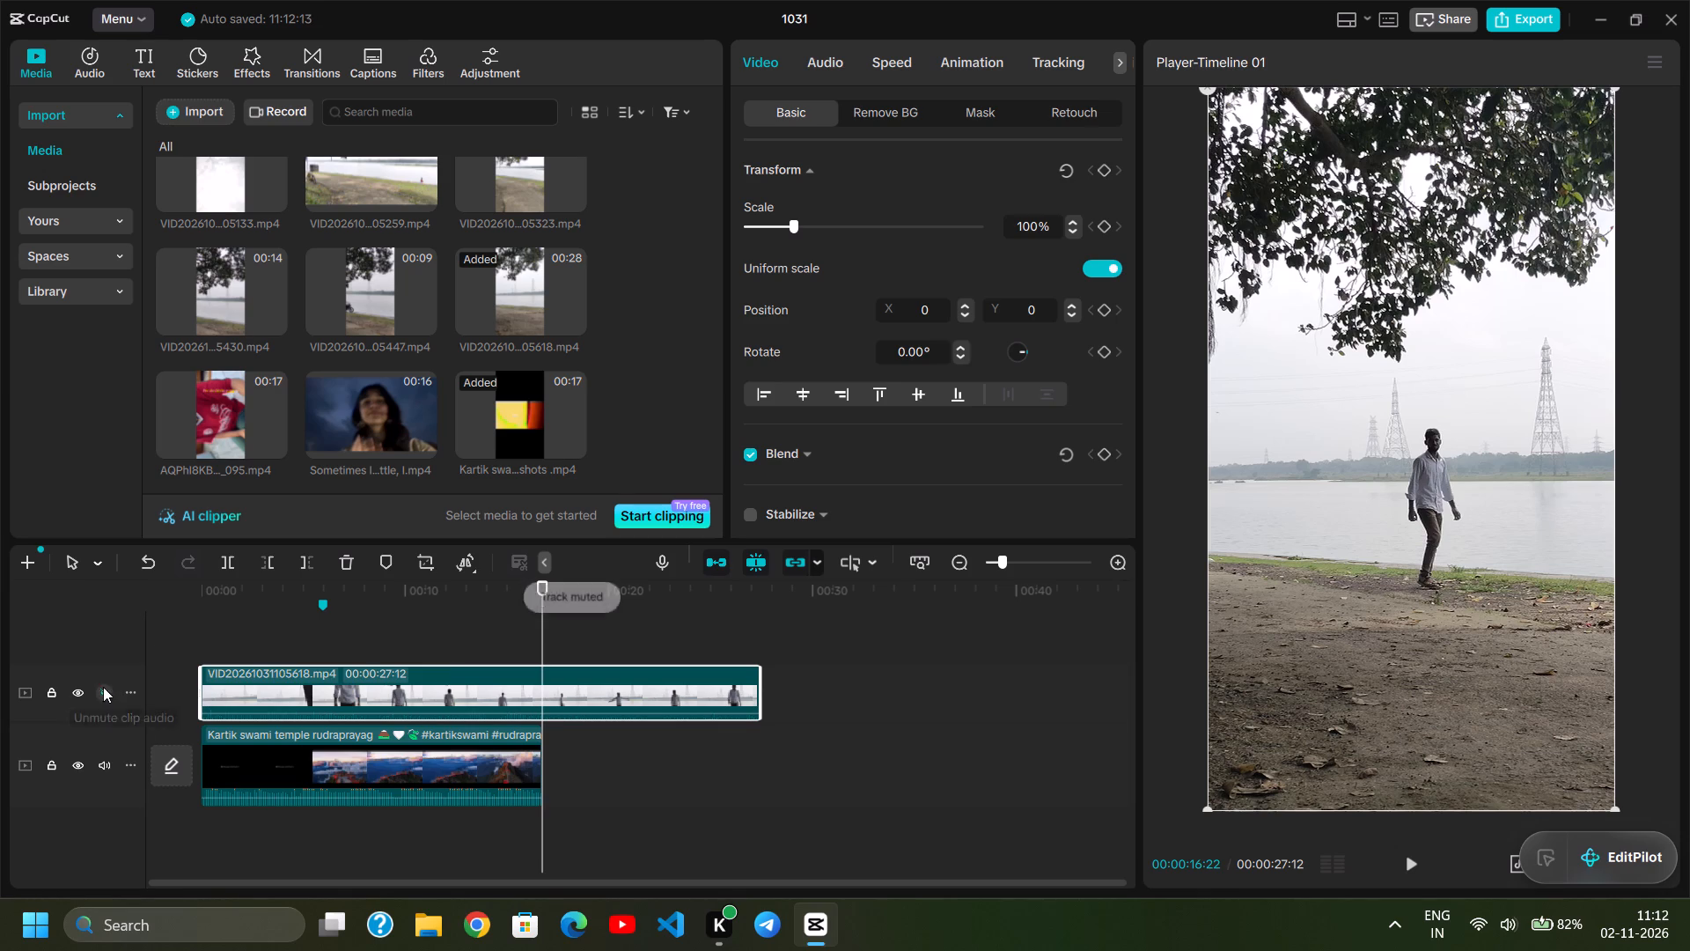
pyautogui.click(203, 612)
pyautogui.press('space')
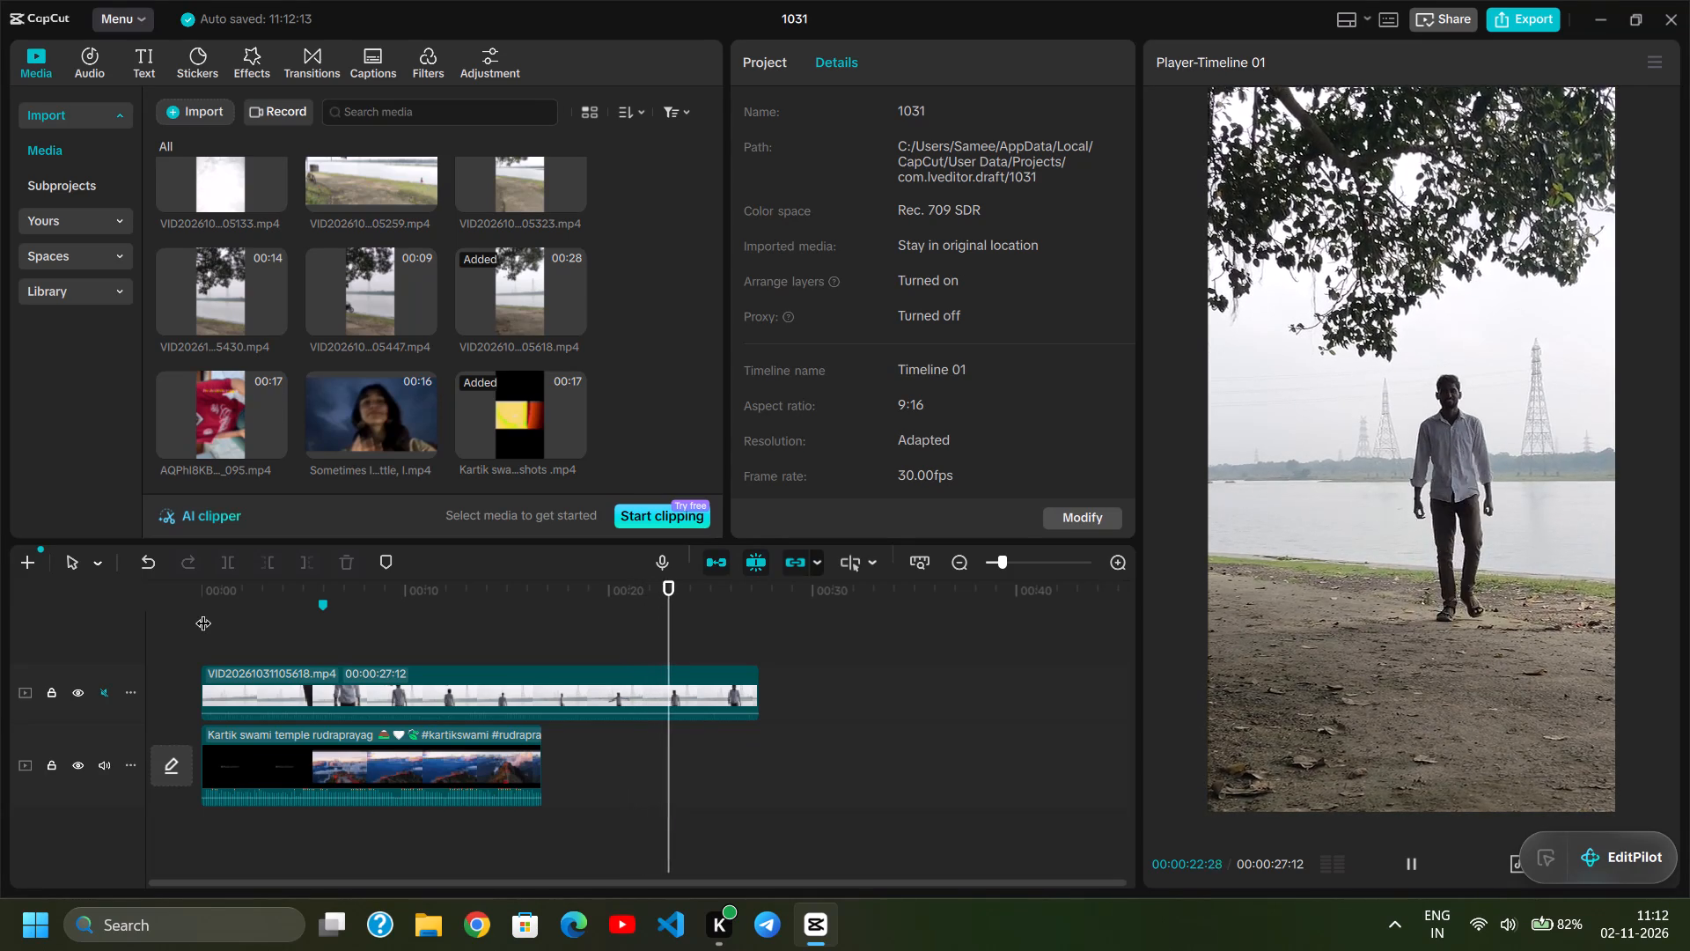
pyautogui.click(199, 620)
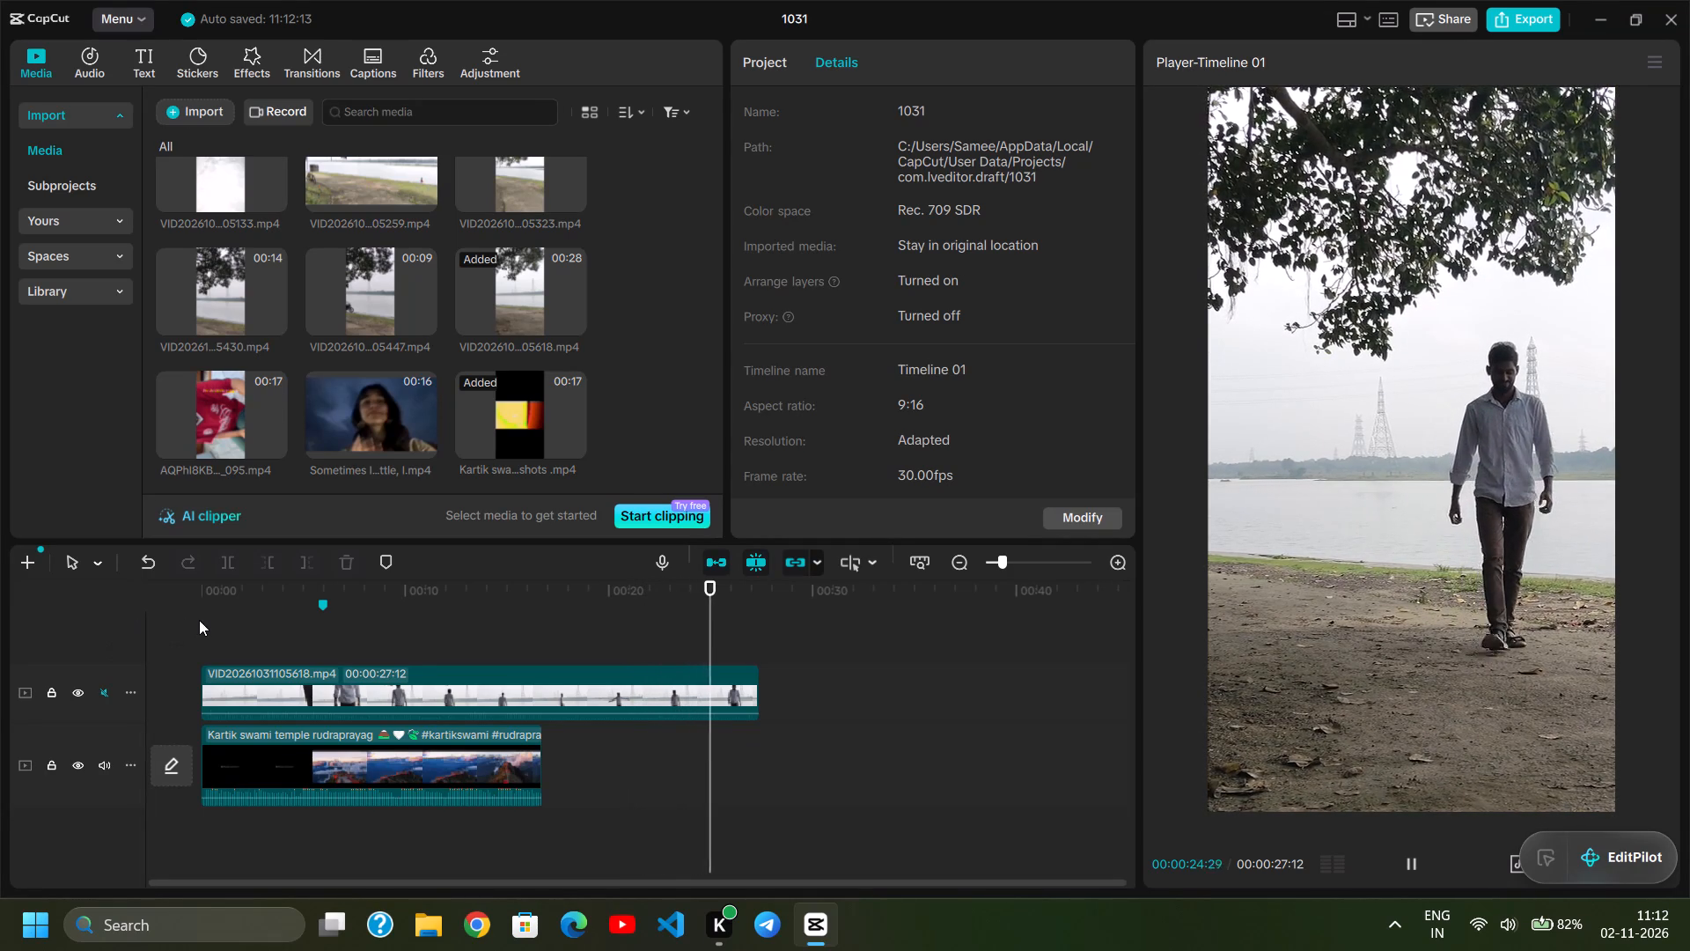
pyautogui.click(208, 624)
pyautogui.press('space')
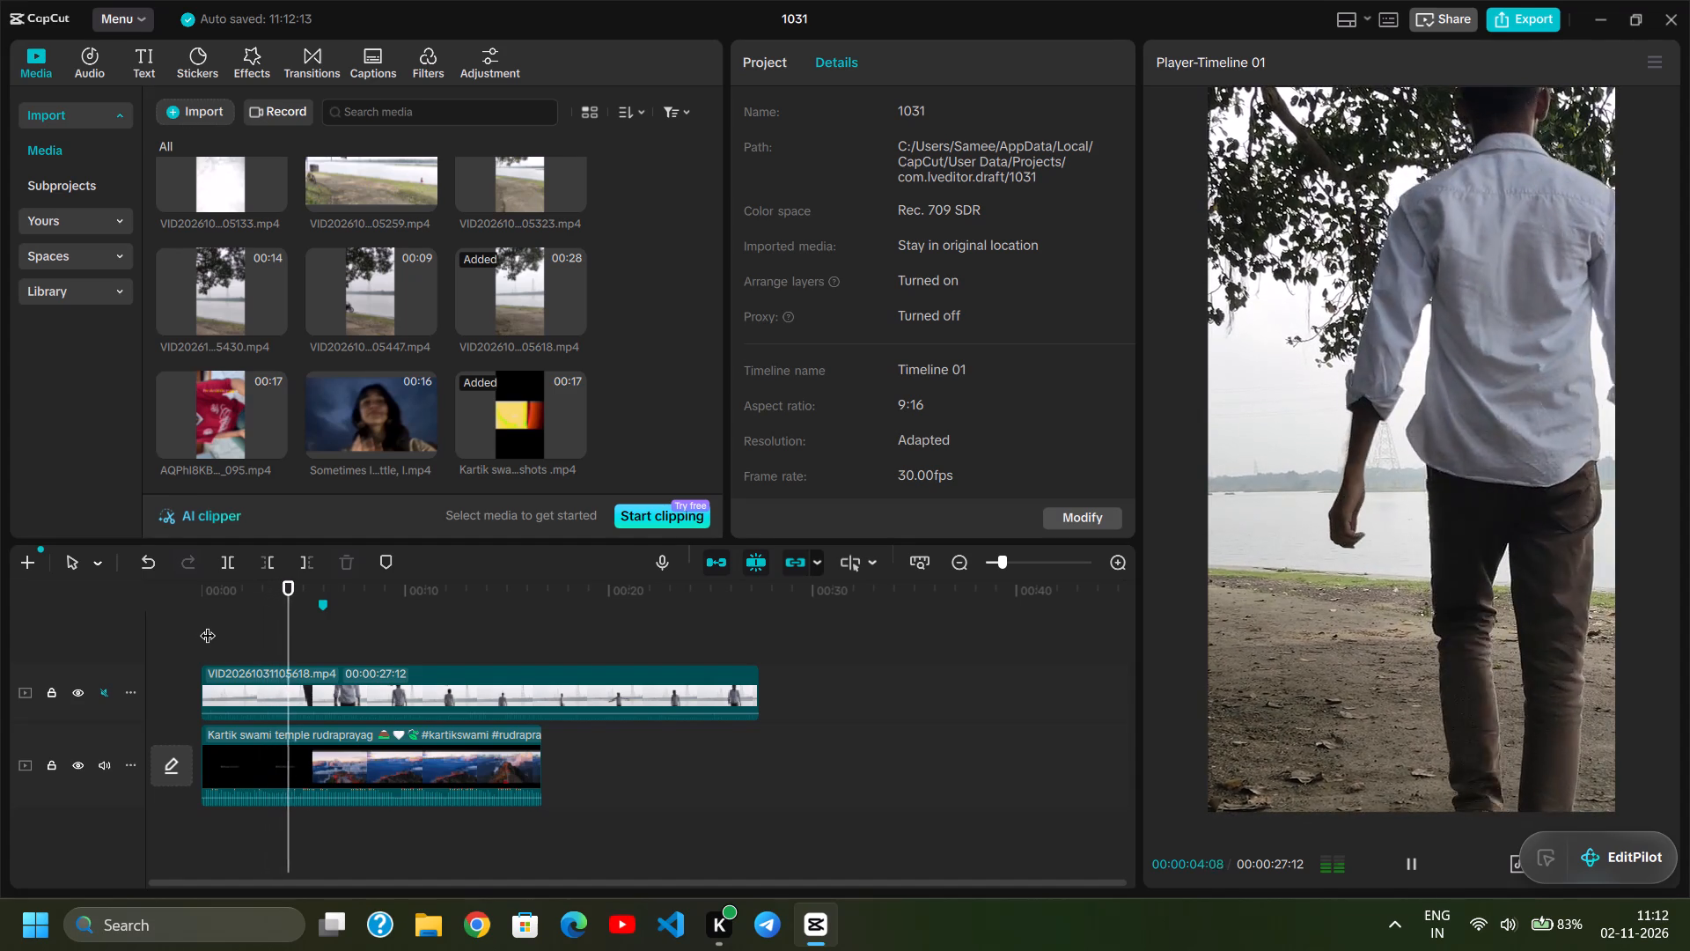
pyautogui.press('space')
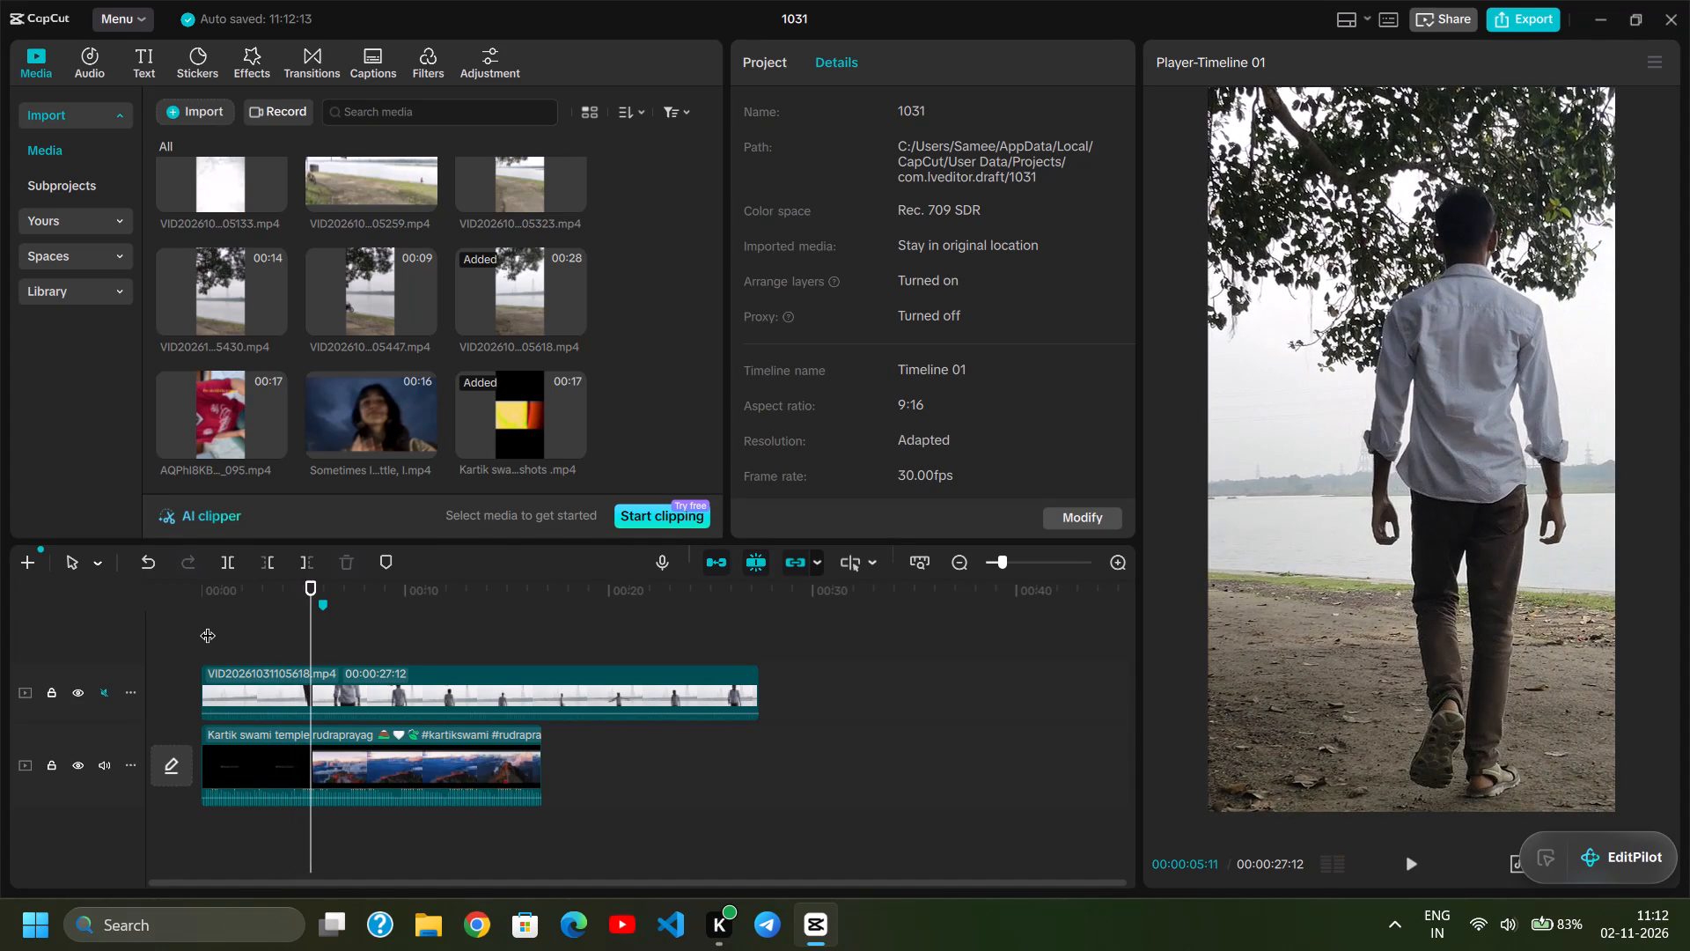
pyautogui.press('space')
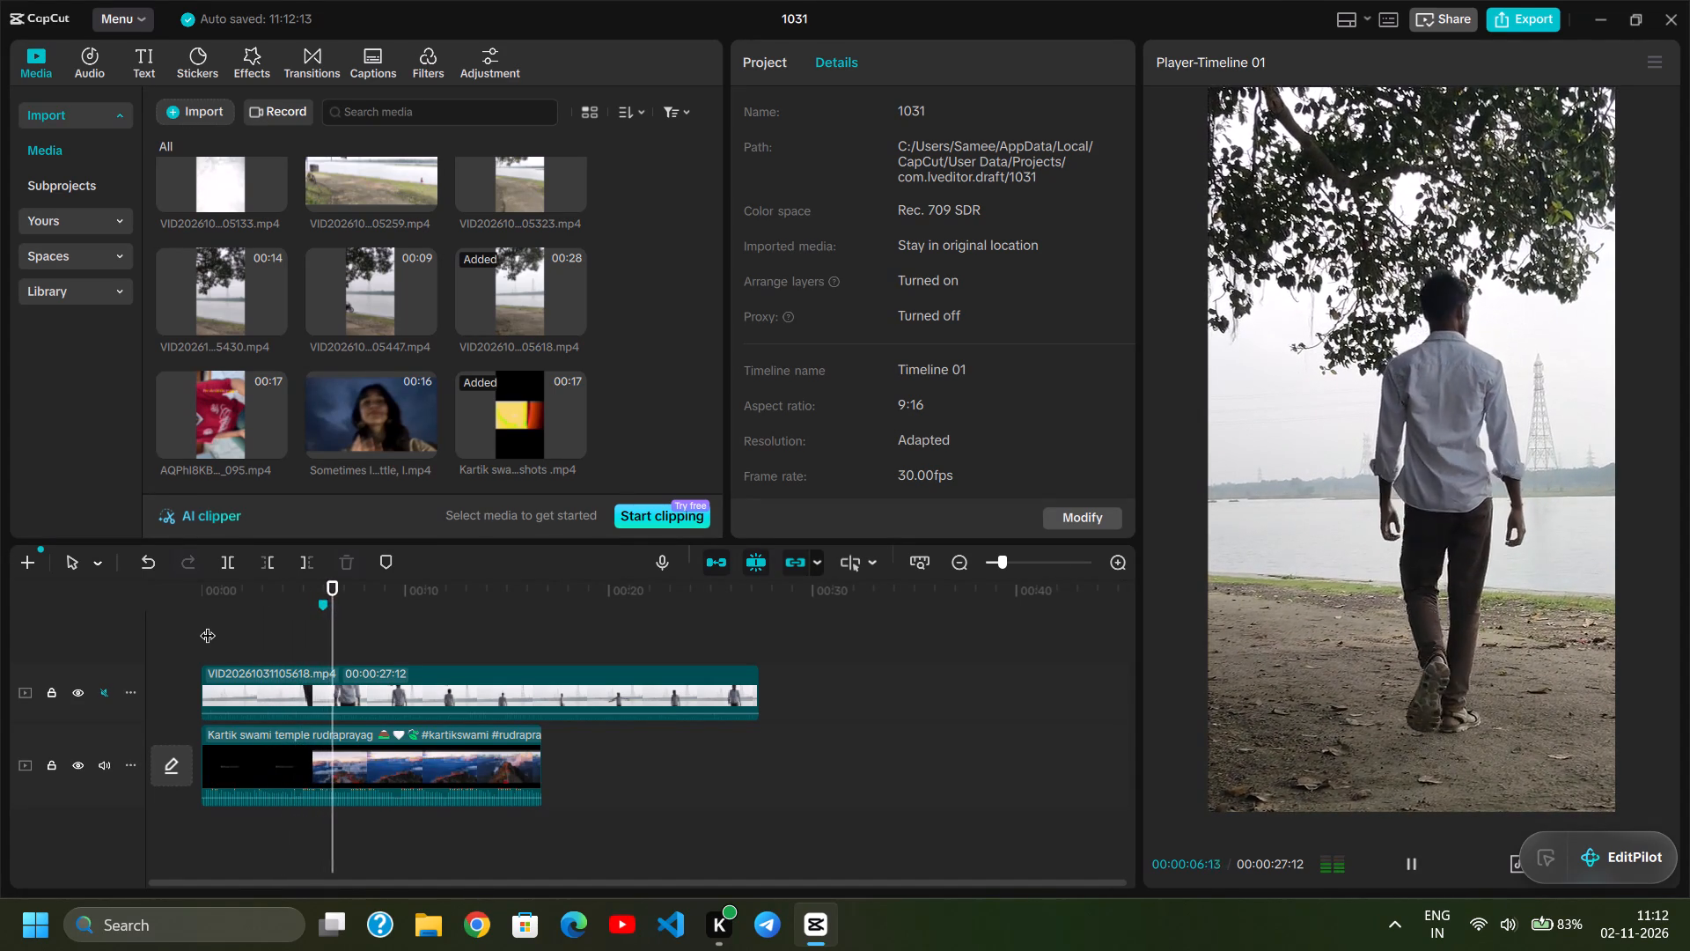
# Add a timeline marker at 00:00:09:06 during playback and pause.
pyautogui.click(321, 604)
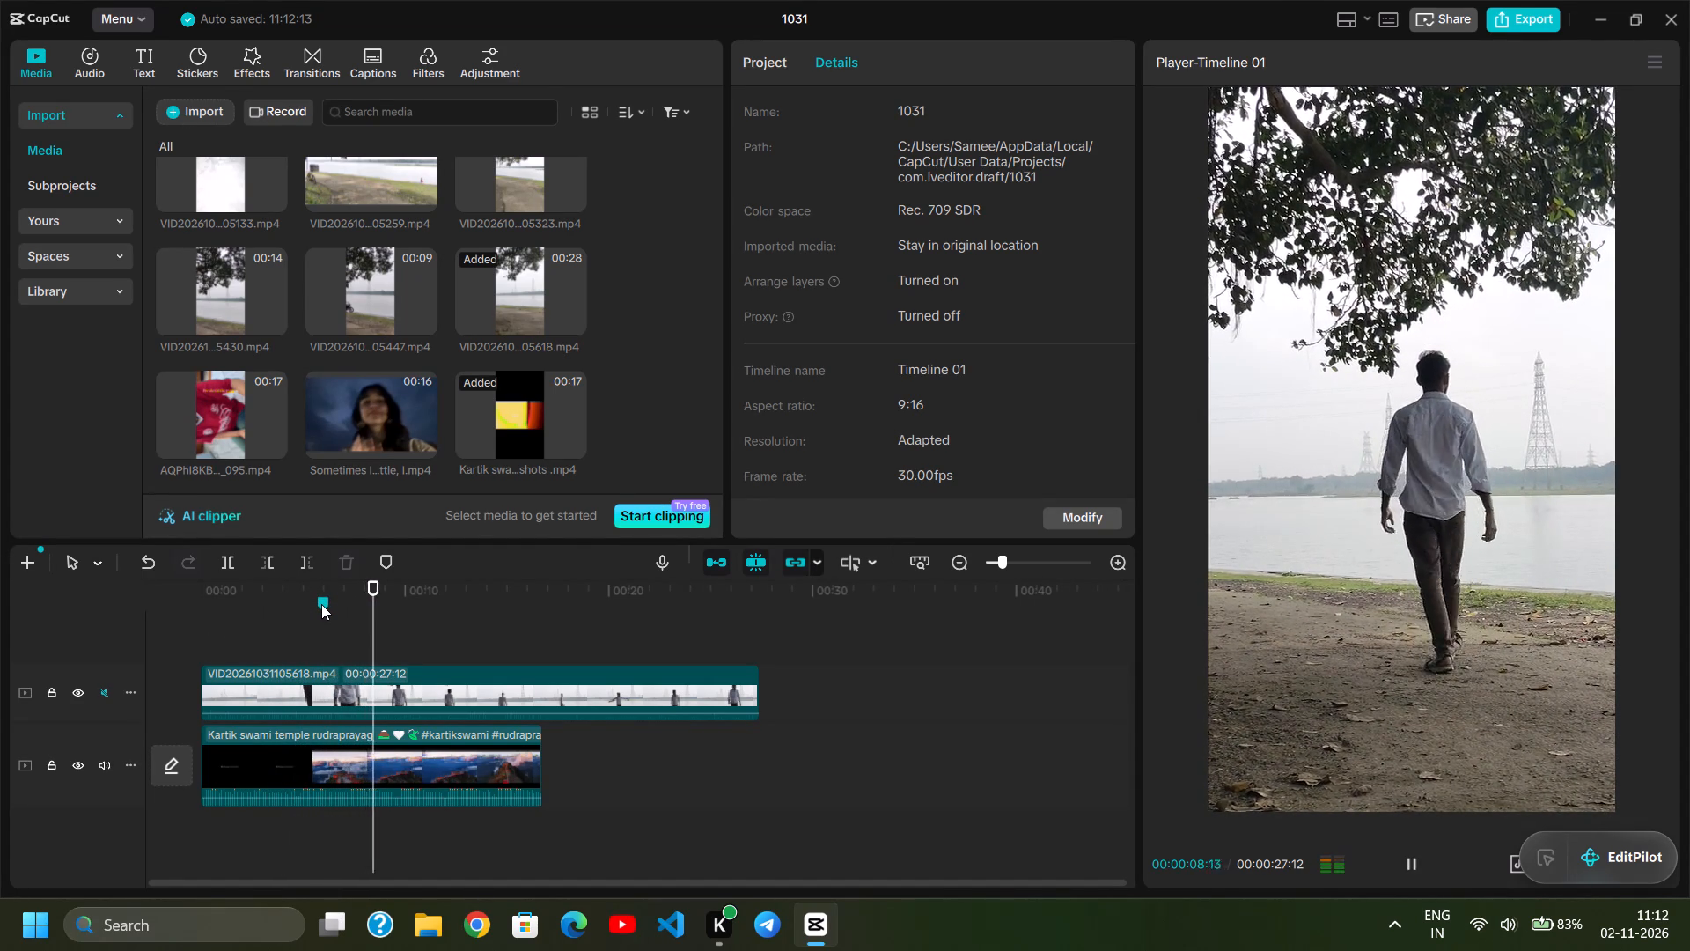
pyautogui.press('m')
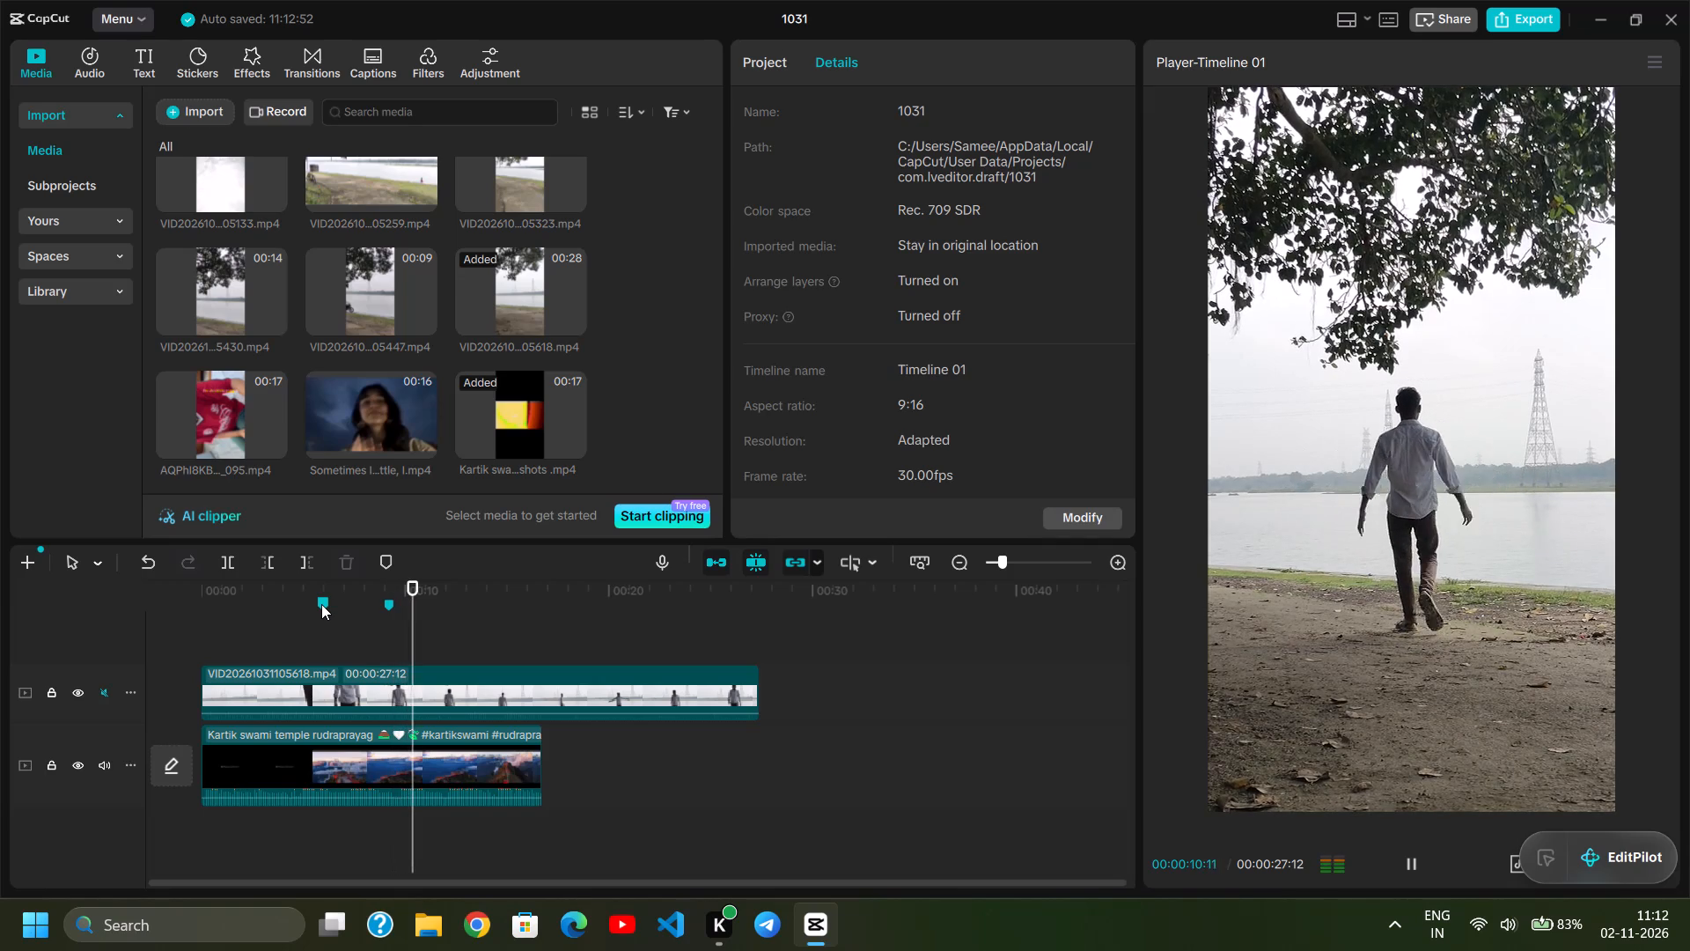
pyautogui.press('space')
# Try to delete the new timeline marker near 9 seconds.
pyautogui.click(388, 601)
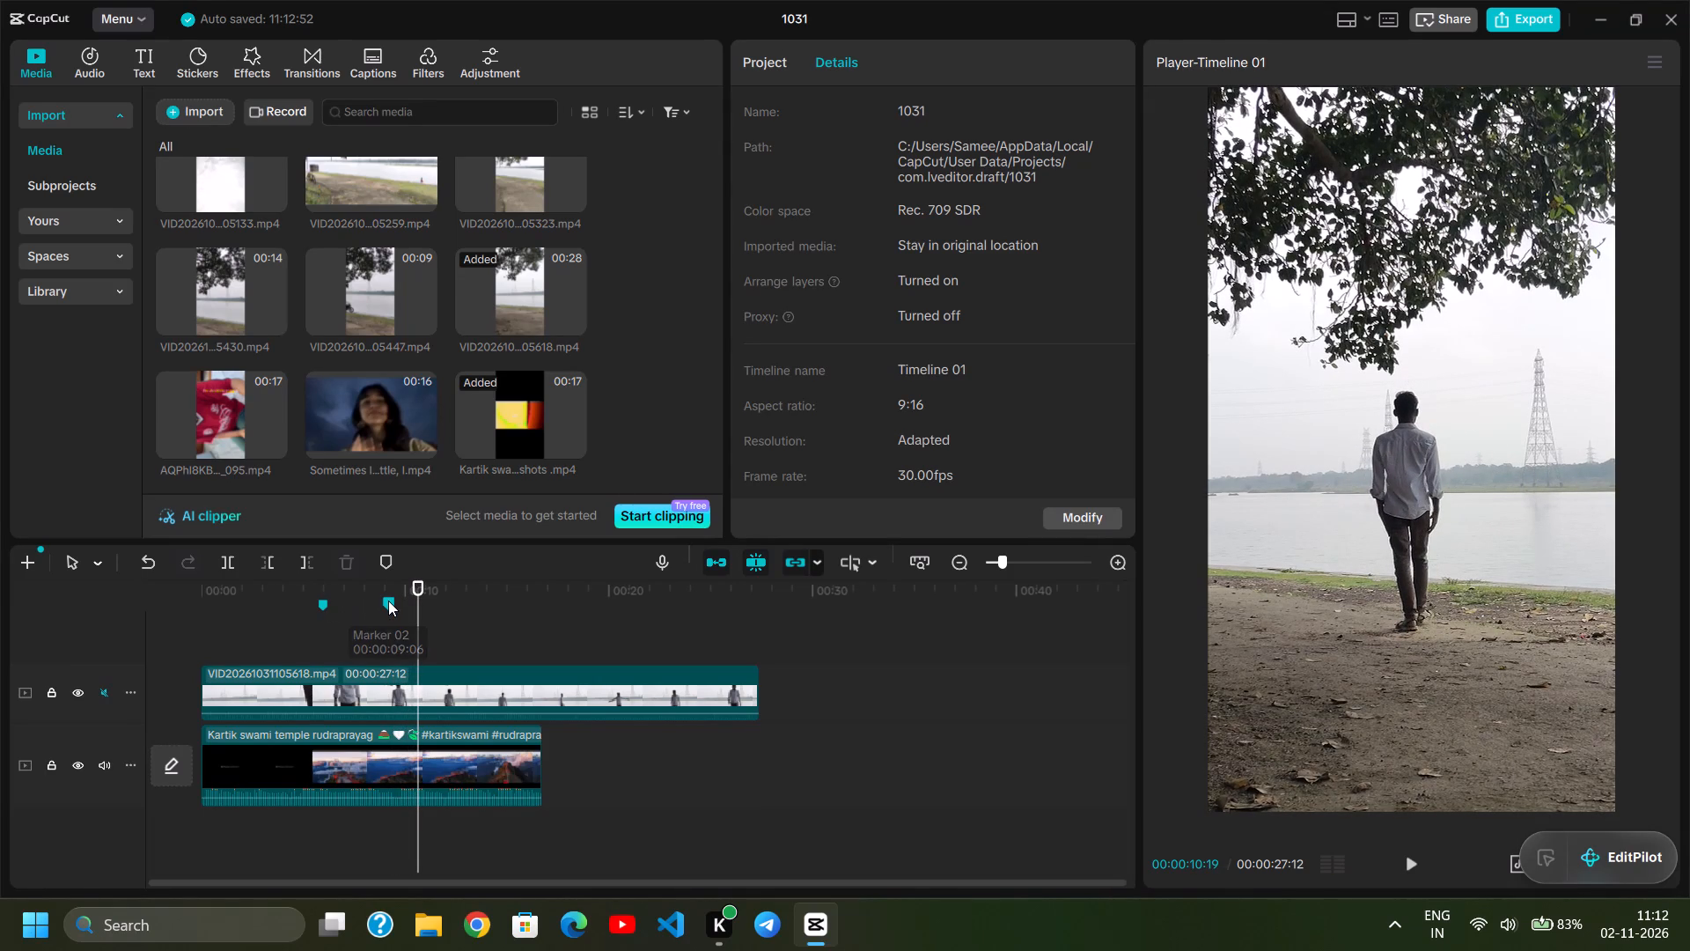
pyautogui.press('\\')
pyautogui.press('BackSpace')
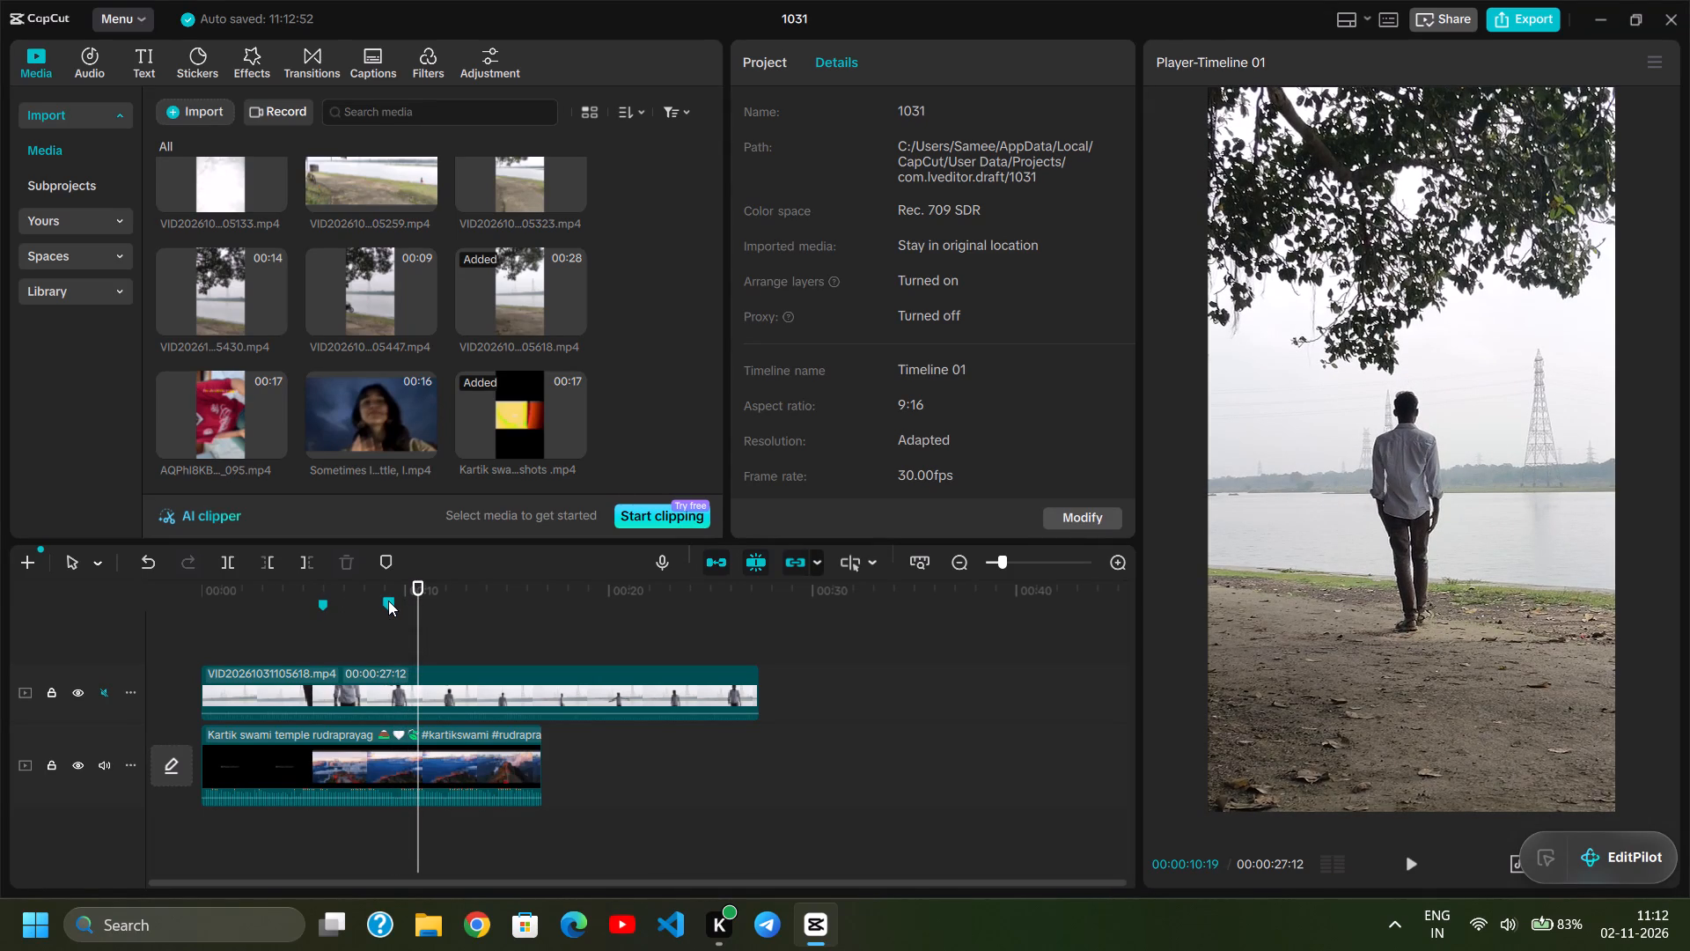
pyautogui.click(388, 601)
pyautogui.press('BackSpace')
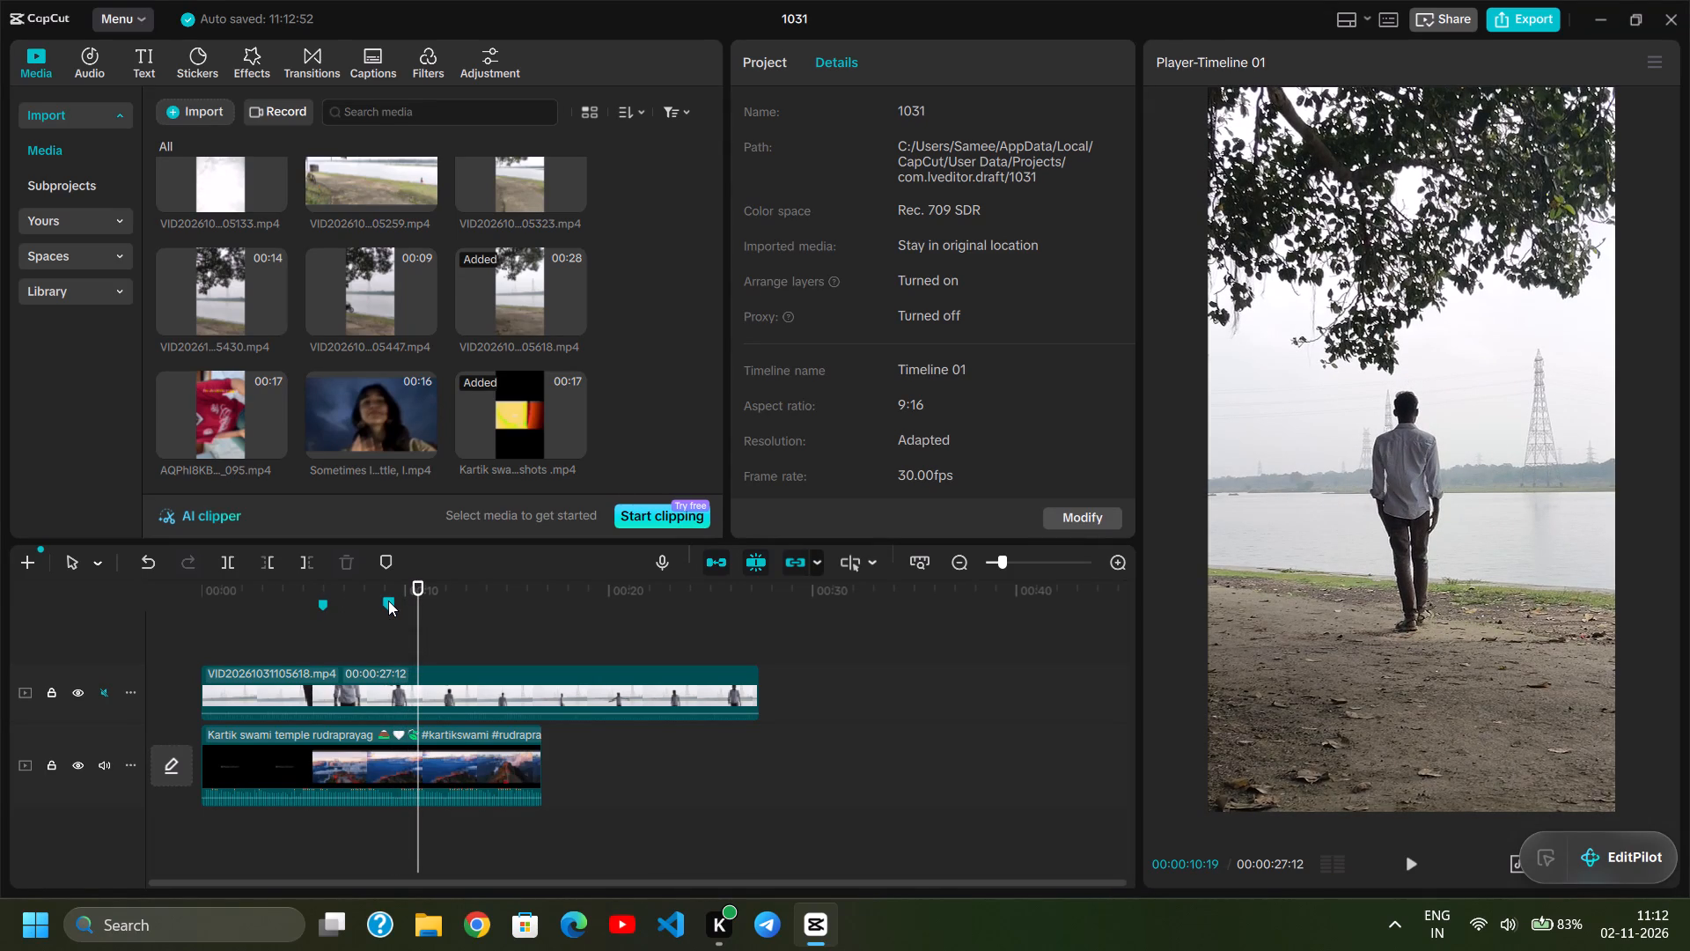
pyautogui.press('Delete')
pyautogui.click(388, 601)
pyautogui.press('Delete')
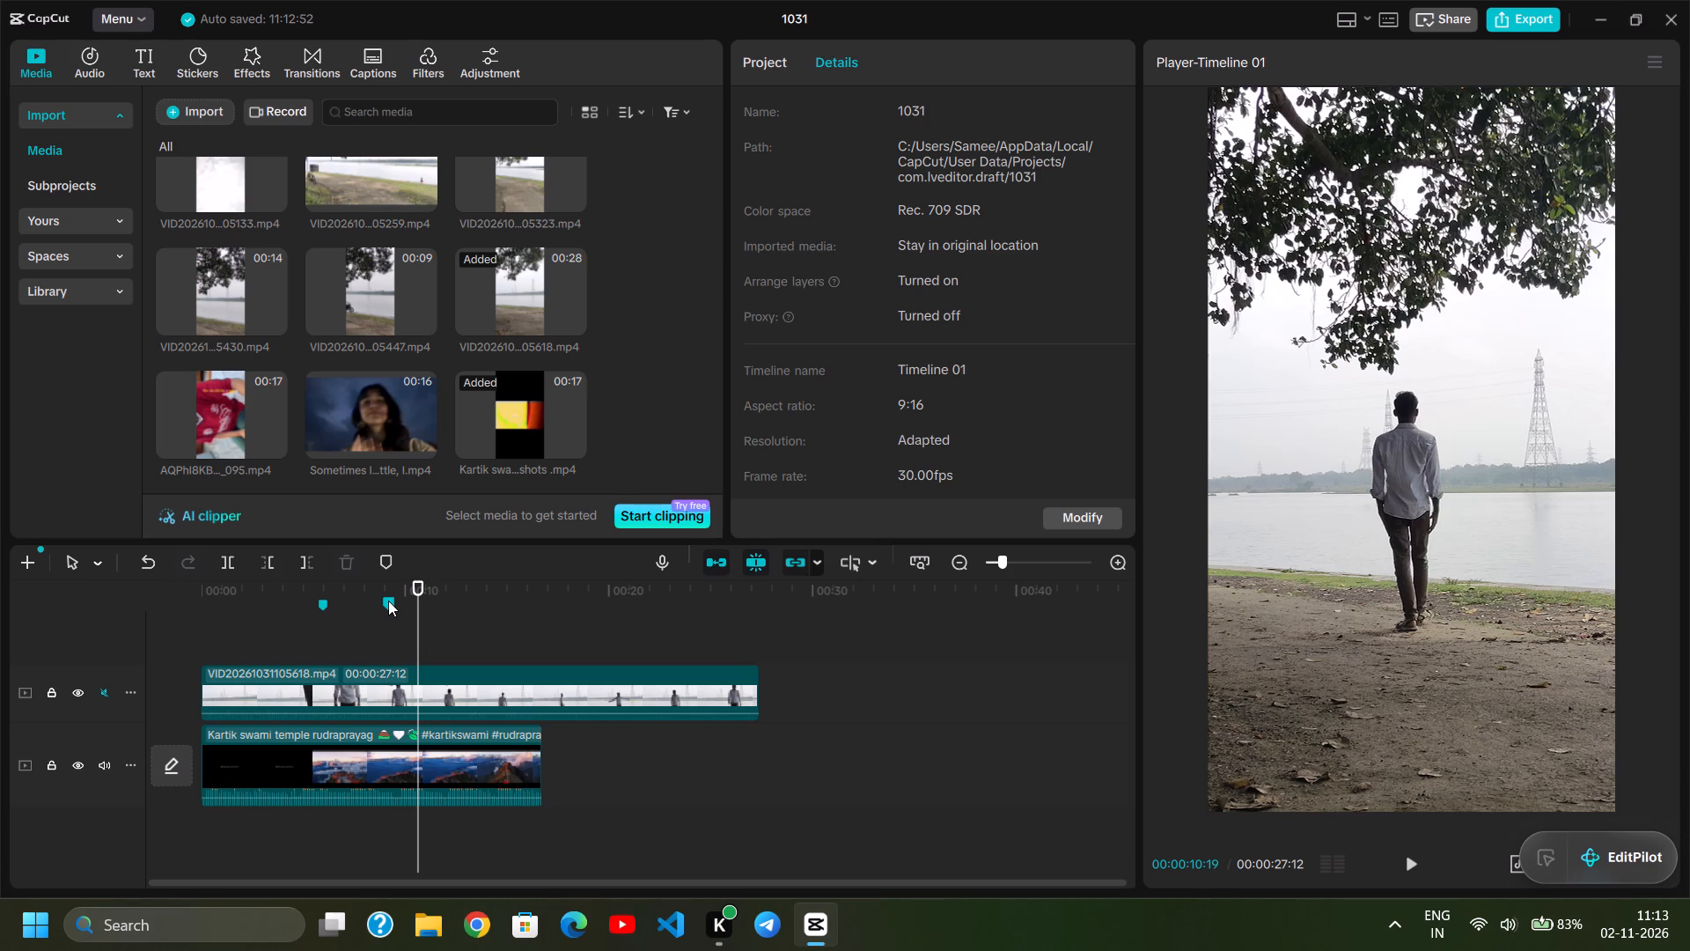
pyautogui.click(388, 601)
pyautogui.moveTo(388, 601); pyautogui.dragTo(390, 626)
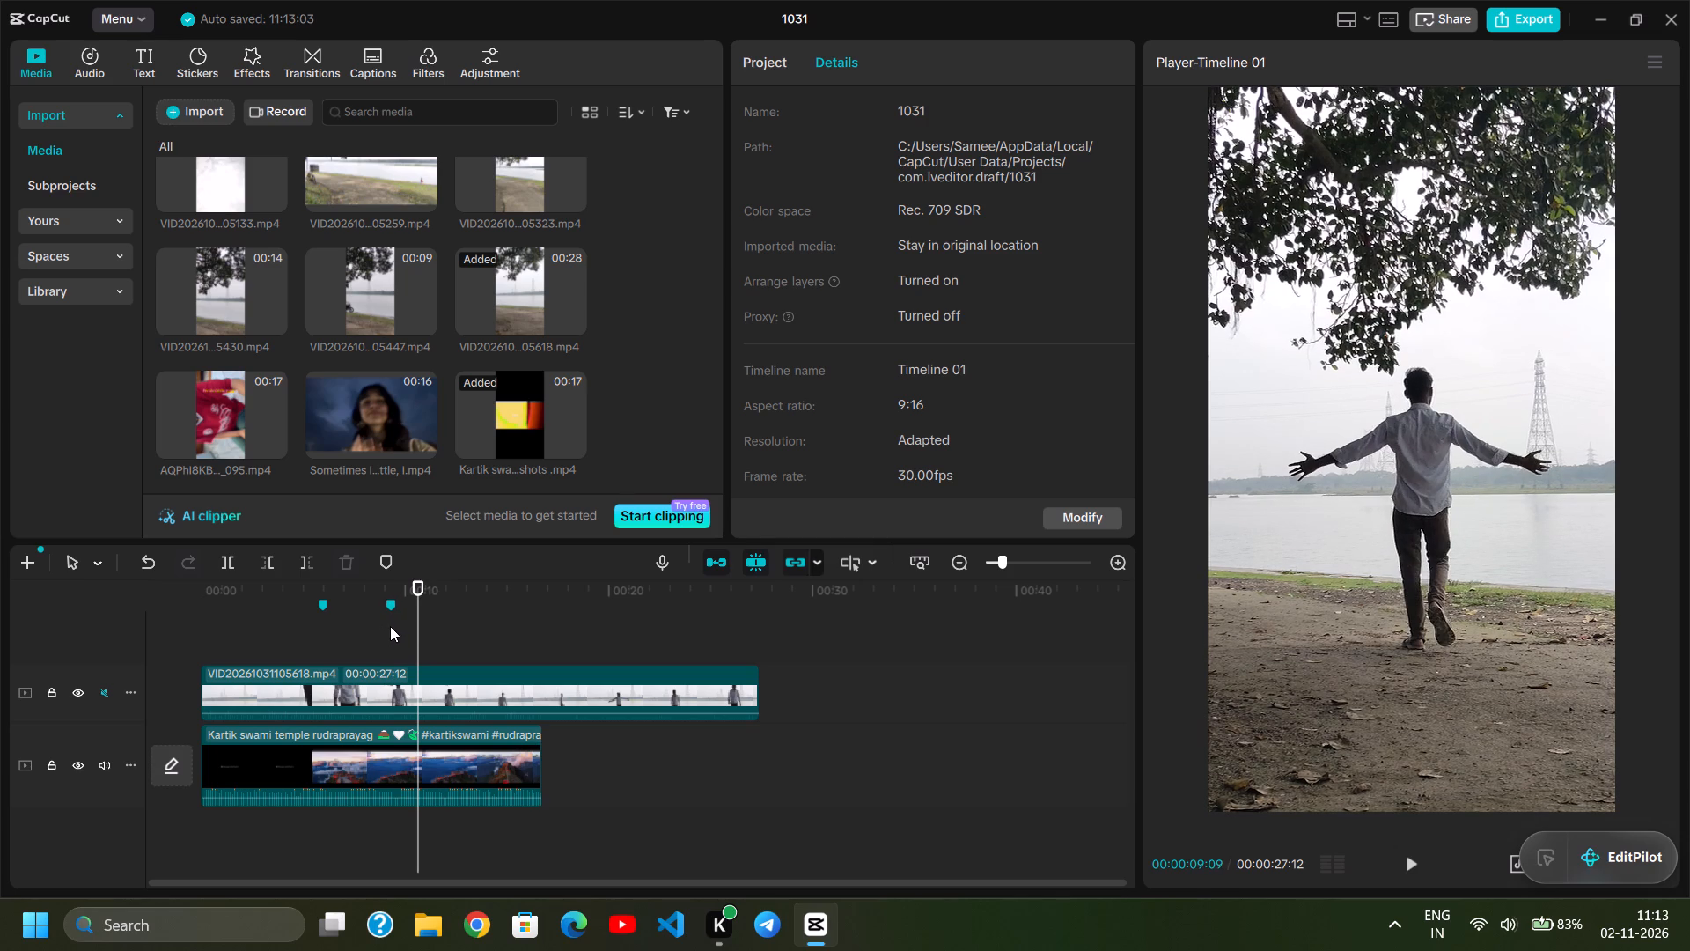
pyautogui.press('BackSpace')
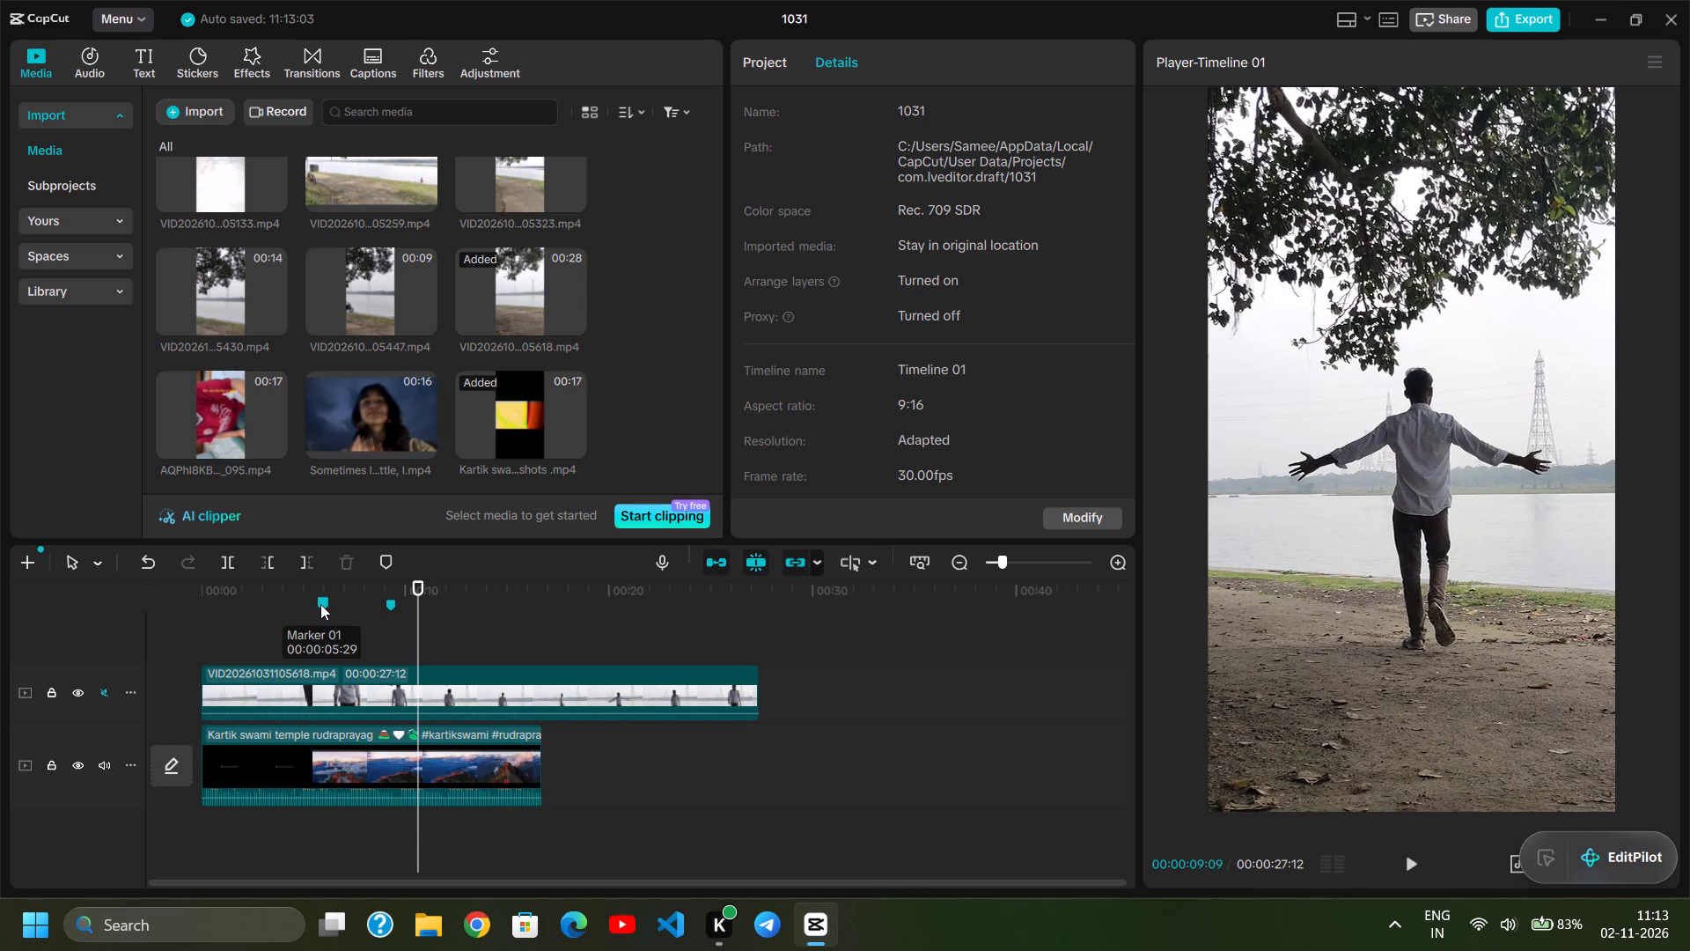
# Delete the timeline marker at 00:00:05:29.
pyautogui.click(320, 604)
pyautogui.click(321, 619)
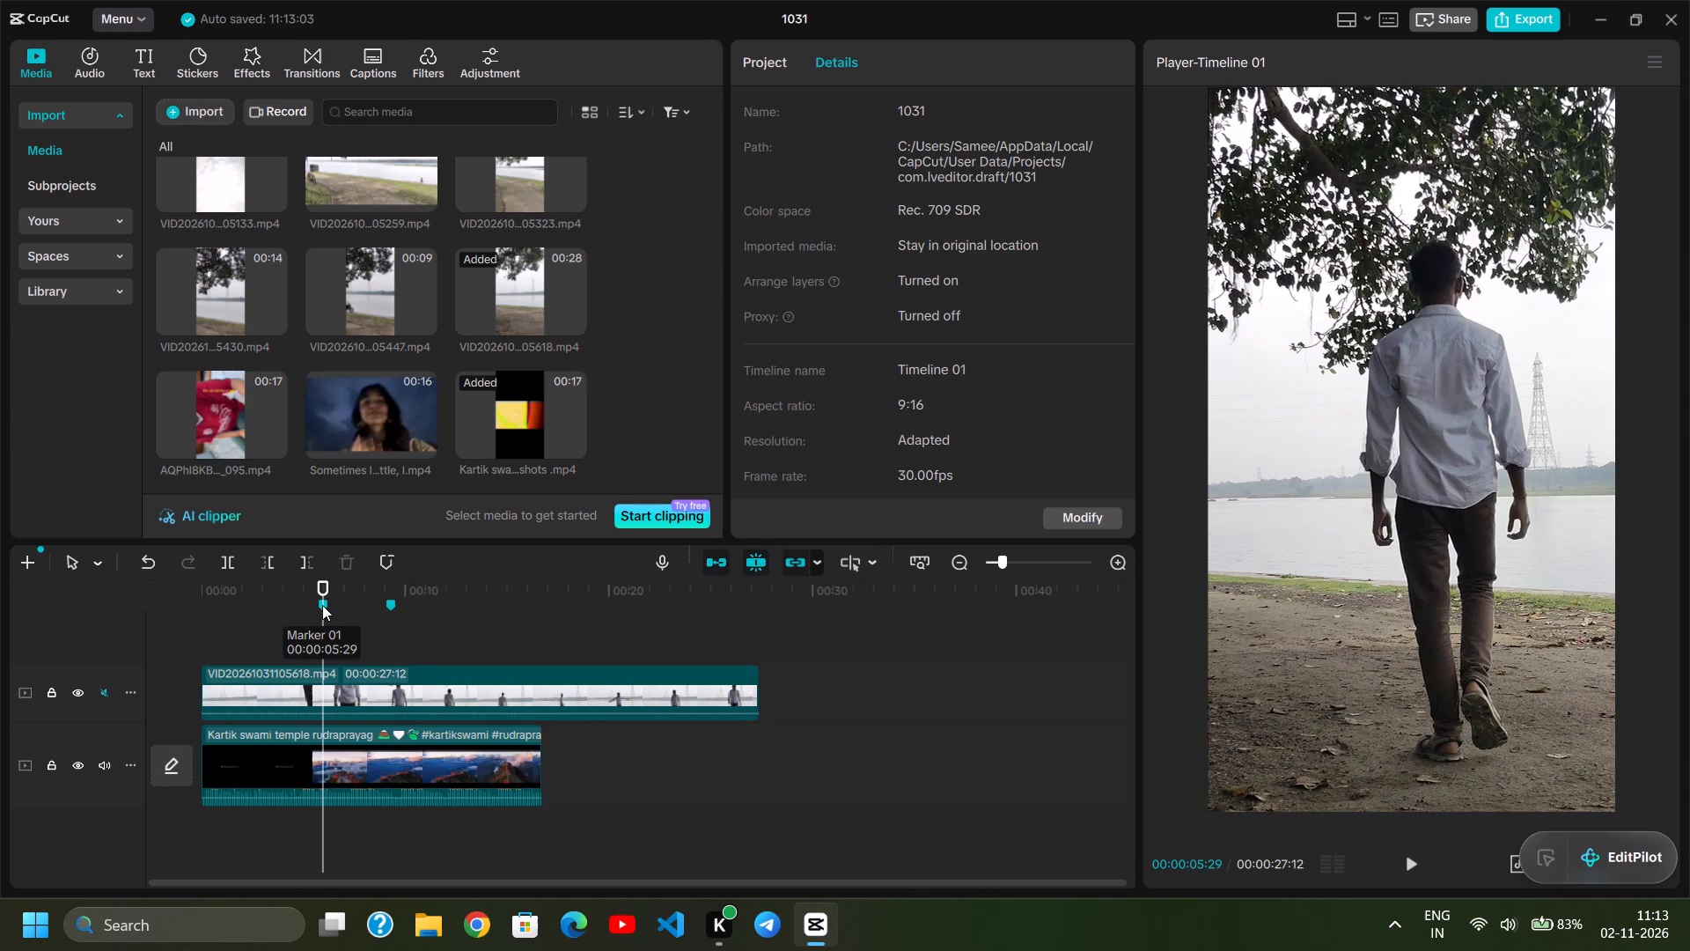
pyautogui.click(322, 604)
pyautogui.press('BackSpace')
pyautogui.click(382, 560)
# Delete the remaining timeline marker at 00:00:09:09.
pyautogui.click(390, 602)
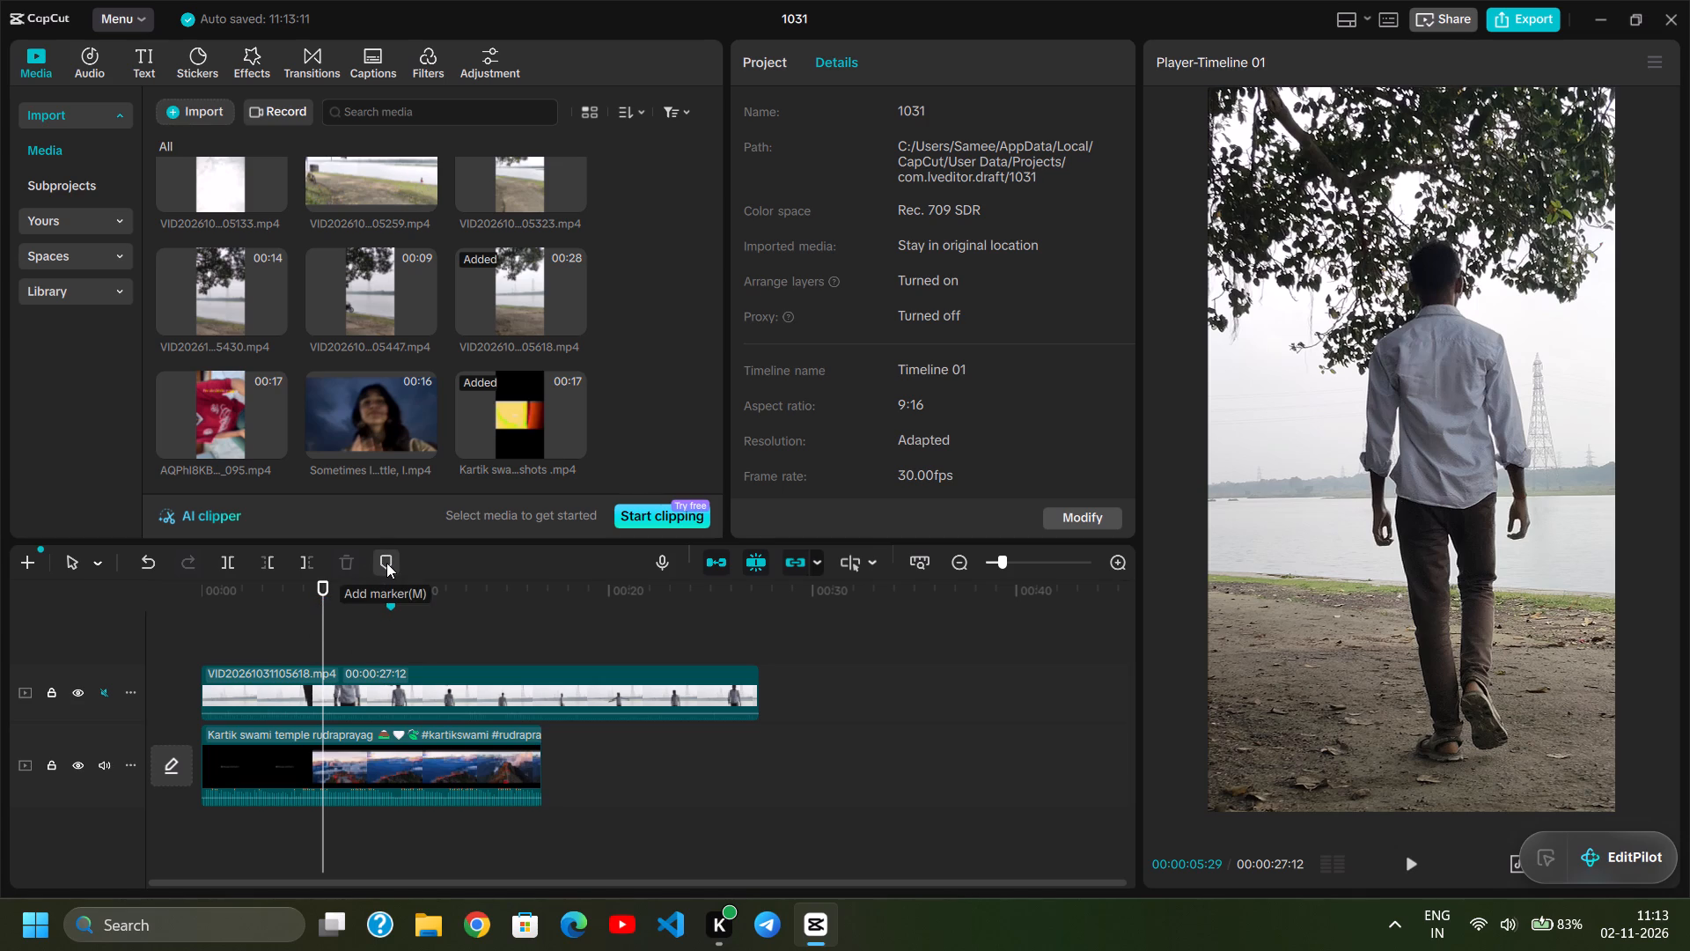
pyautogui.click(390, 617)
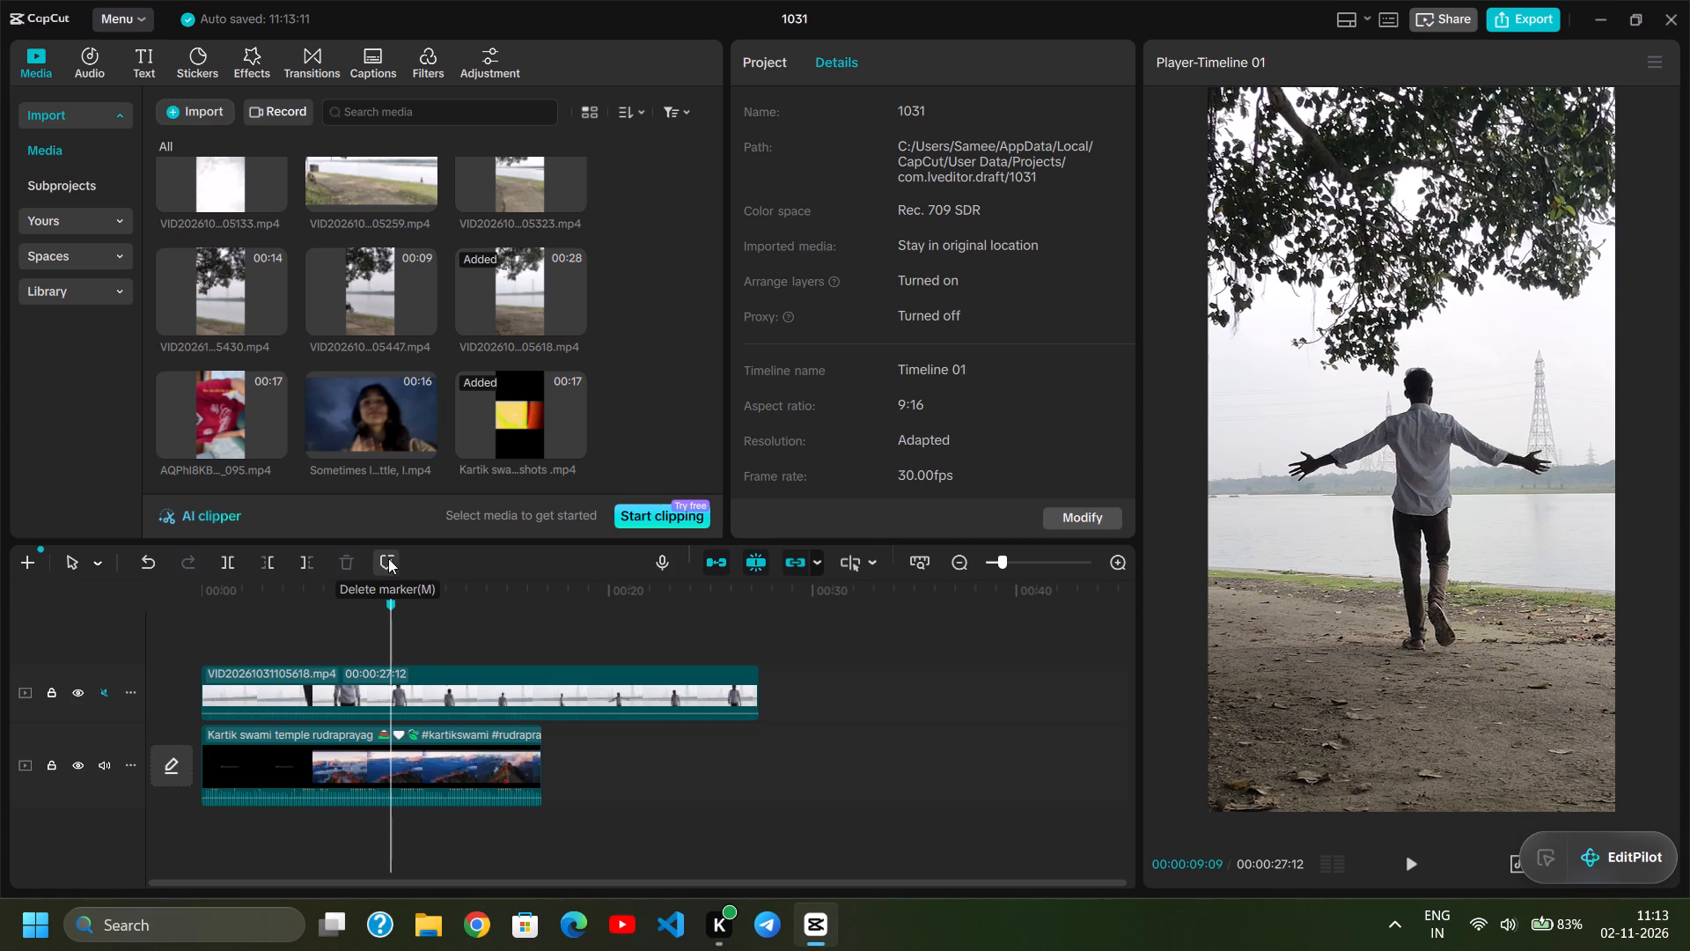
pyautogui.press('m')
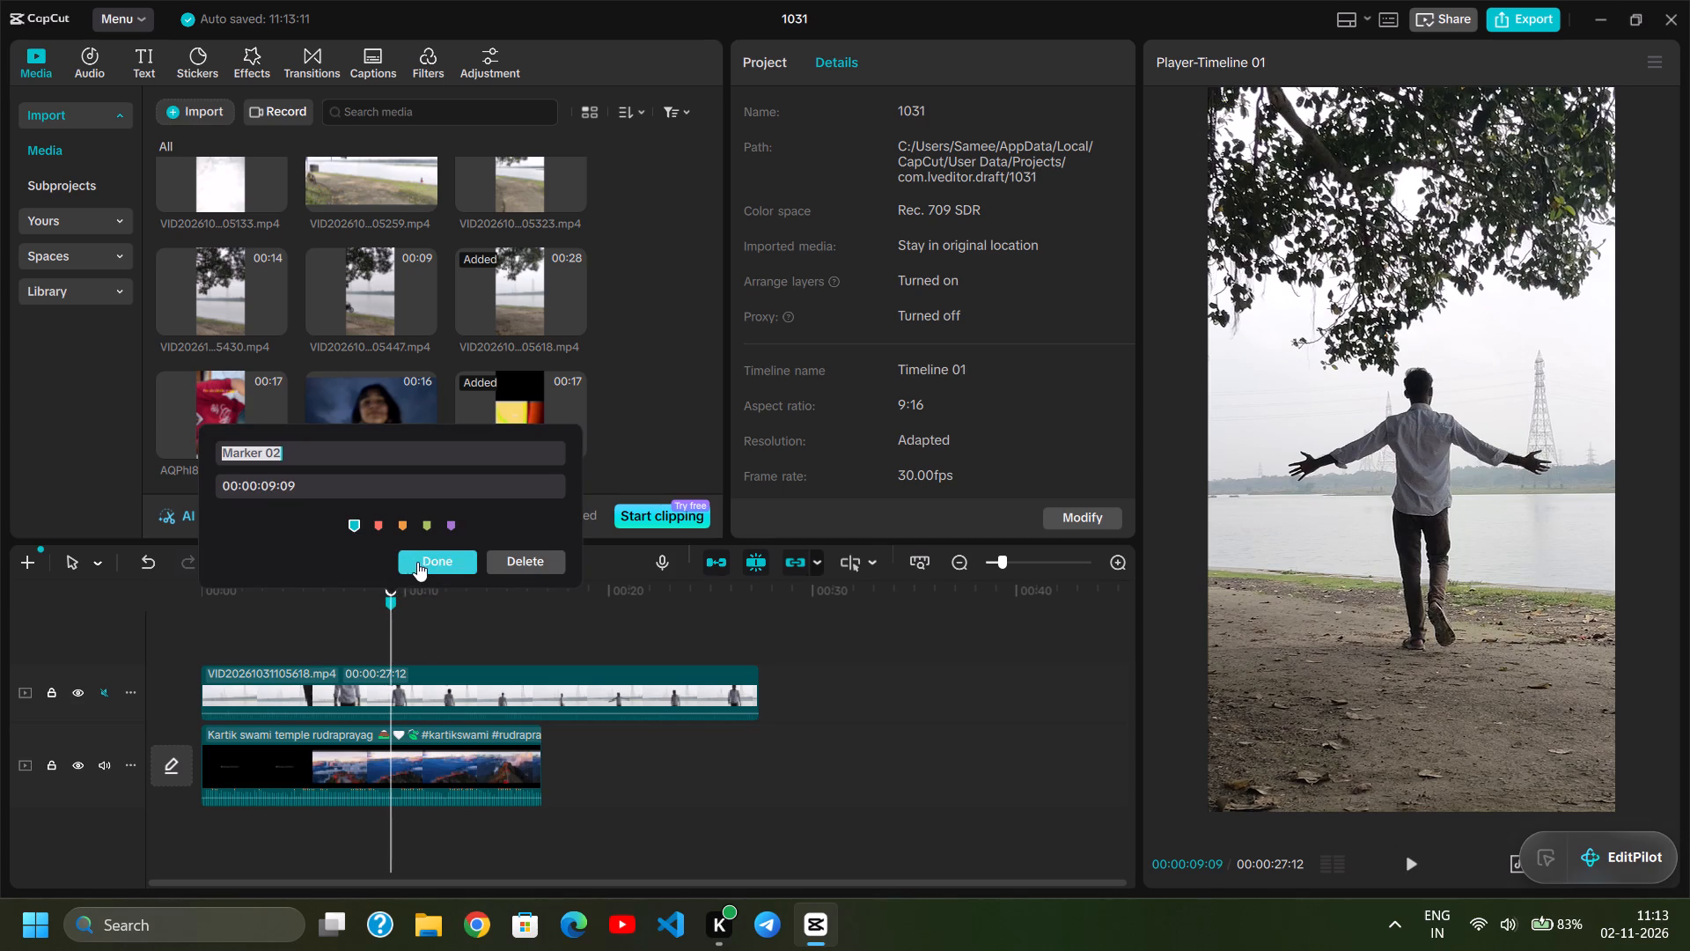
pyautogui.click(498, 563)
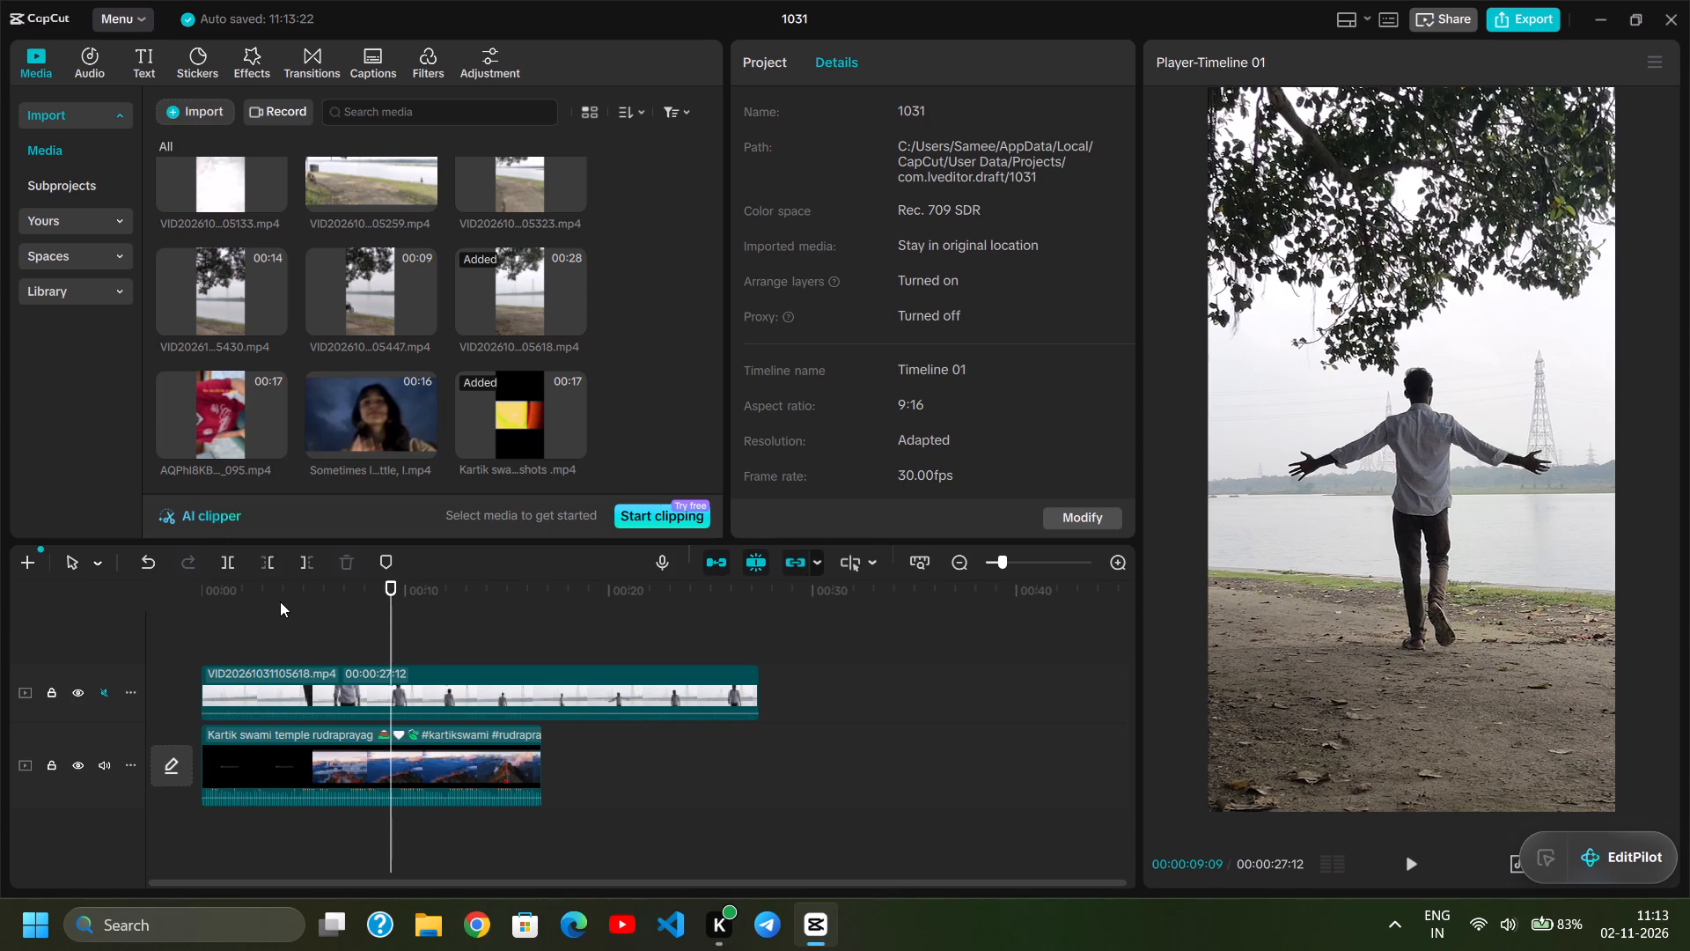
# Return the playhead to the start and extract the audio from the Kartik swami temple clip.
pyautogui.click(208, 598)
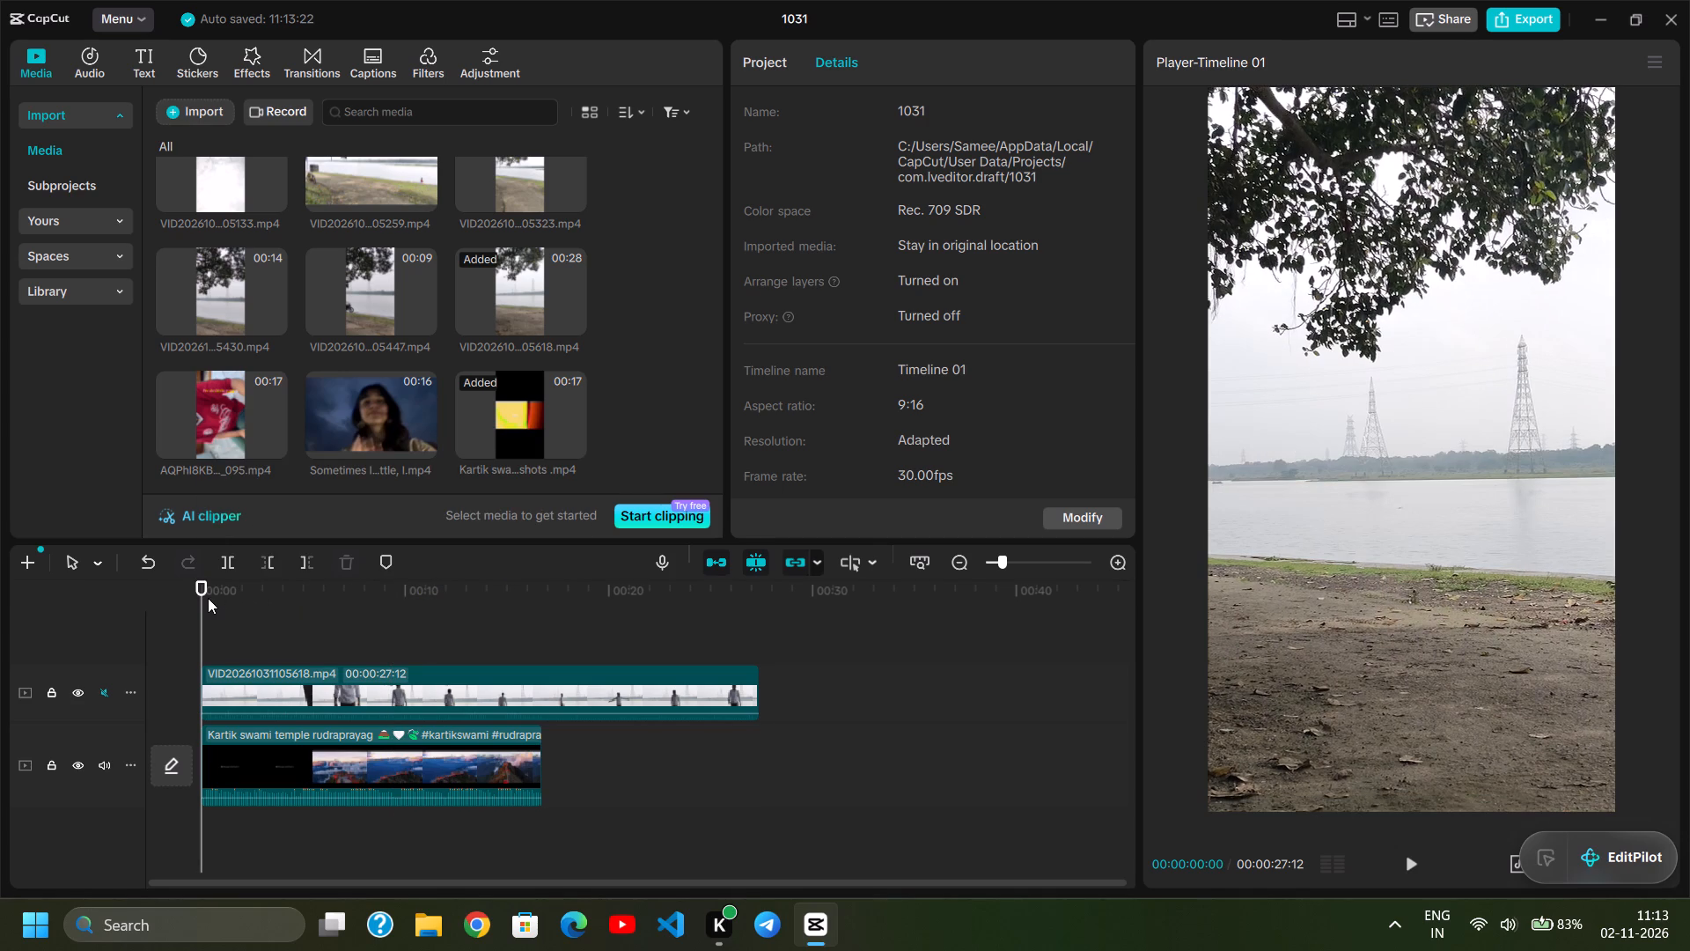
pyautogui.click(254, 772)
pyautogui.rightClick(254, 772)
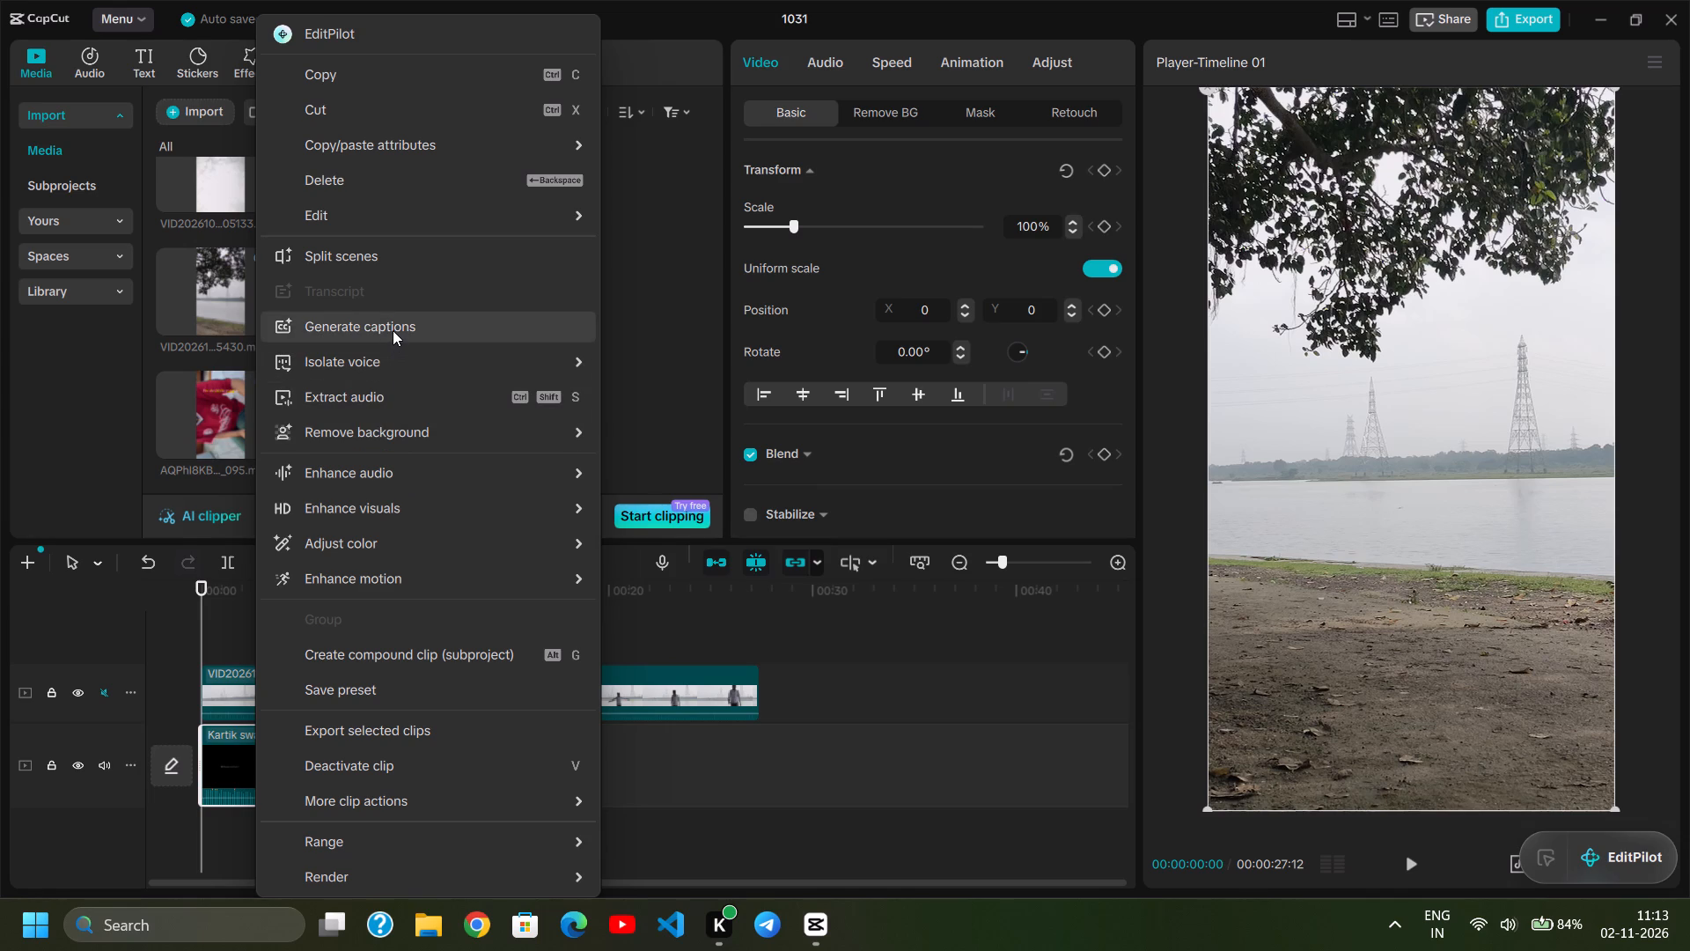
pyautogui.click(400, 394)
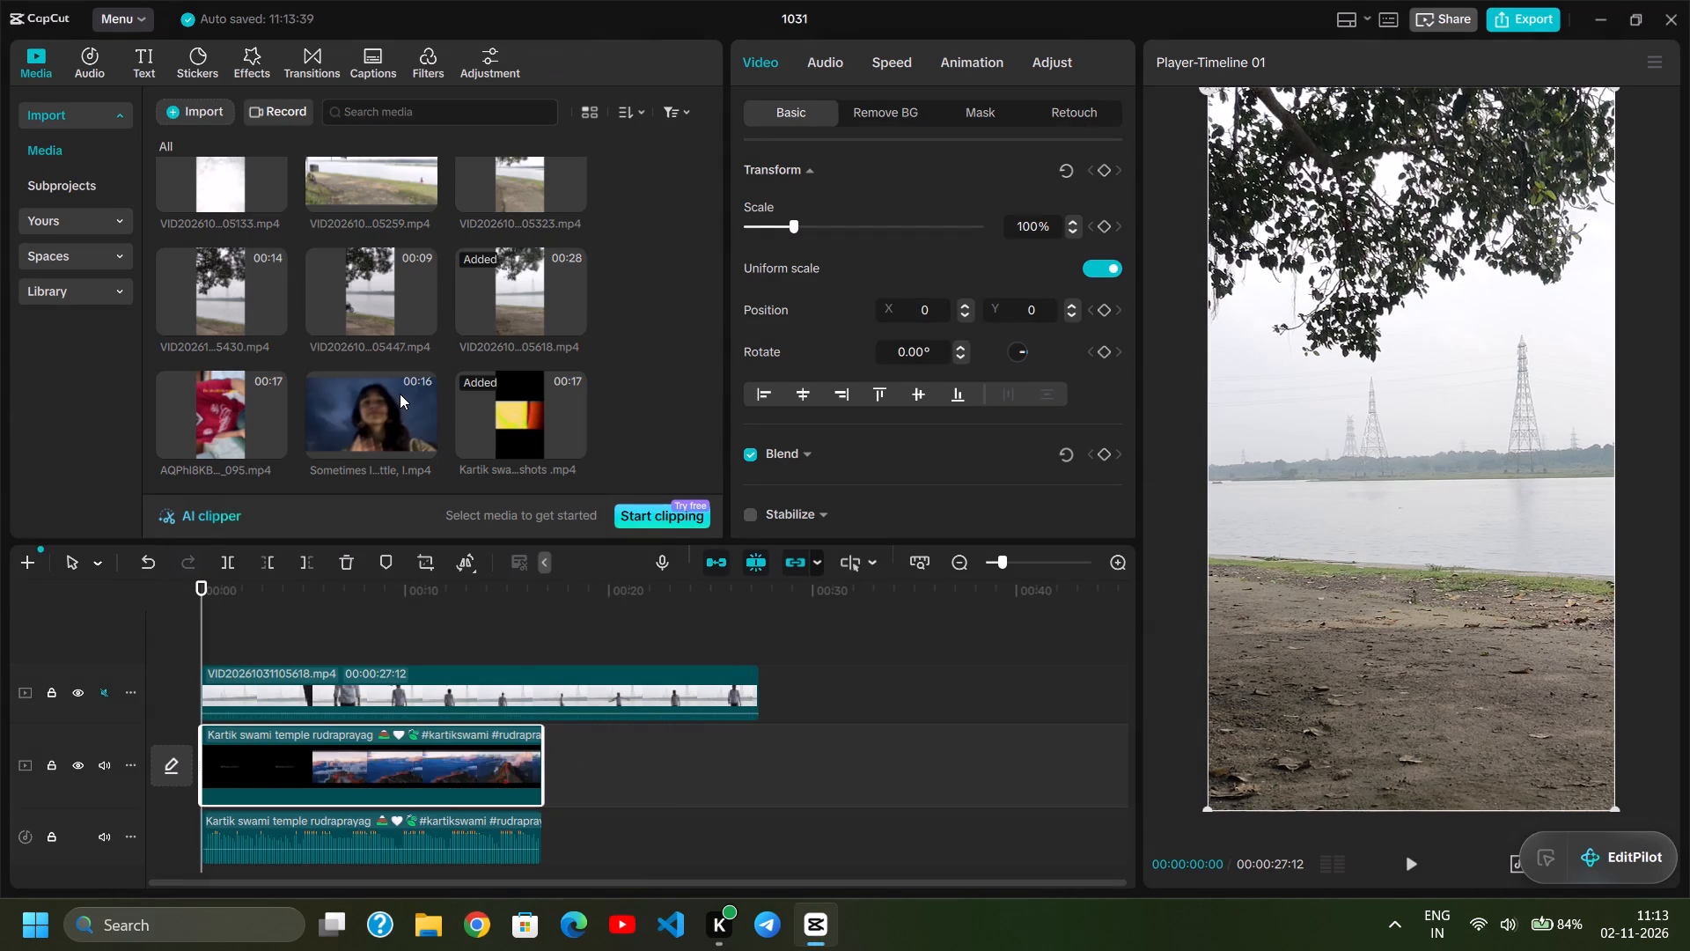
# Auto-mark beats on the extracted Kartik swami audio clip using Beats 1.
pyautogui.scroll(-3, 370, 704)
pyautogui.click(306, 792)
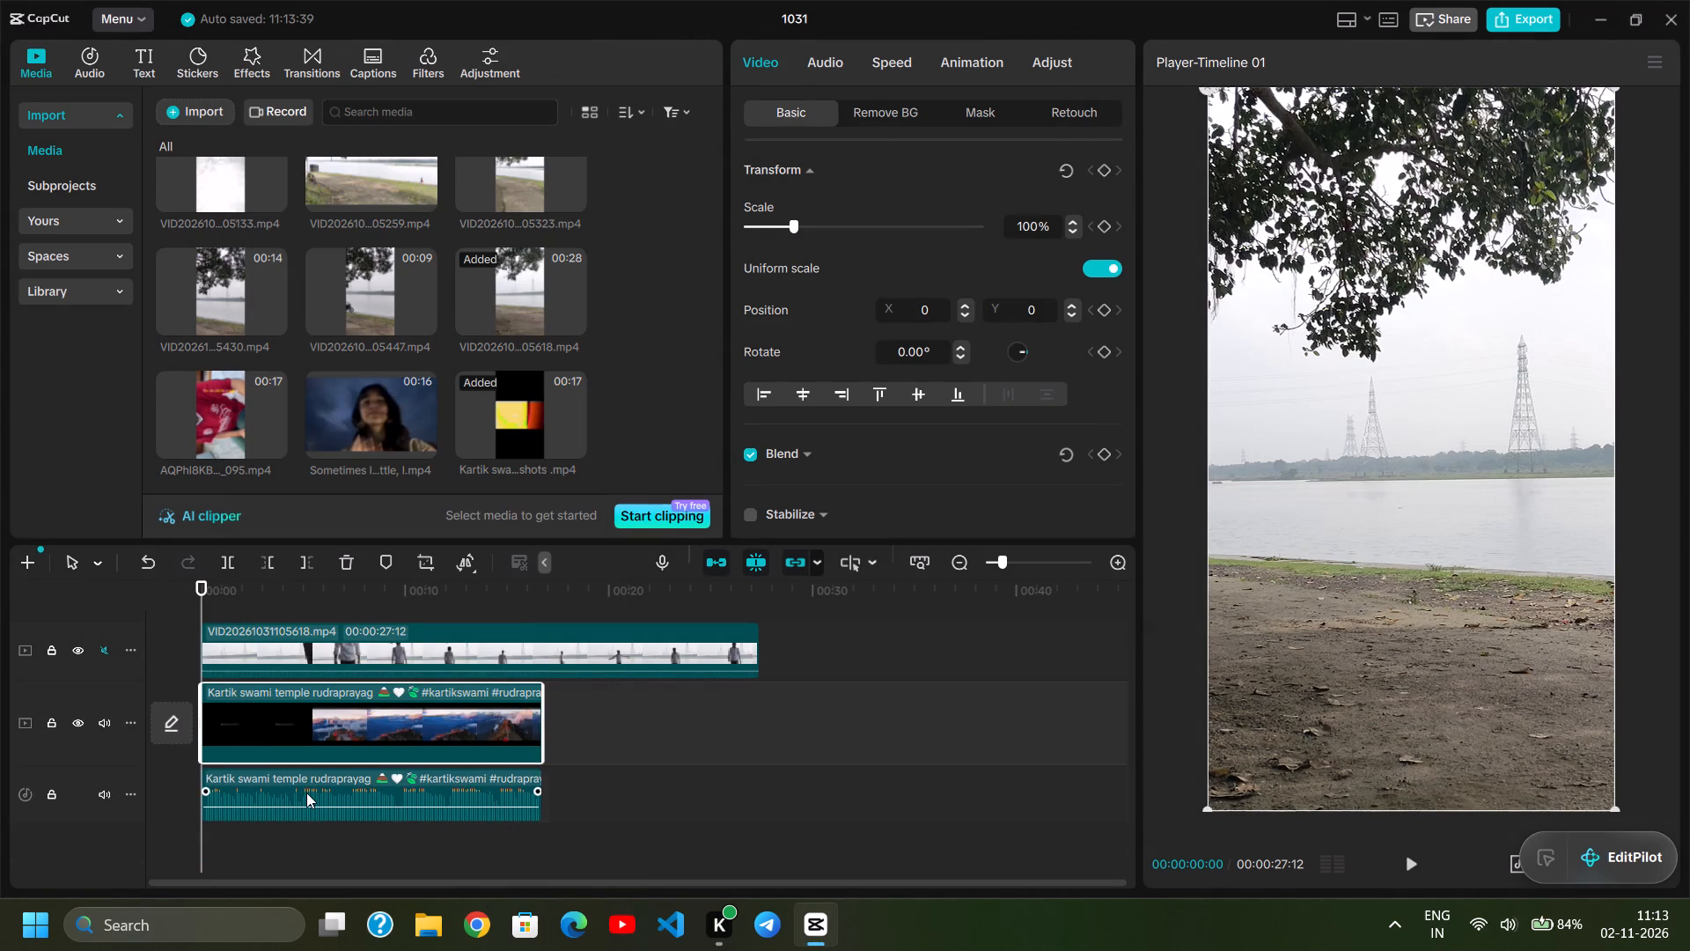
pyautogui.rightClick(306, 792)
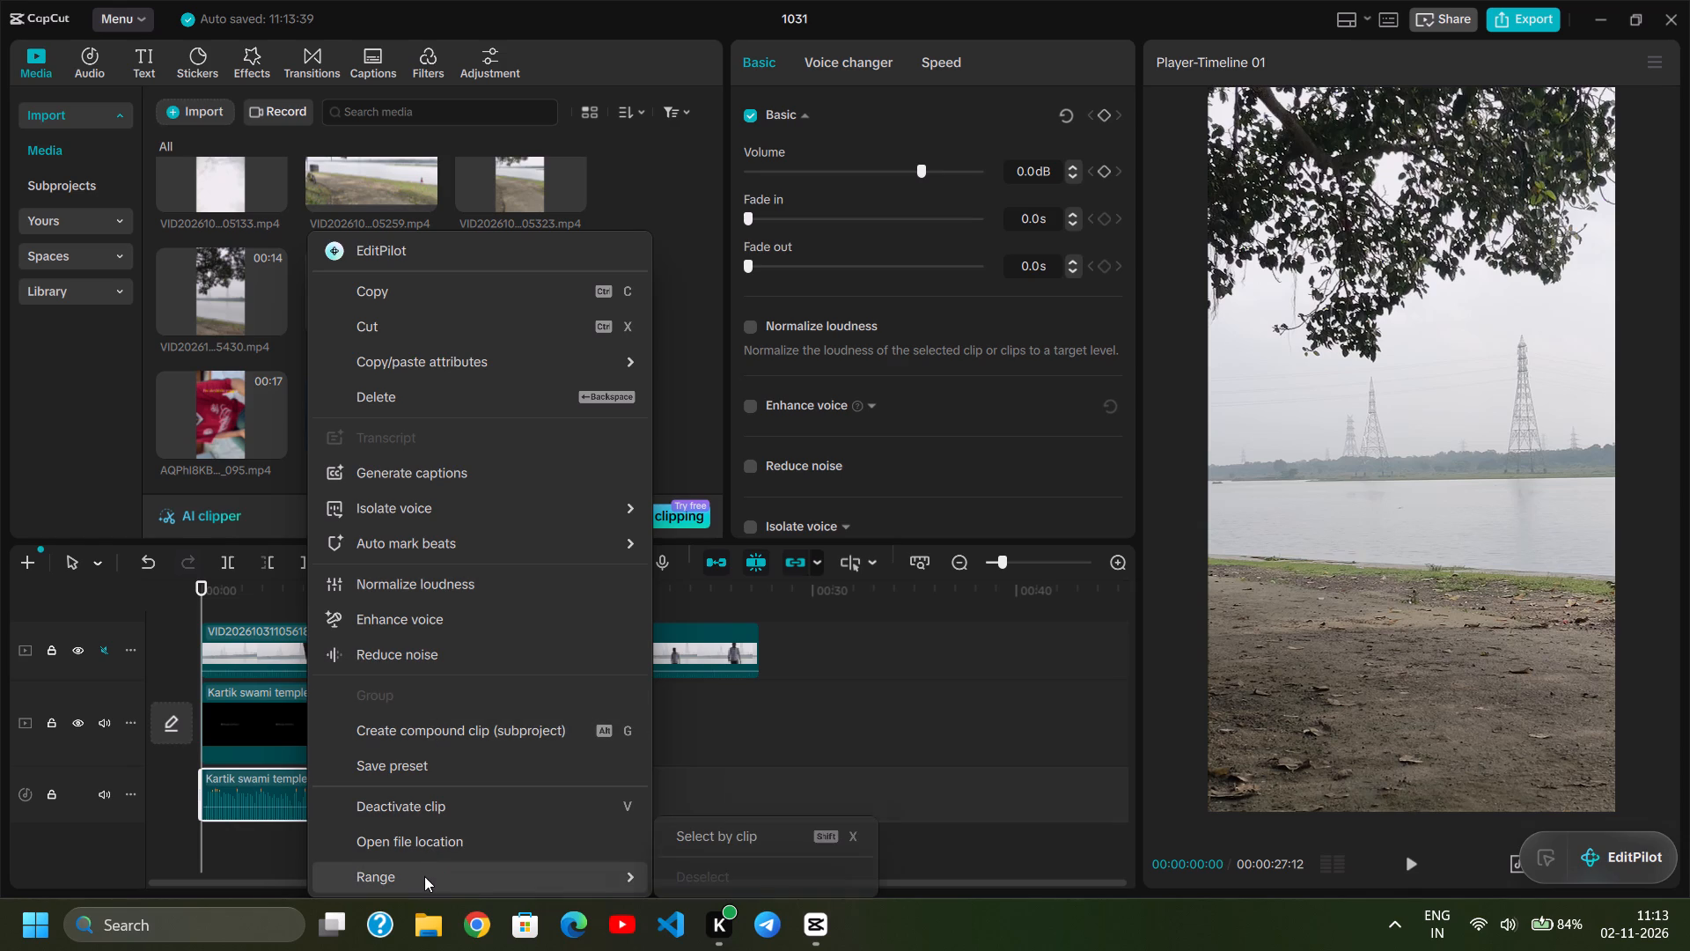
pyautogui.click(851, 719)
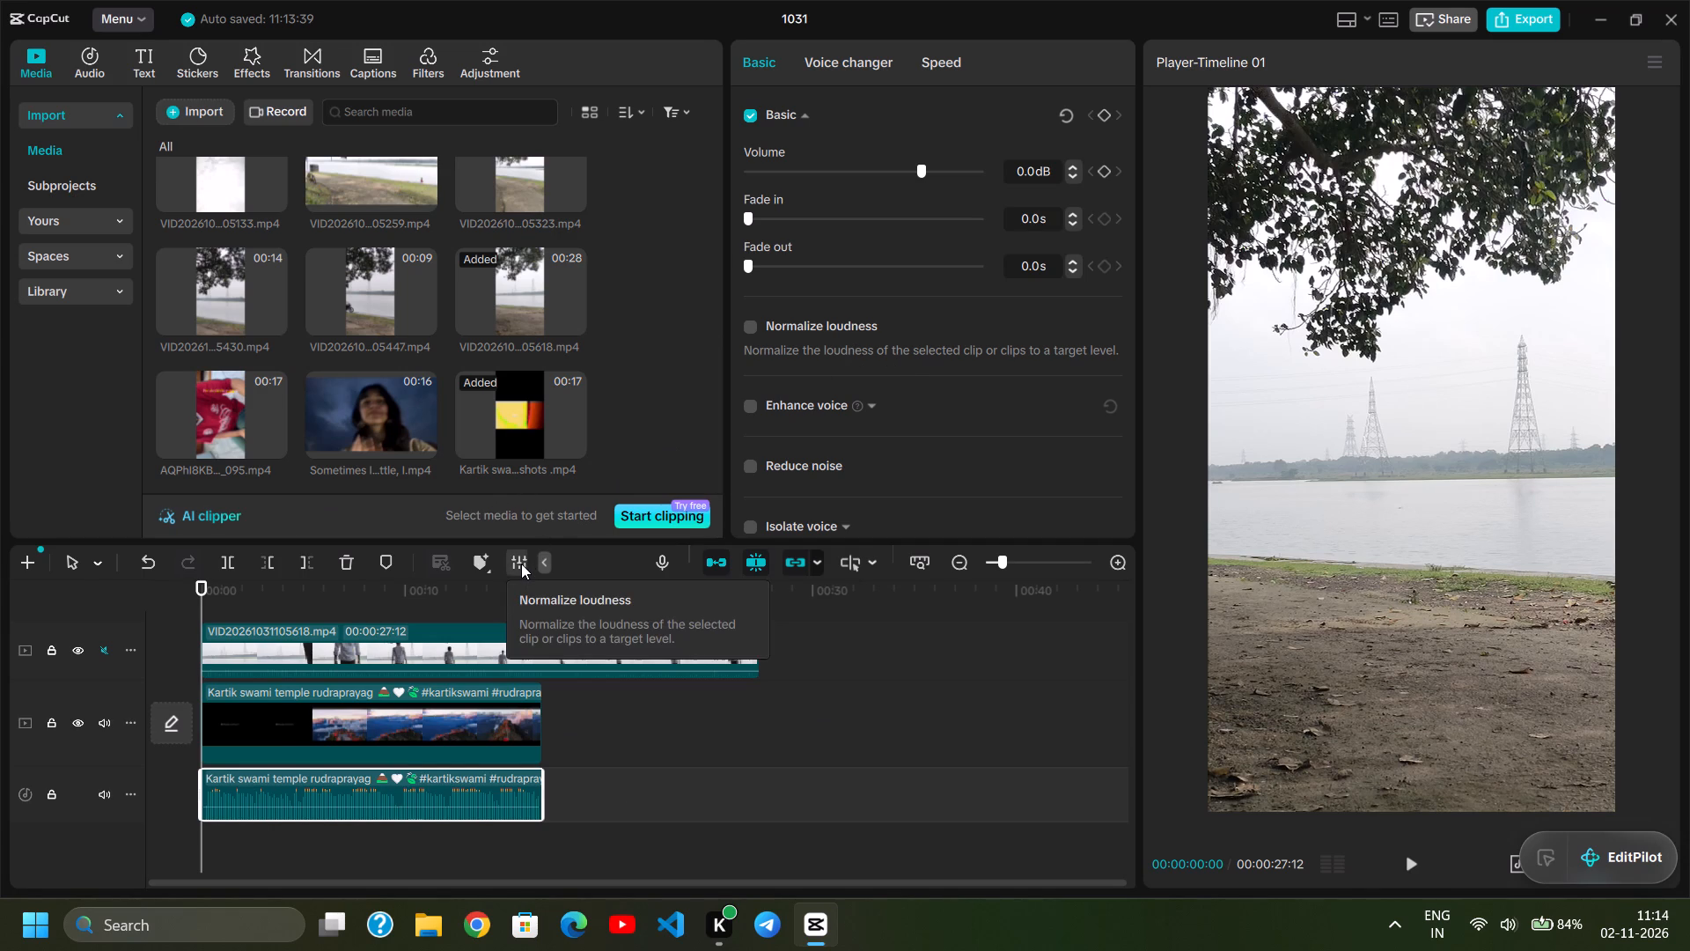
pyautogui.click(547, 563)
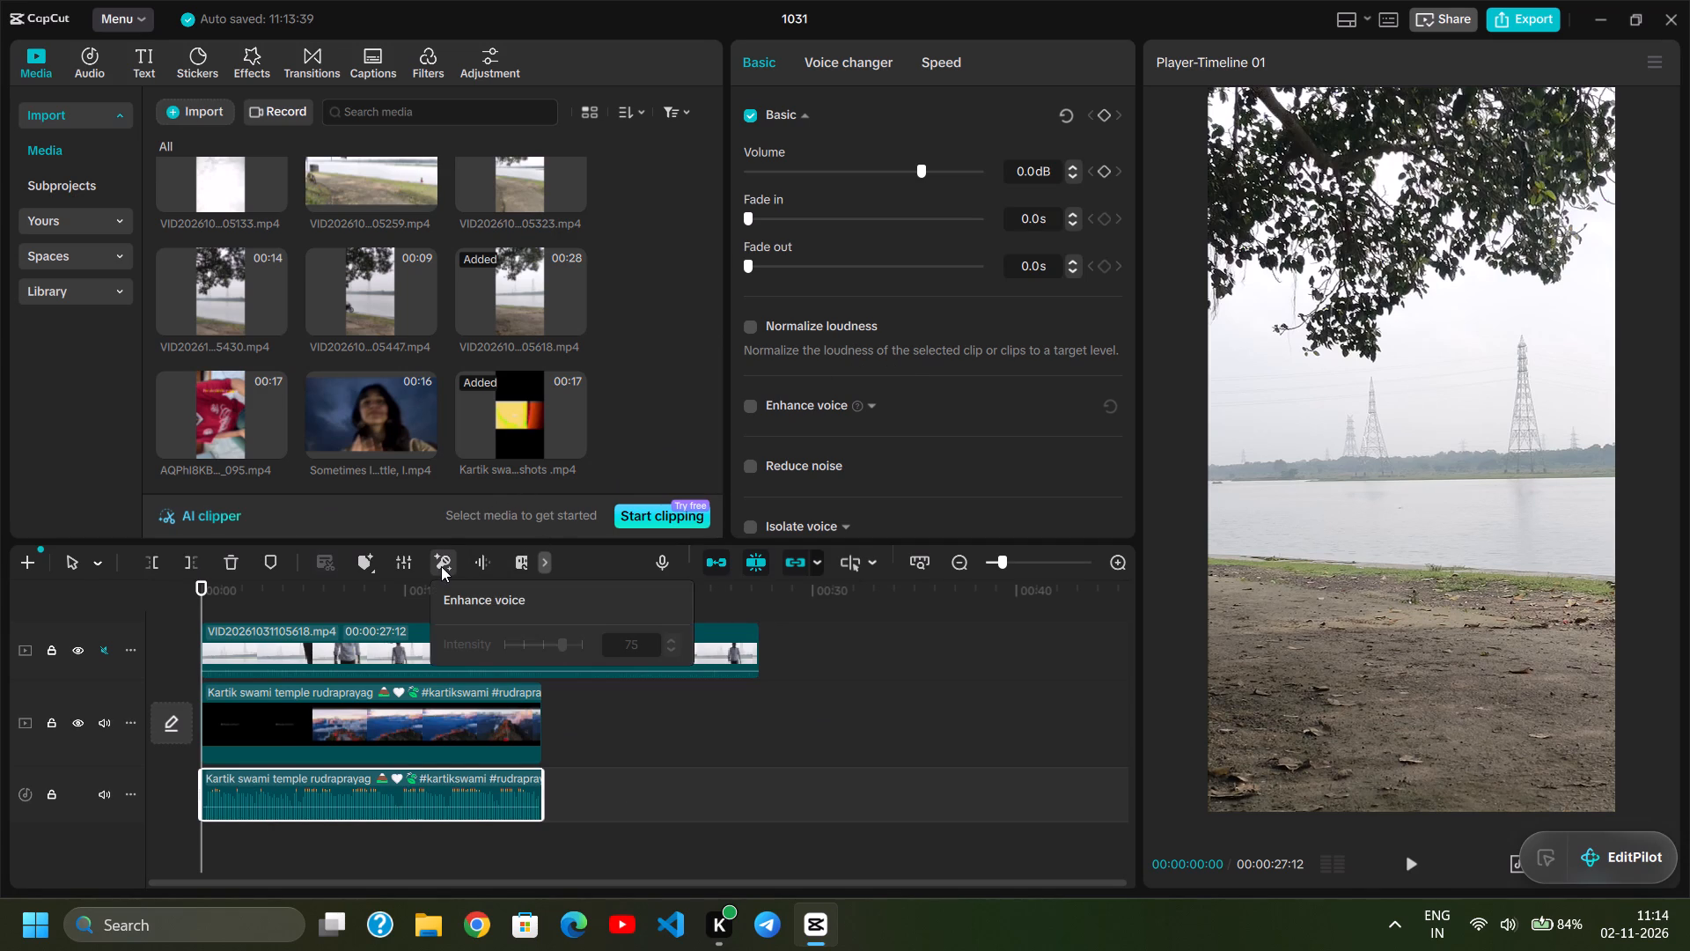
pyautogui.hscroll(-1, 441, 566)
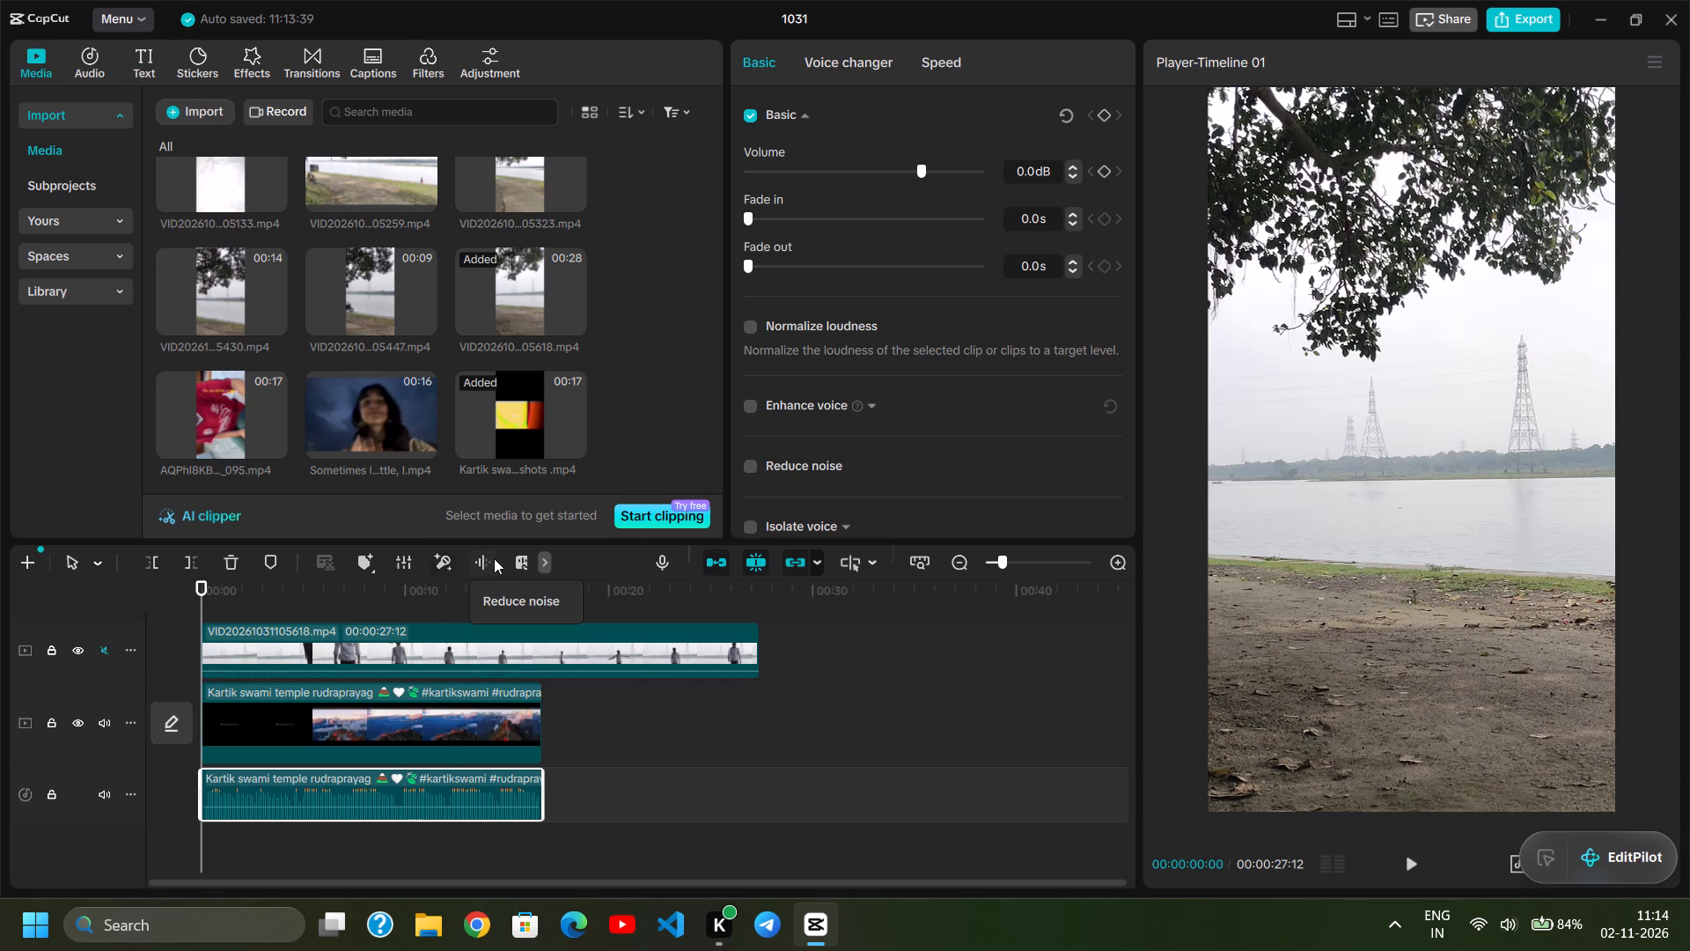
pyautogui.hscroll(-1, 481, 558)
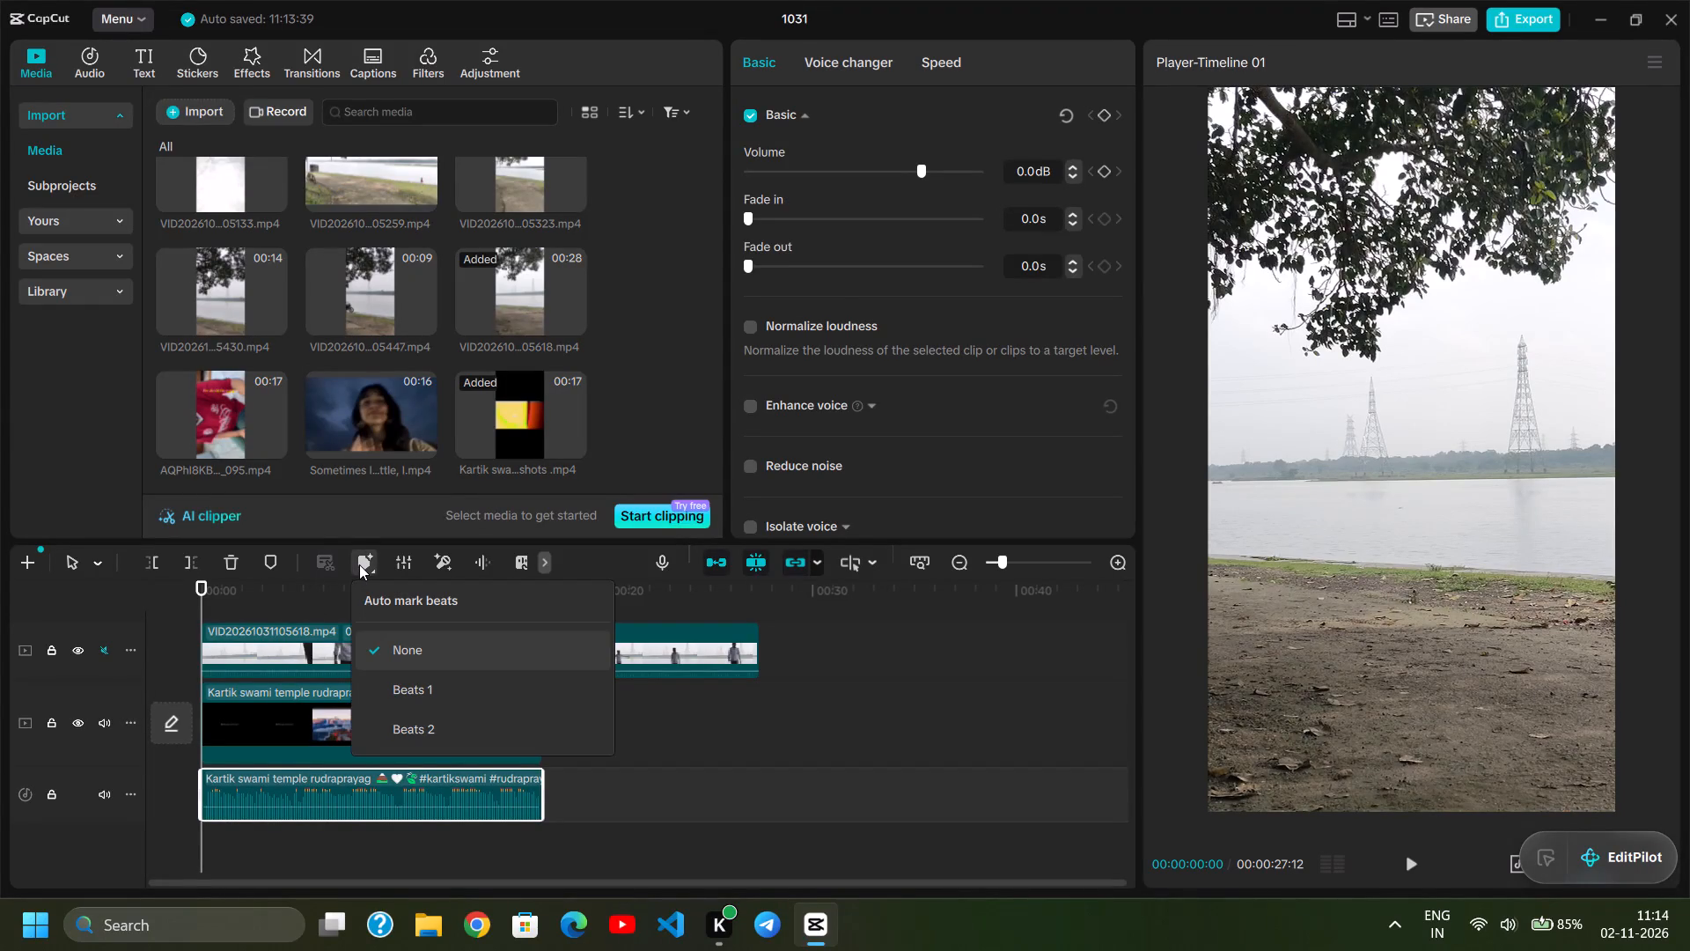
pyautogui.click(359, 564)
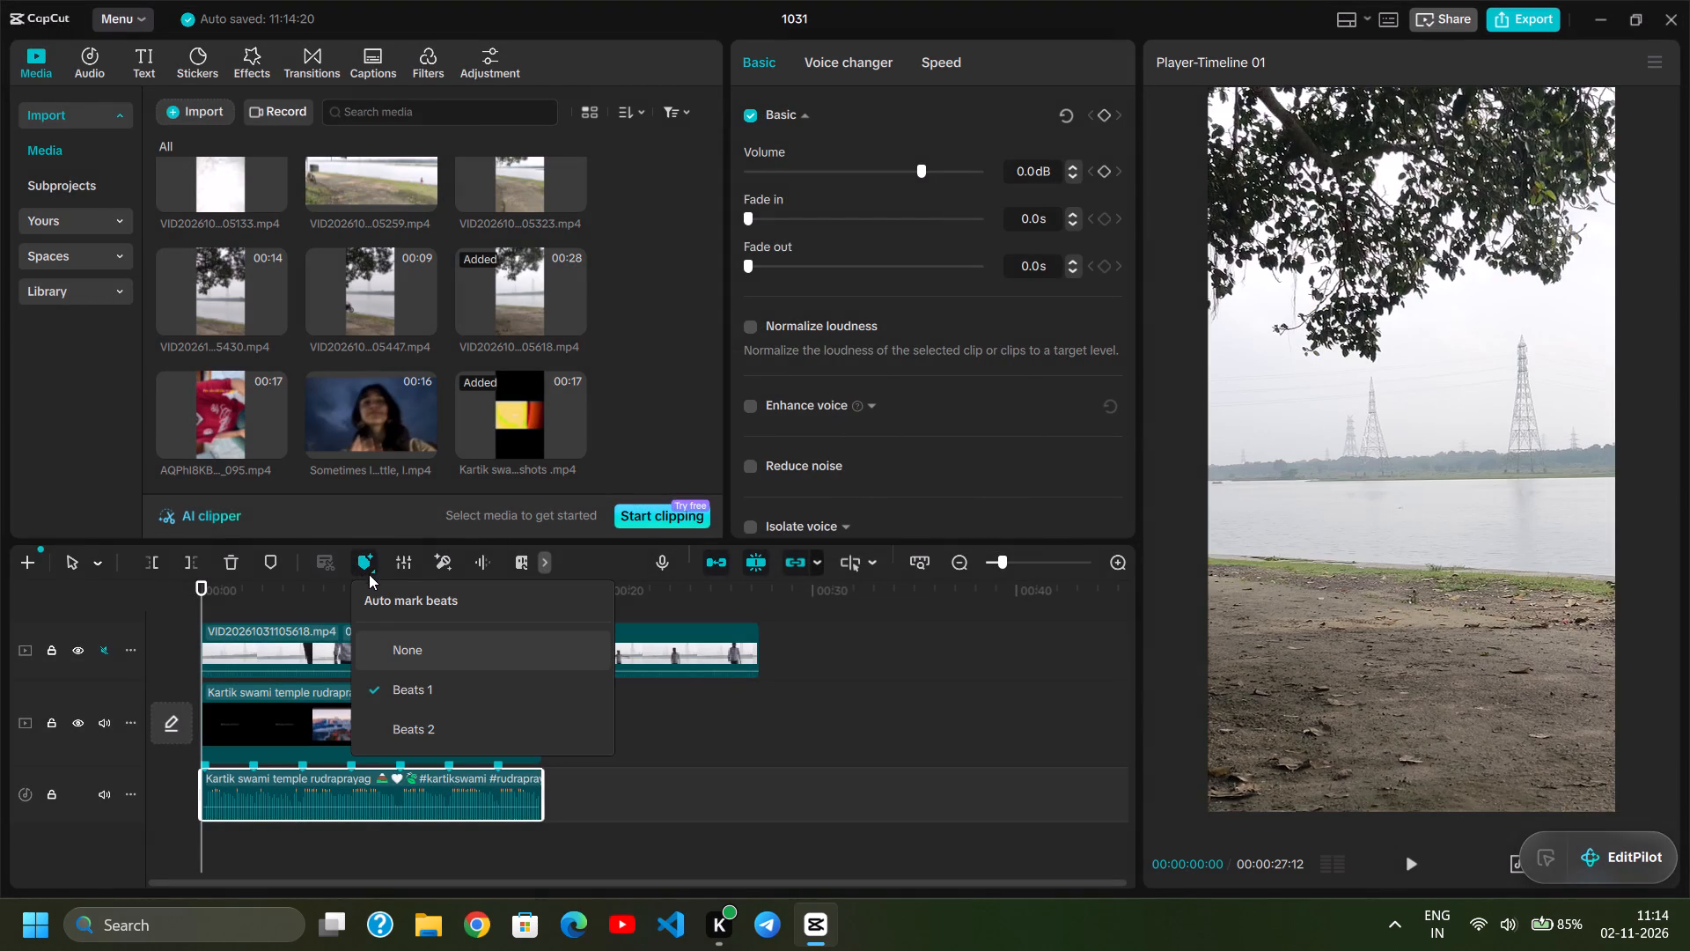
# Play the timeline twice from the start to check clip 05618 against the audio's beat marks.
pyautogui.keyDown('ctrl'); pyautogui.scroll(10, 285, 782); pyautogui.keyUp('ctrl')
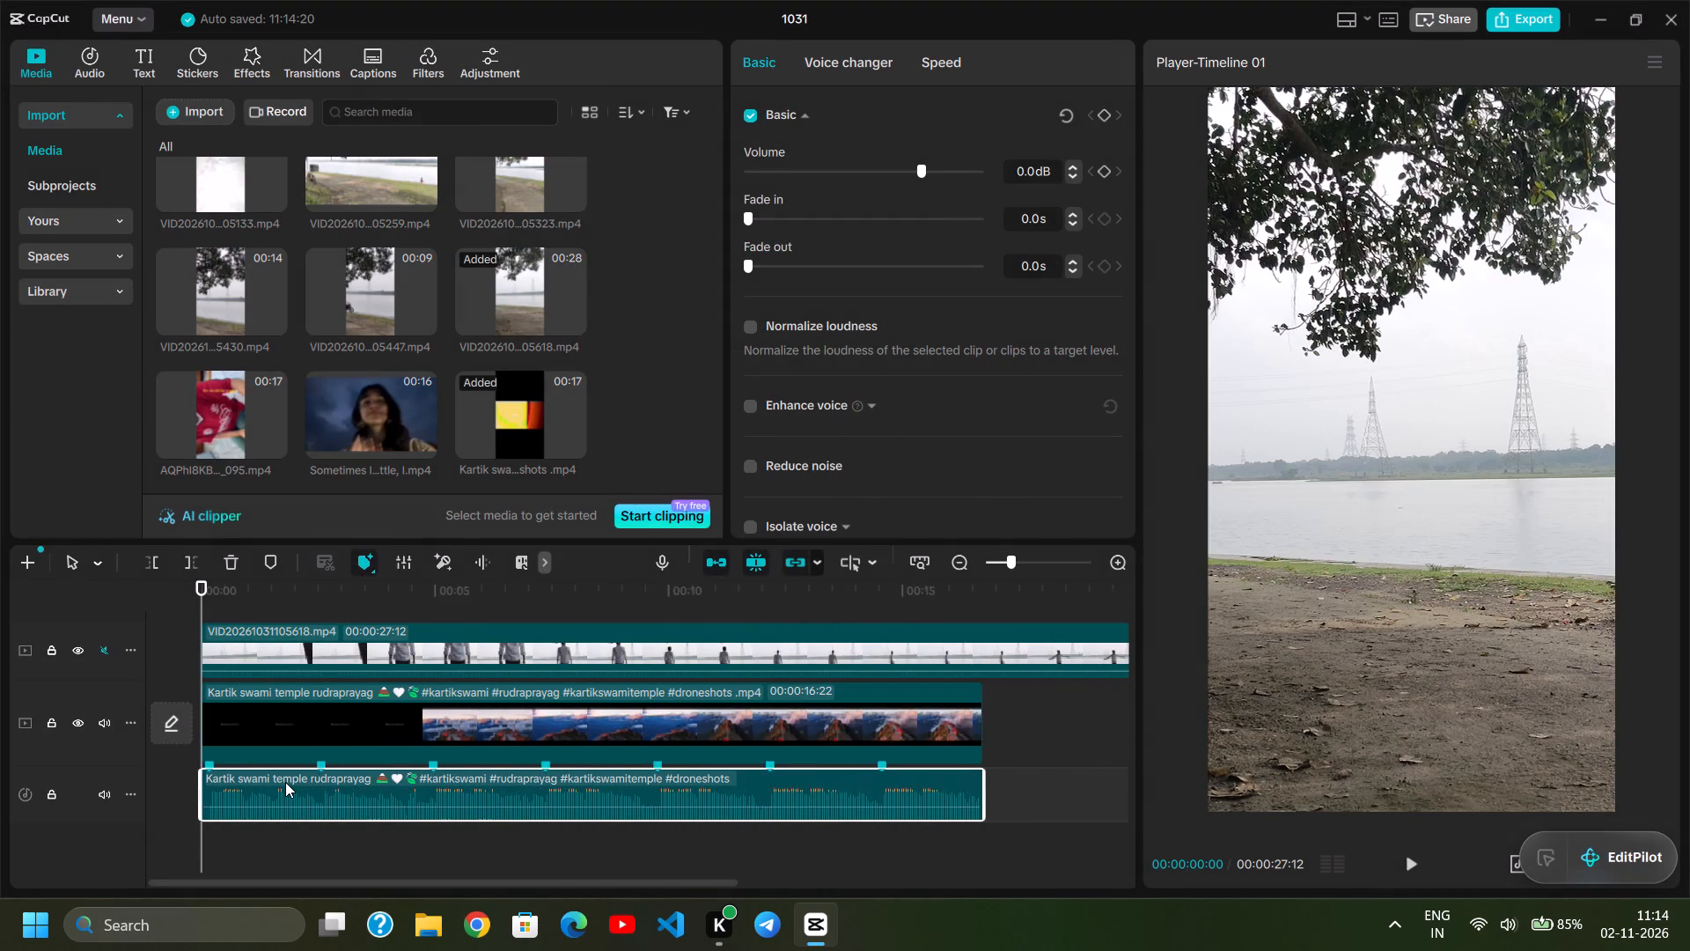
pyautogui.keyDown('ctrl'); pyautogui.scroll(5, 285, 782); pyautogui.keyUp('ctrl')
pyautogui.press('space')
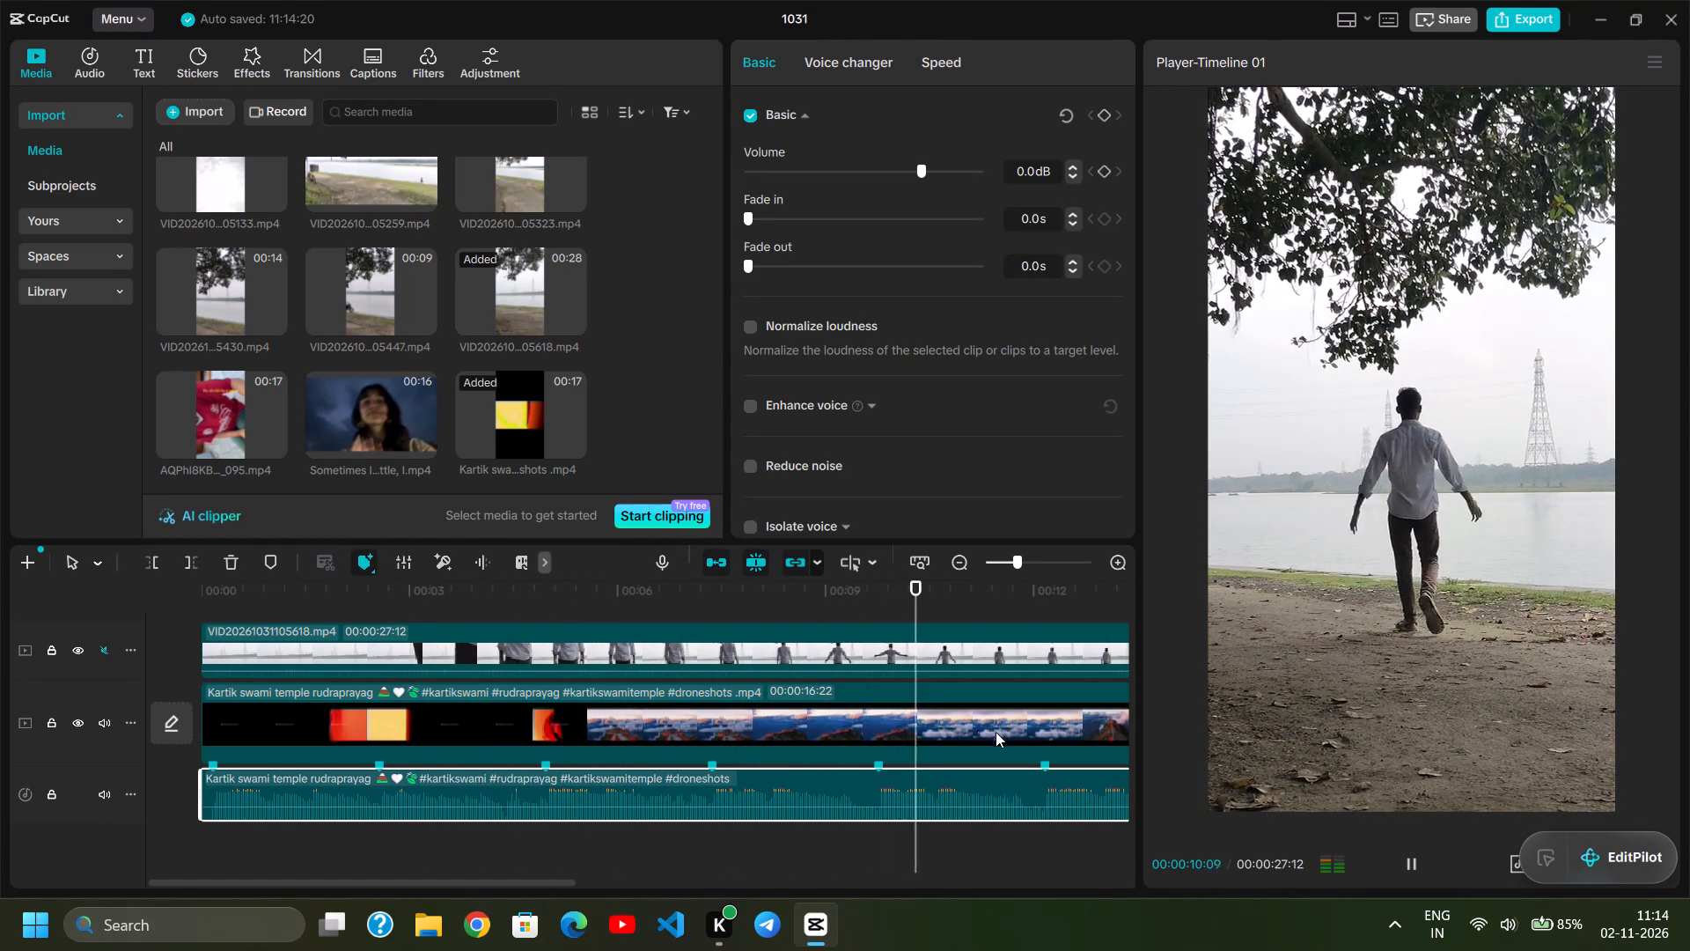
pyautogui.click(204, 598)
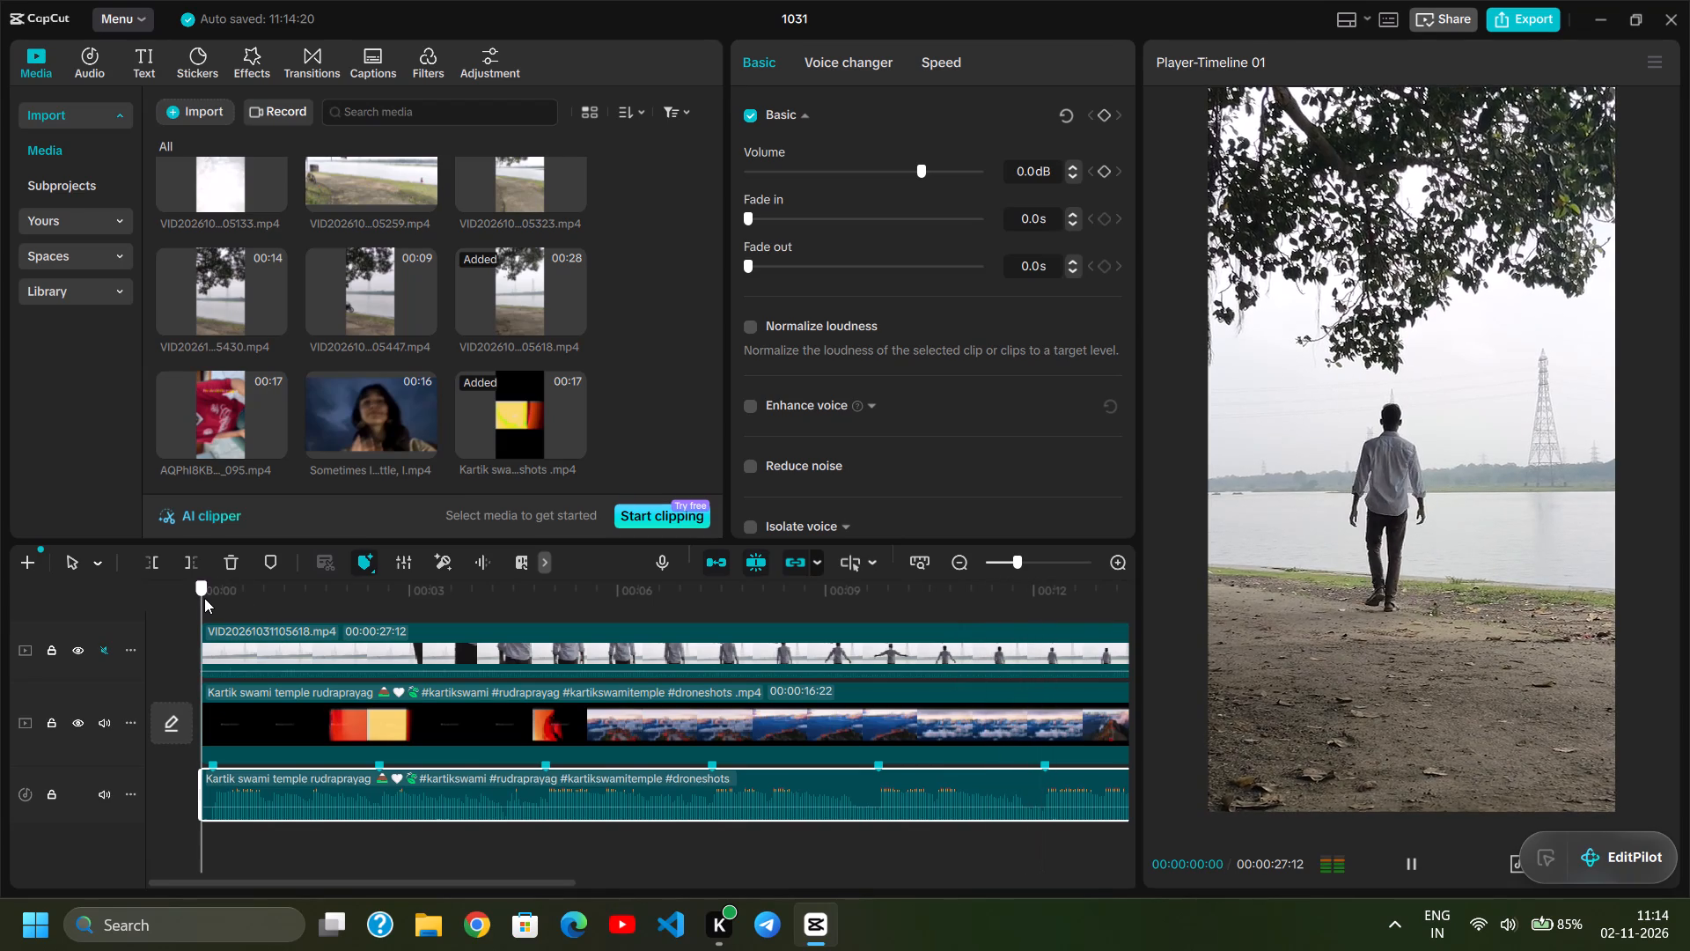
pyautogui.press('space')
pyautogui.press('space')
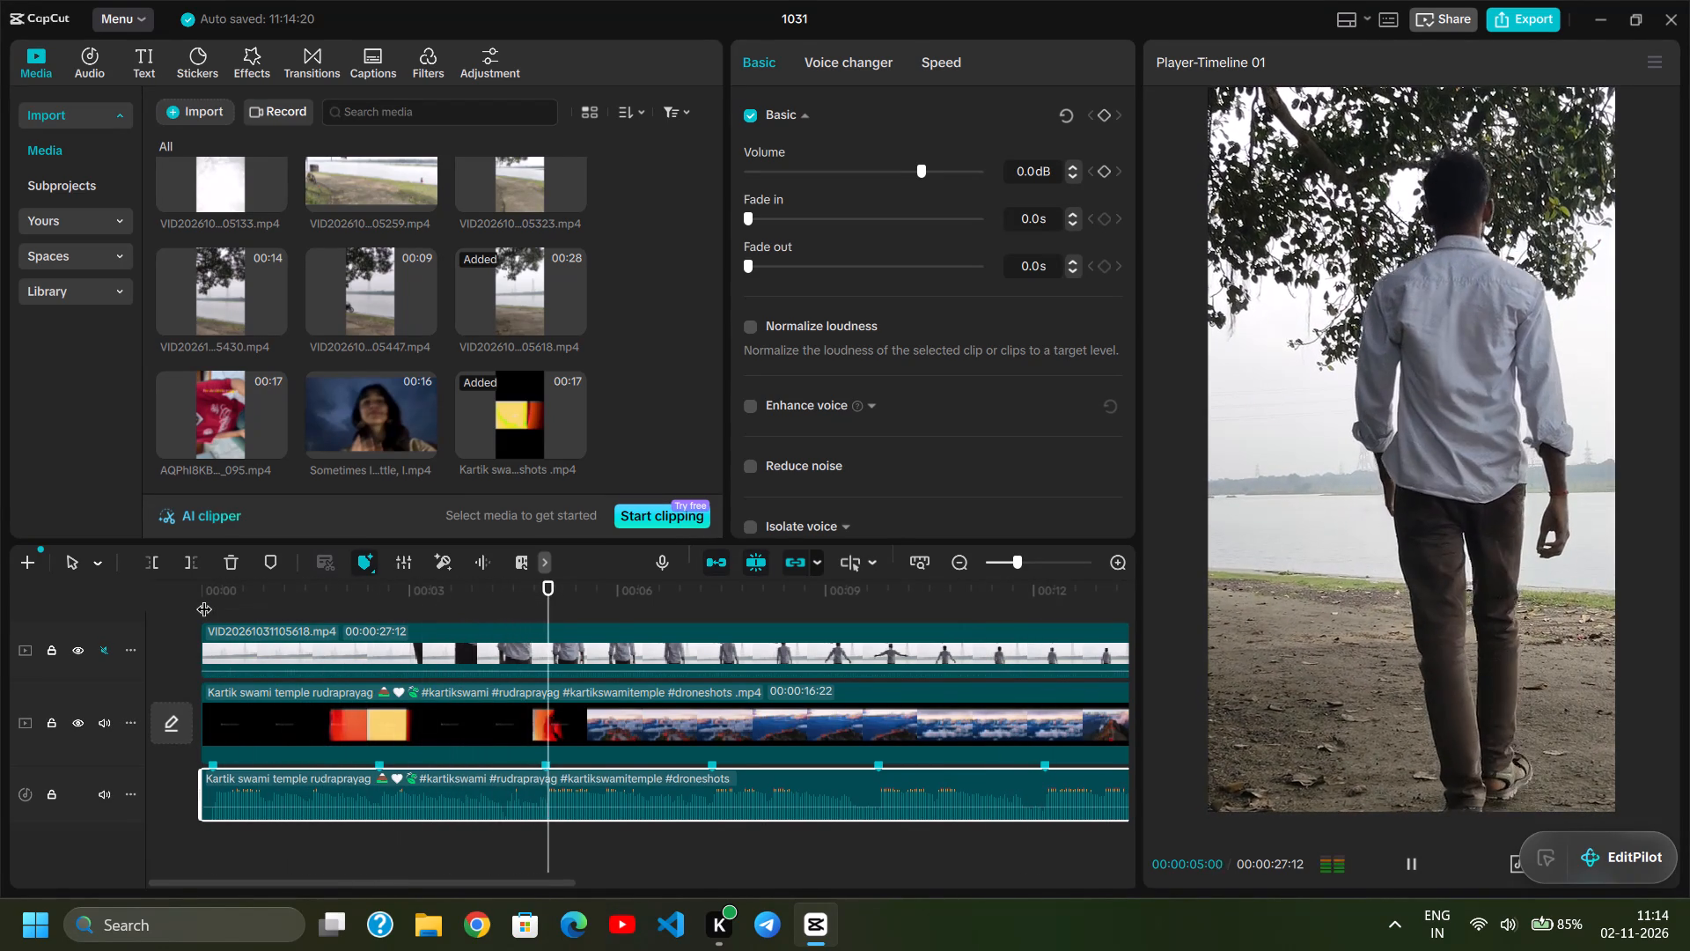
pyautogui.press('space')
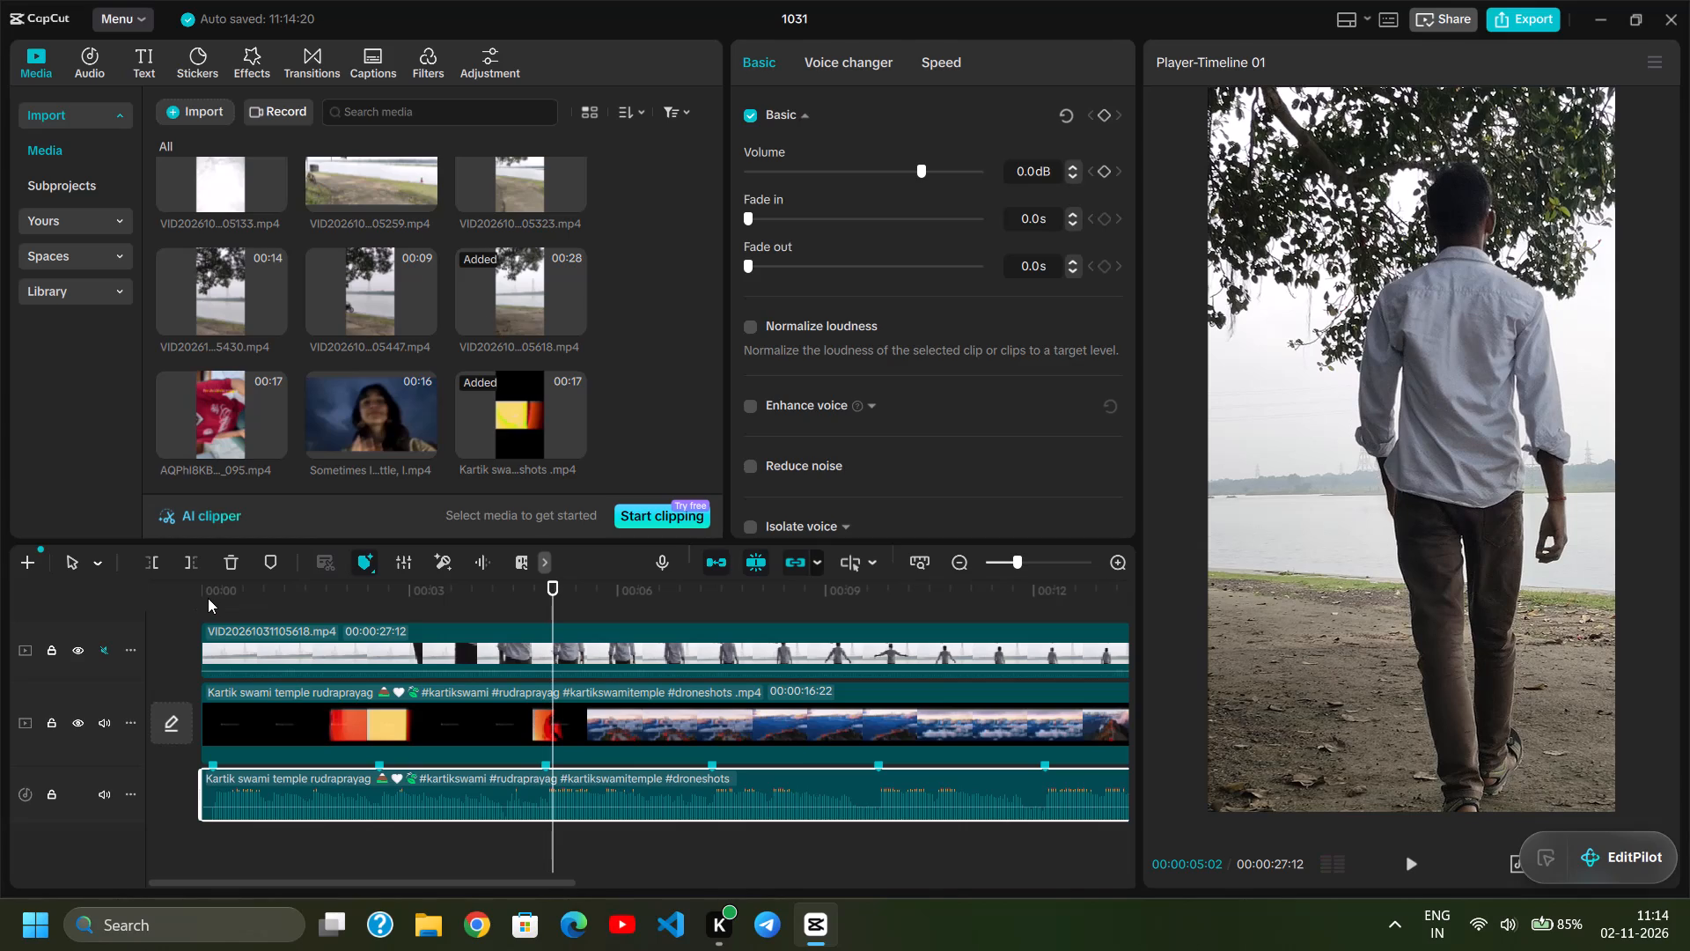
# Play again from the start, pause near the audio's second beat mark, and step back to 00:00:02:17.
pyautogui.click(200, 606)
pyautogui.click(207, 604)
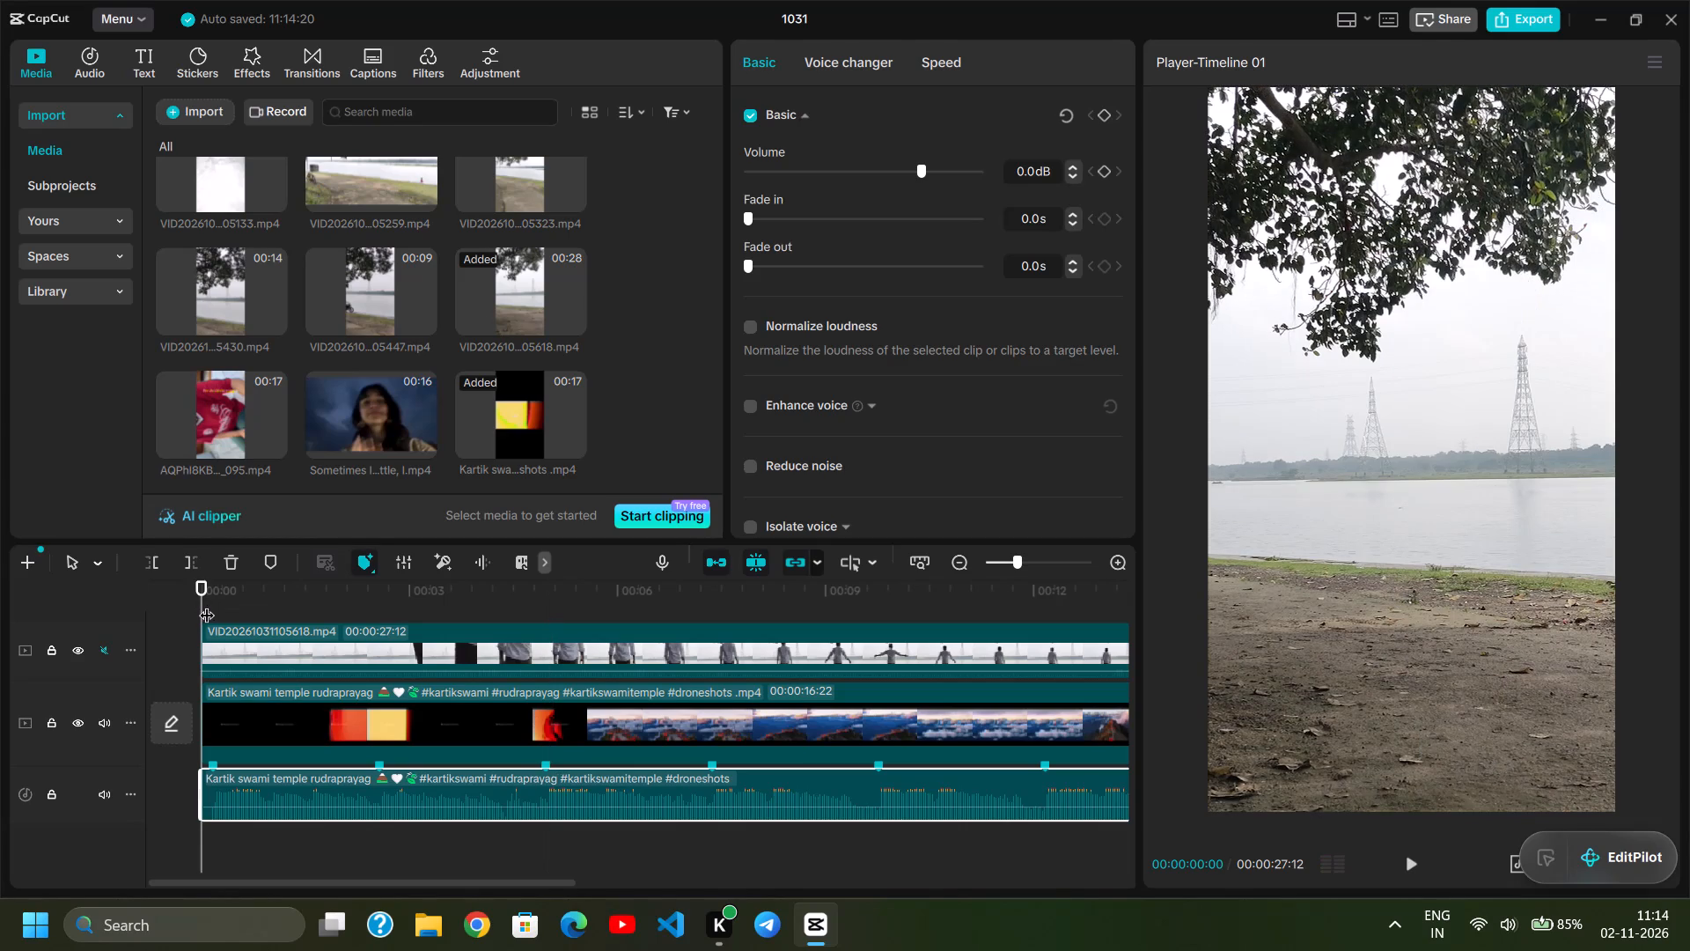
pyautogui.press('space')
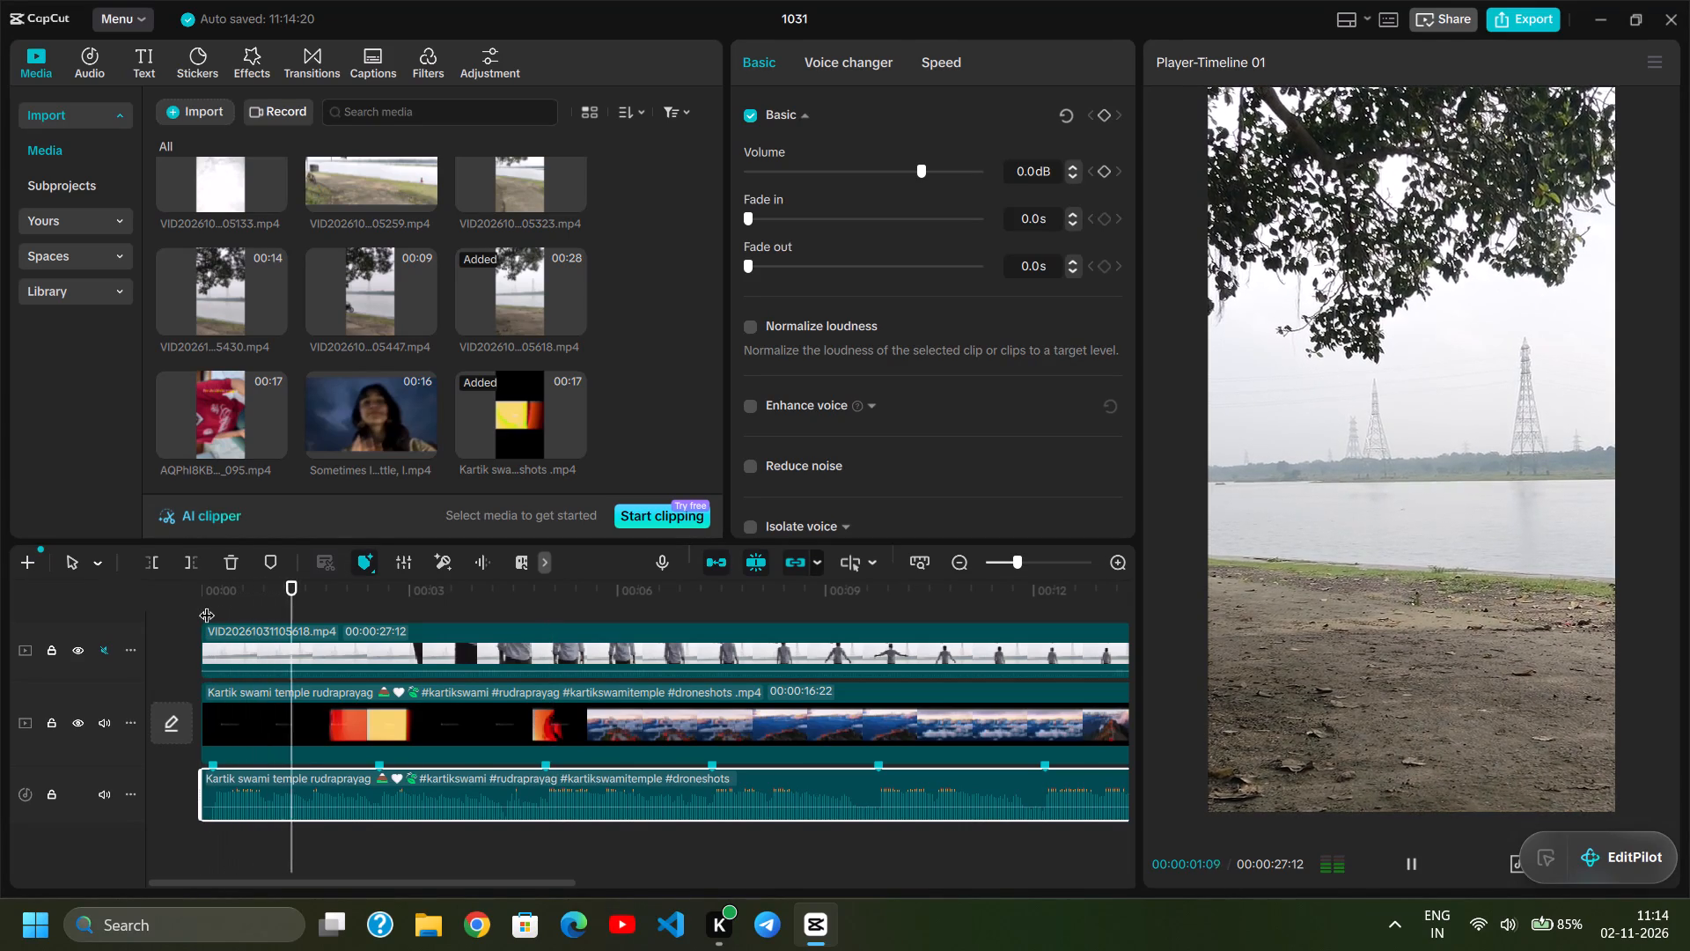
pyautogui.press('space')
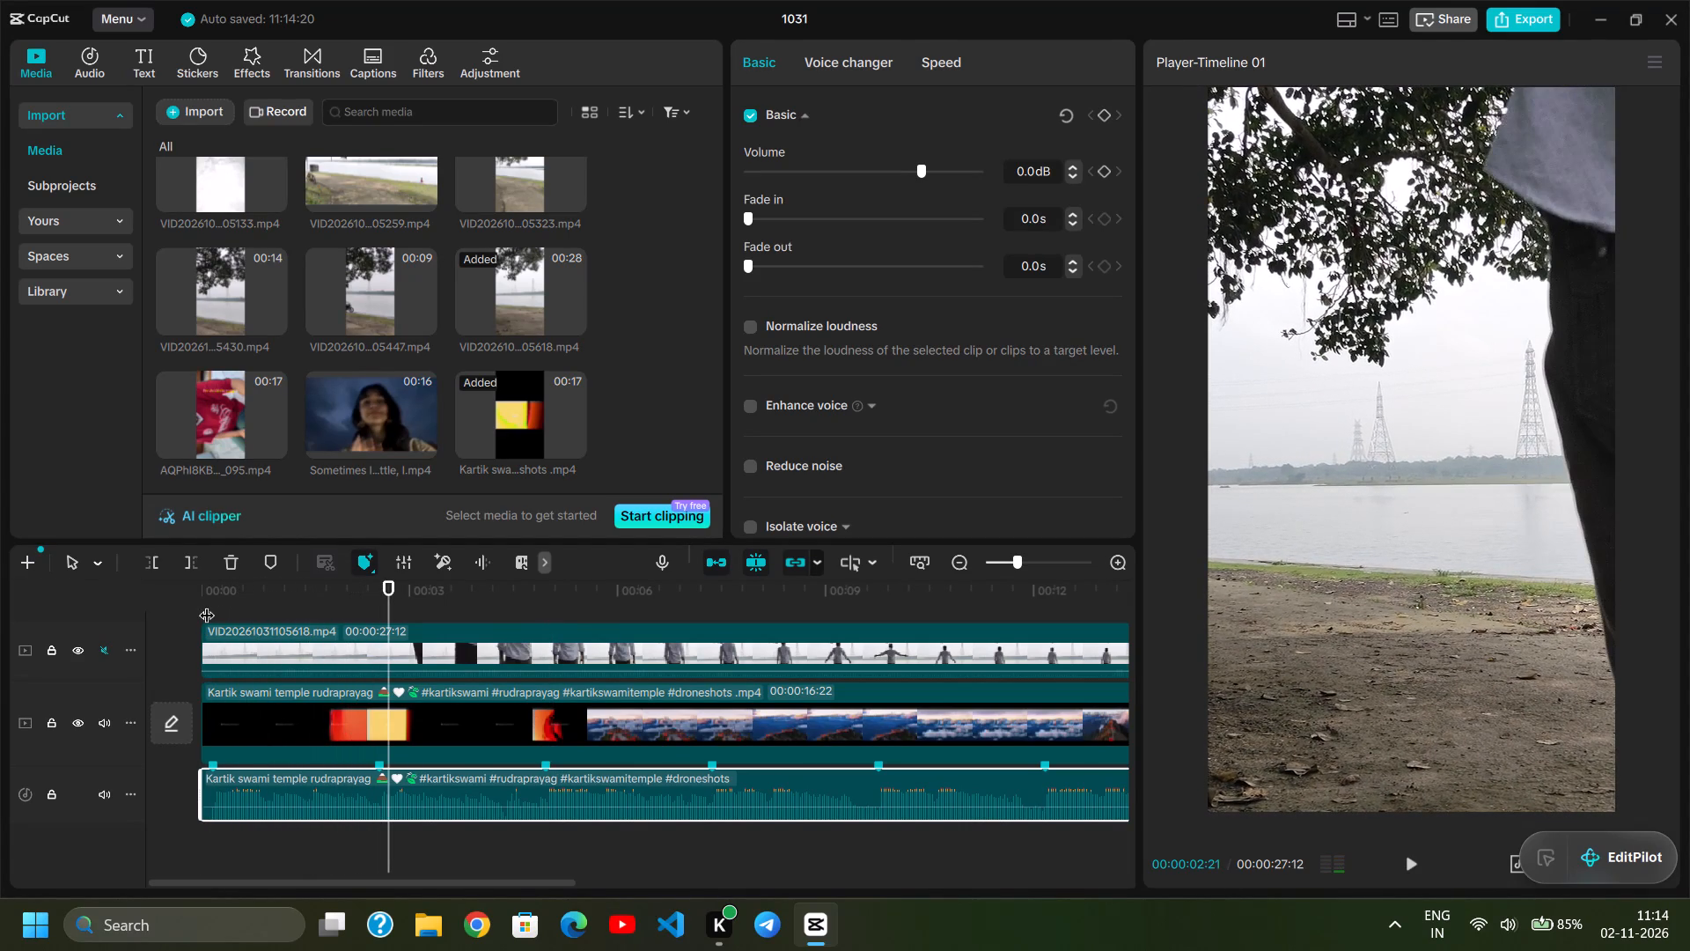
pyautogui.press('Left')
pyautogui.press('Left')
pyautogui.press('Left')
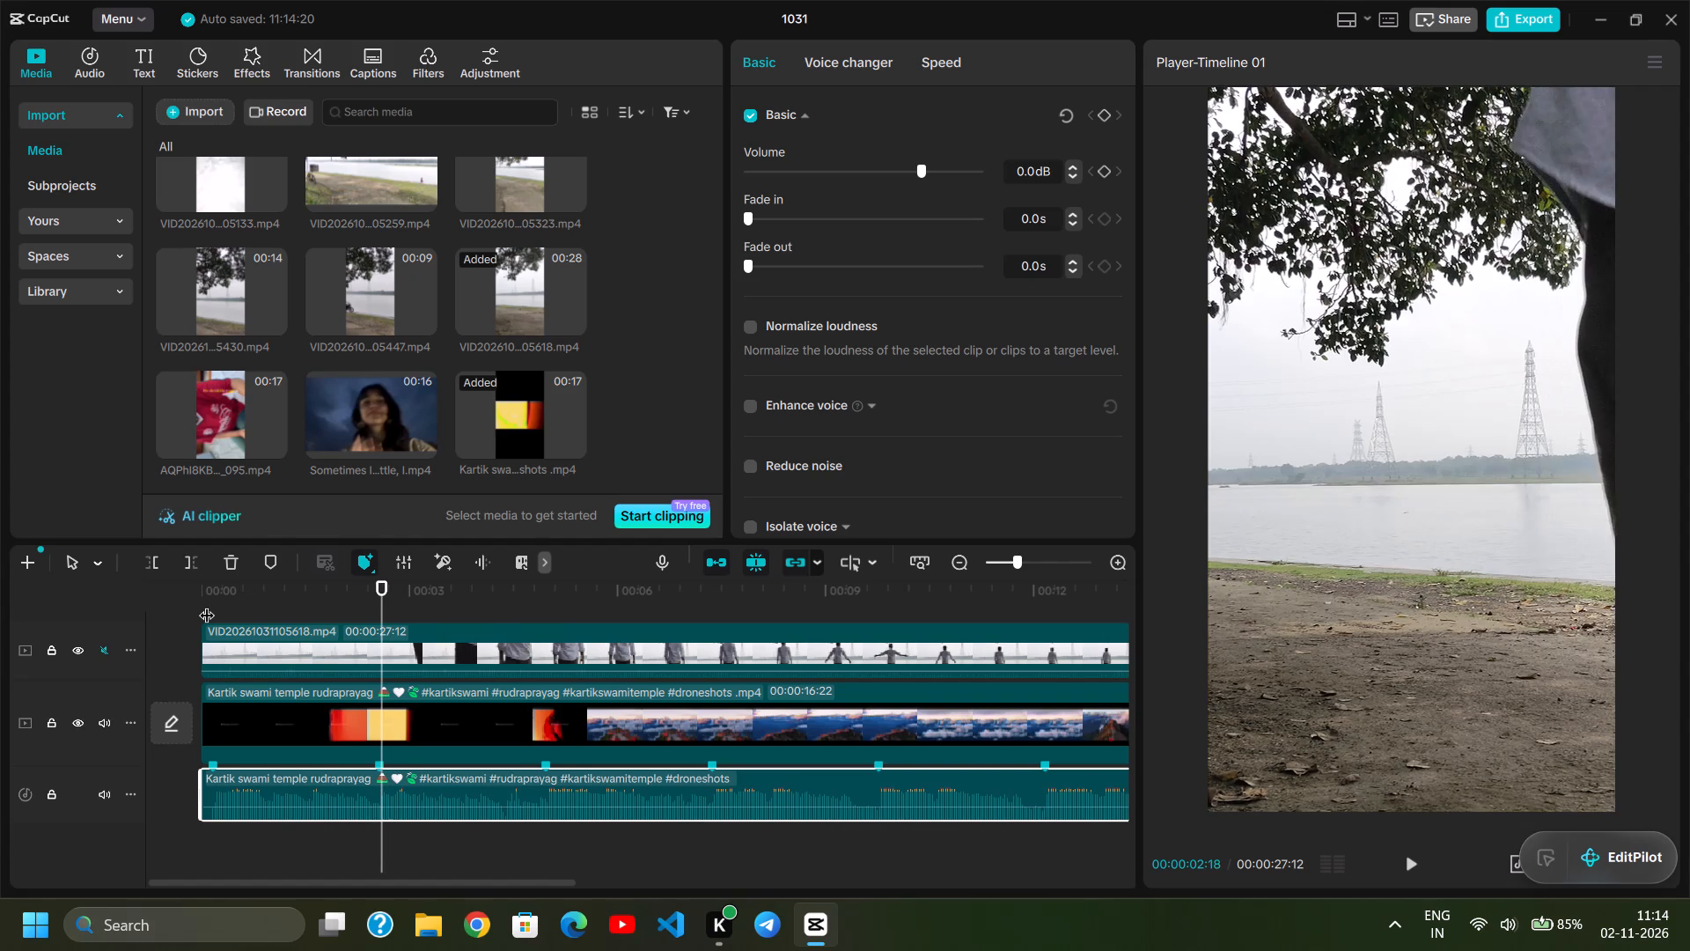
pyautogui.press('Left')
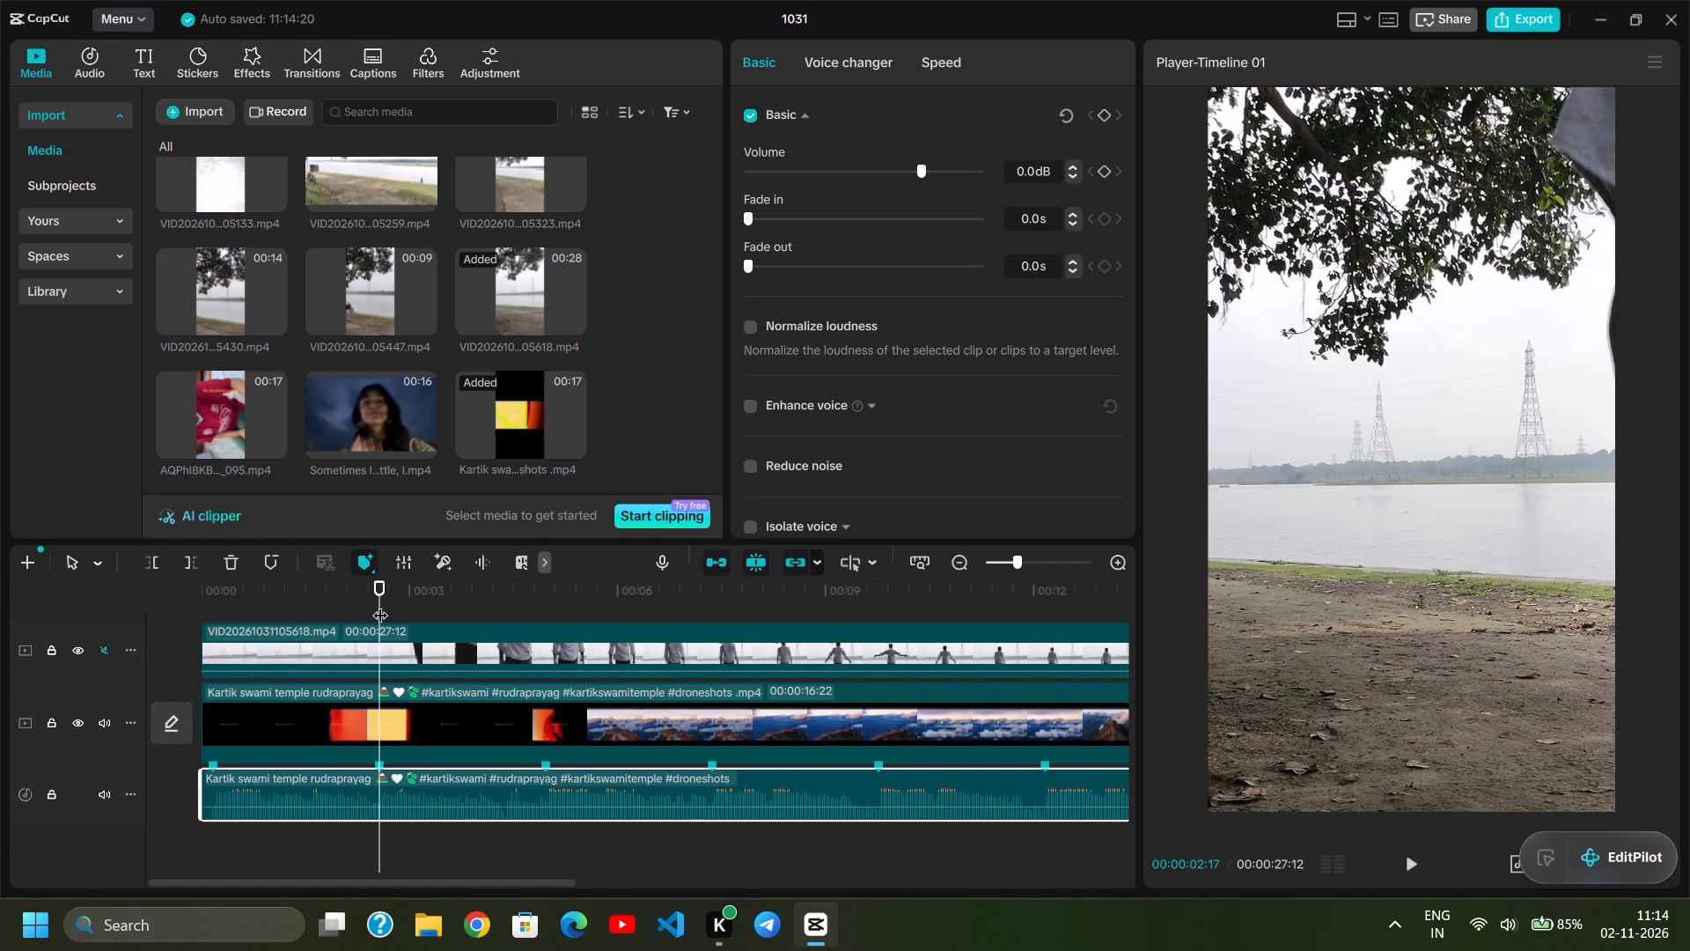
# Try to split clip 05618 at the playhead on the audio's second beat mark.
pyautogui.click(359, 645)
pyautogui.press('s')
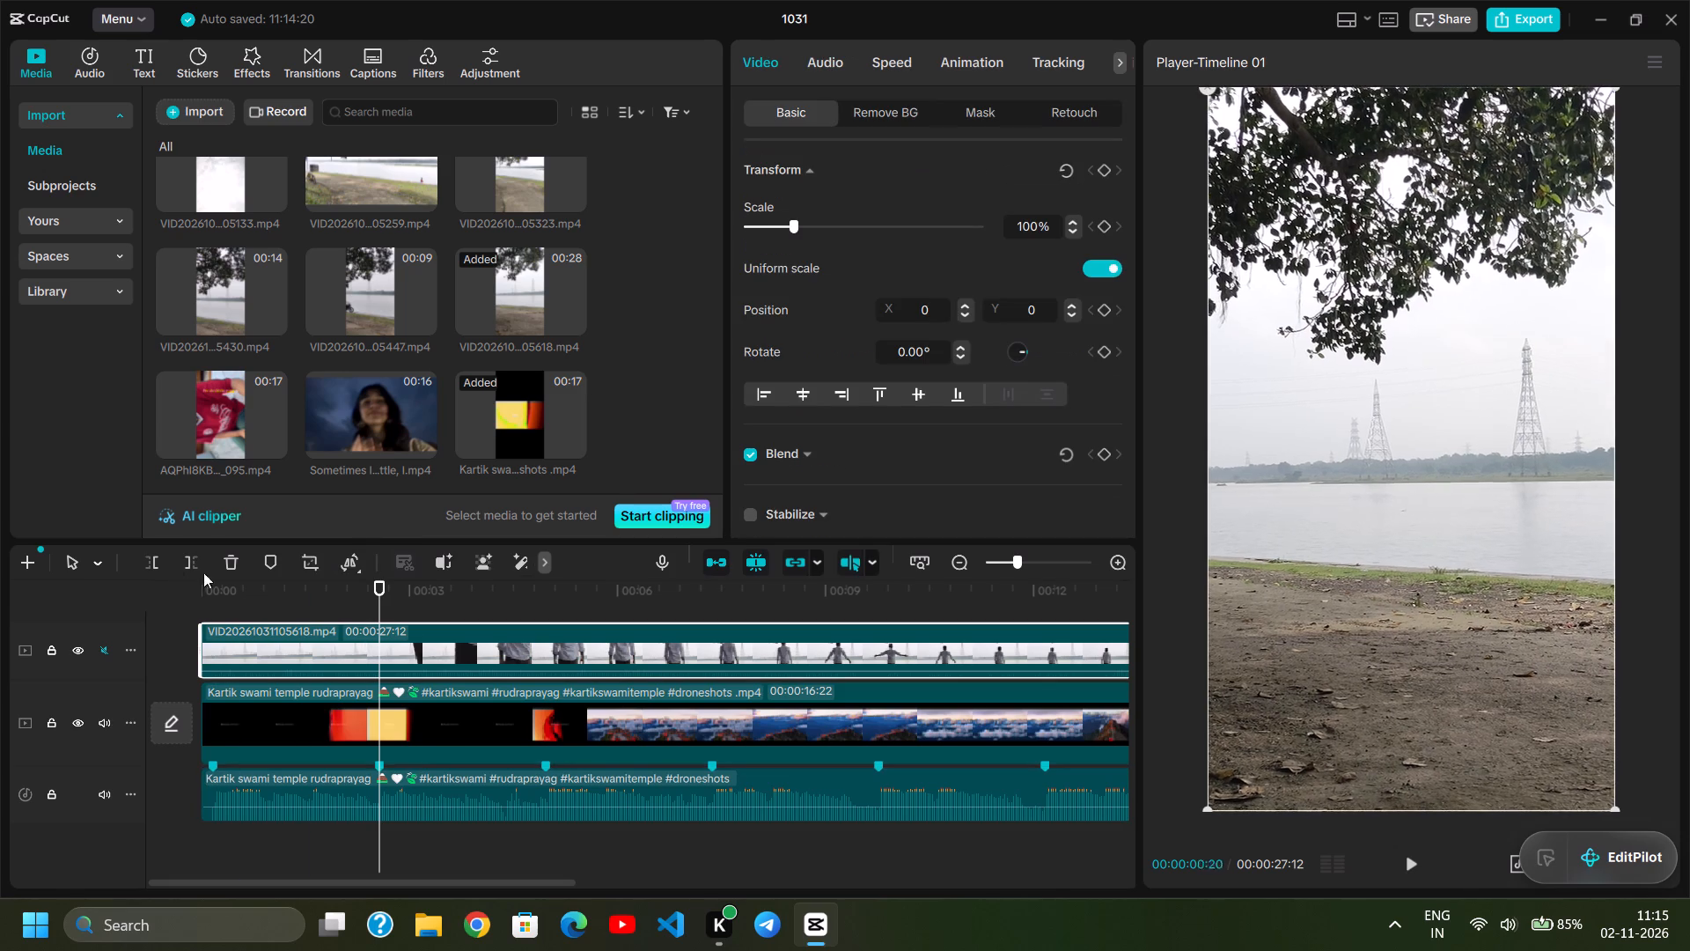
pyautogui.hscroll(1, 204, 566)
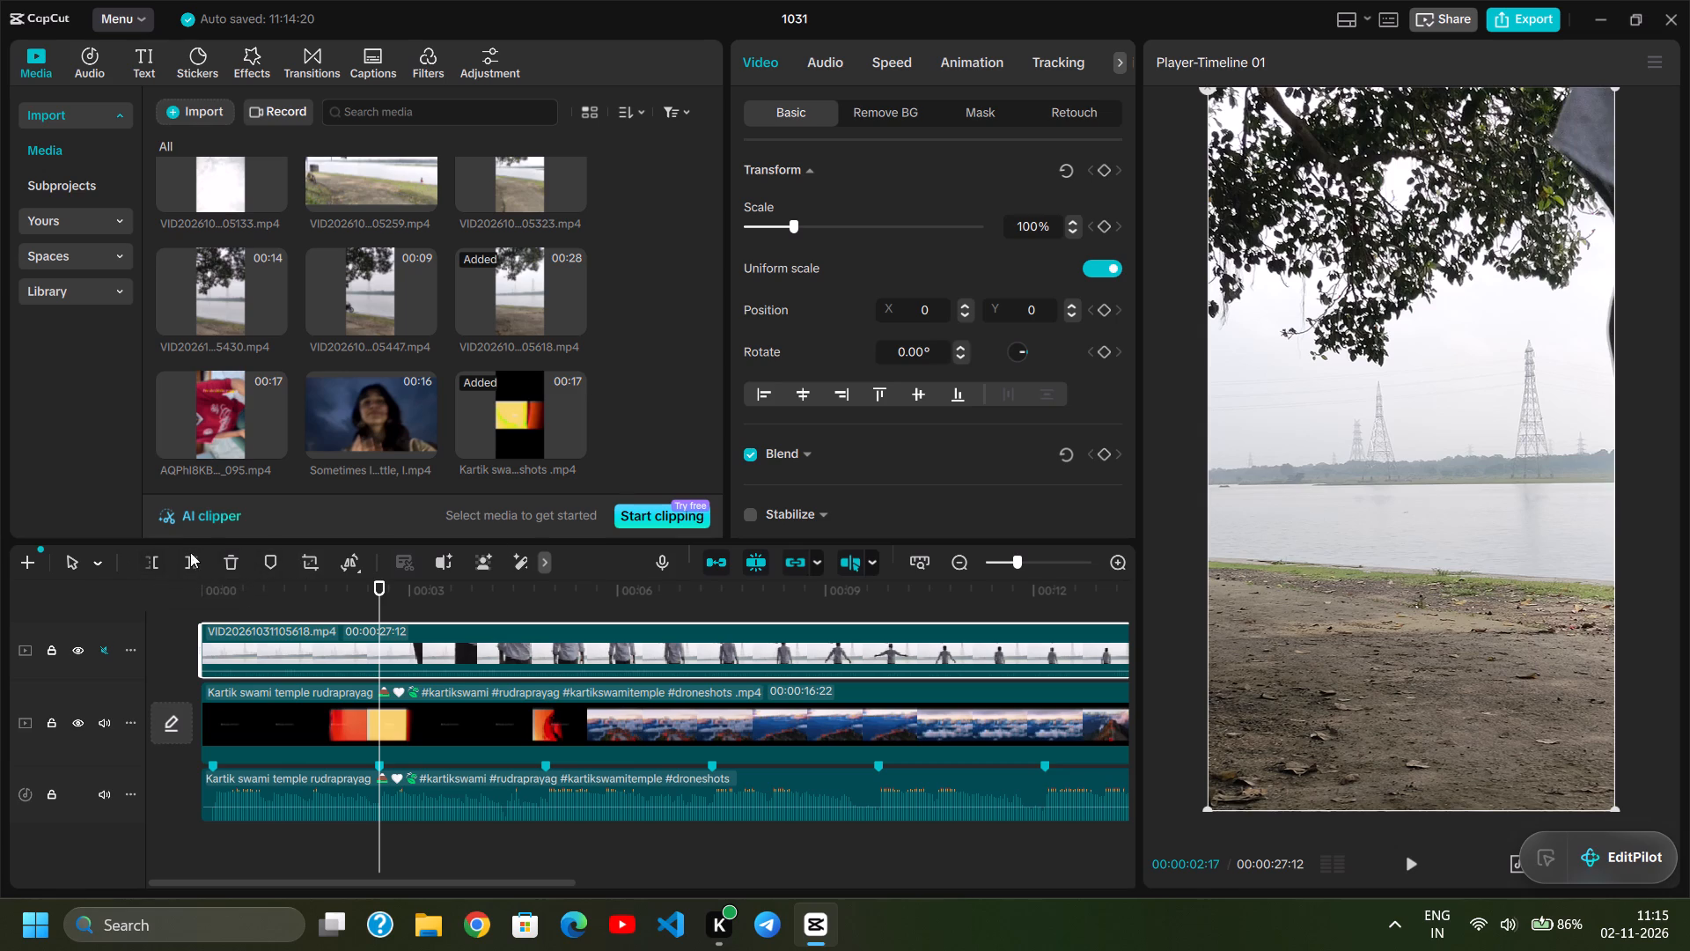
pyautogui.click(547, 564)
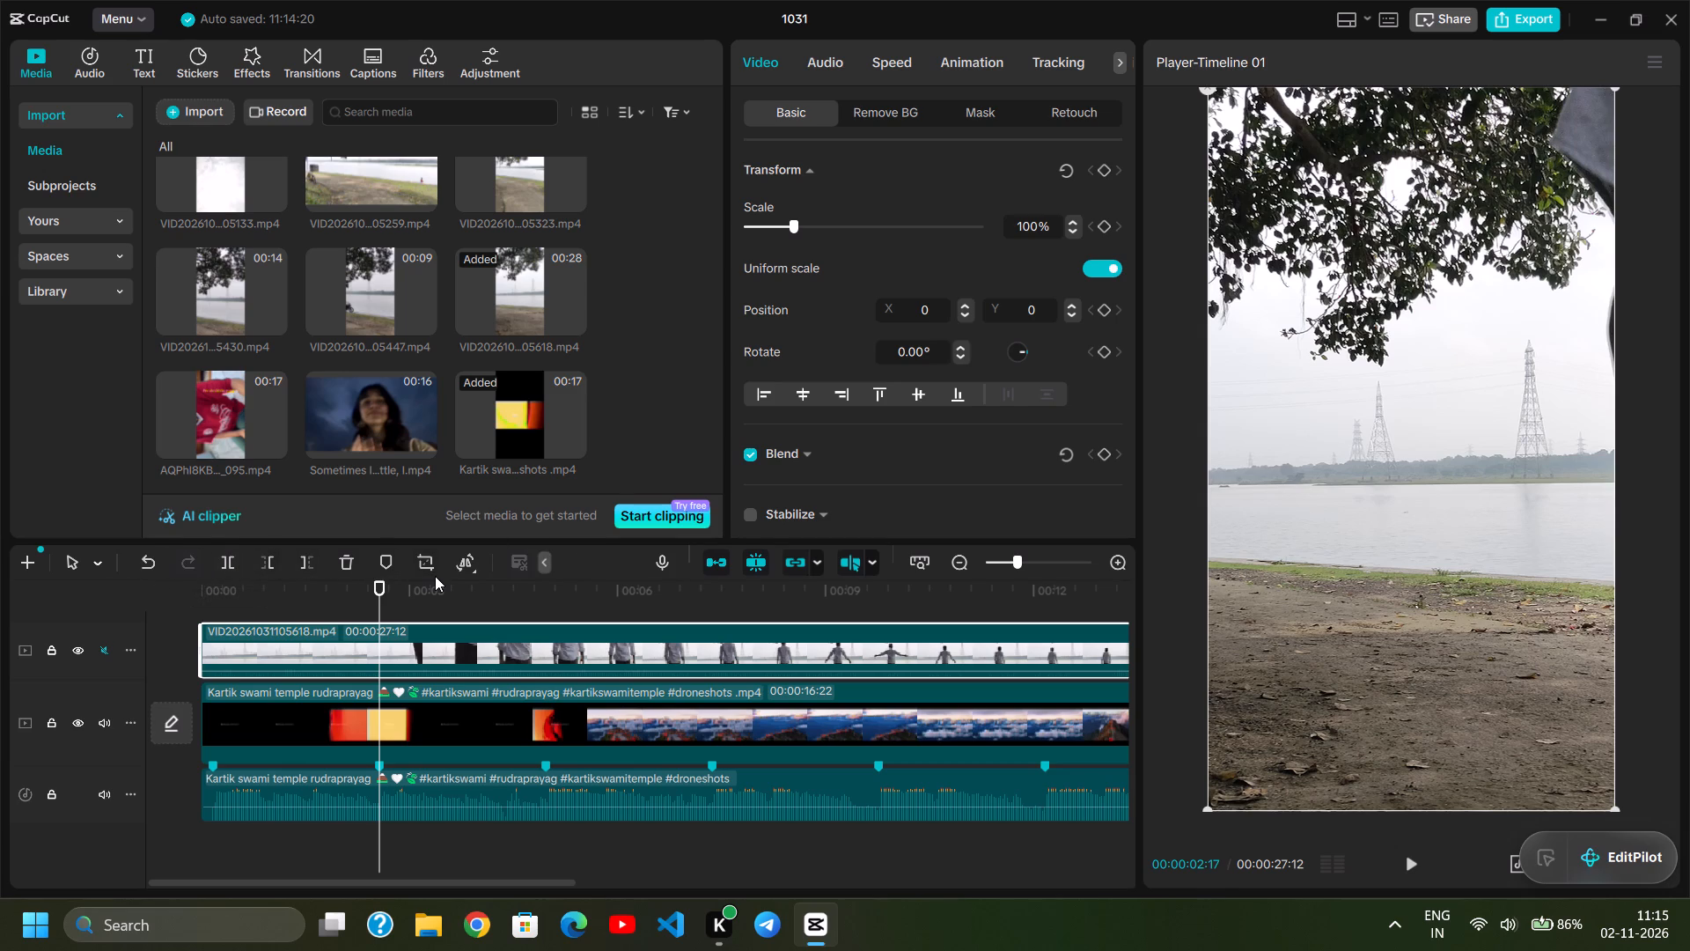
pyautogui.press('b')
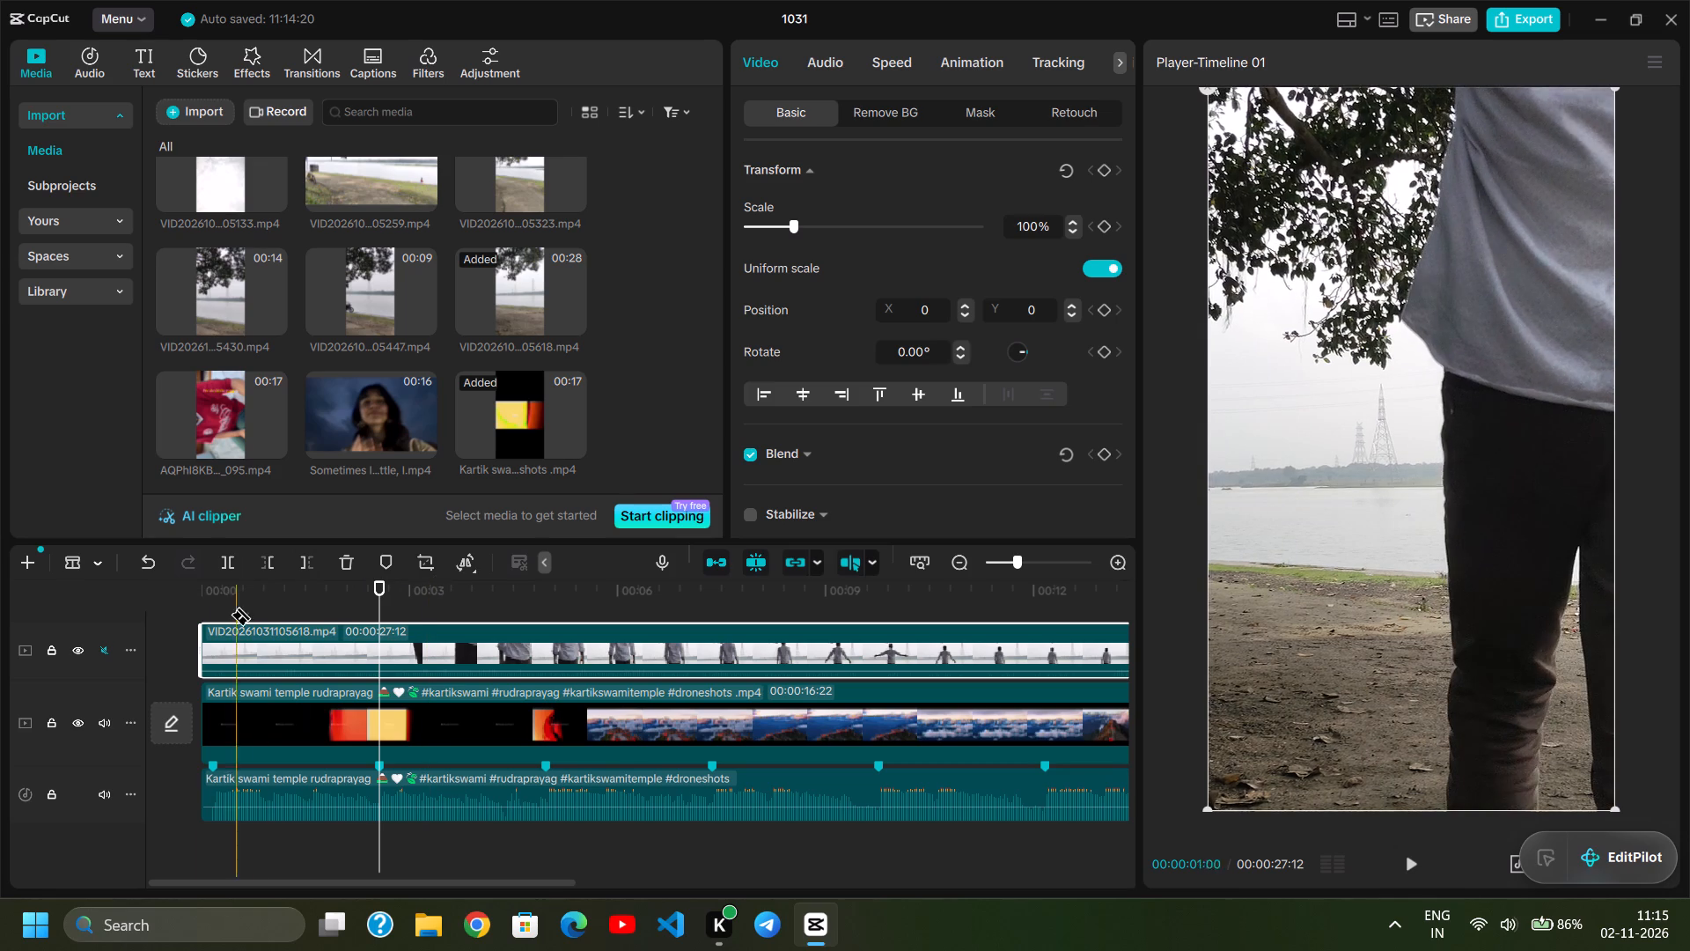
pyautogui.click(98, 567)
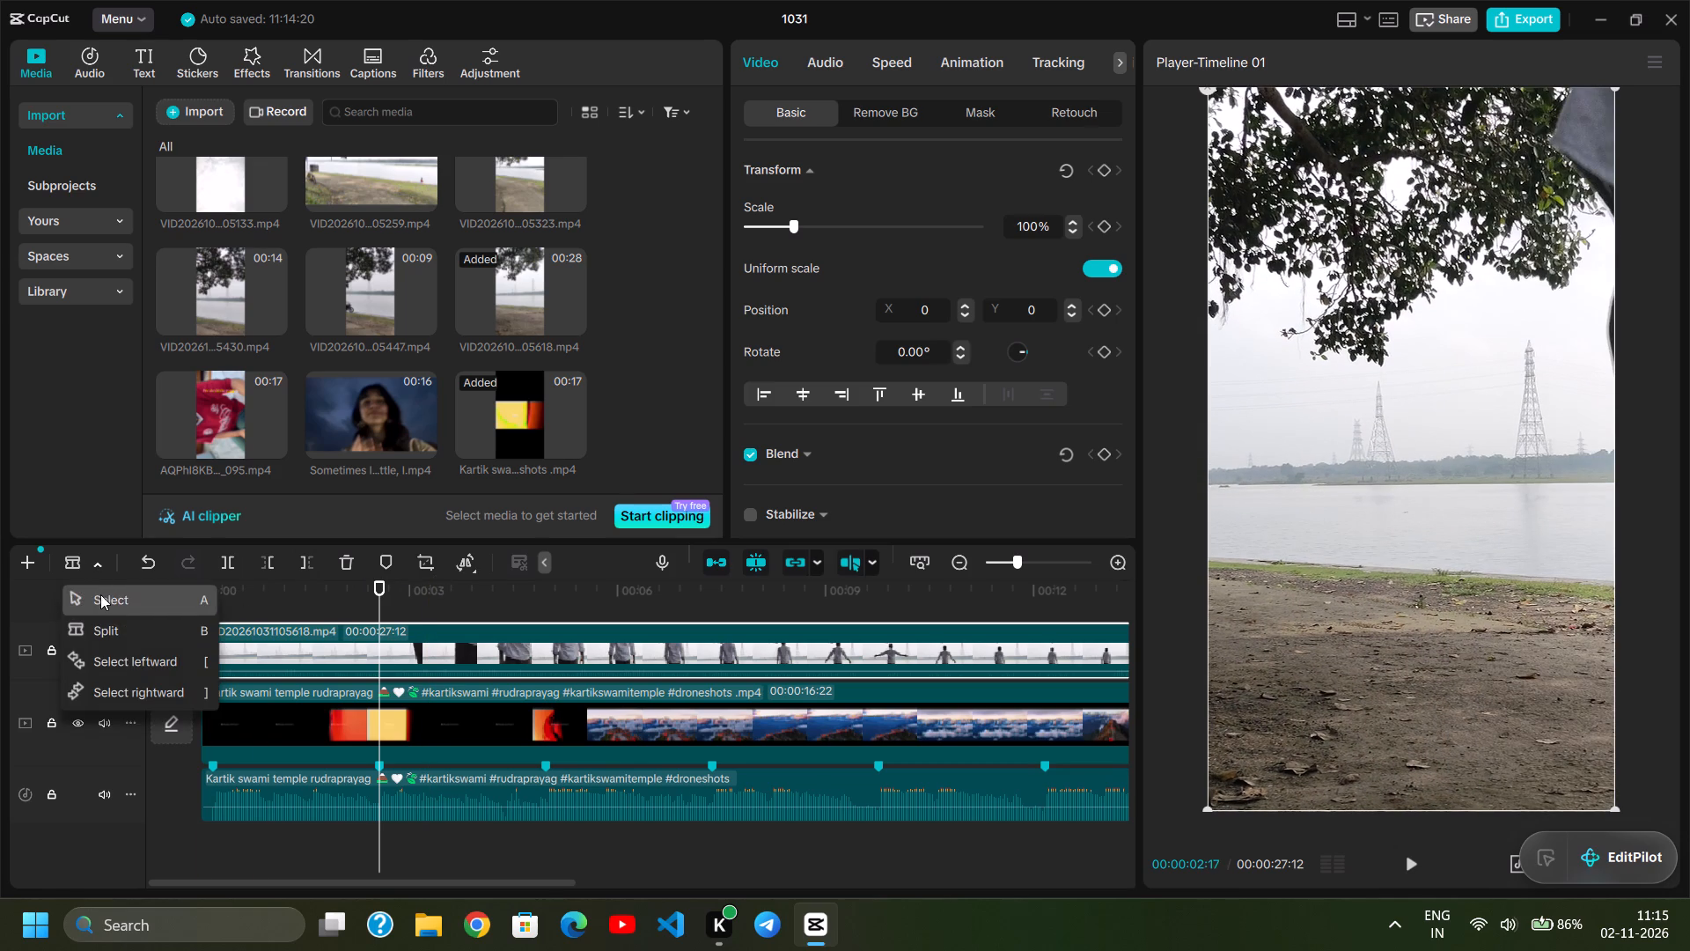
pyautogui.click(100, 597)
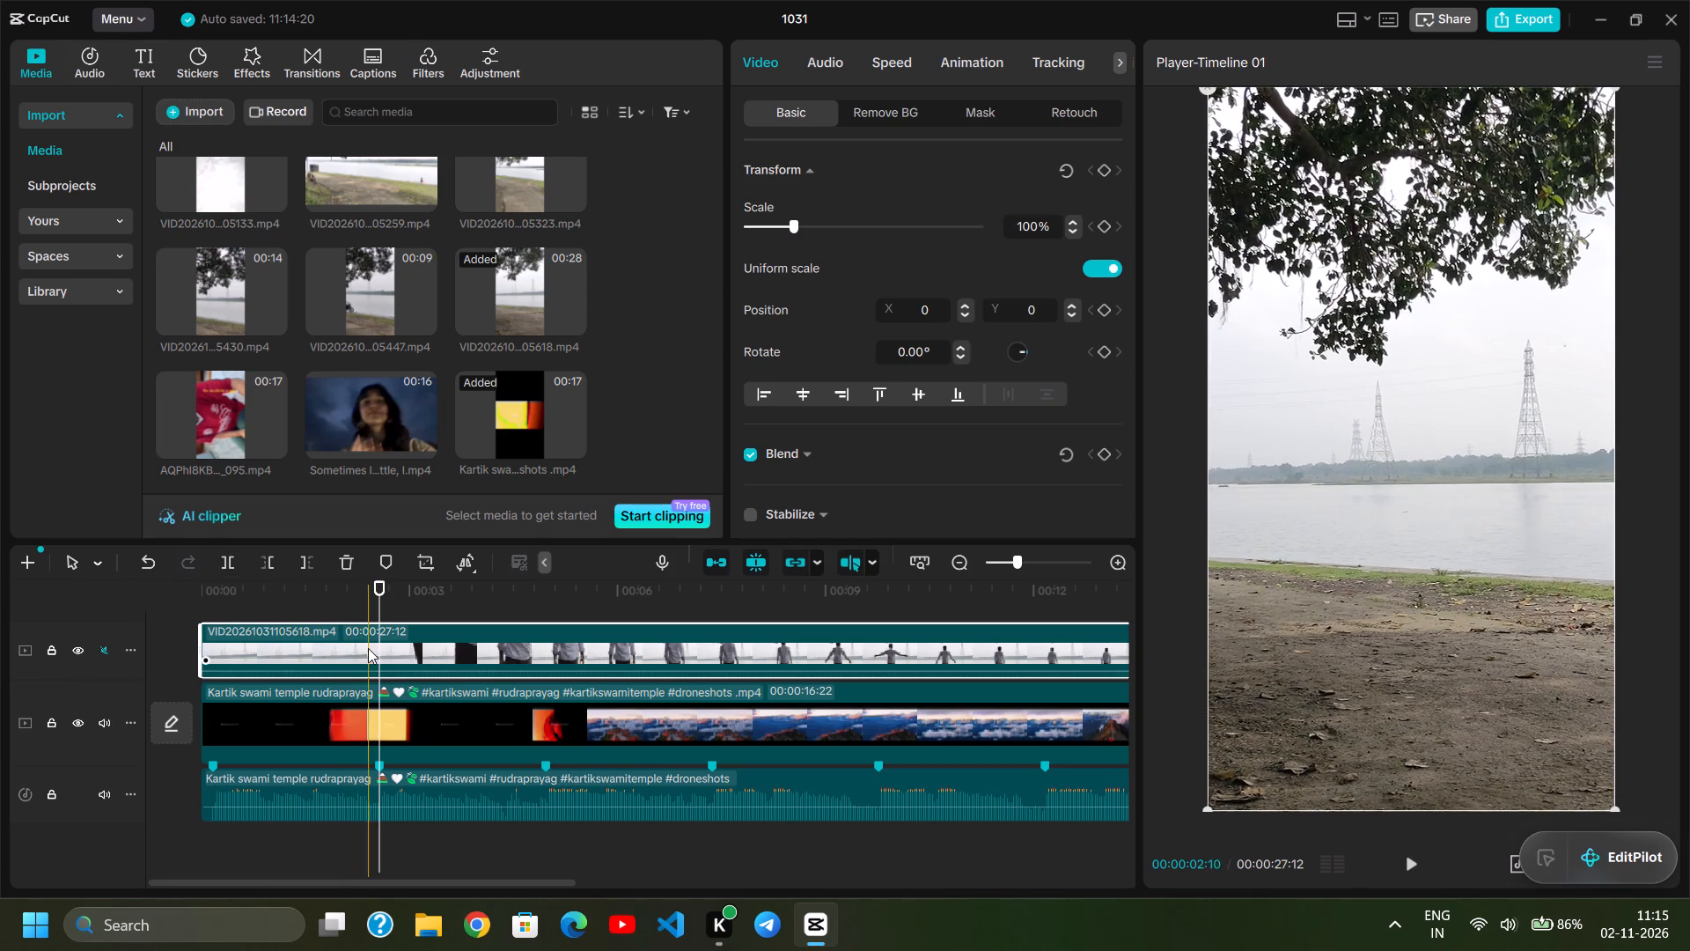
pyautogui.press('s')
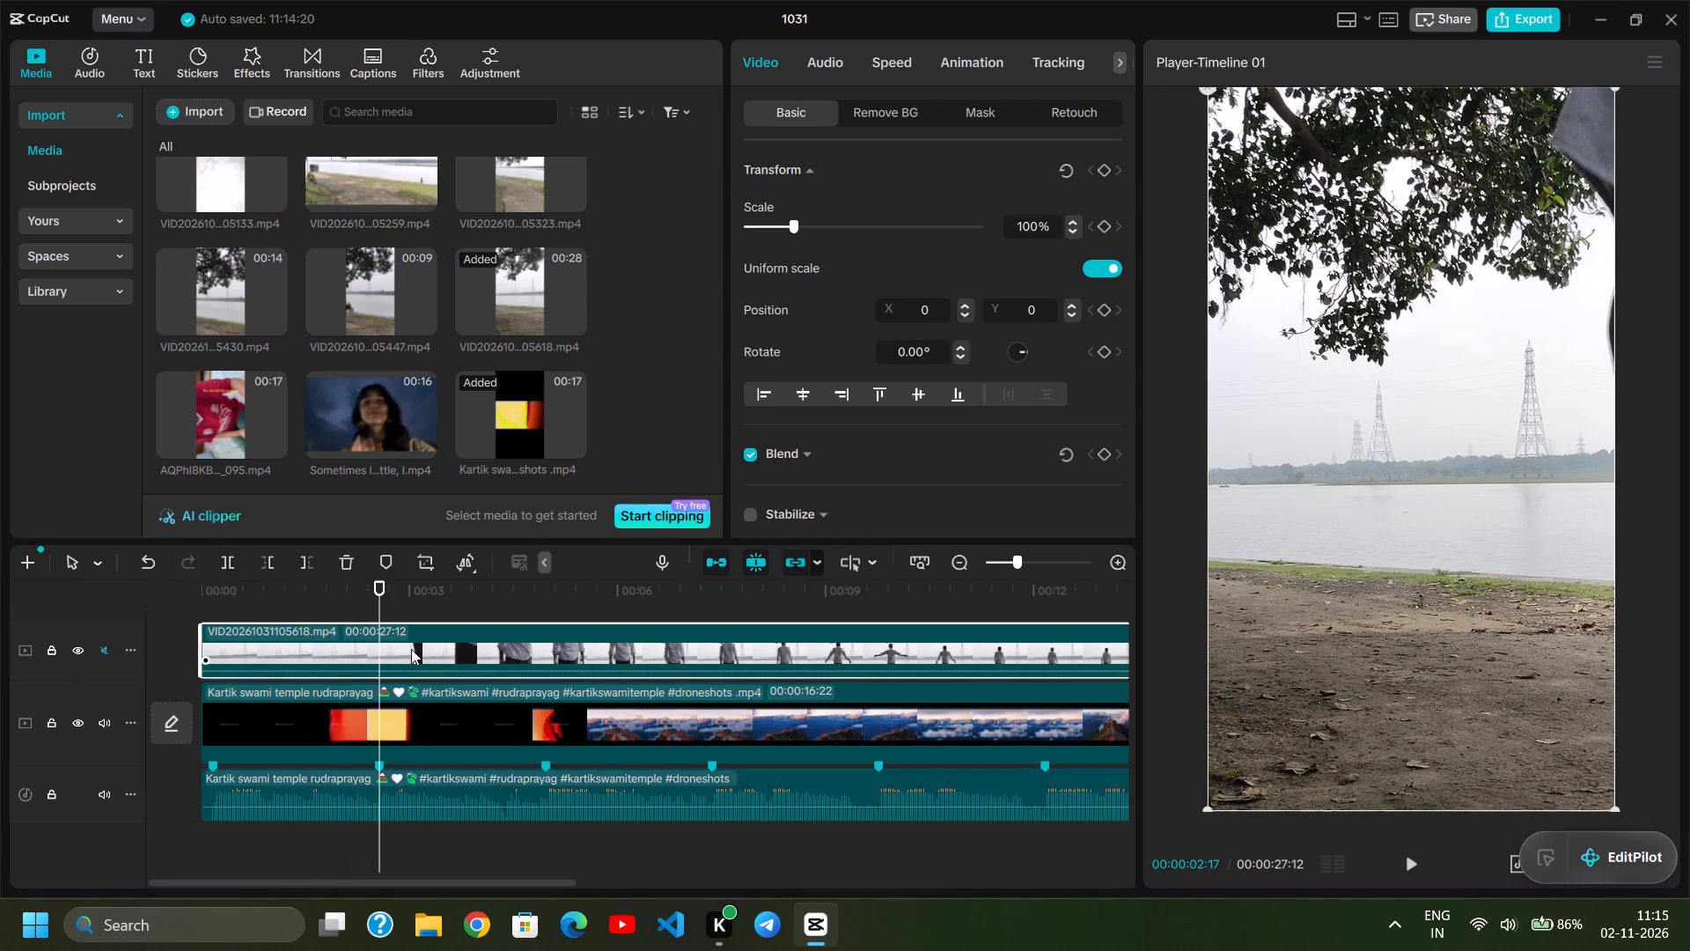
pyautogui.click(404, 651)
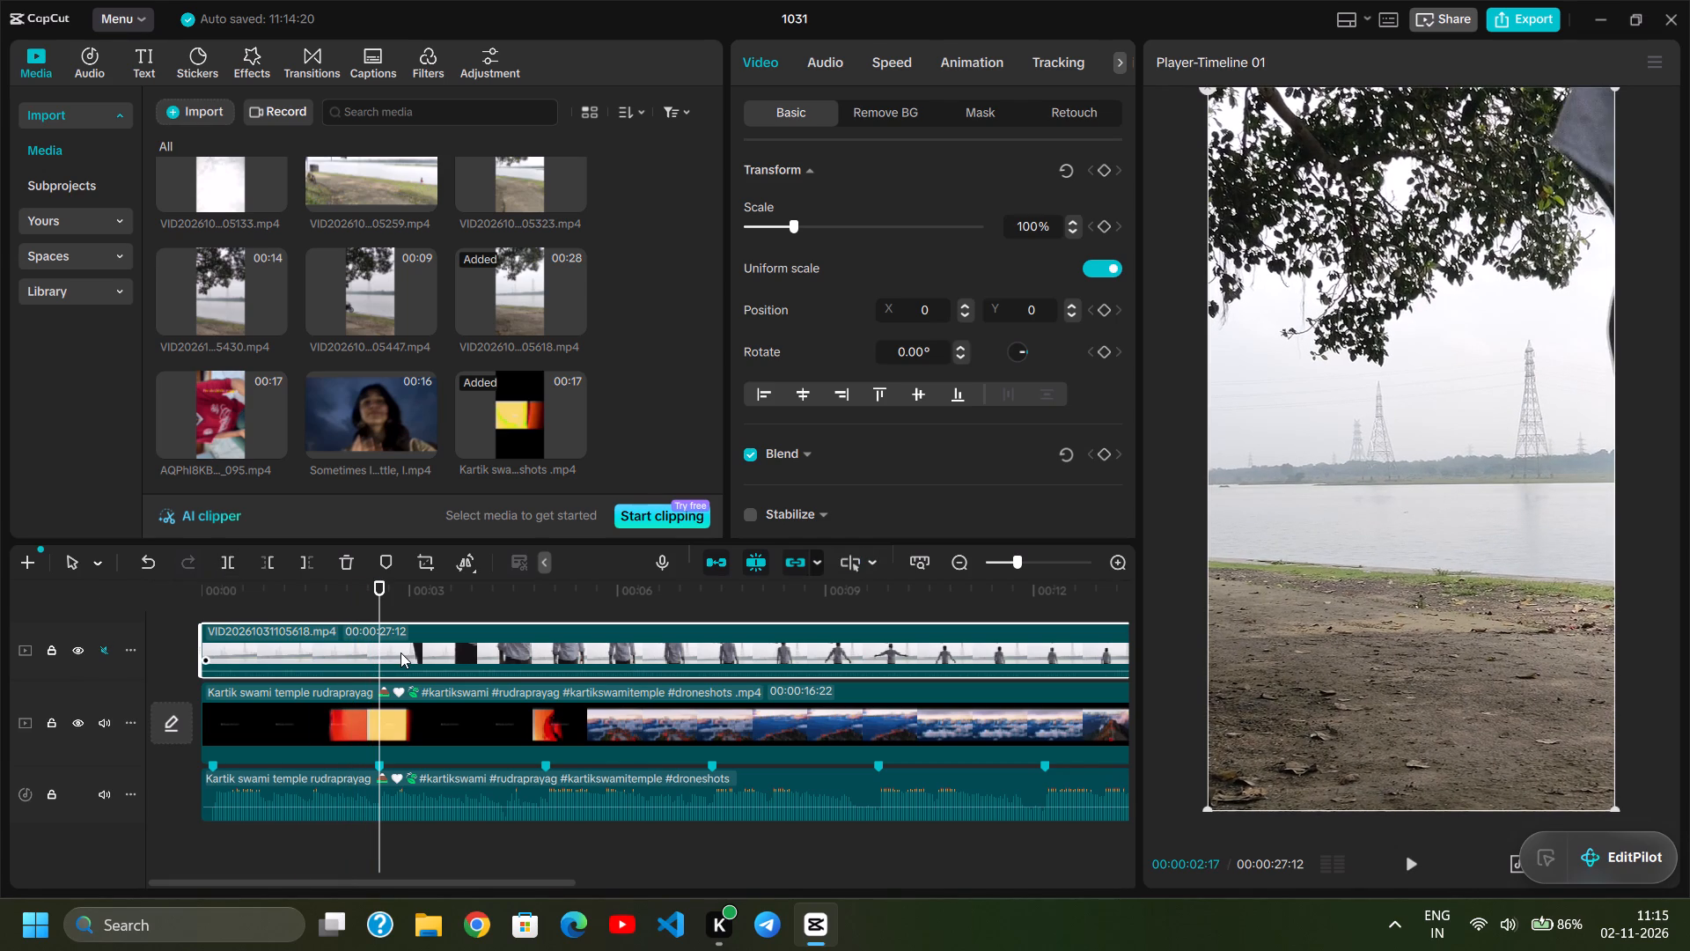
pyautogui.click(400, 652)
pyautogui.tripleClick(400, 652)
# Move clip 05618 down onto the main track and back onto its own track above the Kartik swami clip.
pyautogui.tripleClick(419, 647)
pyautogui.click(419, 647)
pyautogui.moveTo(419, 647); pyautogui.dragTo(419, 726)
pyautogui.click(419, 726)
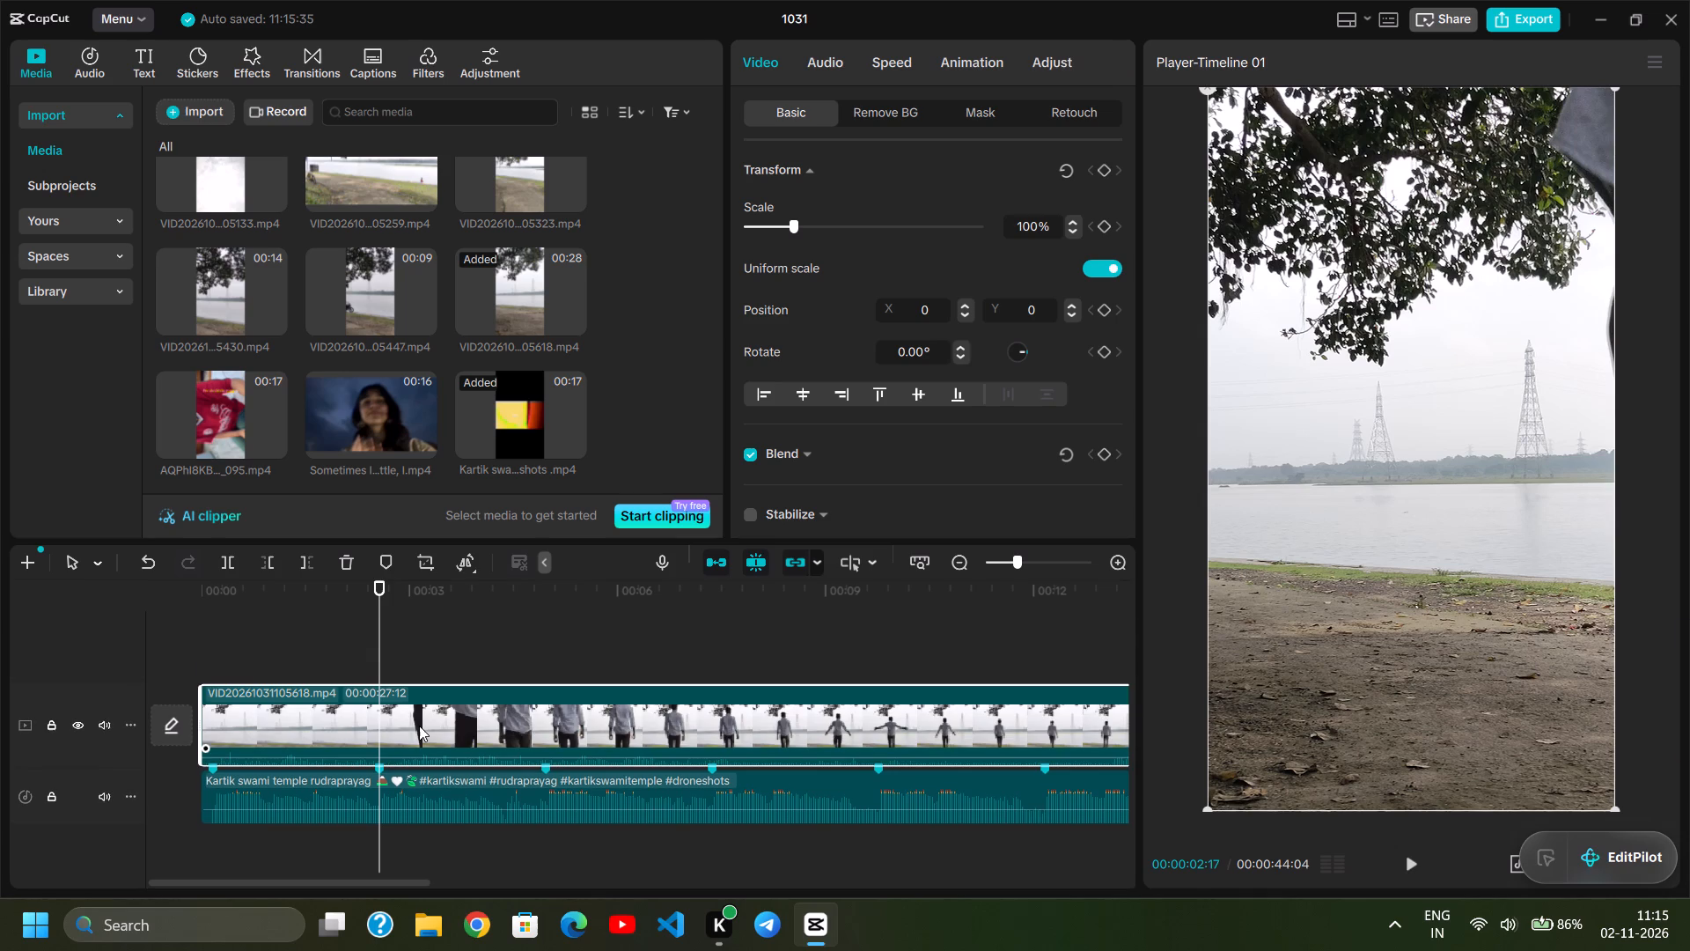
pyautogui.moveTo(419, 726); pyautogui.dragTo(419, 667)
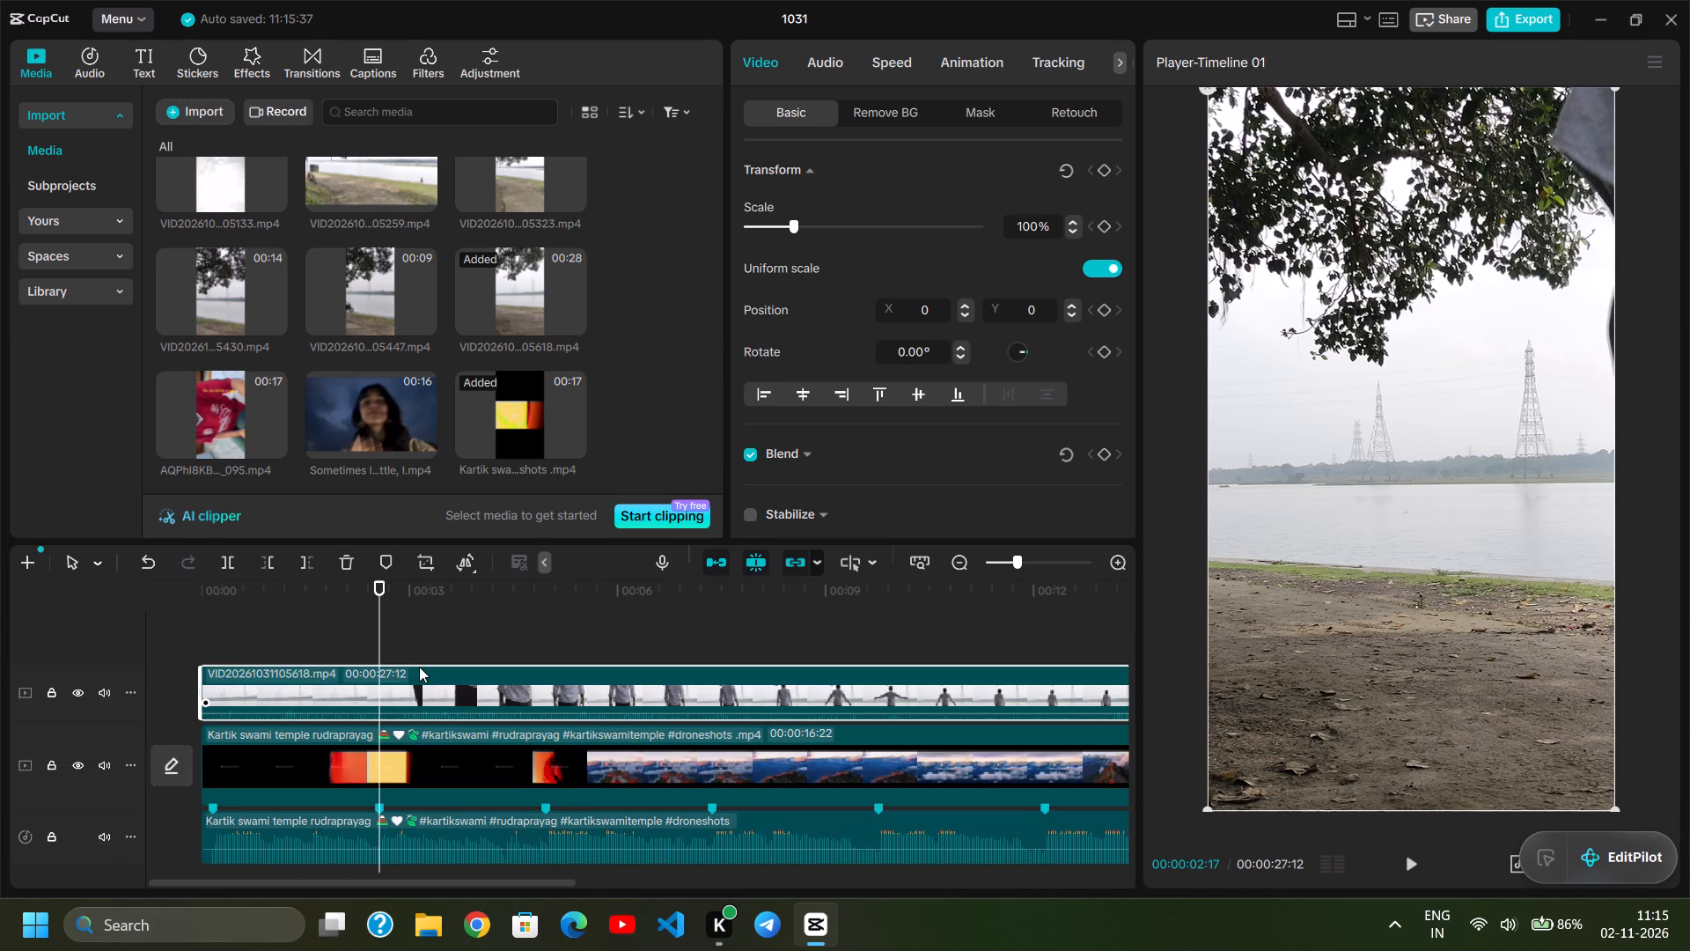
# Play briefly across the audio's second beat mark and return the playhead to 00:00:02:17.
pyautogui.click(337, 676)
pyautogui.keyDown('ctrl'); pyautogui.scroll(3, 337, 676); pyautogui.keyUp('ctrl')
pyautogui.click(335, 640)
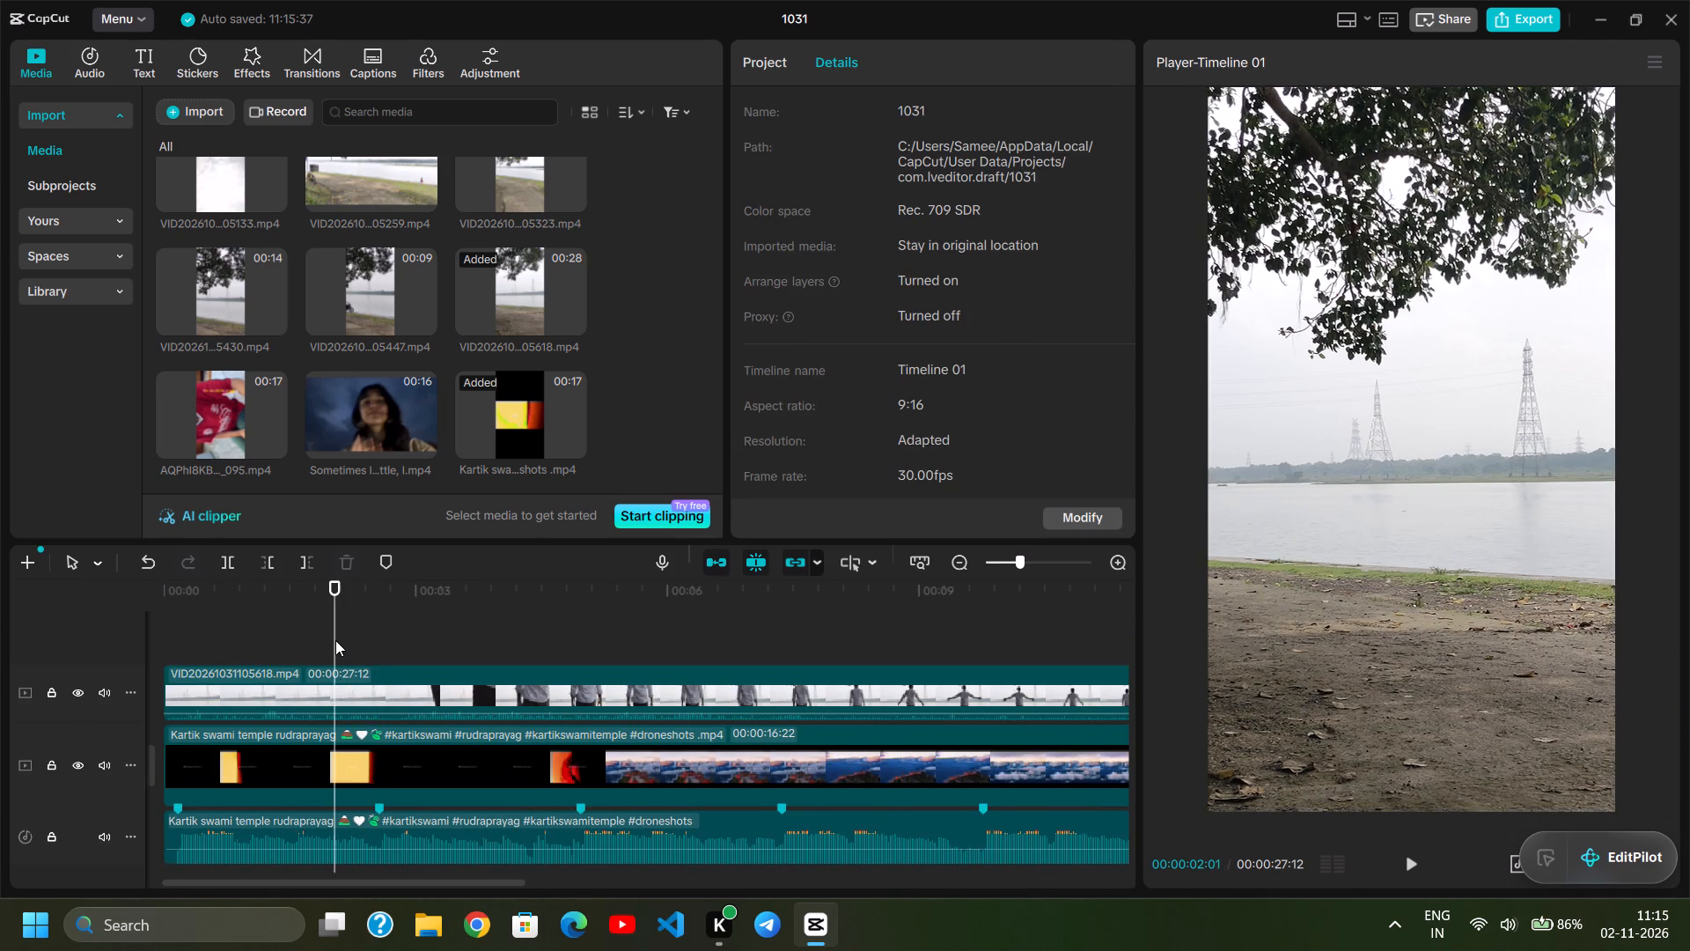
pyautogui.press('space')
pyautogui.press('space')
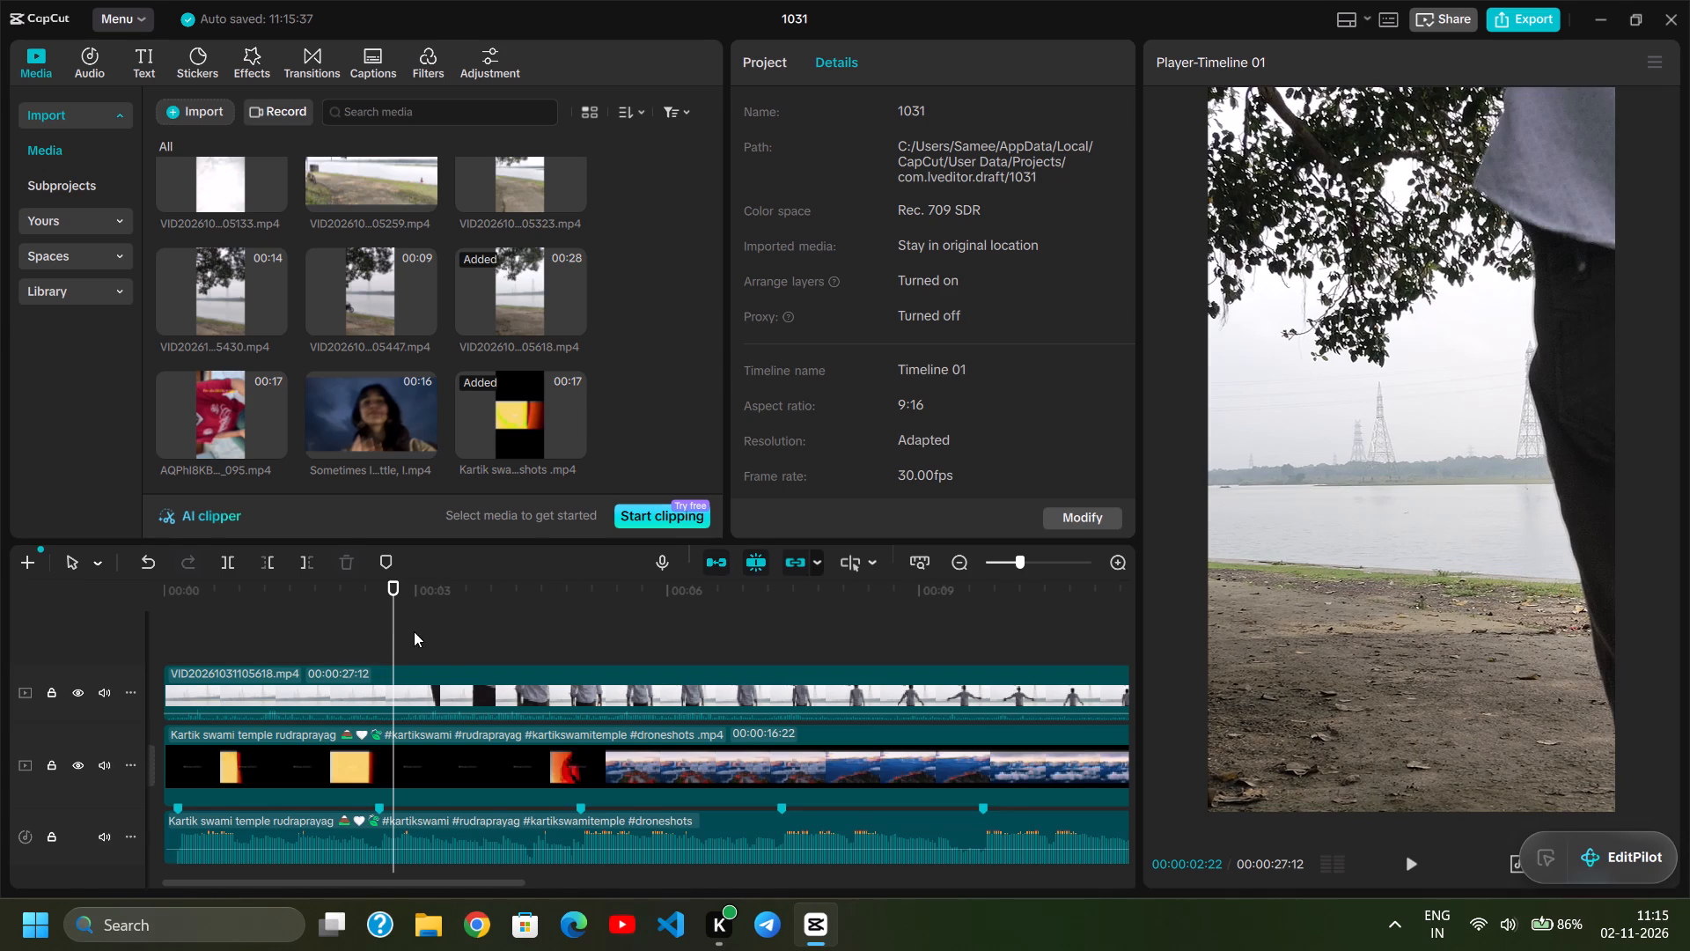
pyautogui.moveTo(395, 636); pyautogui.dragTo(386, 636)
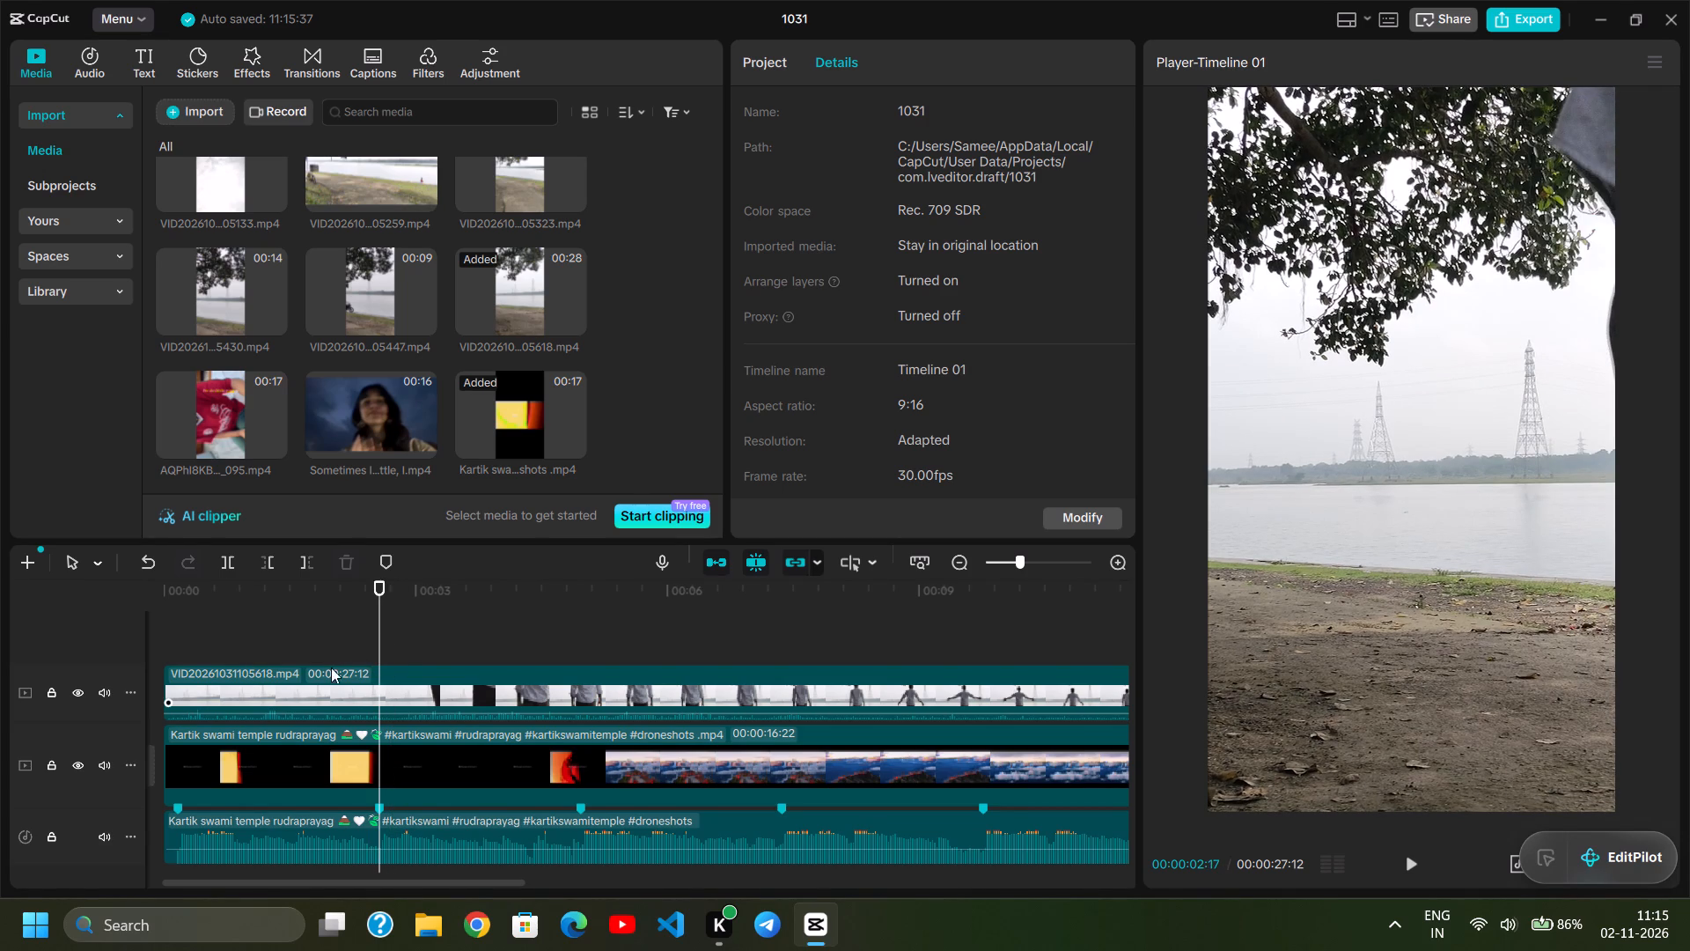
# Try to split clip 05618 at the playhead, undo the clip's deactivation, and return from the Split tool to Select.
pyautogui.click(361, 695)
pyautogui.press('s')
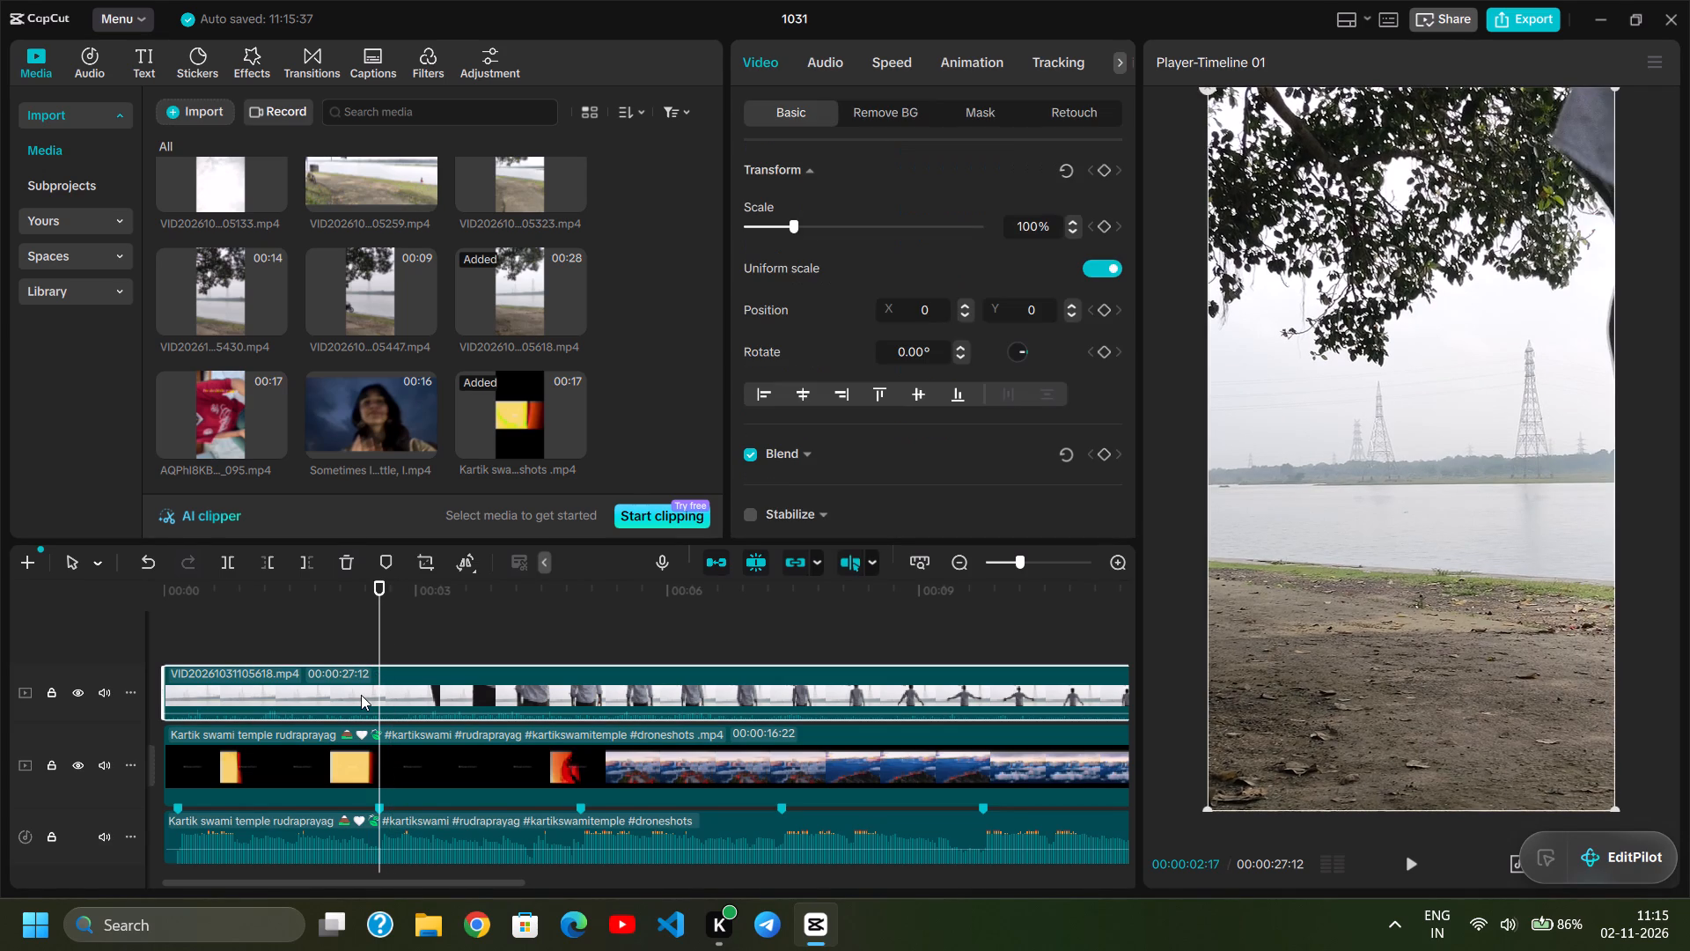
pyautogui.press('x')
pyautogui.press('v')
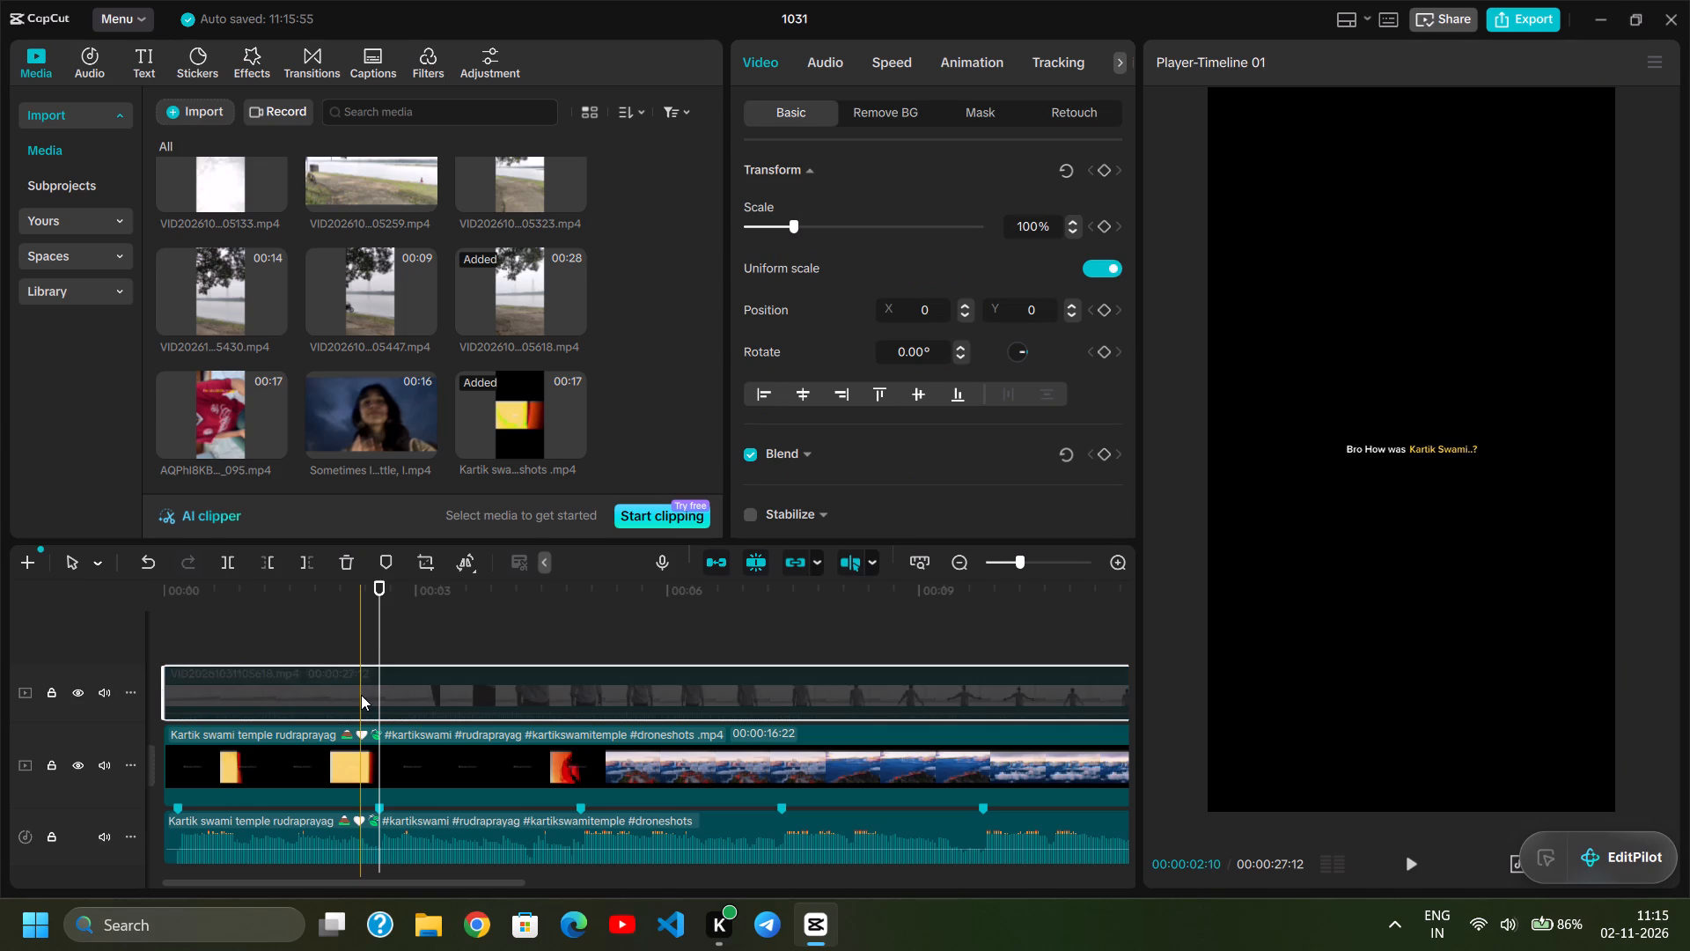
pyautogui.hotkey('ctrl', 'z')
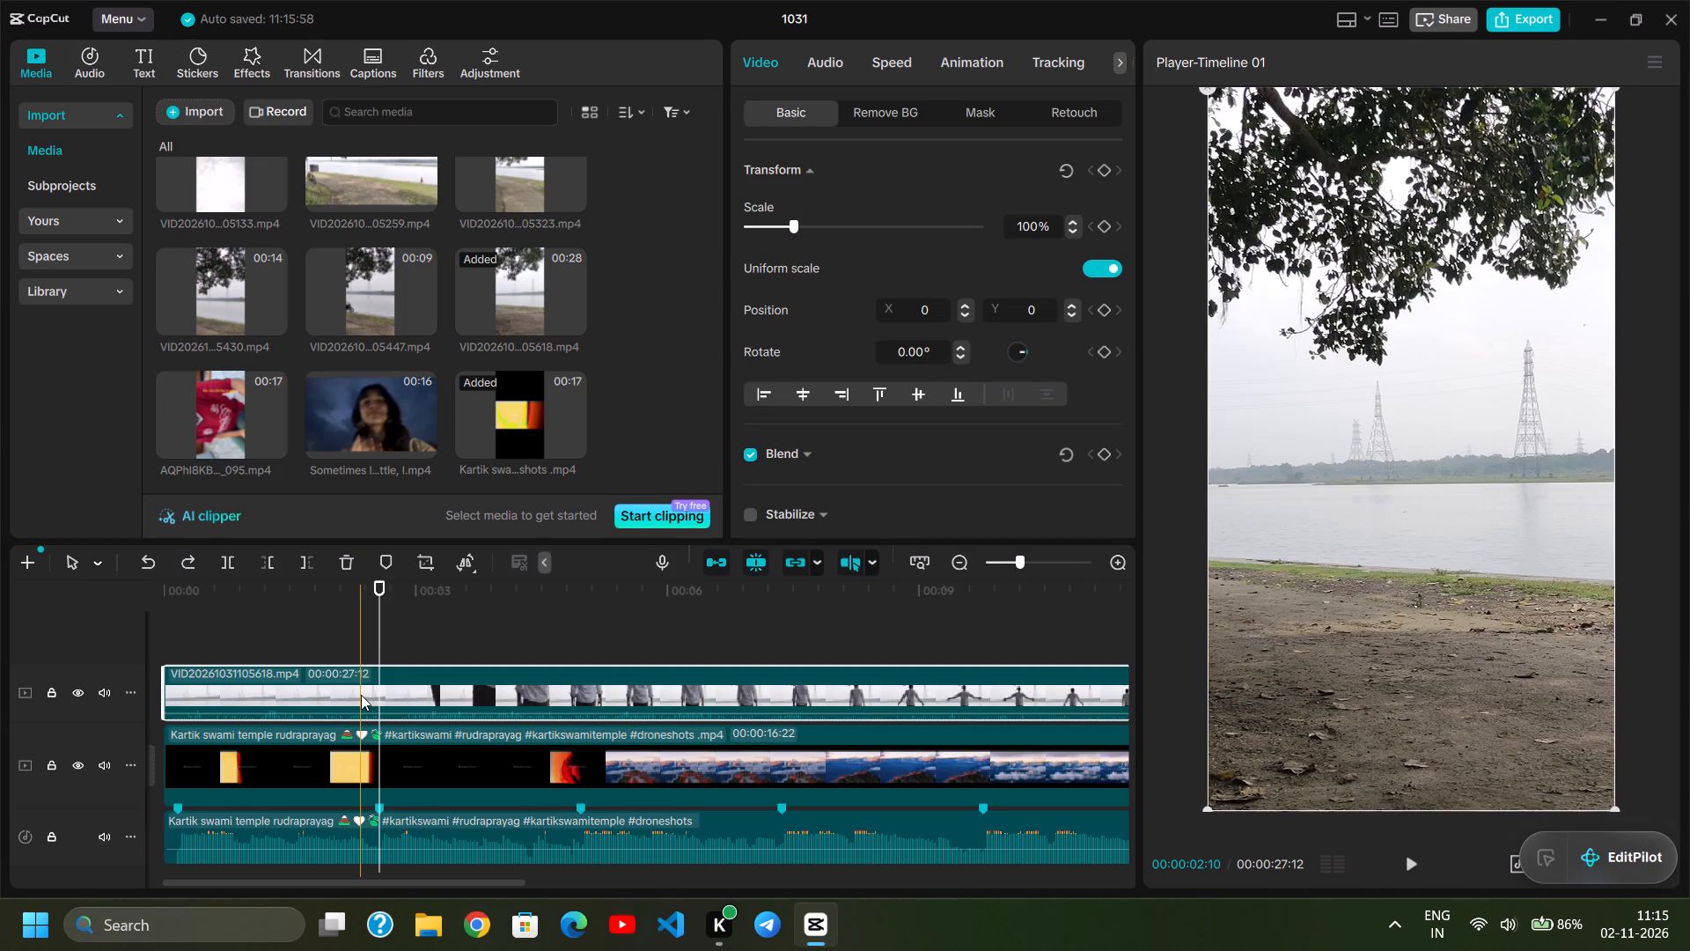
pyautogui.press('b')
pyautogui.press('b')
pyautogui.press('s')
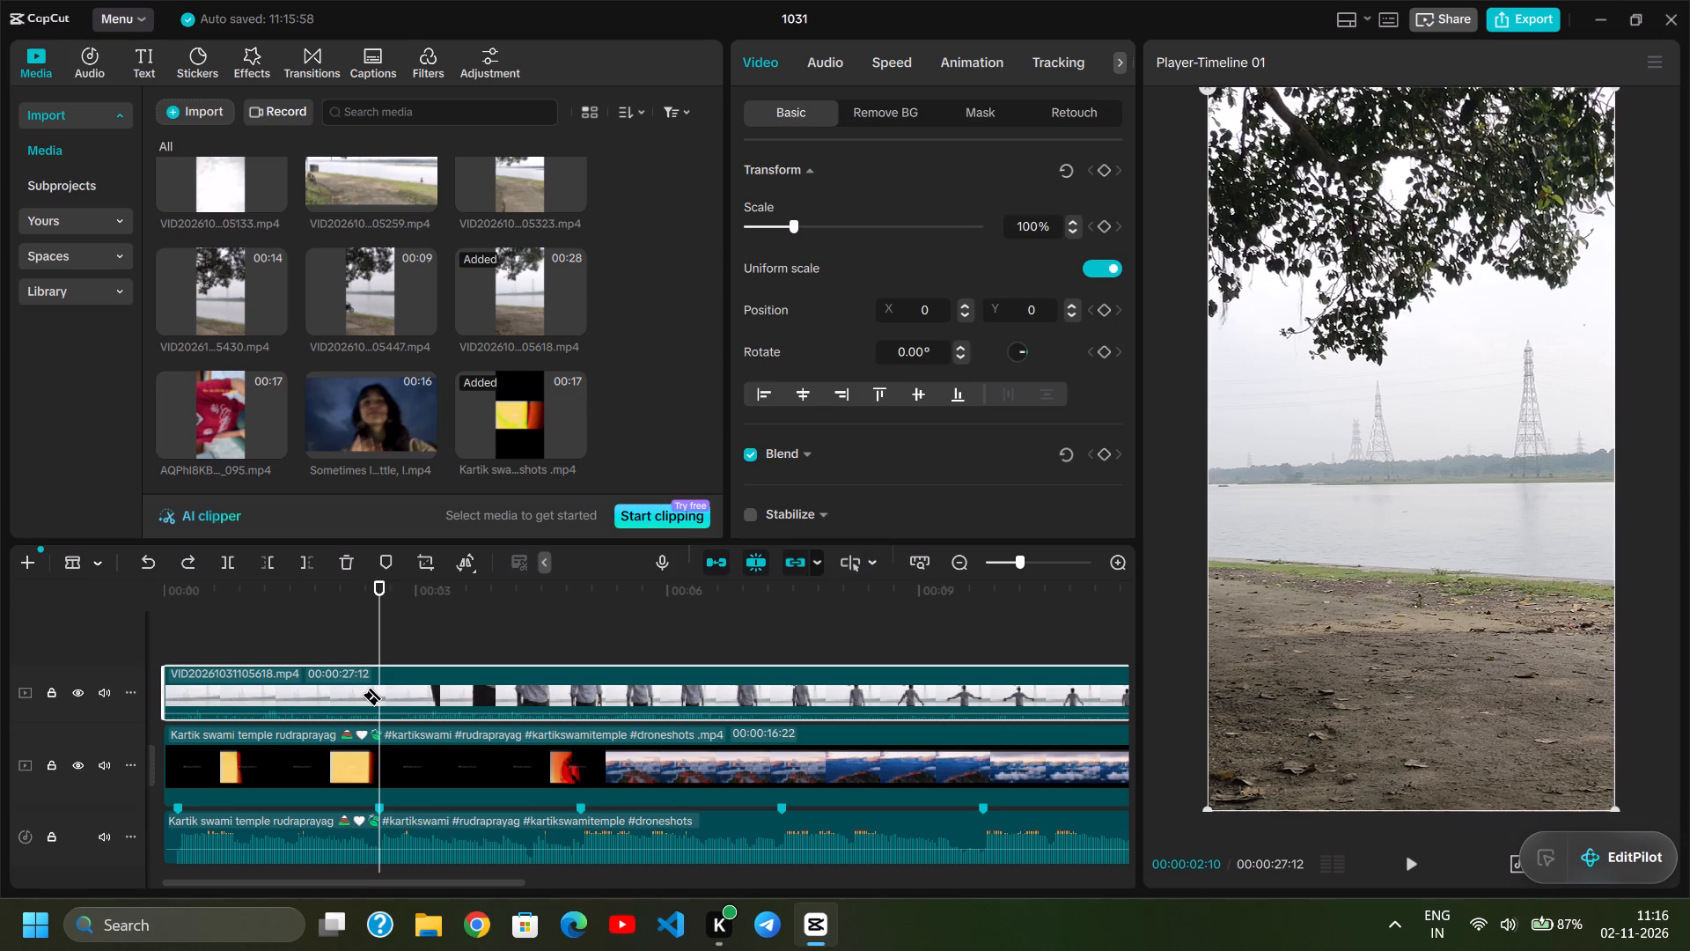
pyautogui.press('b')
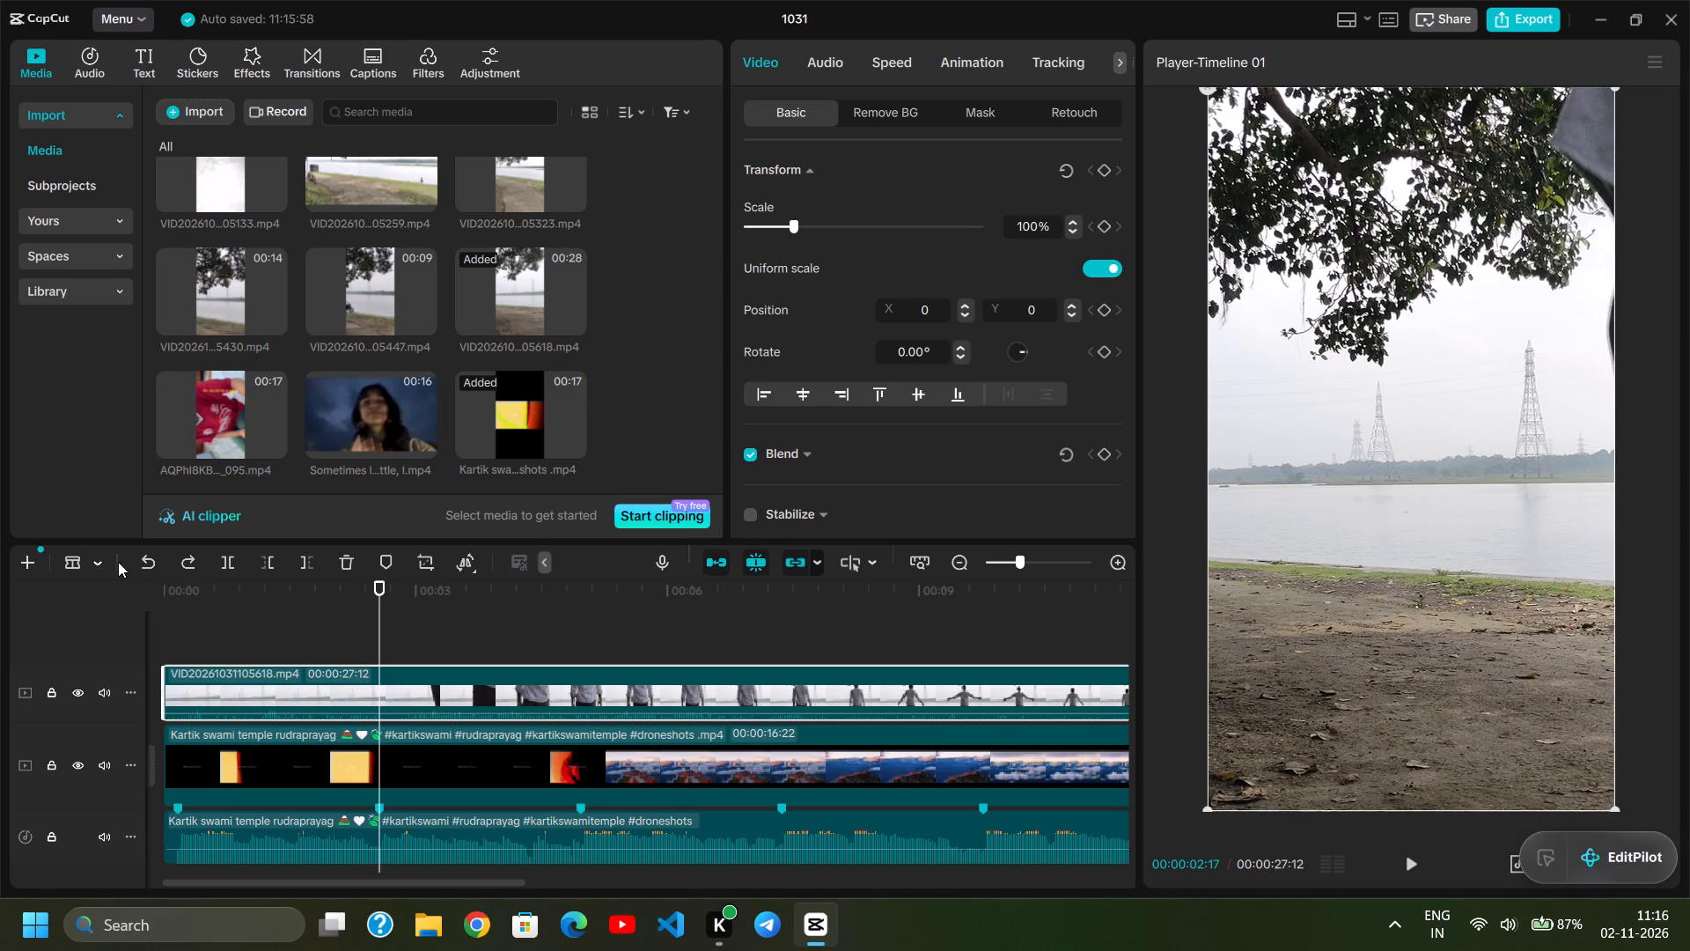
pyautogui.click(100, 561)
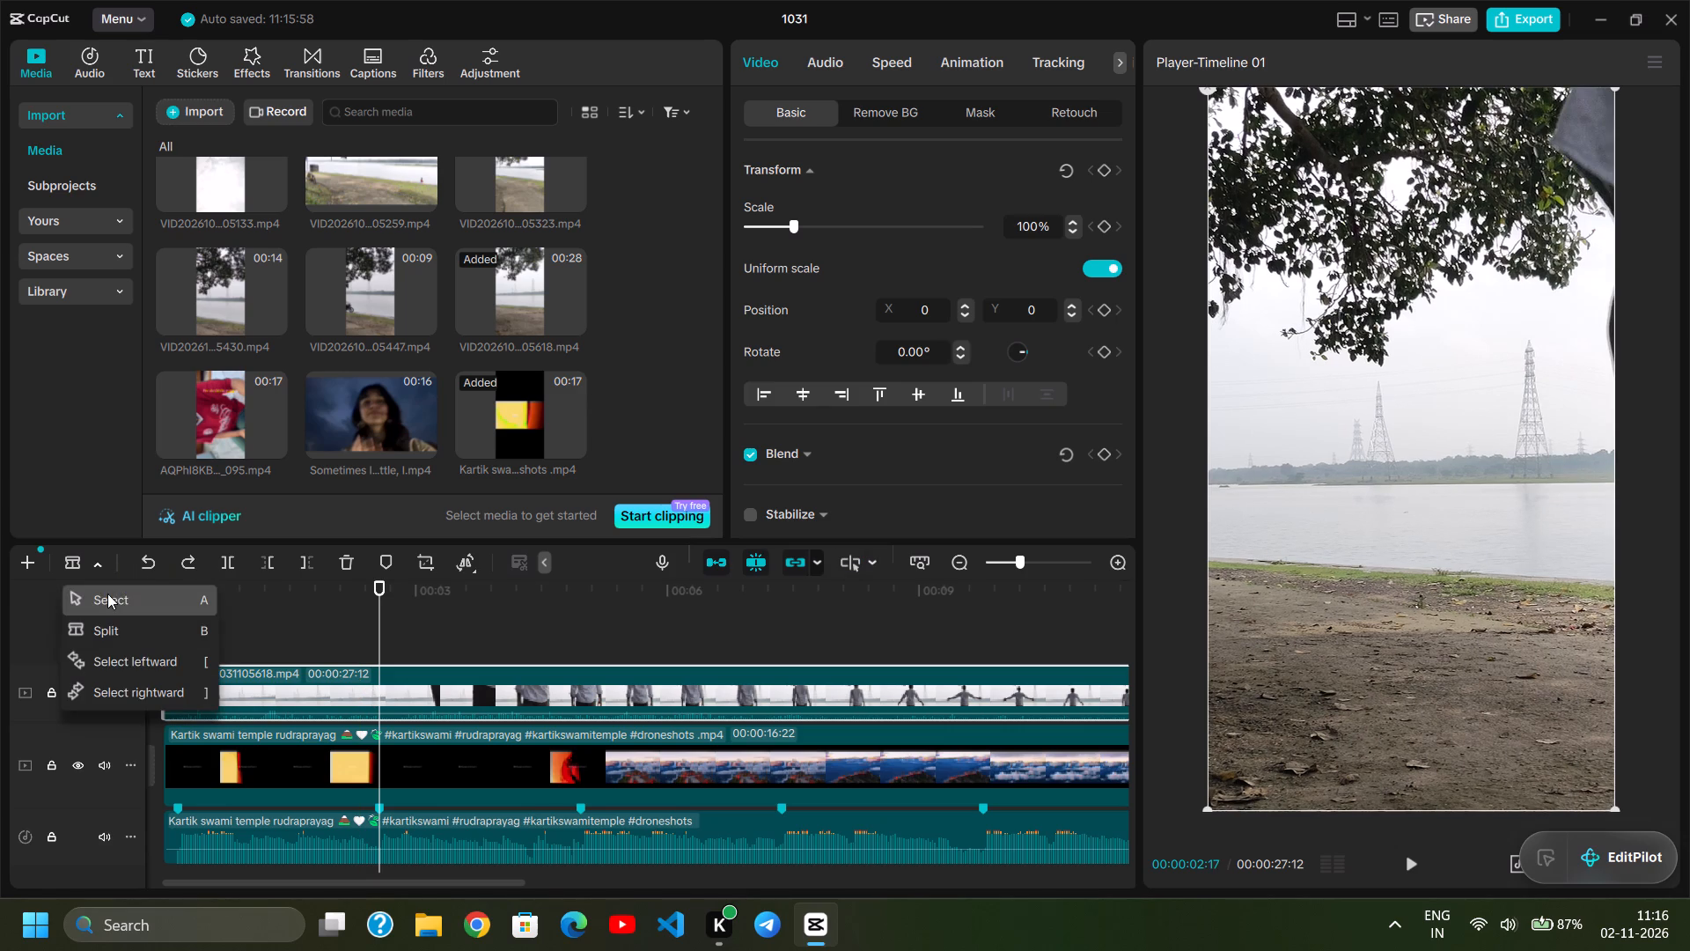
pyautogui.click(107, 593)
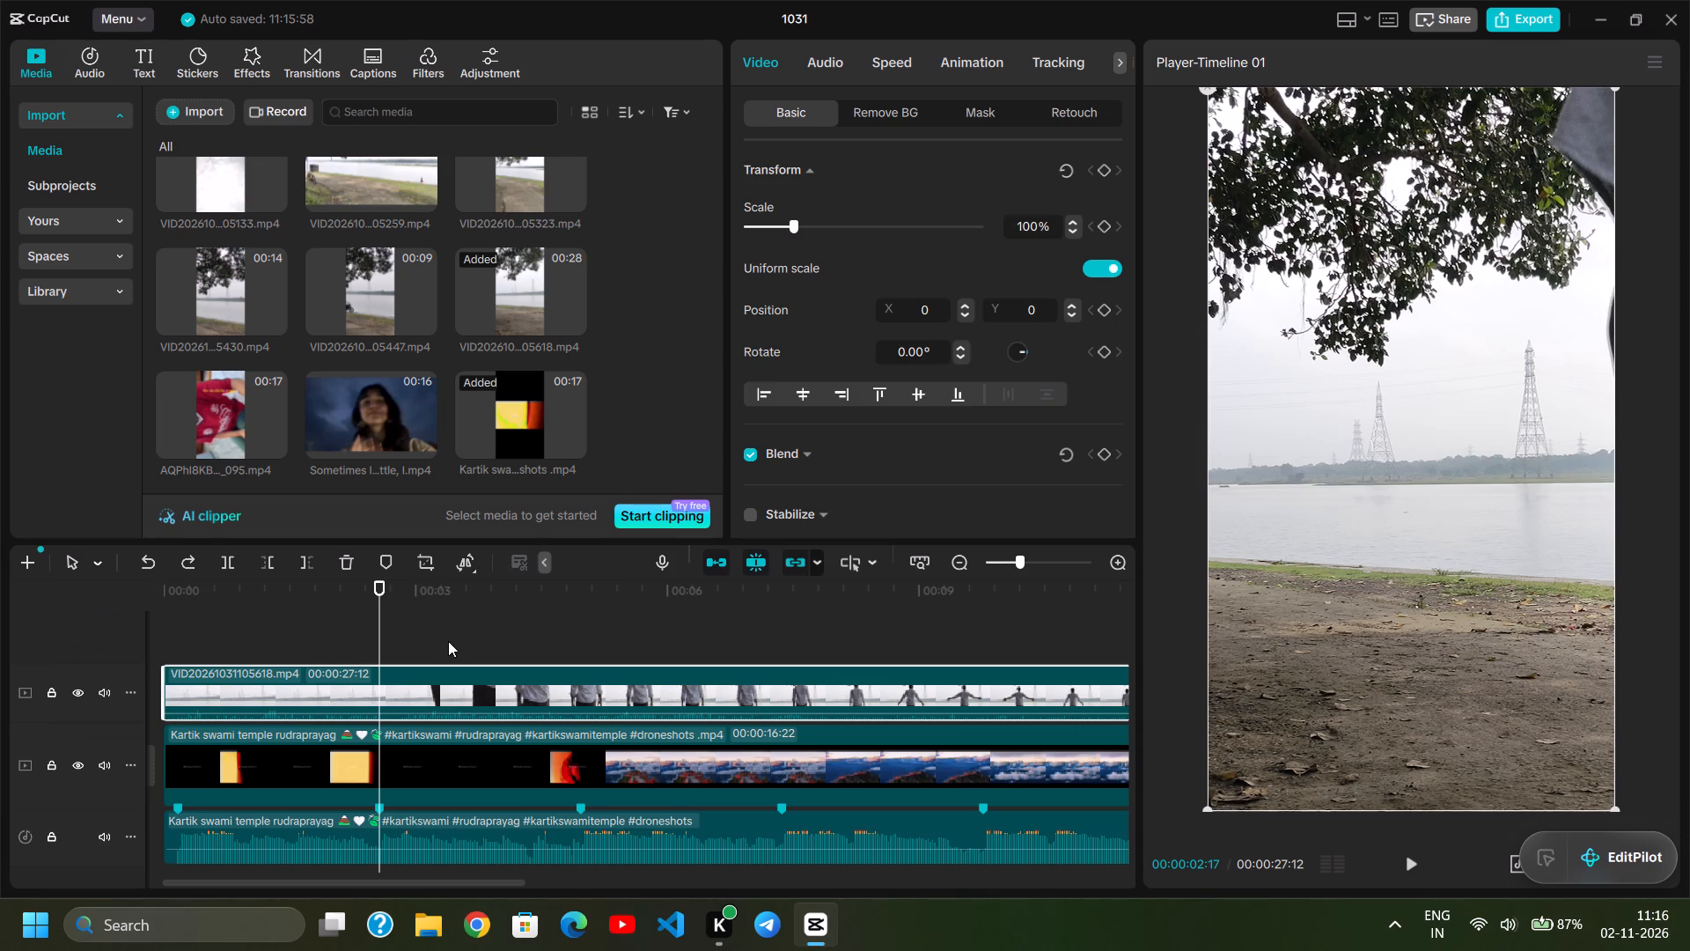
# Split clip 05618 at 00:00:02:17, on the audio's second beat mark.
pyautogui.click(390, 682)
pyautogui.hotkey('ctrl', 'b')
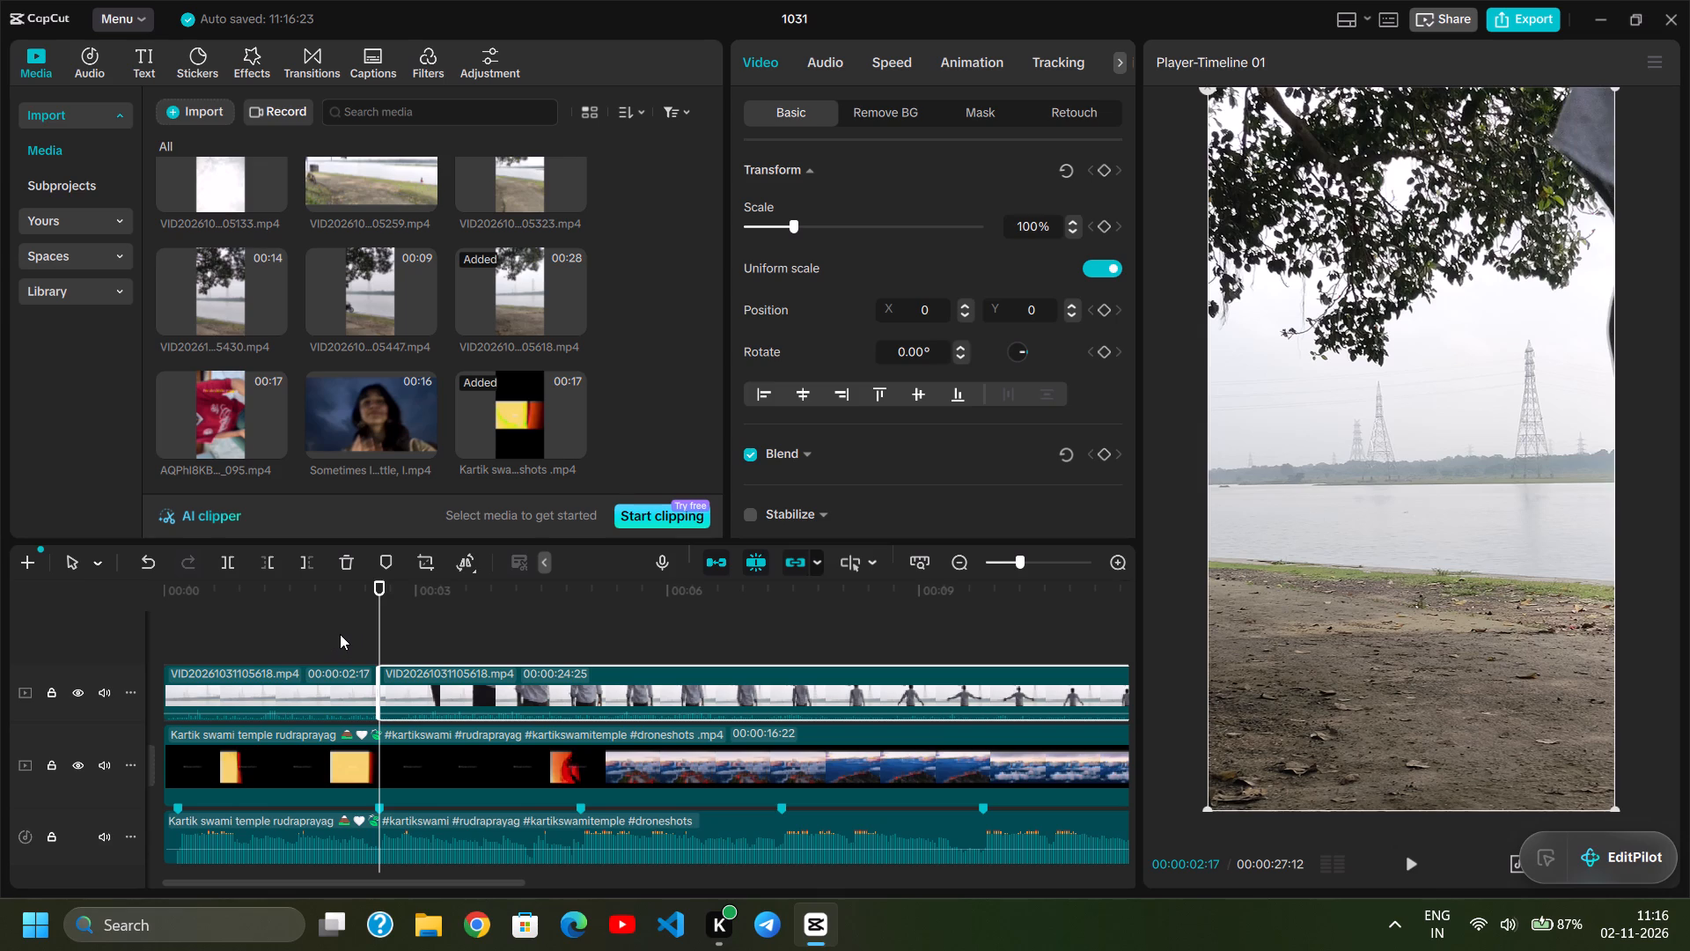
# Play on from the cut, step back to 00:00:02:21, and replay to check the footage just after the second beat mark.
pyautogui.press('space')
pyautogui.press('space')
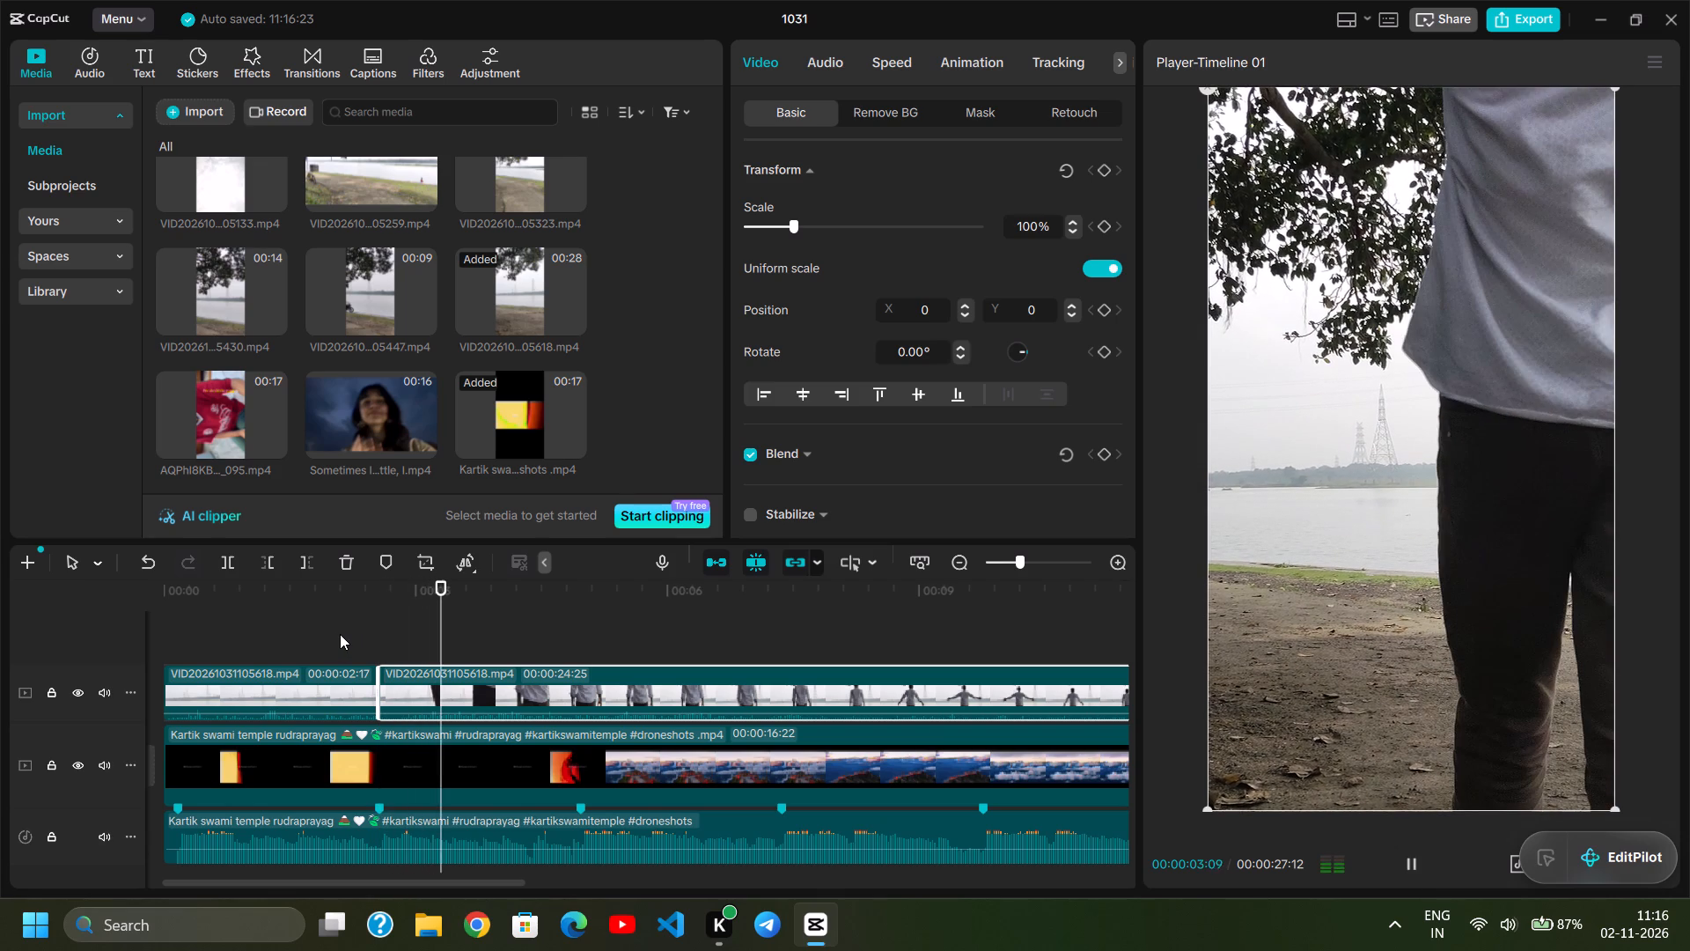
pyautogui.press('Left')
pyautogui.press('Left')
pyautogui.press('Left')
pyautogui.press('Left')
pyautogui.press('Left')
pyautogui.press('Left')
pyautogui.press('Left')
pyautogui.press('Left')
pyautogui.press('Left')
pyautogui.press('Left')
pyautogui.press('Left')
pyautogui.press('Left')
pyautogui.press('Left')
pyautogui.press('Left')
pyautogui.press('Left')
pyautogui.press('Left')
pyautogui.press('Left')
pyautogui.press('Left')
pyautogui.press('Left')
pyautogui.press('Left')
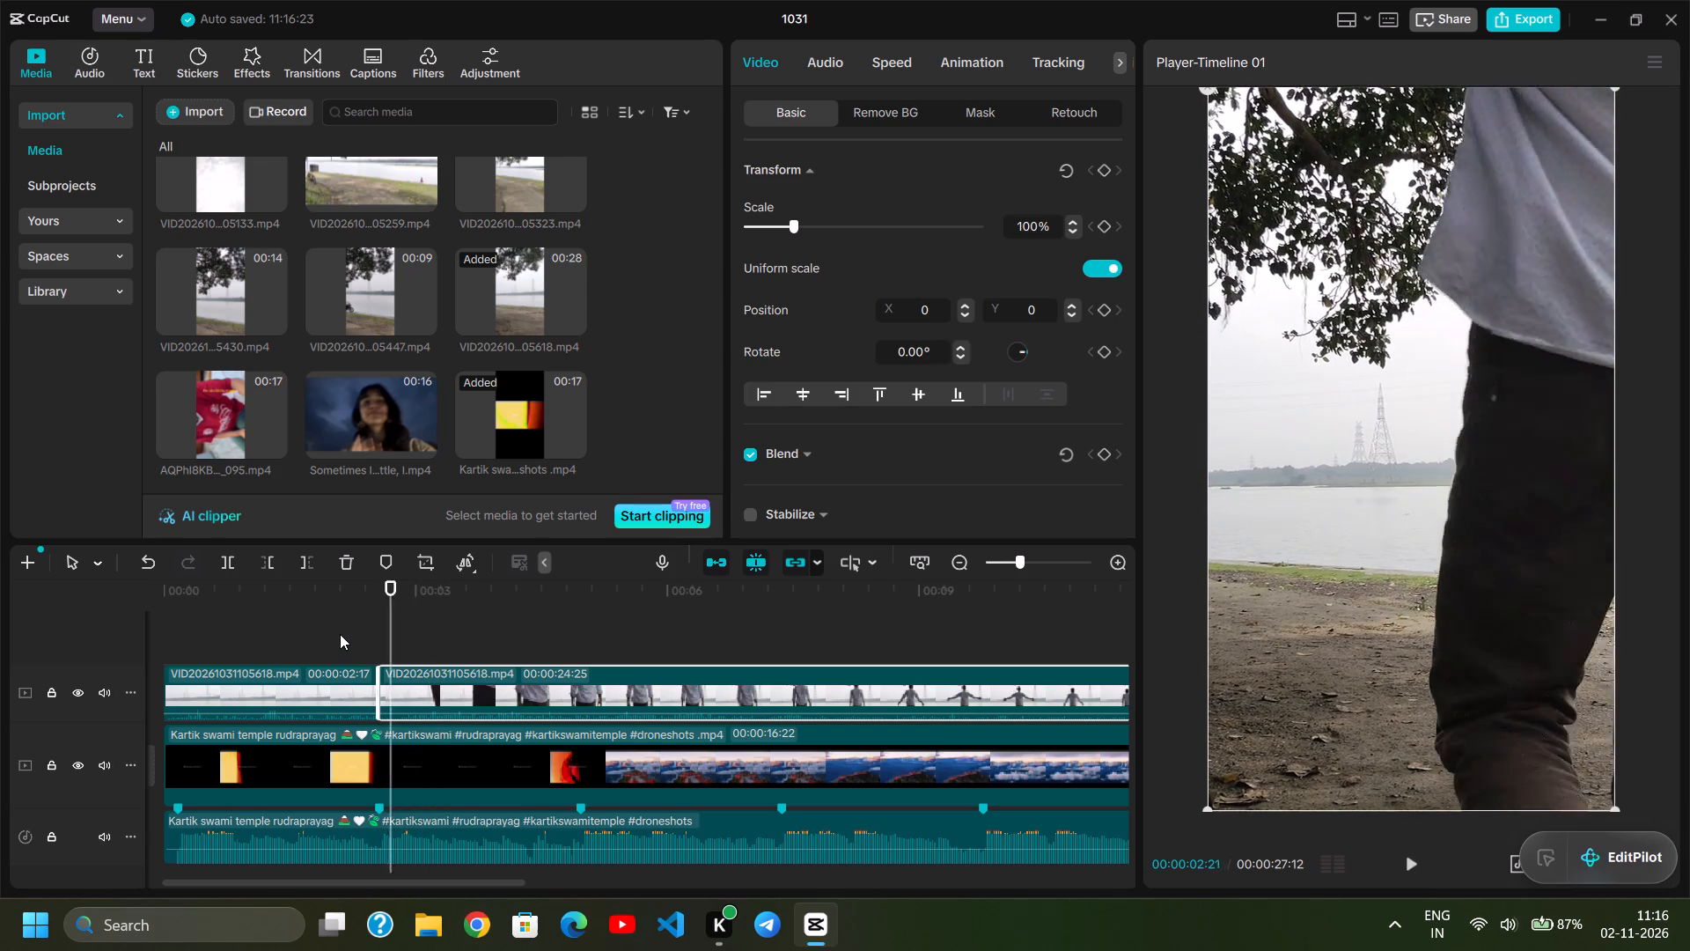
pyautogui.press('space')
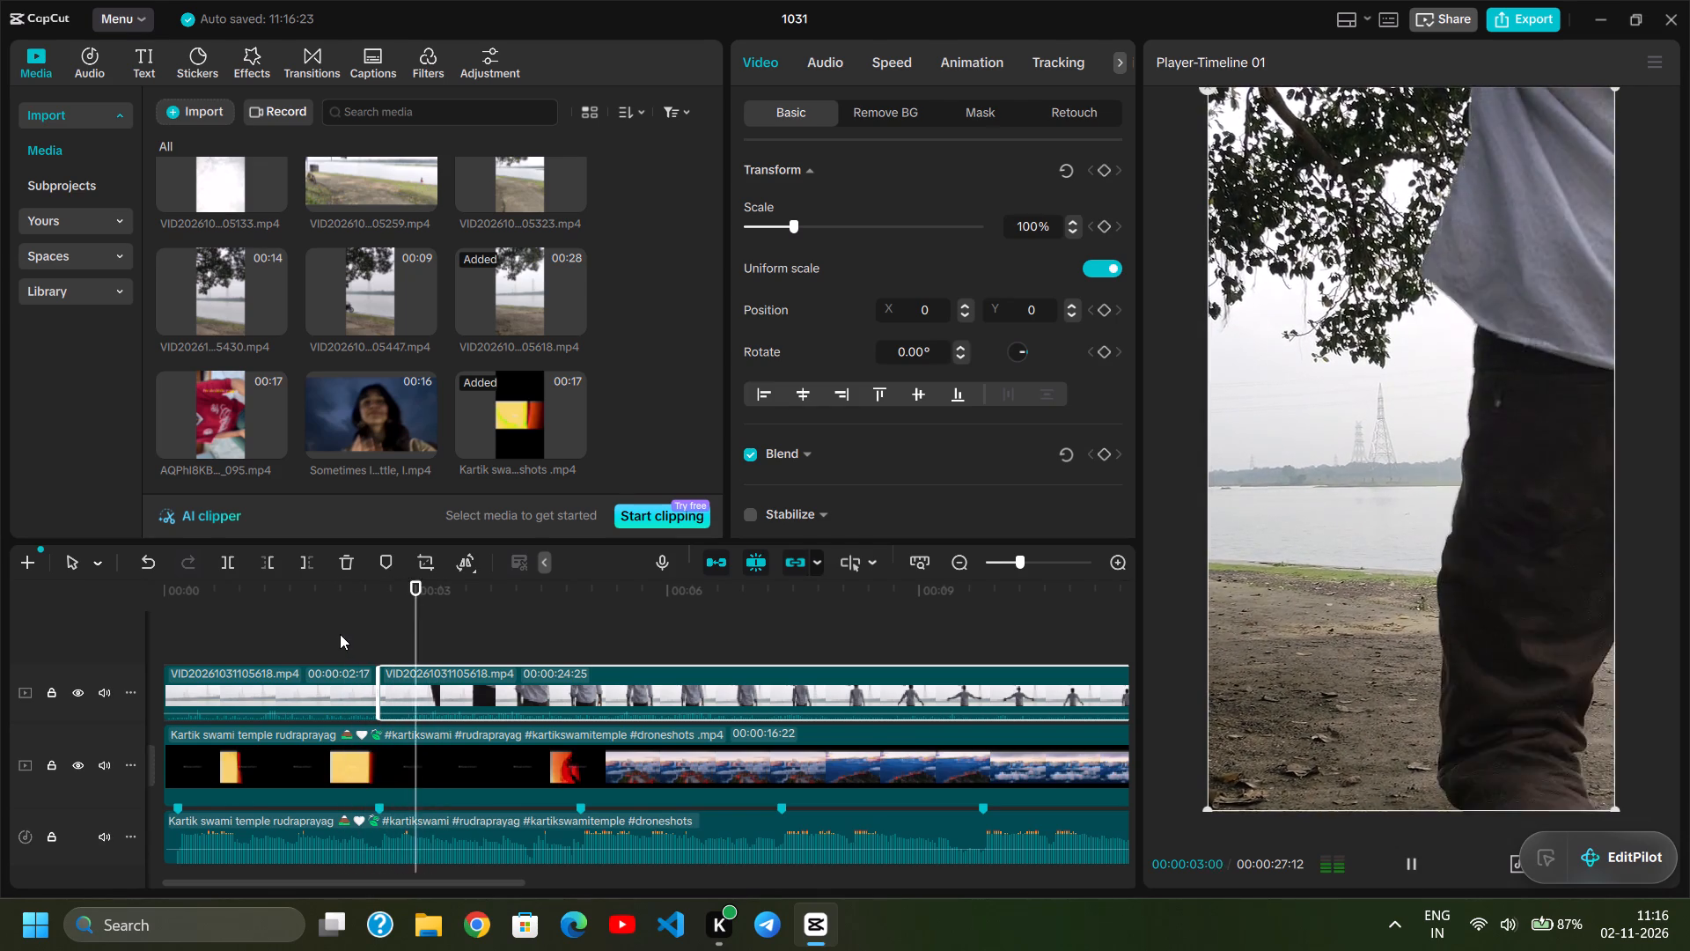
pyautogui.press('space')
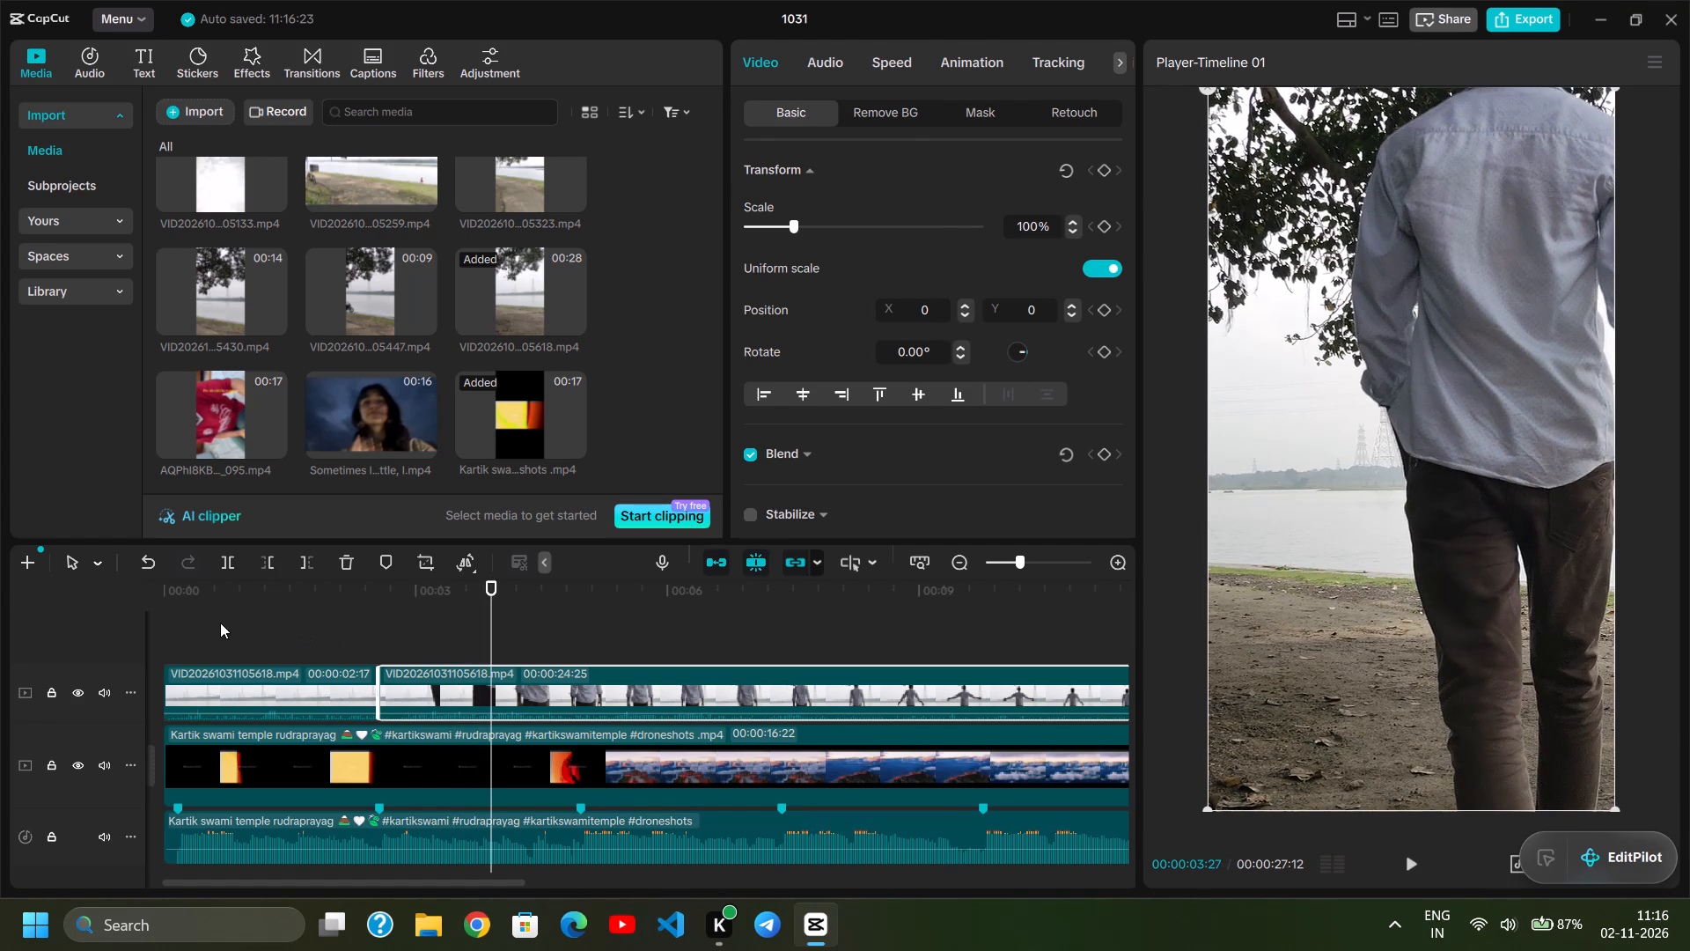
# Replay across the cut from the first second and again from 00:00:02:09, and place the playhead at 00:00:02:27.
pyautogui.click(220, 623)
pyautogui.press('space')
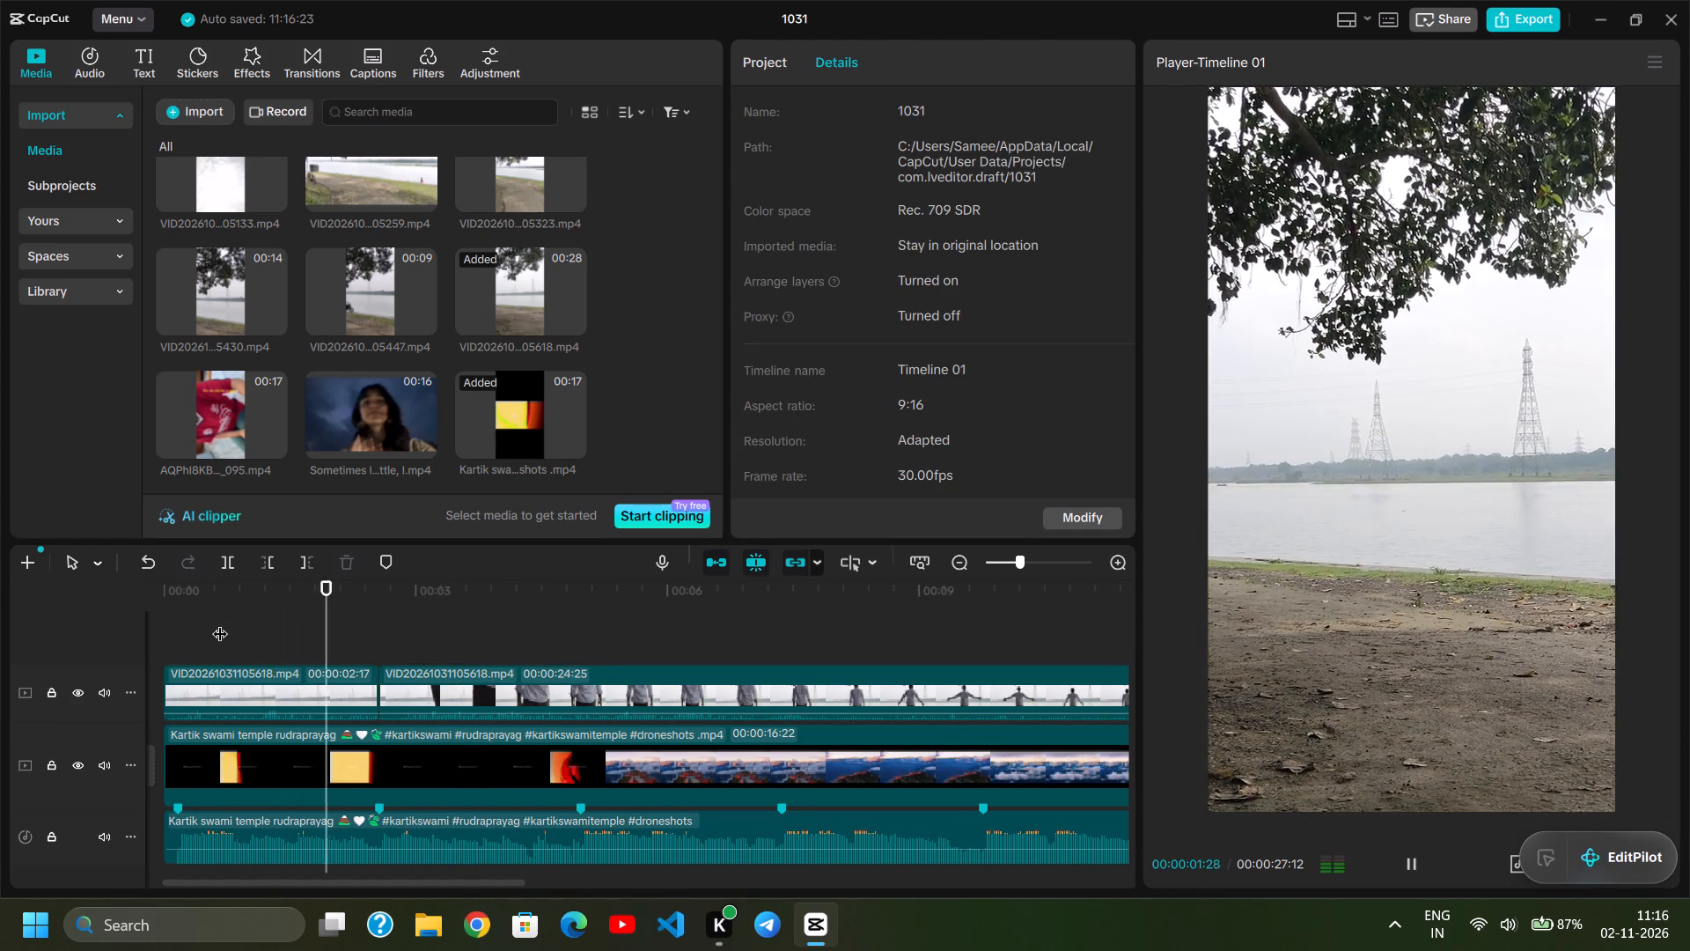
pyautogui.press('space')
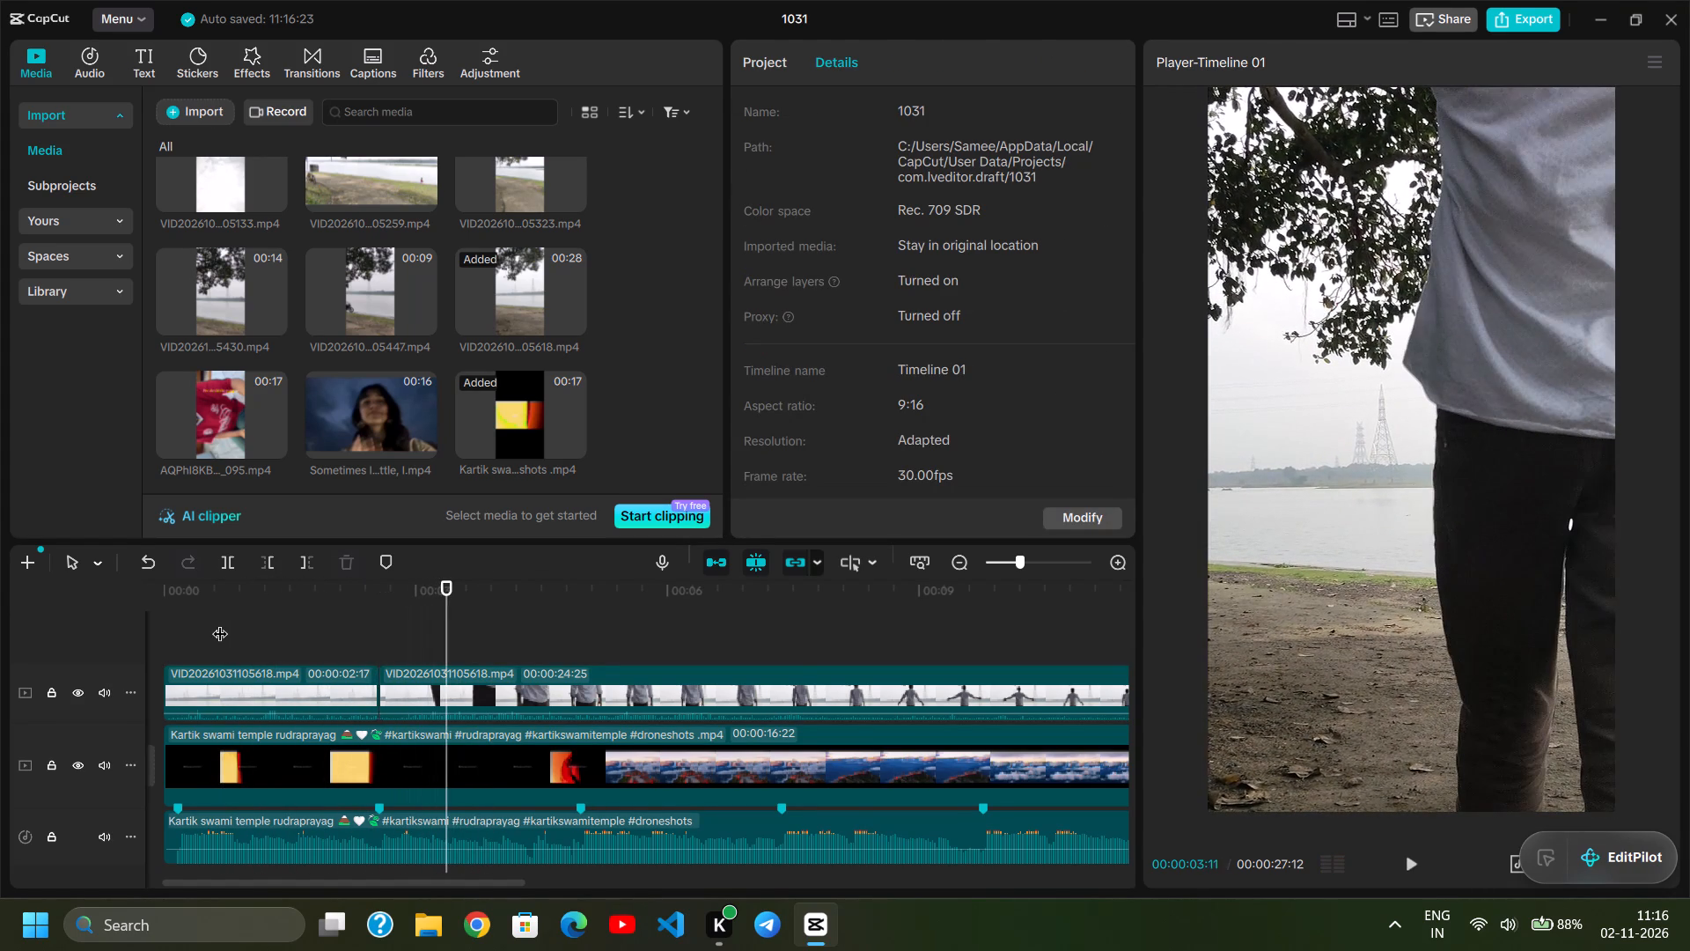
pyautogui.press('Left')
pyautogui.press('Left')
pyautogui.press('Left')
pyautogui.press('Left')
pyautogui.press('Left')
pyautogui.press('Left')
pyautogui.press('Left')
pyautogui.press('Left')
pyautogui.press('Left')
pyautogui.press('Left')
pyautogui.press('Left')
pyautogui.press('Left')
pyautogui.press('Left')
pyautogui.press('Left')
pyautogui.press('Left')
pyautogui.press('Left')
pyautogui.press('Left')
pyautogui.press('Left')
pyautogui.press('Left')
pyautogui.press('Left')
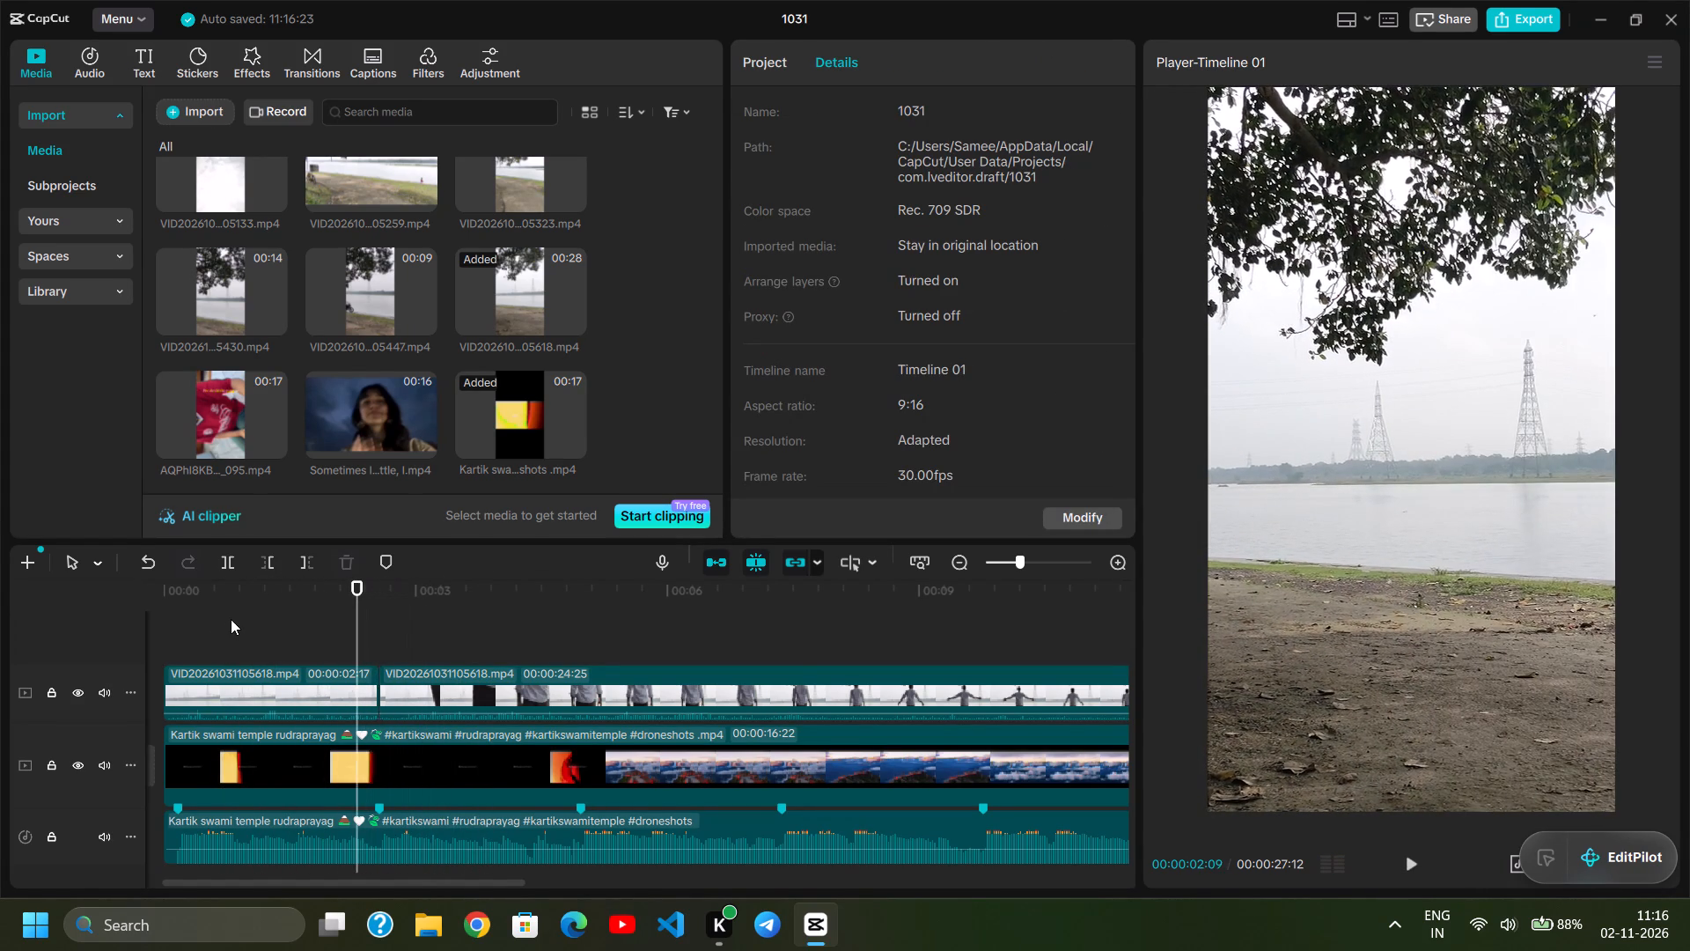
pyautogui.press('space')
pyautogui.press('space')
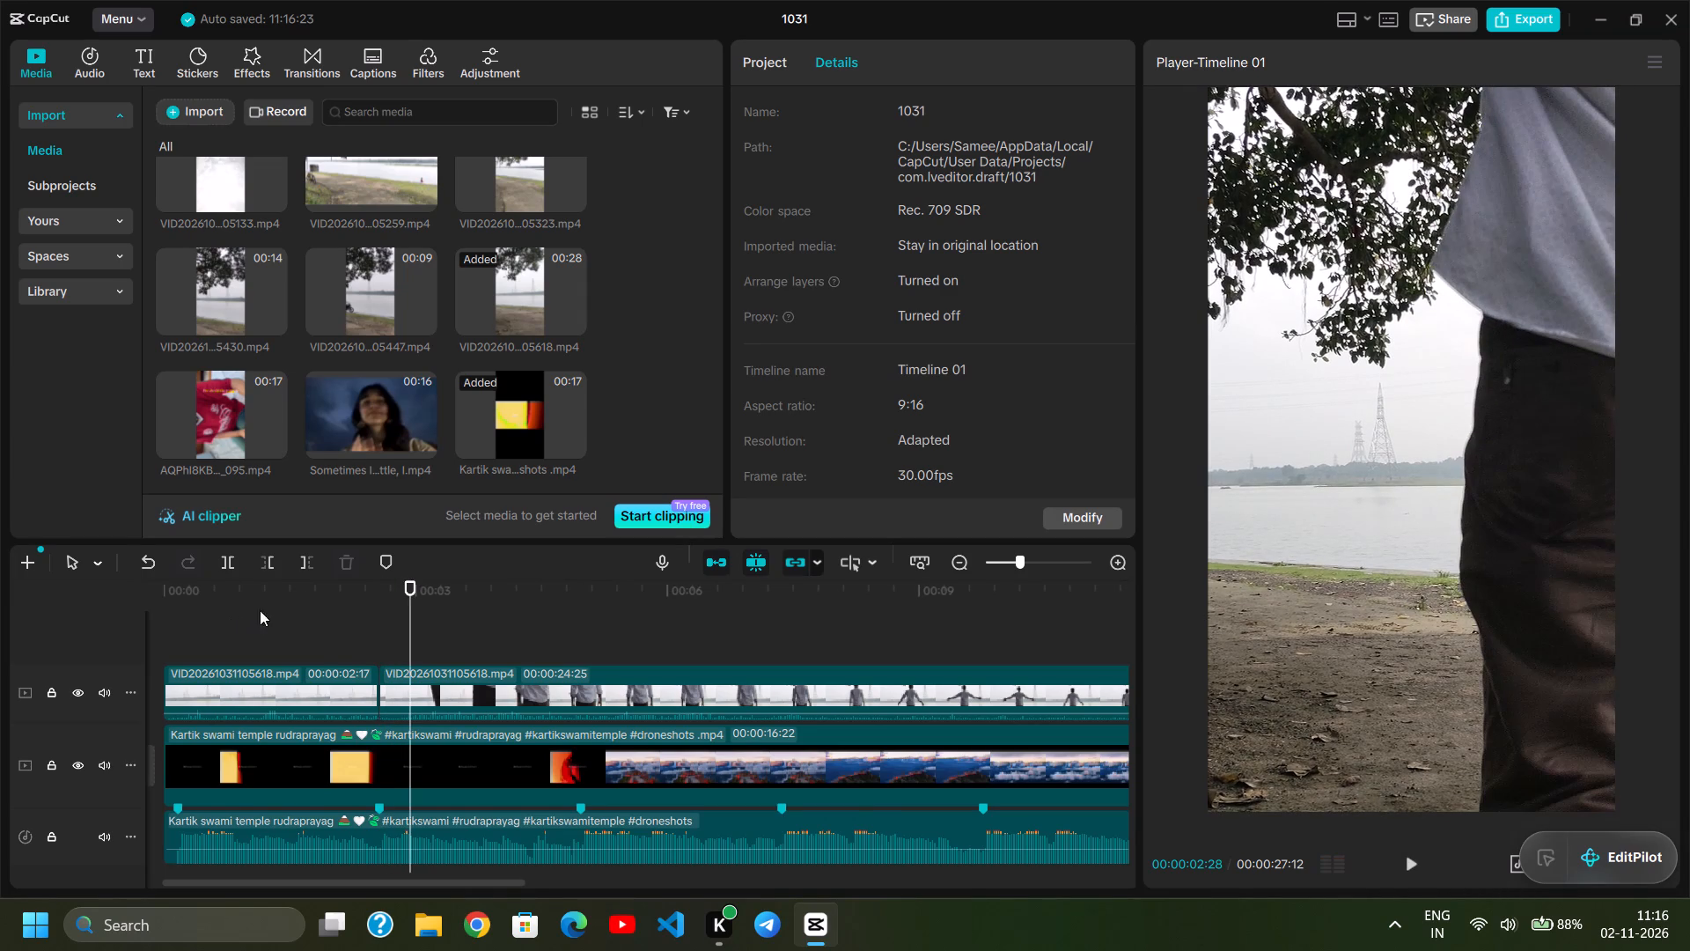
pyautogui.click(408, 622)
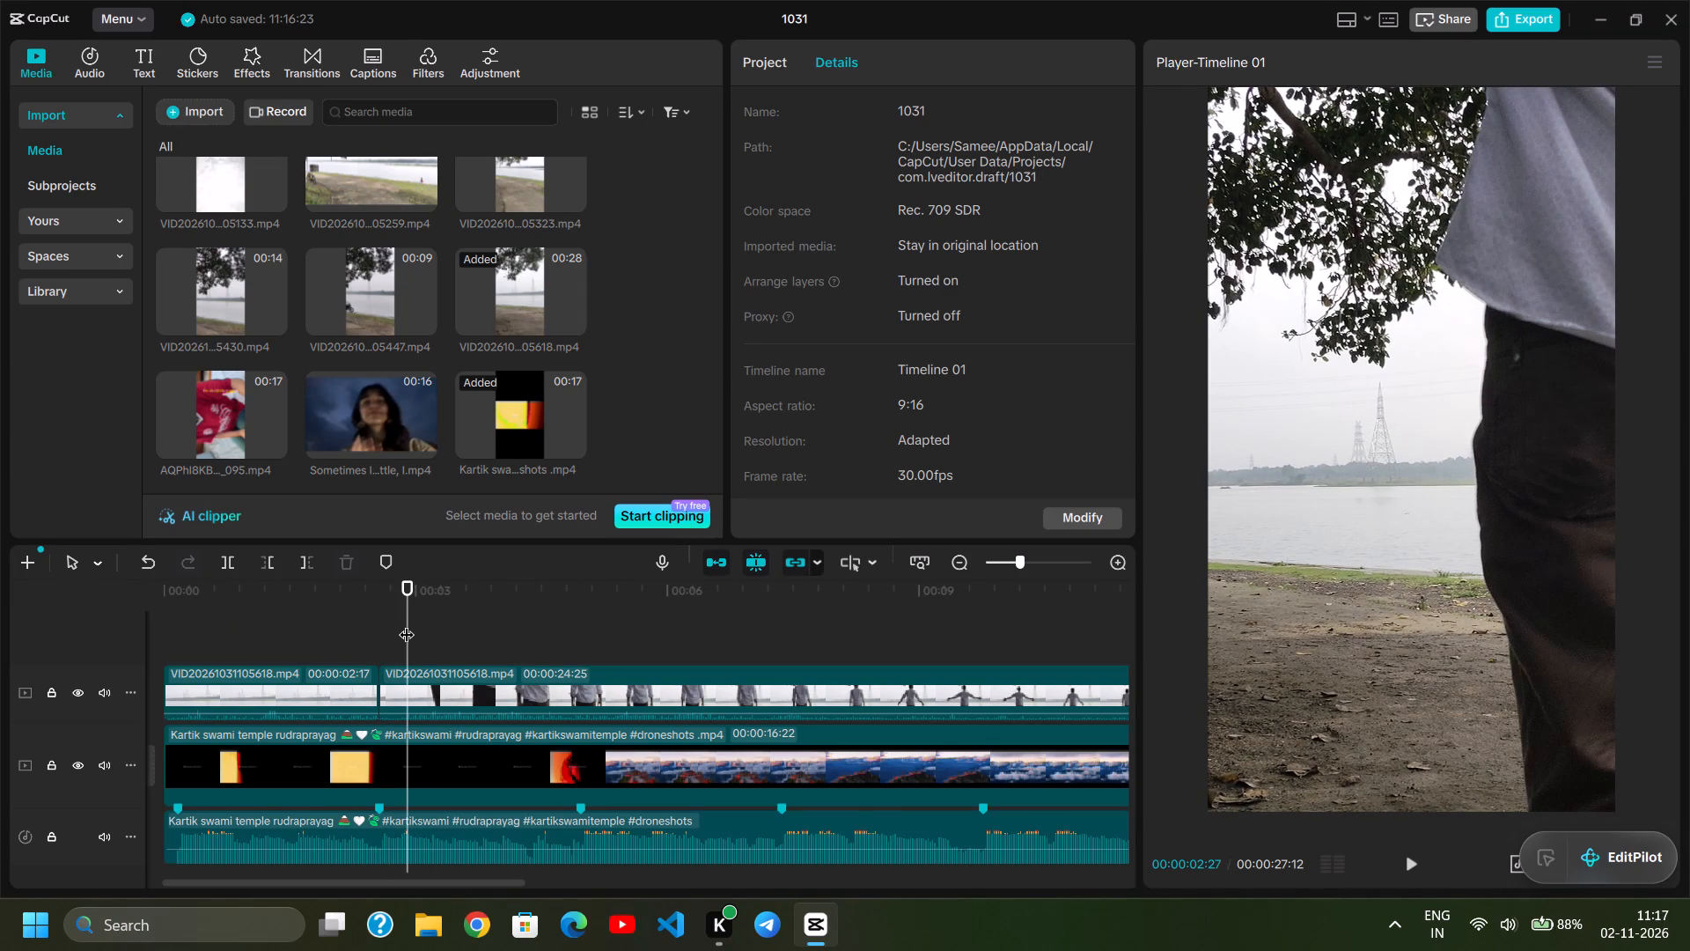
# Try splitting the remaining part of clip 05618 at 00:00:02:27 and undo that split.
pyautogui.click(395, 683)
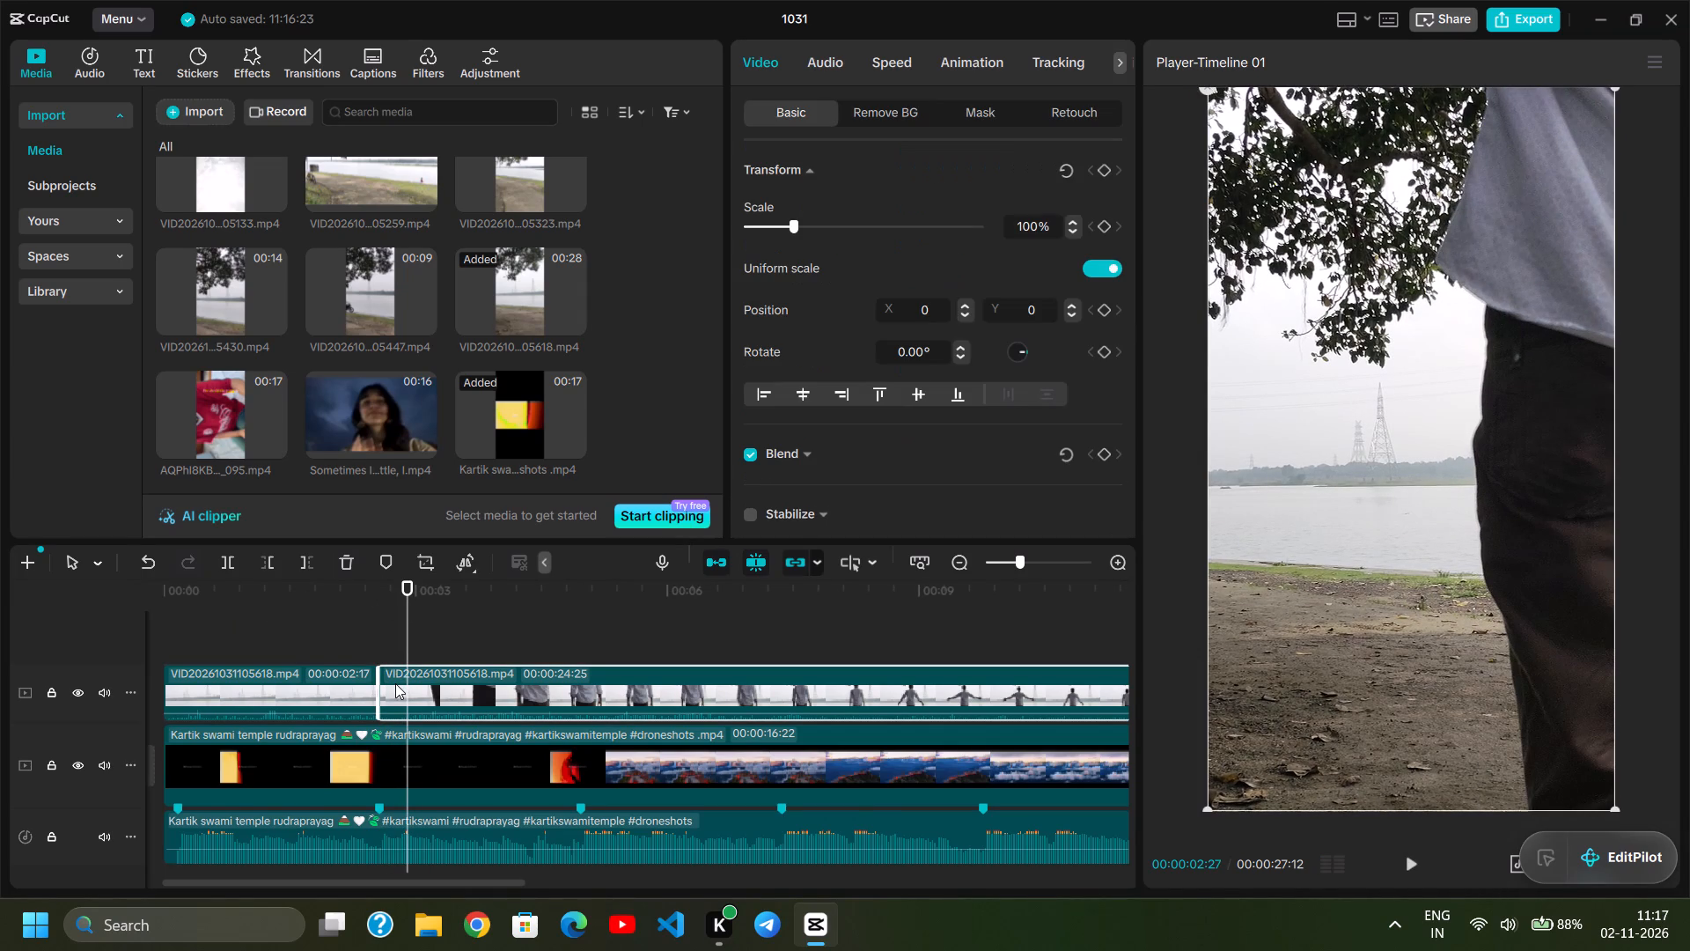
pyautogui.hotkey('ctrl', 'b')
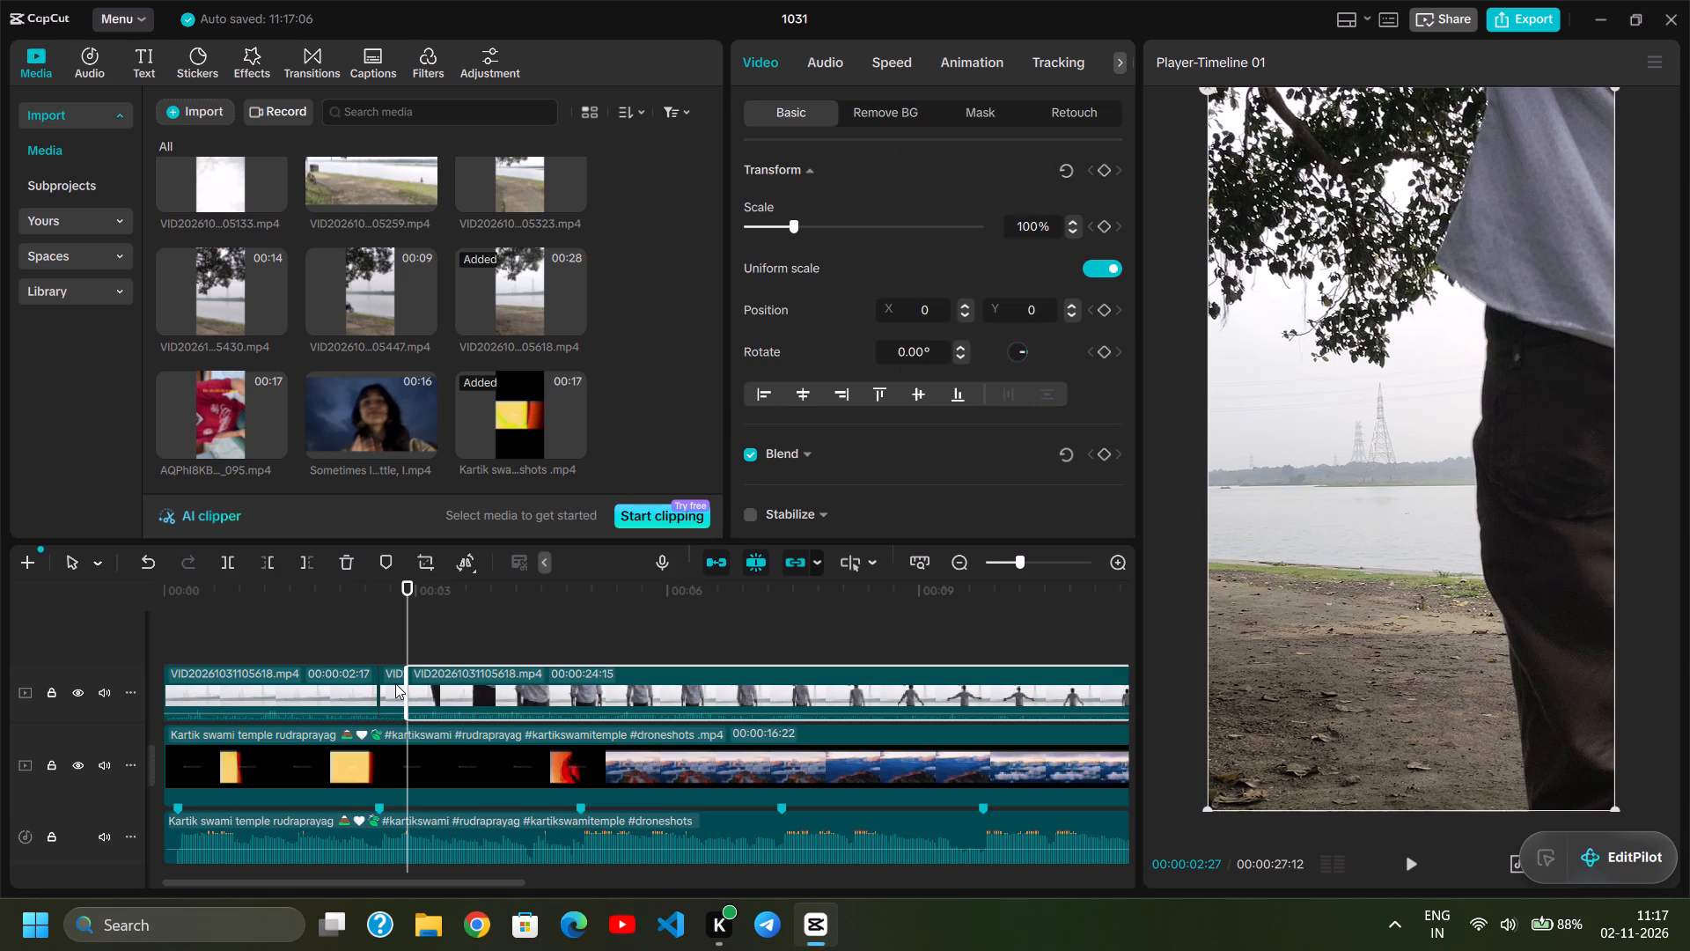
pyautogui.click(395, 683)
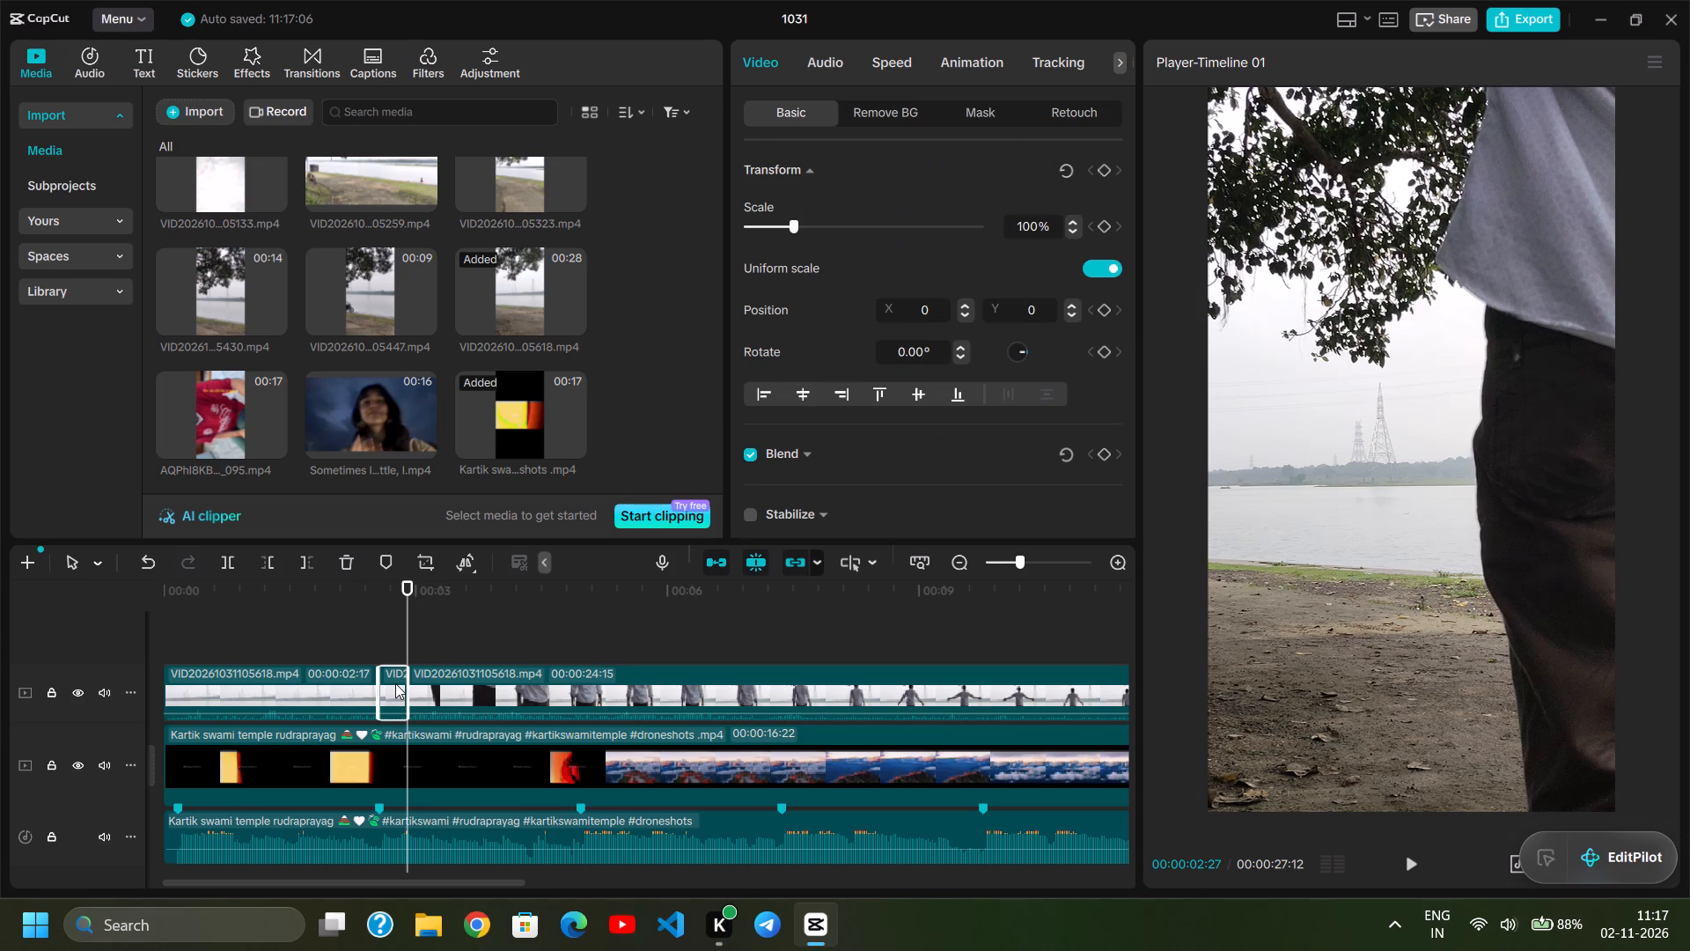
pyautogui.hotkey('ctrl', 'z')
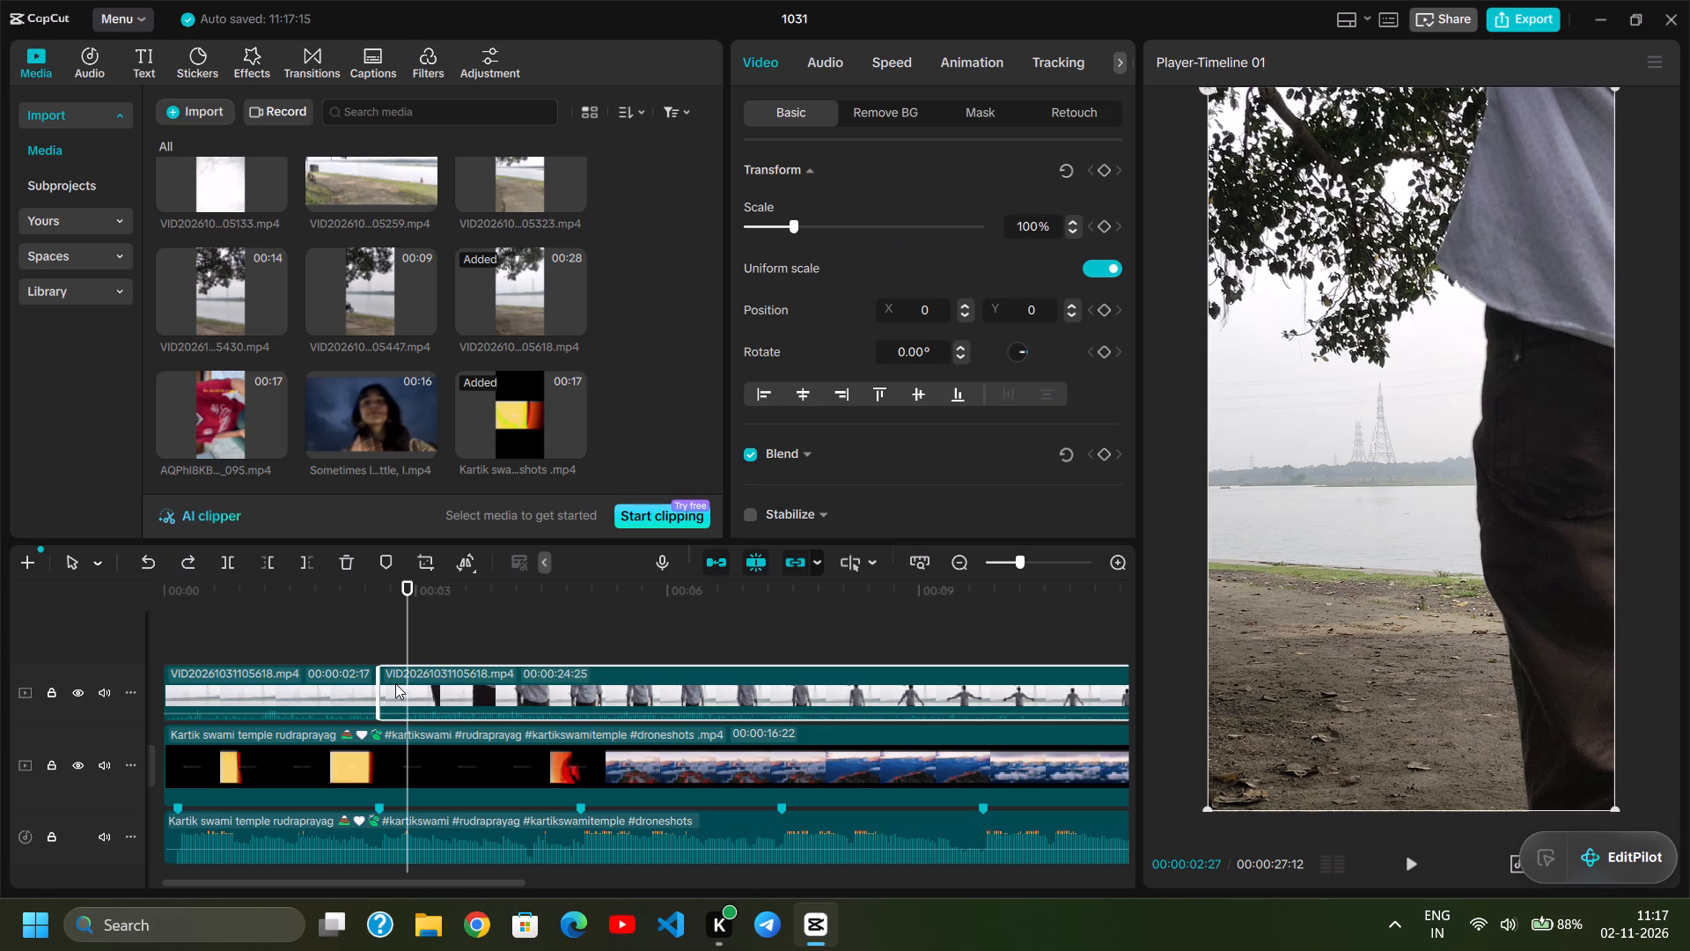
pyautogui.click(420, 657)
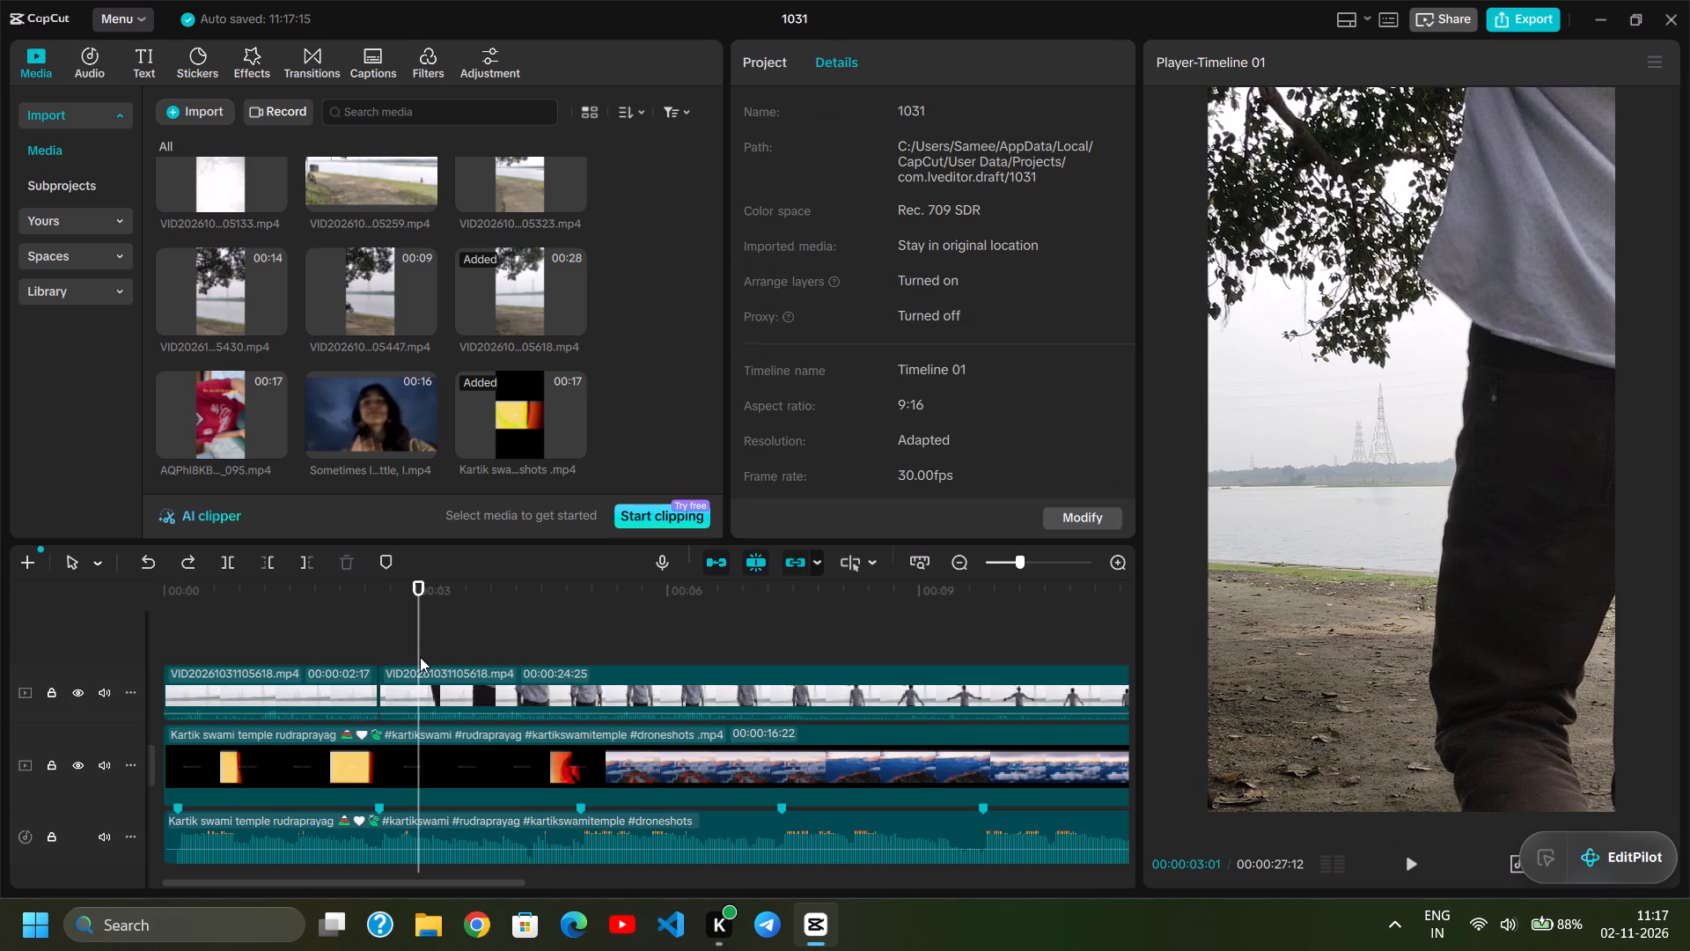
pyautogui.hotkey('ctrl', 'b')
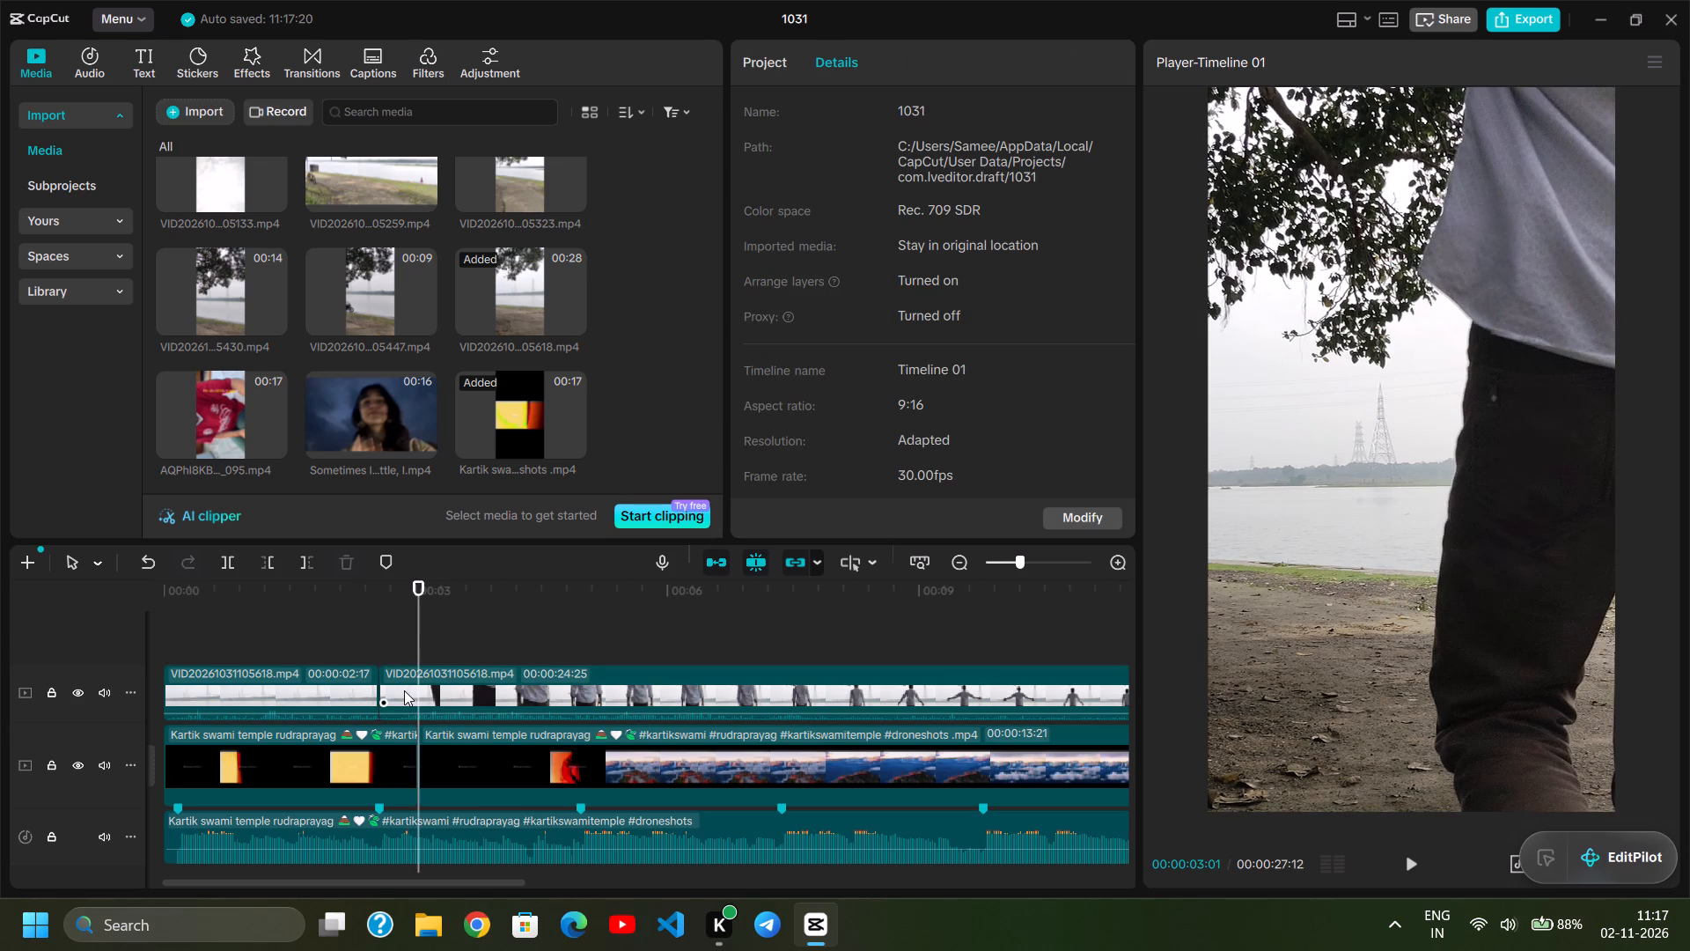
pyautogui.hotkey('ctrl', 'z')
pyautogui.click(404, 690)
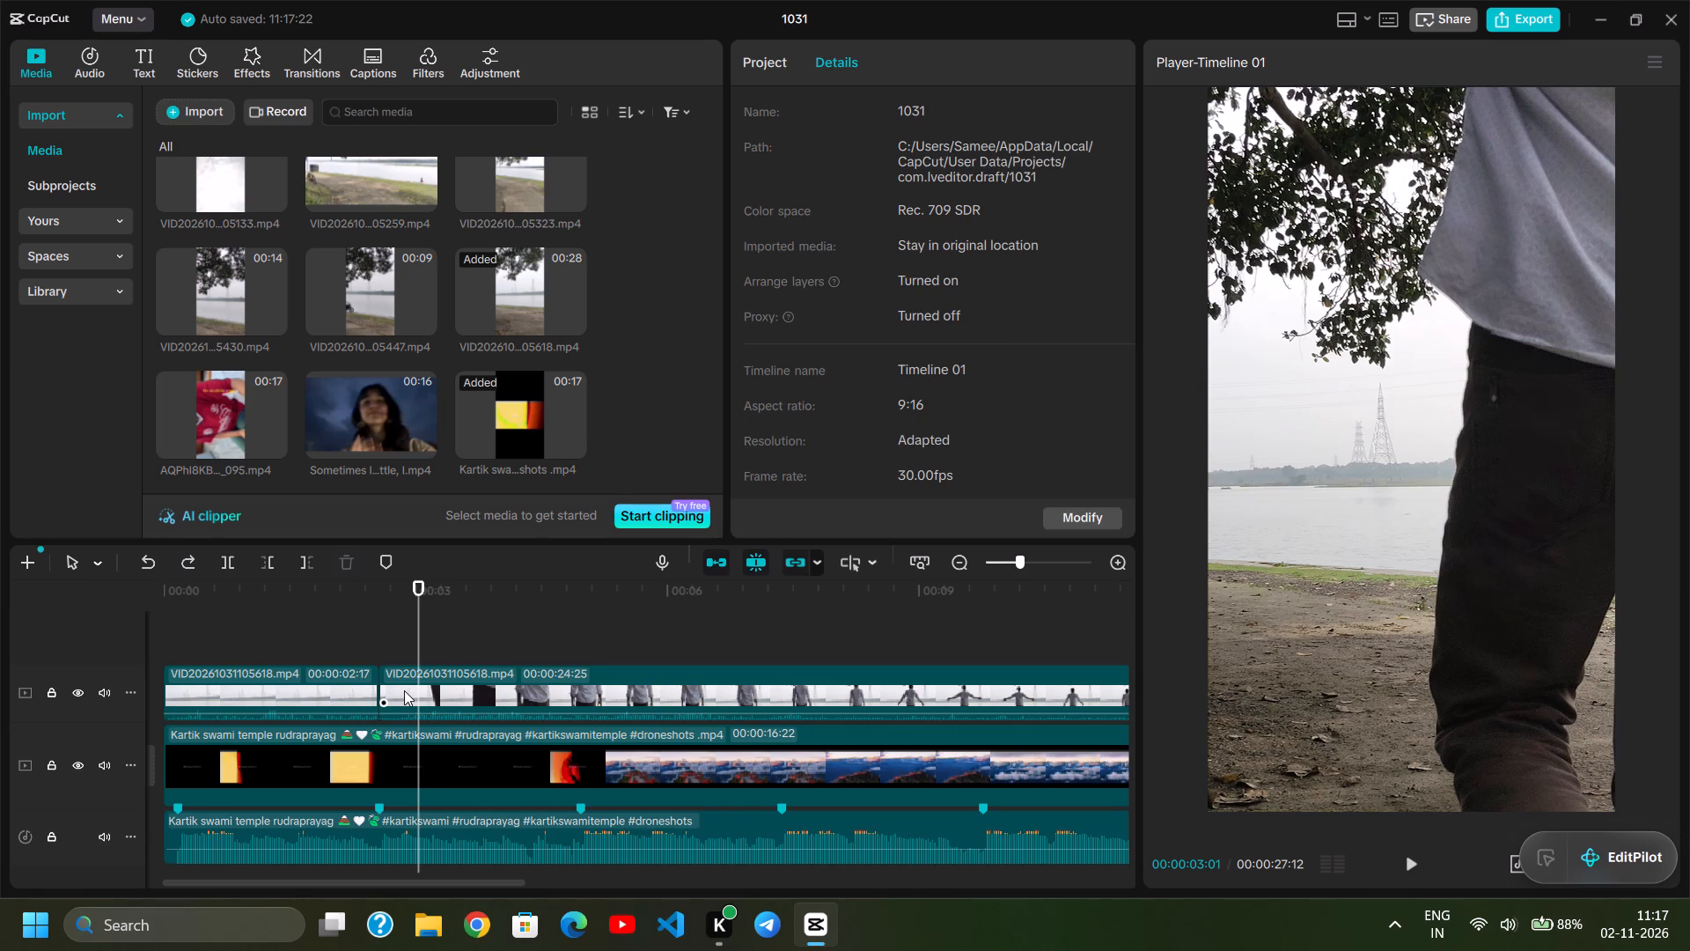
pyautogui.hotkey('ctrl', 'b')
# Speed up the short piece of clip 05618 between the two cuts to 1.35x.
pyautogui.click(404, 690)
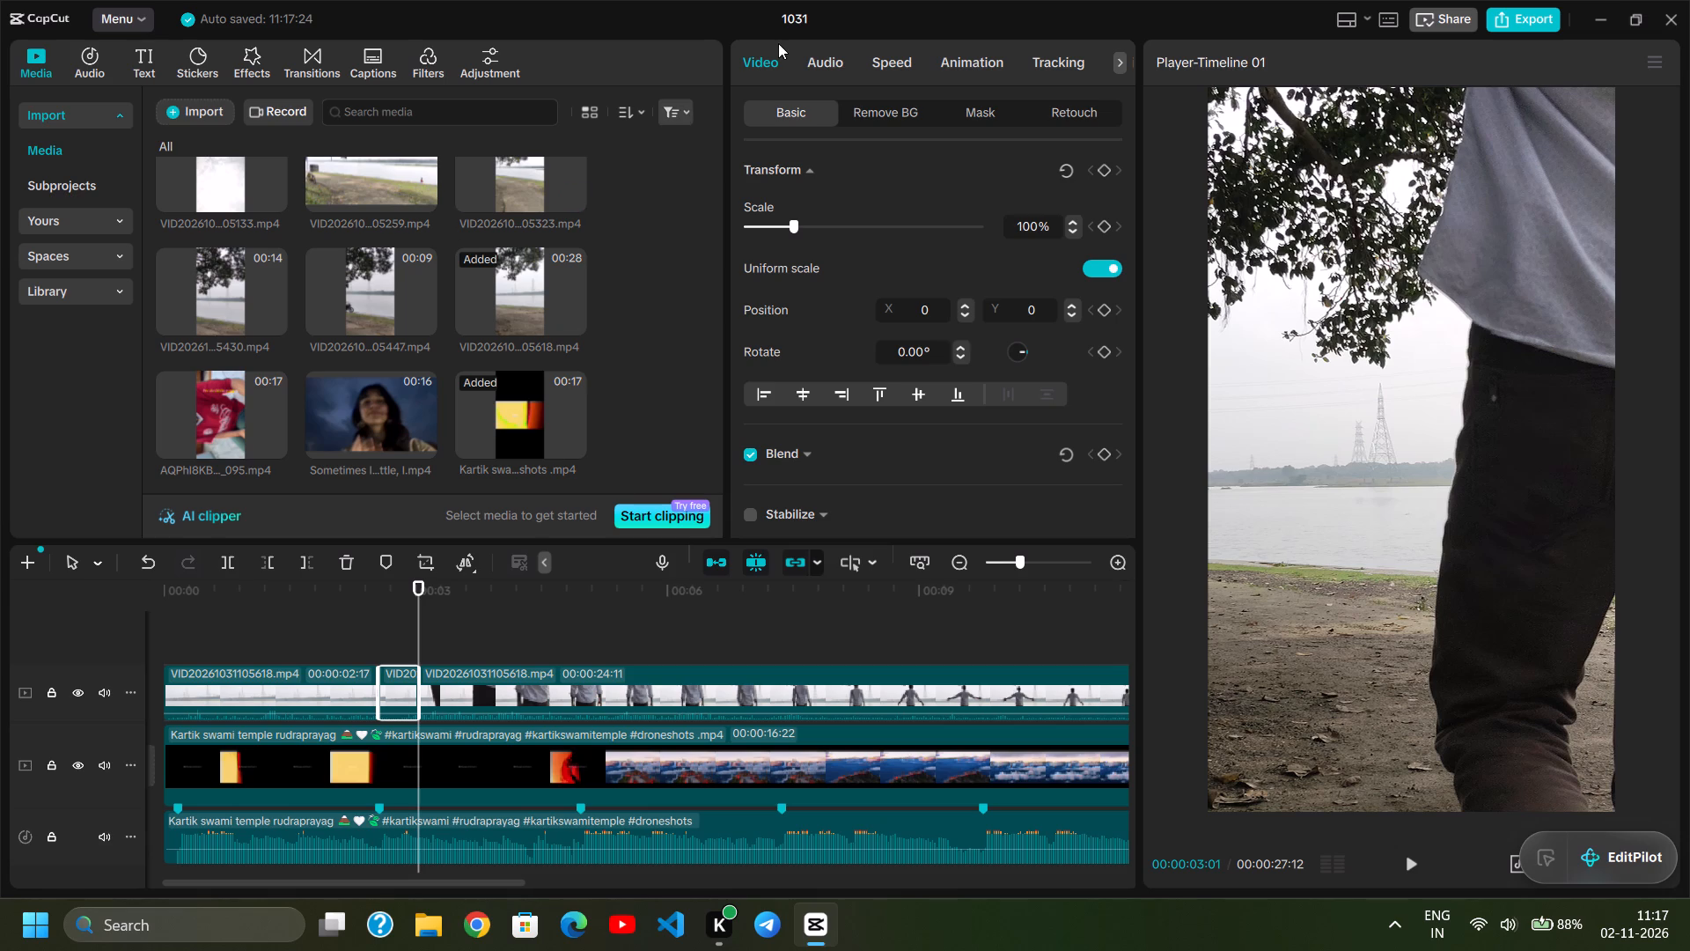
pyautogui.click(890, 63)
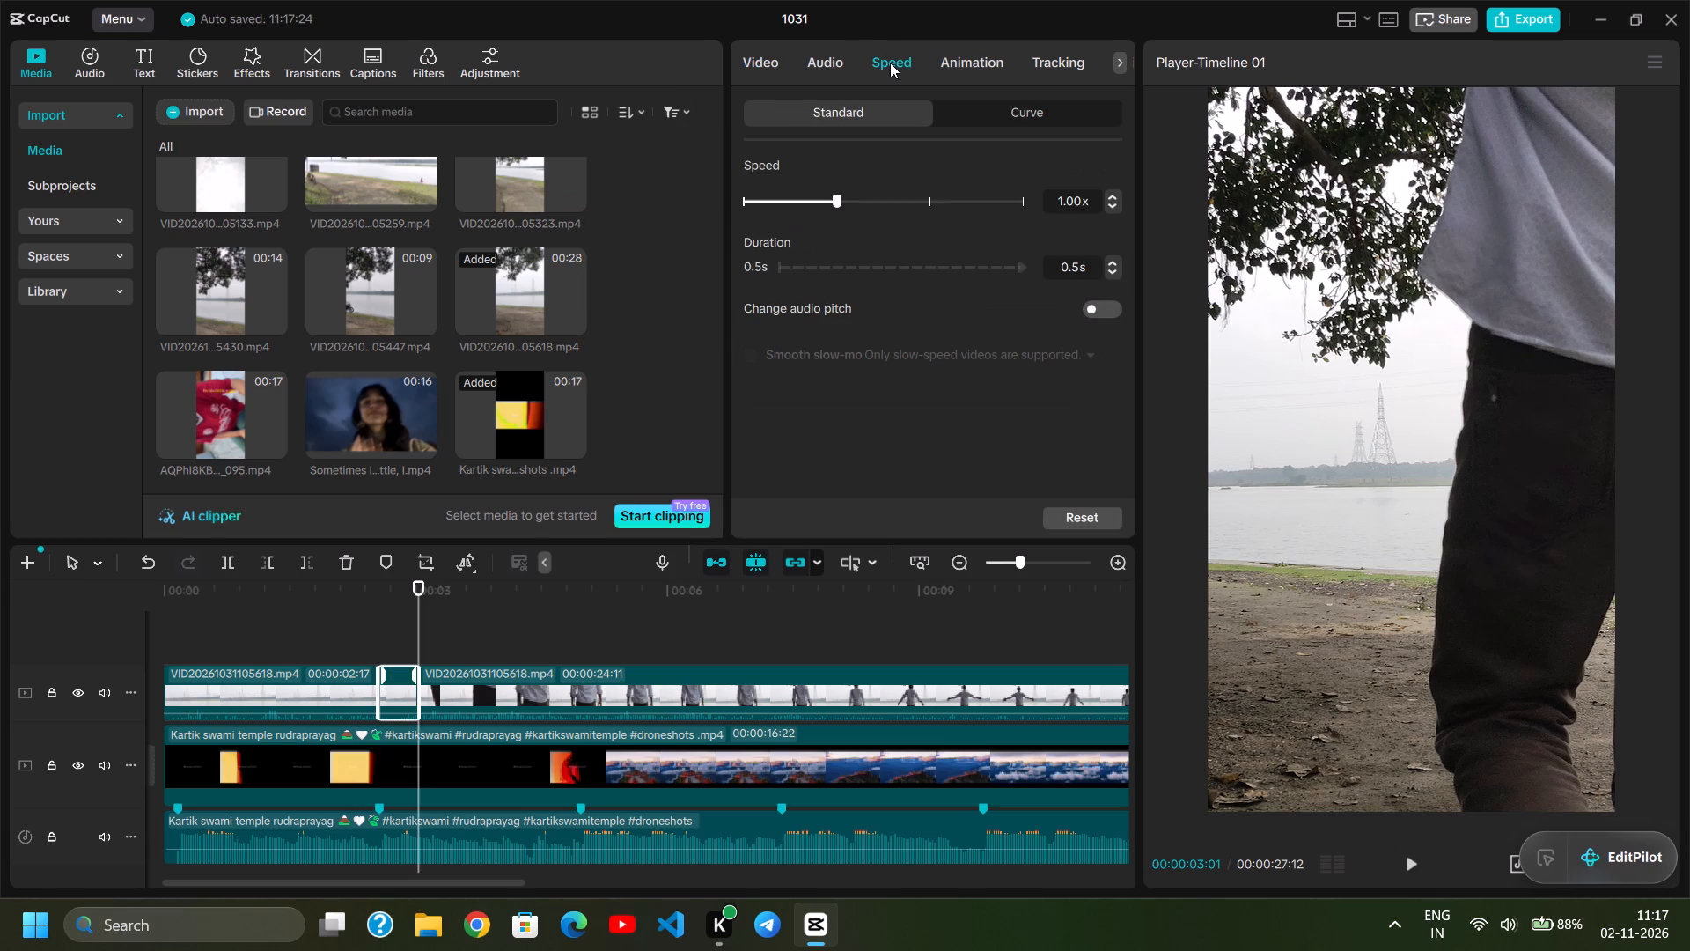
pyautogui.click(849, 198)
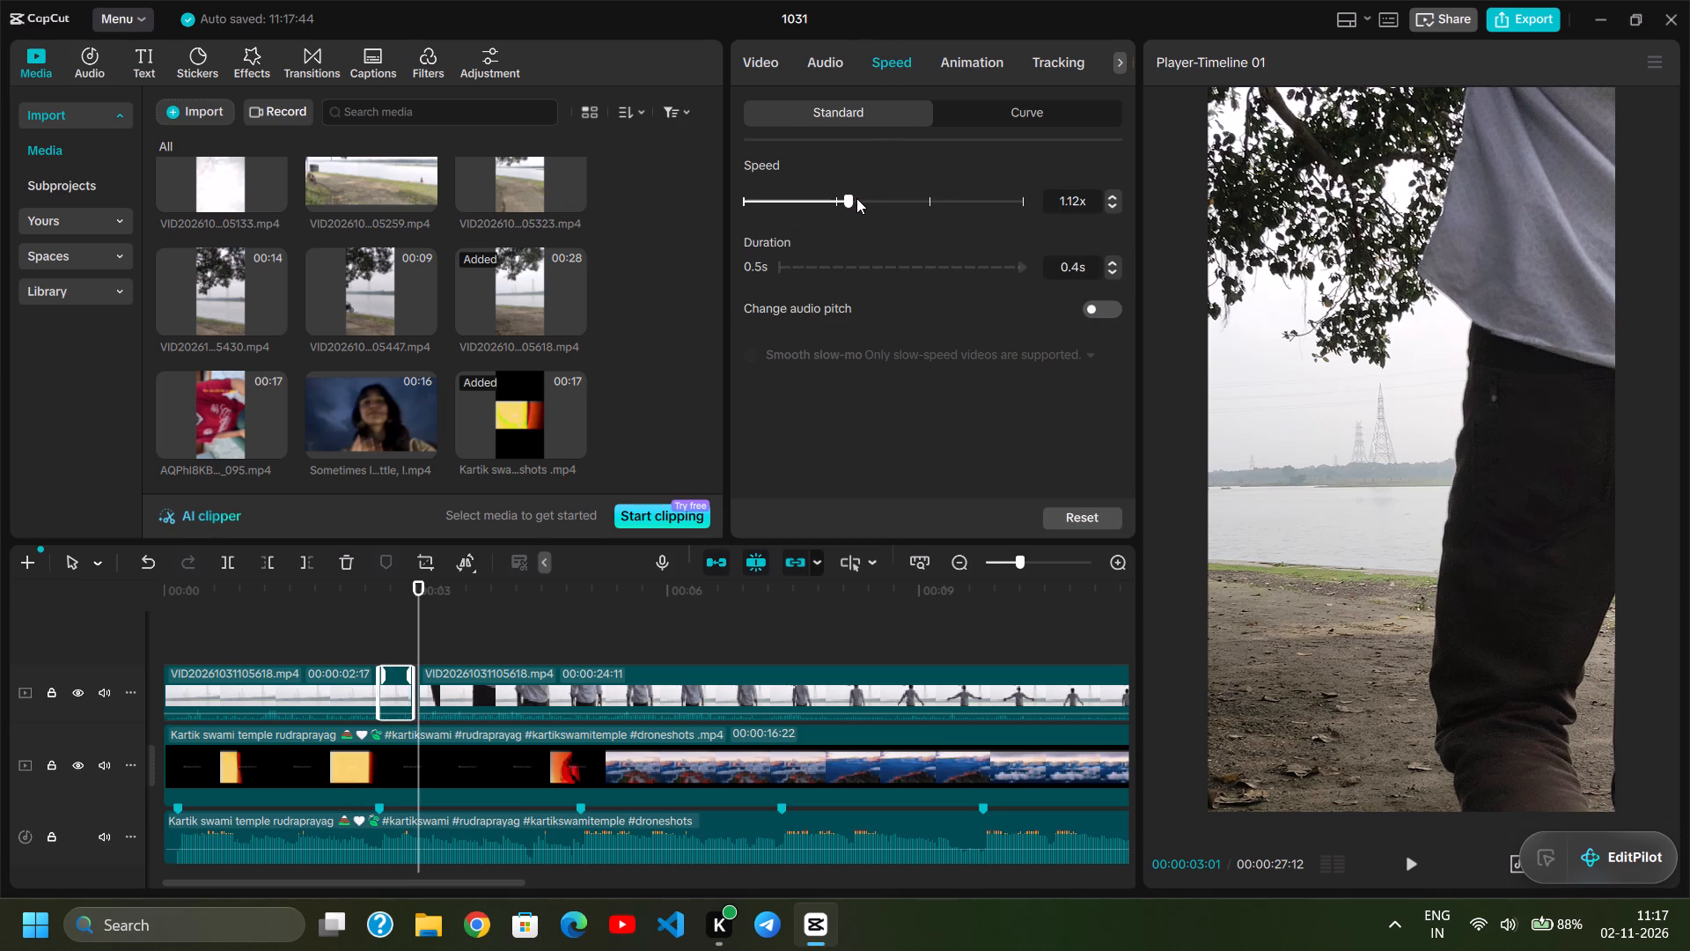
pyautogui.click(856, 198)
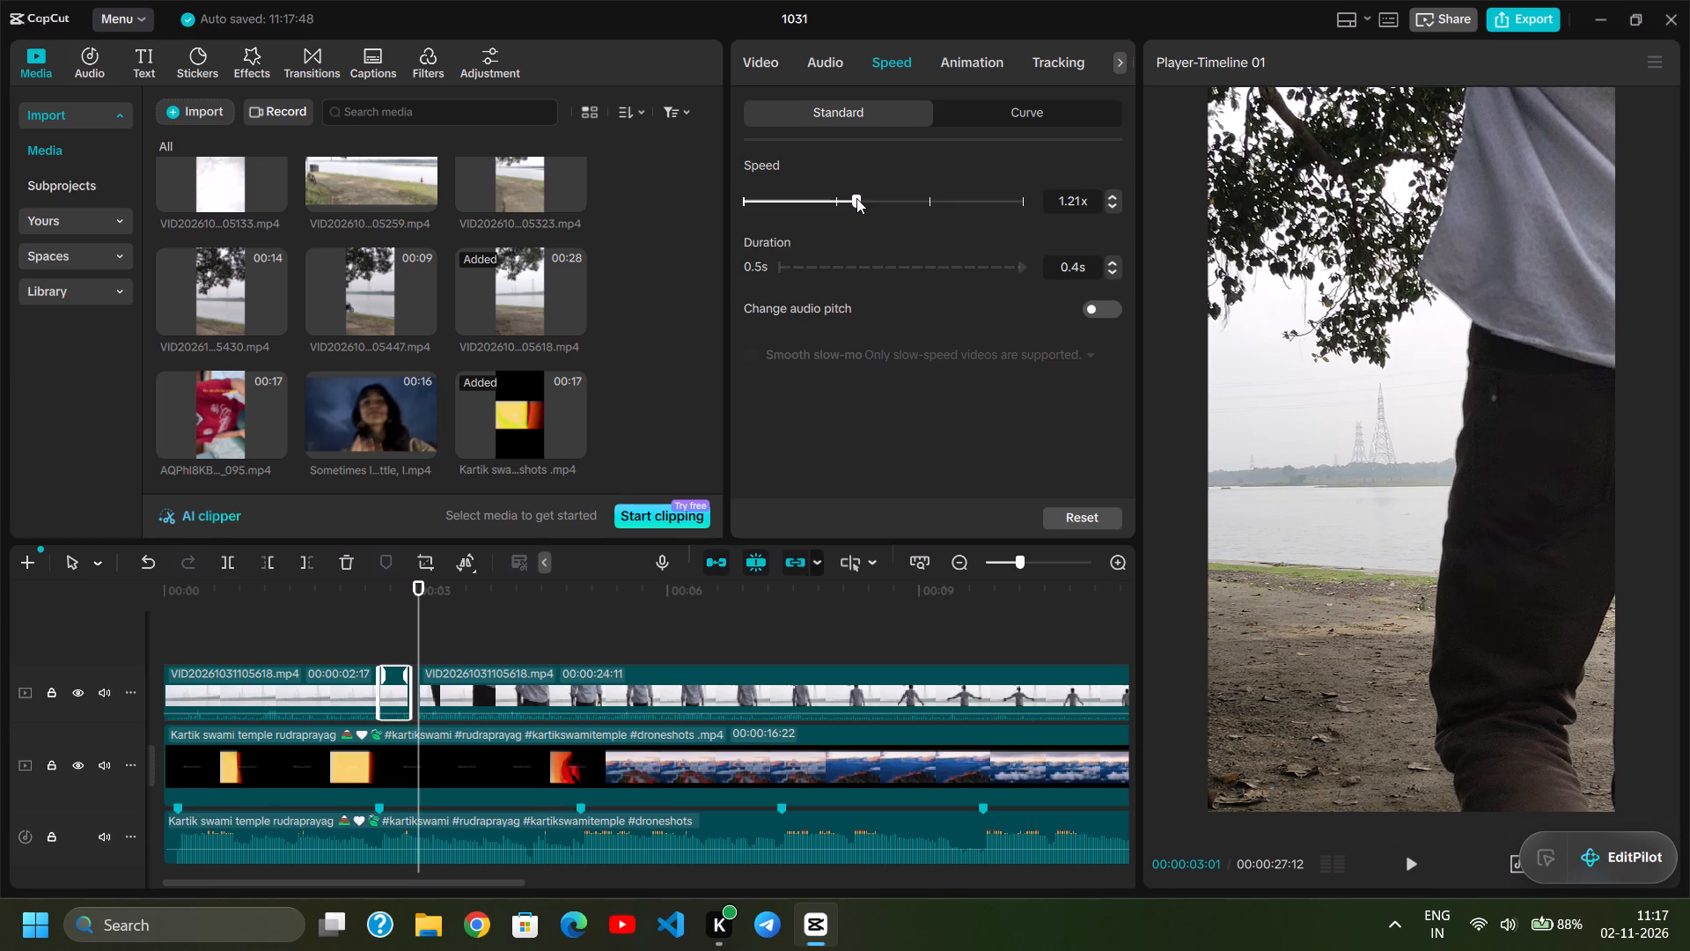
pyautogui.moveTo(856, 198); pyautogui.dragTo(860, 198)
pyautogui.moveTo(860, 198); pyautogui.dragTo(867, 198)
pyautogui.moveTo(867, 198); pyautogui.dragTo(870, 198)
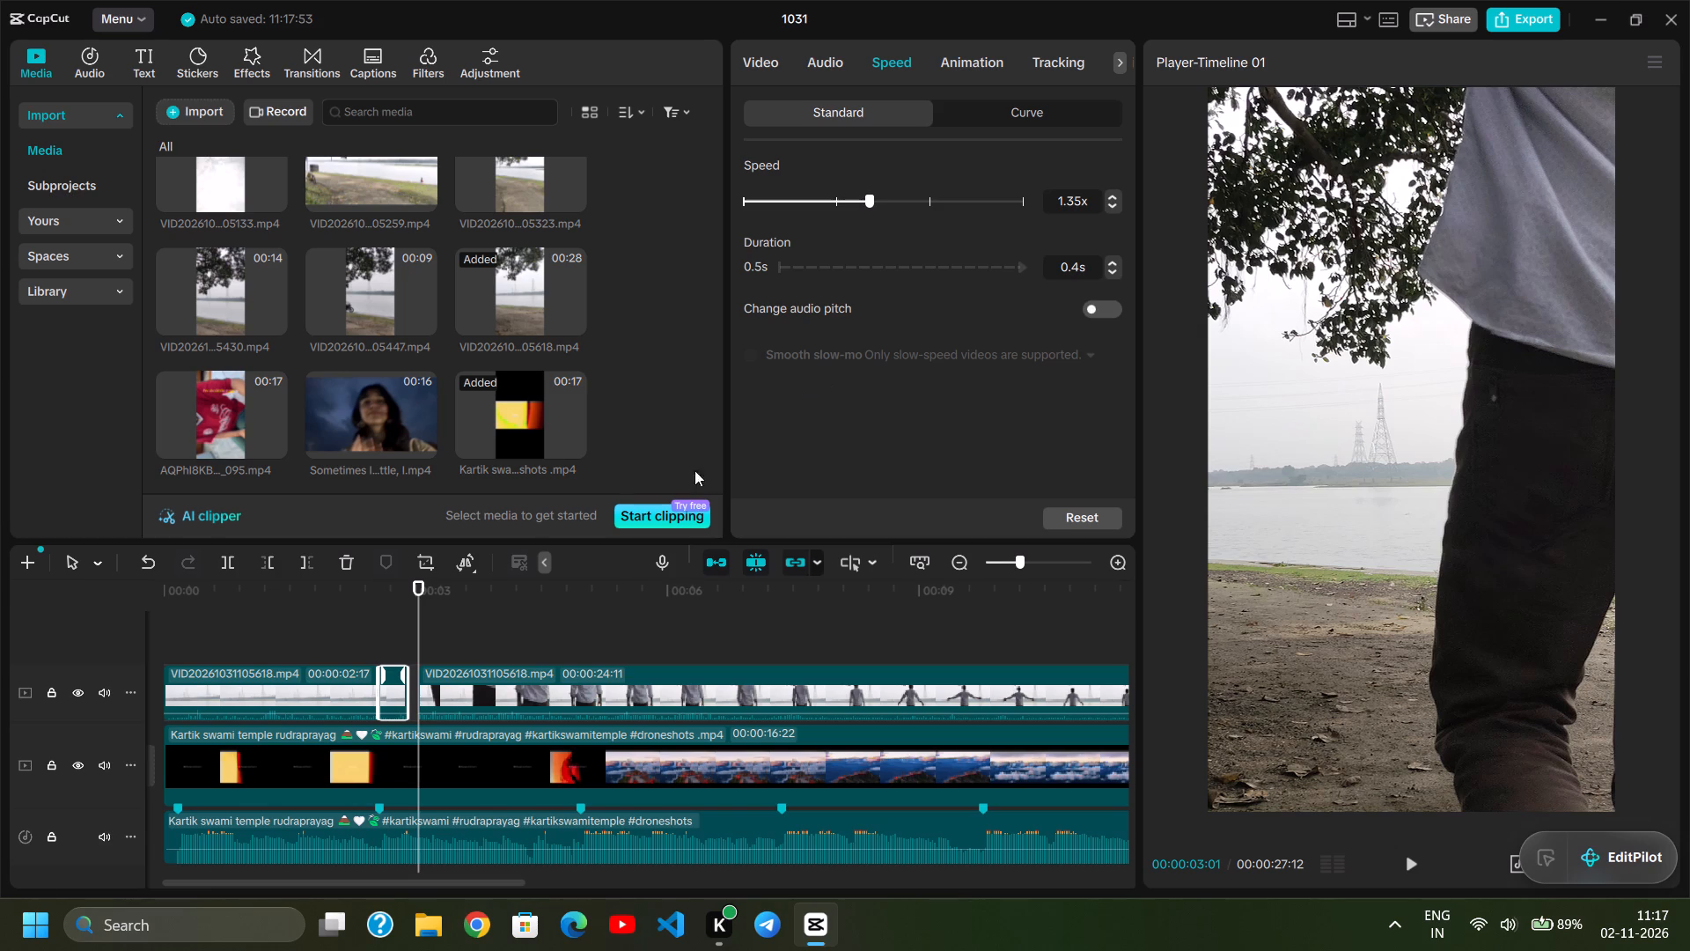
# Move the remaining part of clip 05618 back against the sped-up piece to close the gap.
pyautogui.moveTo(494, 681); pyautogui.dragTo(486, 681)
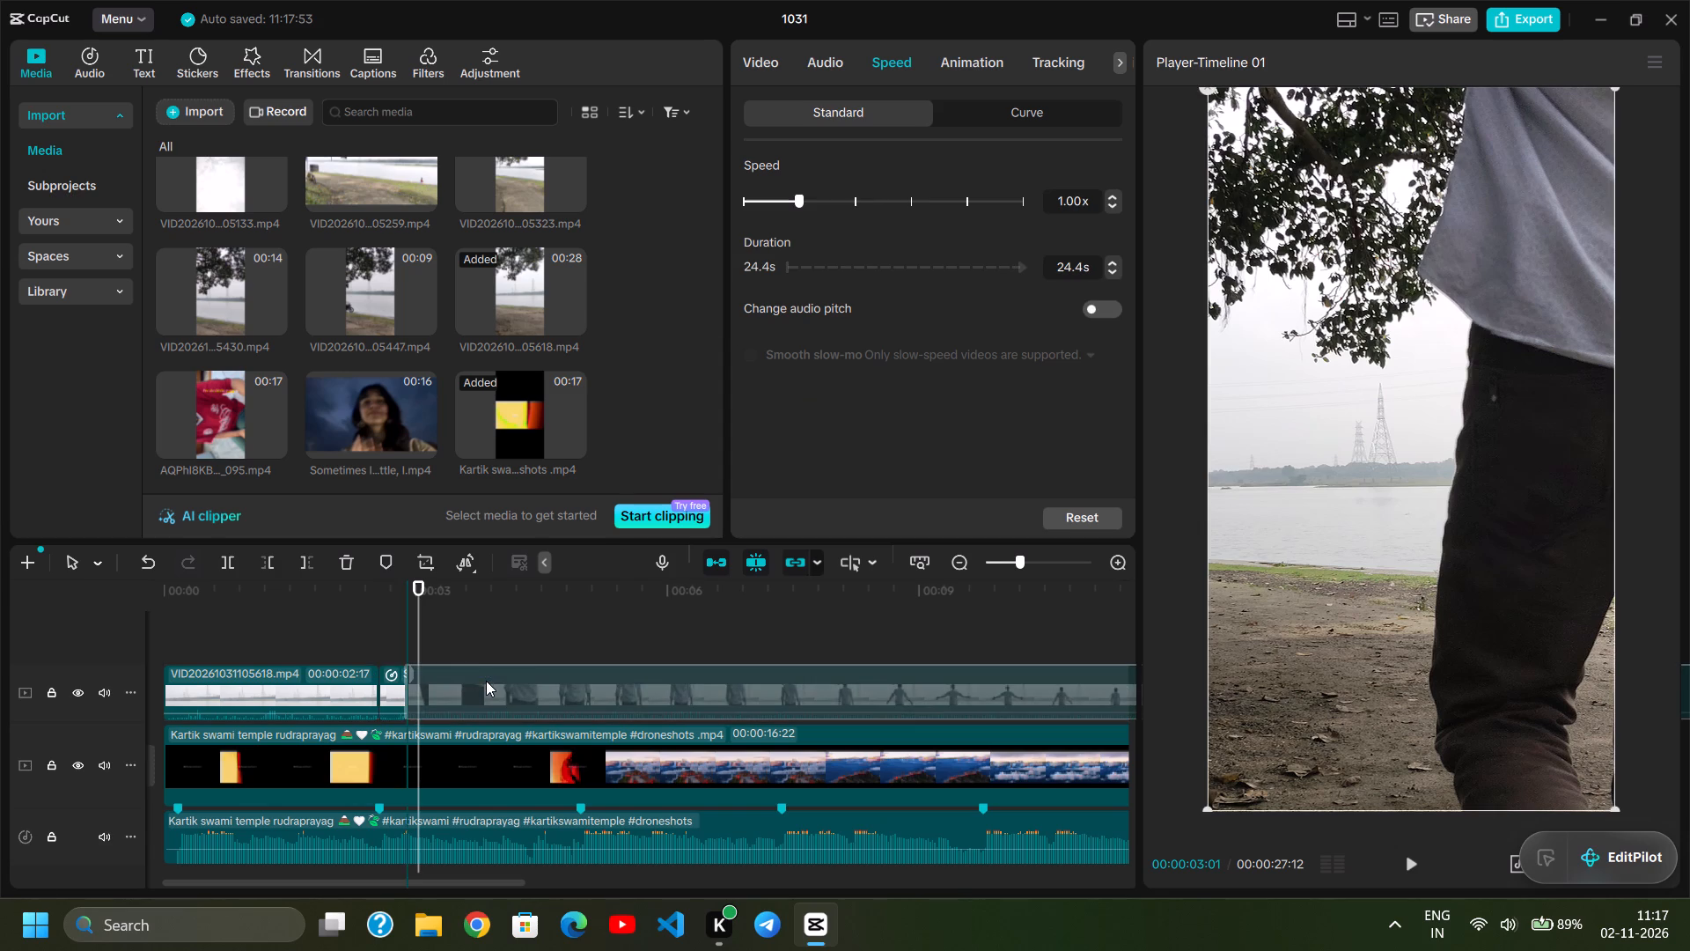
pyautogui.moveTo(486, 681); pyautogui.dragTo(486, 682)
# Play from 00:00:01:18 across the sped-up piece and replay the timeline through to its end to review the footage.
pyautogui.click(299, 600)
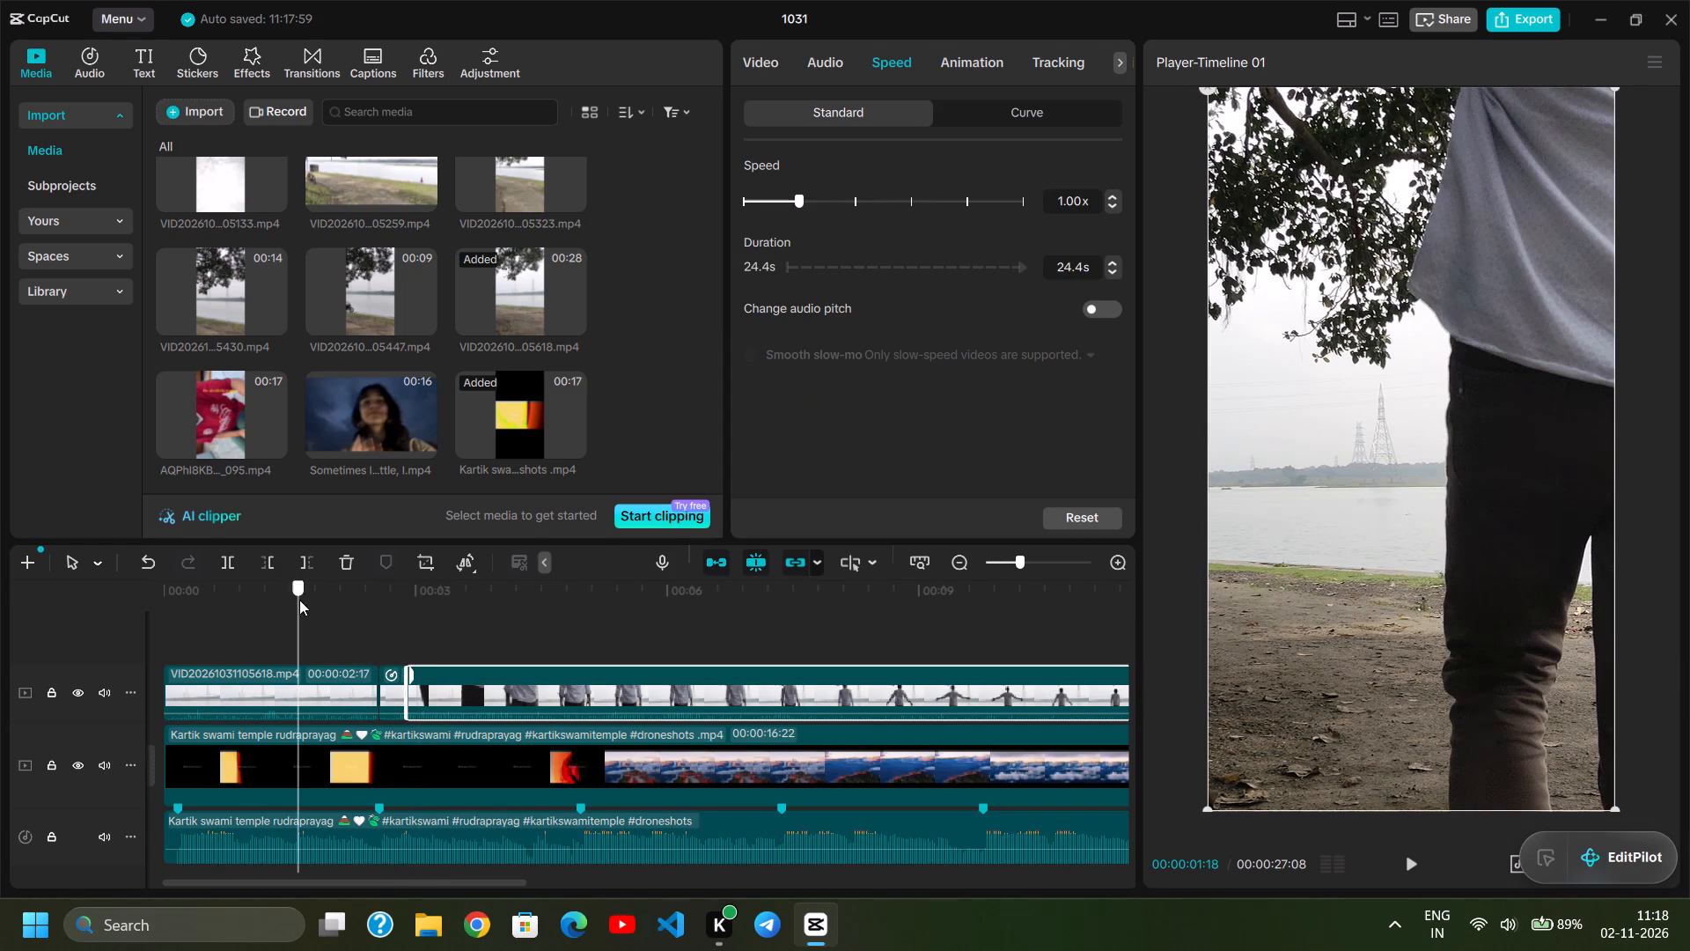
pyautogui.press('space')
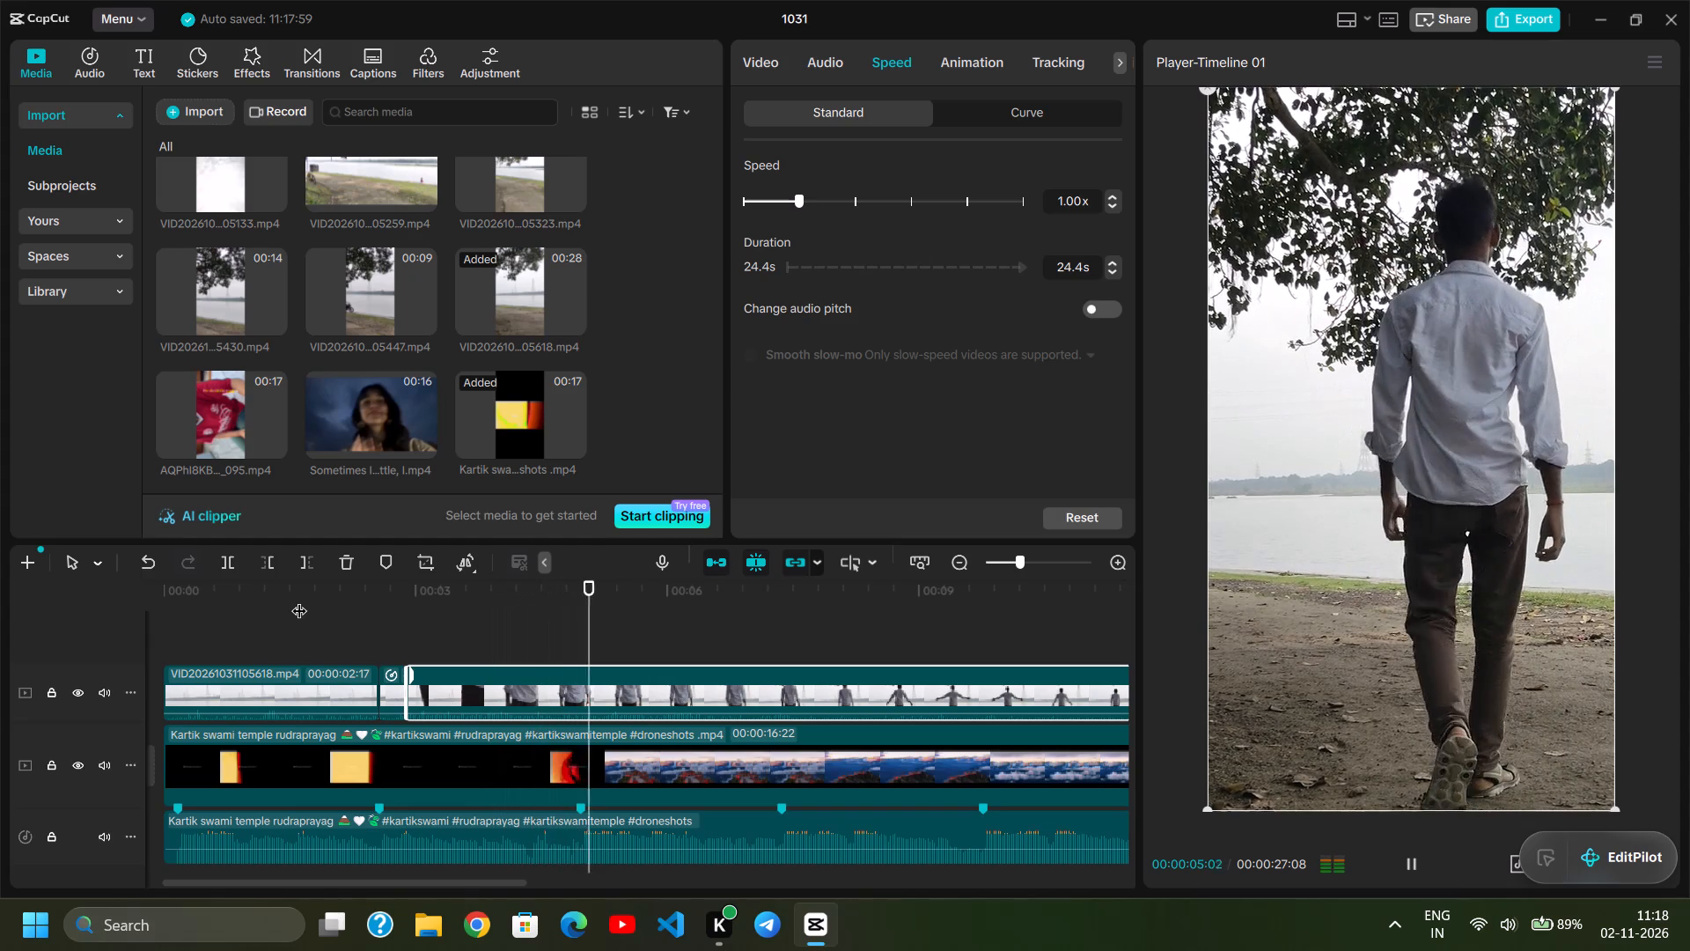
pyautogui.press('space')
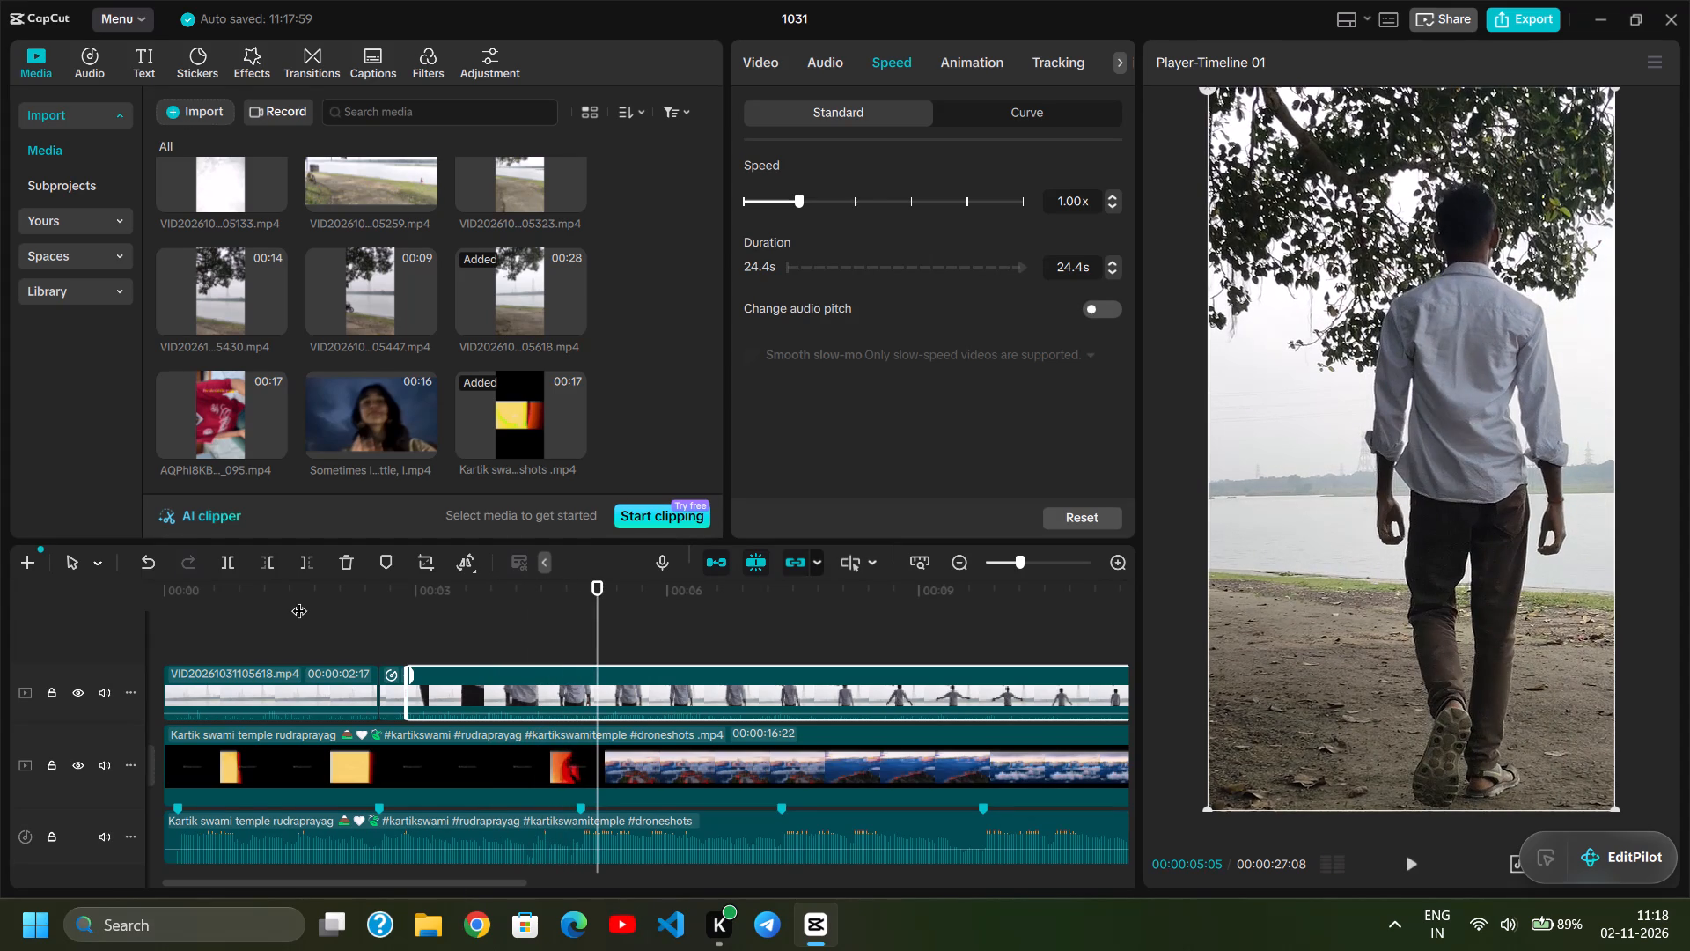
pyautogui.click(285, 581)
pyautogui.press('space')
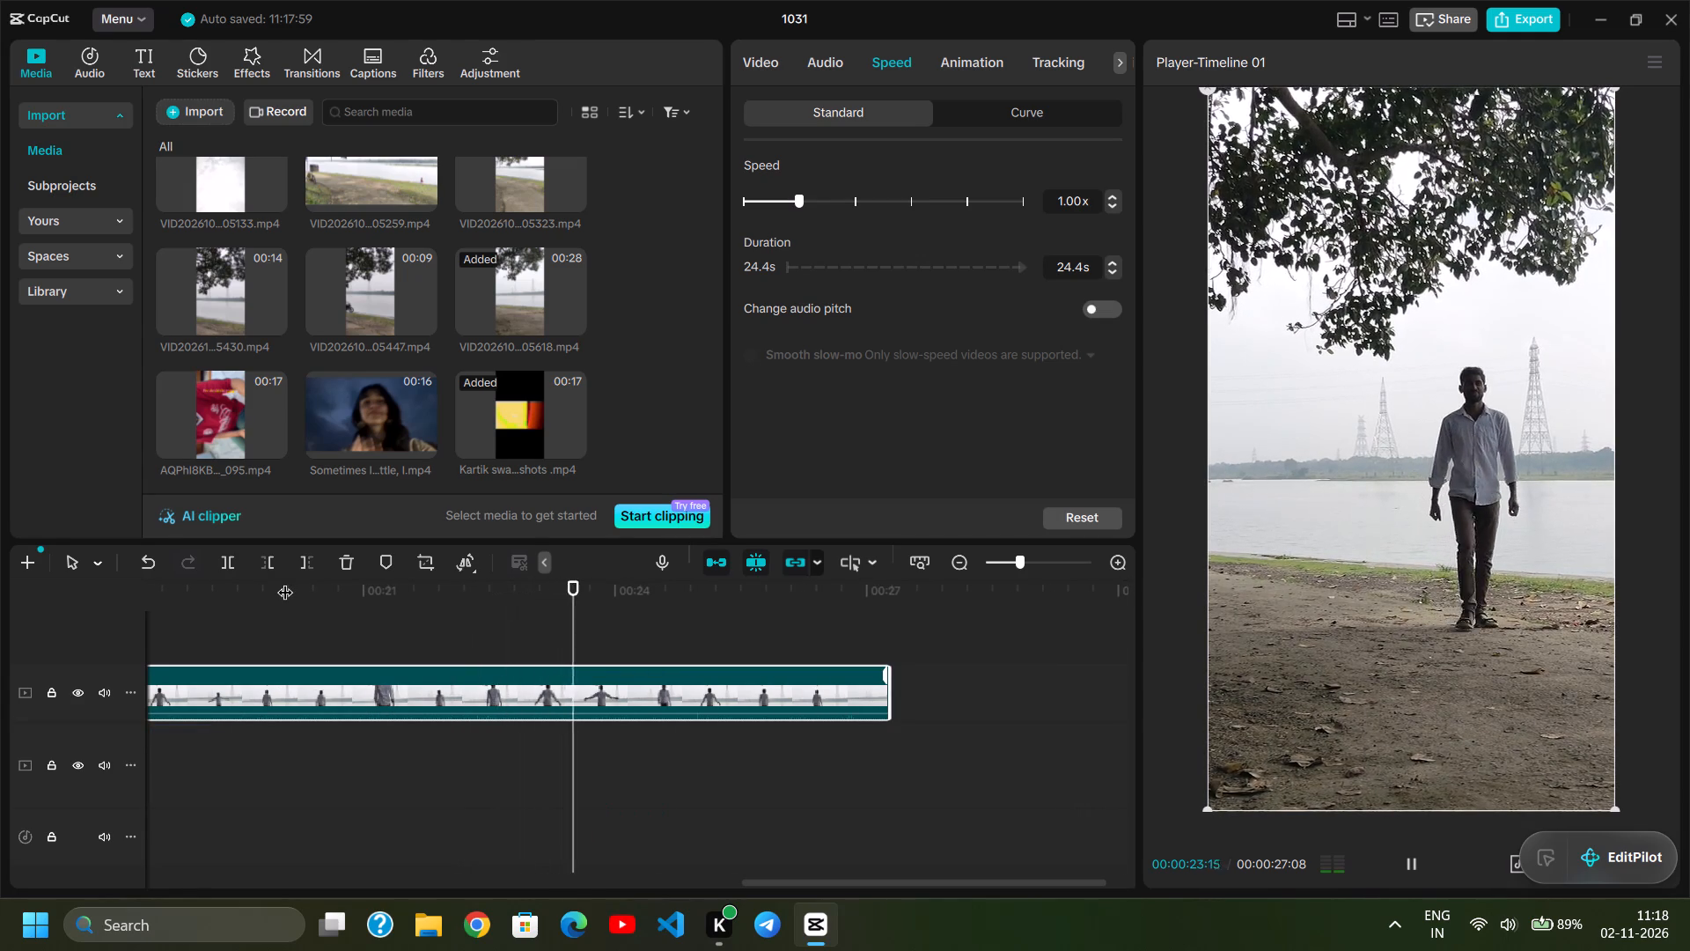
pyautogui.hscroll(3, 467, 692)
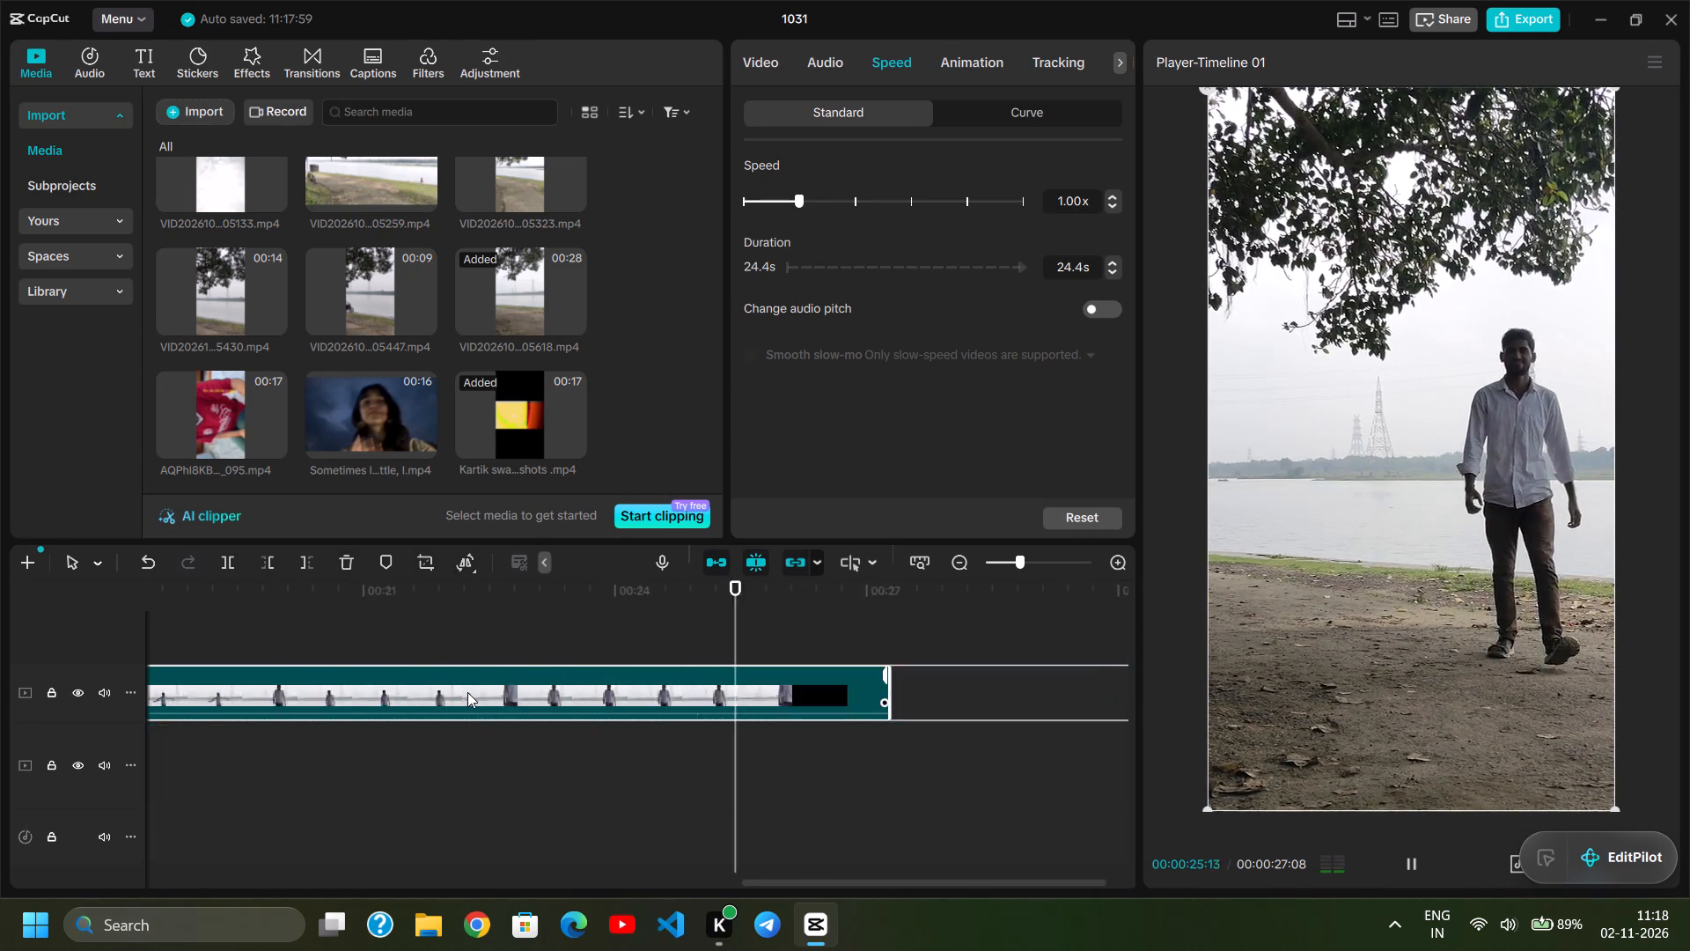
pyautogui.press('space')
pyautogui.press('space')
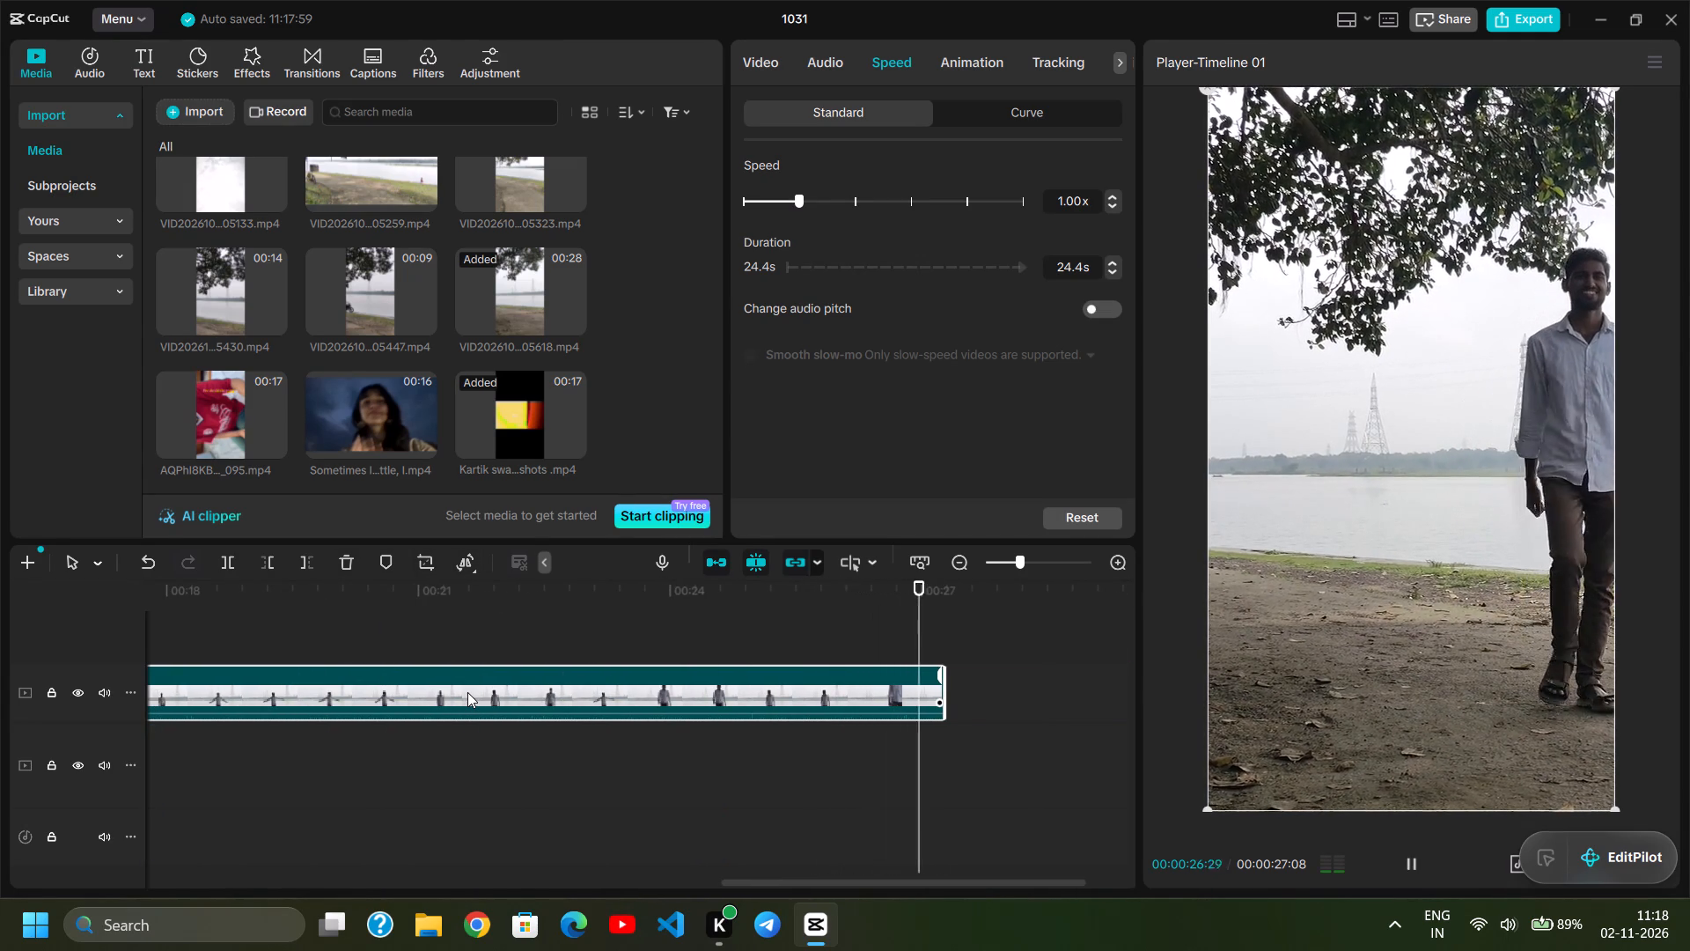
pyautogui.press('space')
pyautogui.press('space')
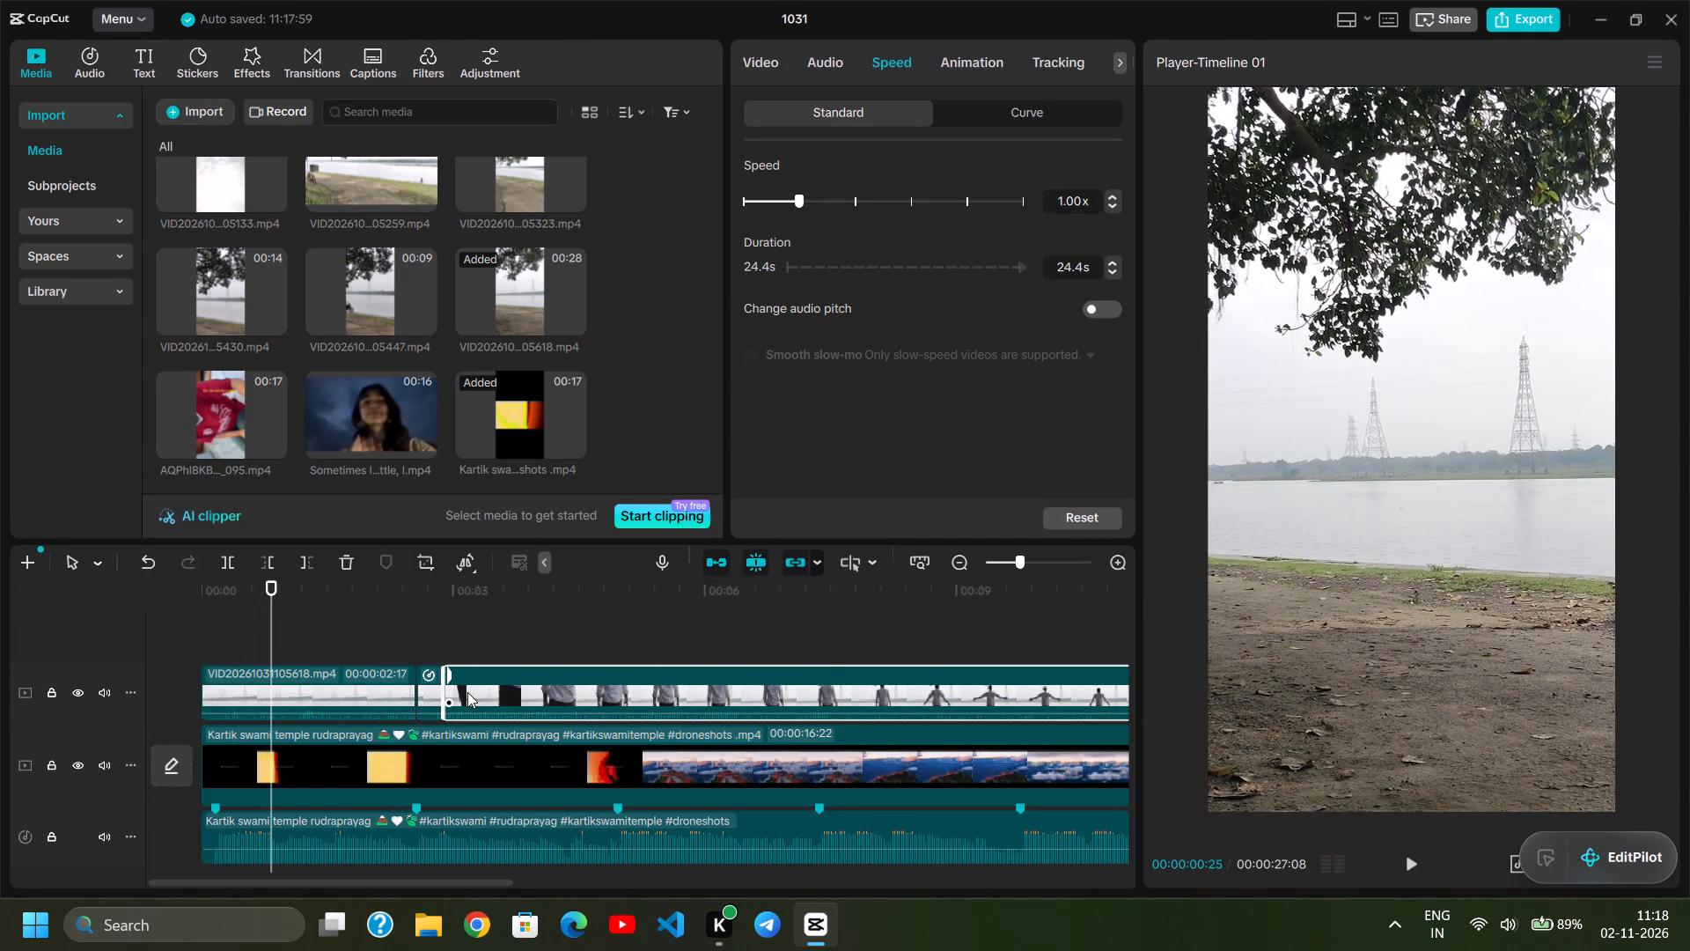
pyautogui.press('space')
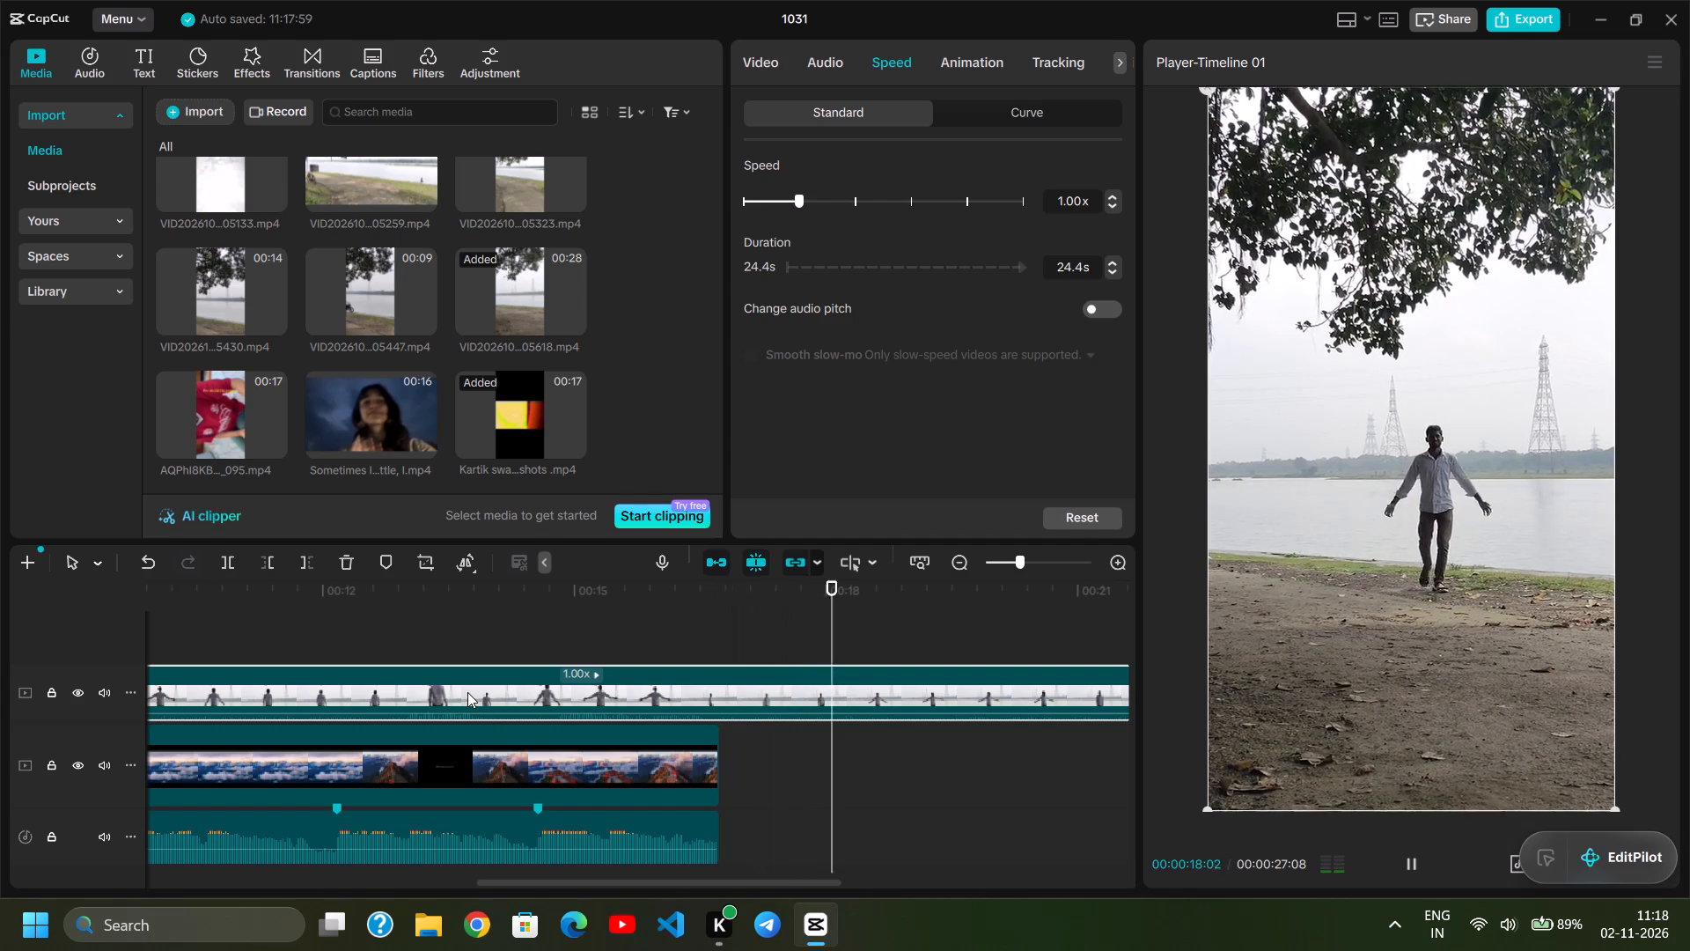
pyautogui.click(467, 692)
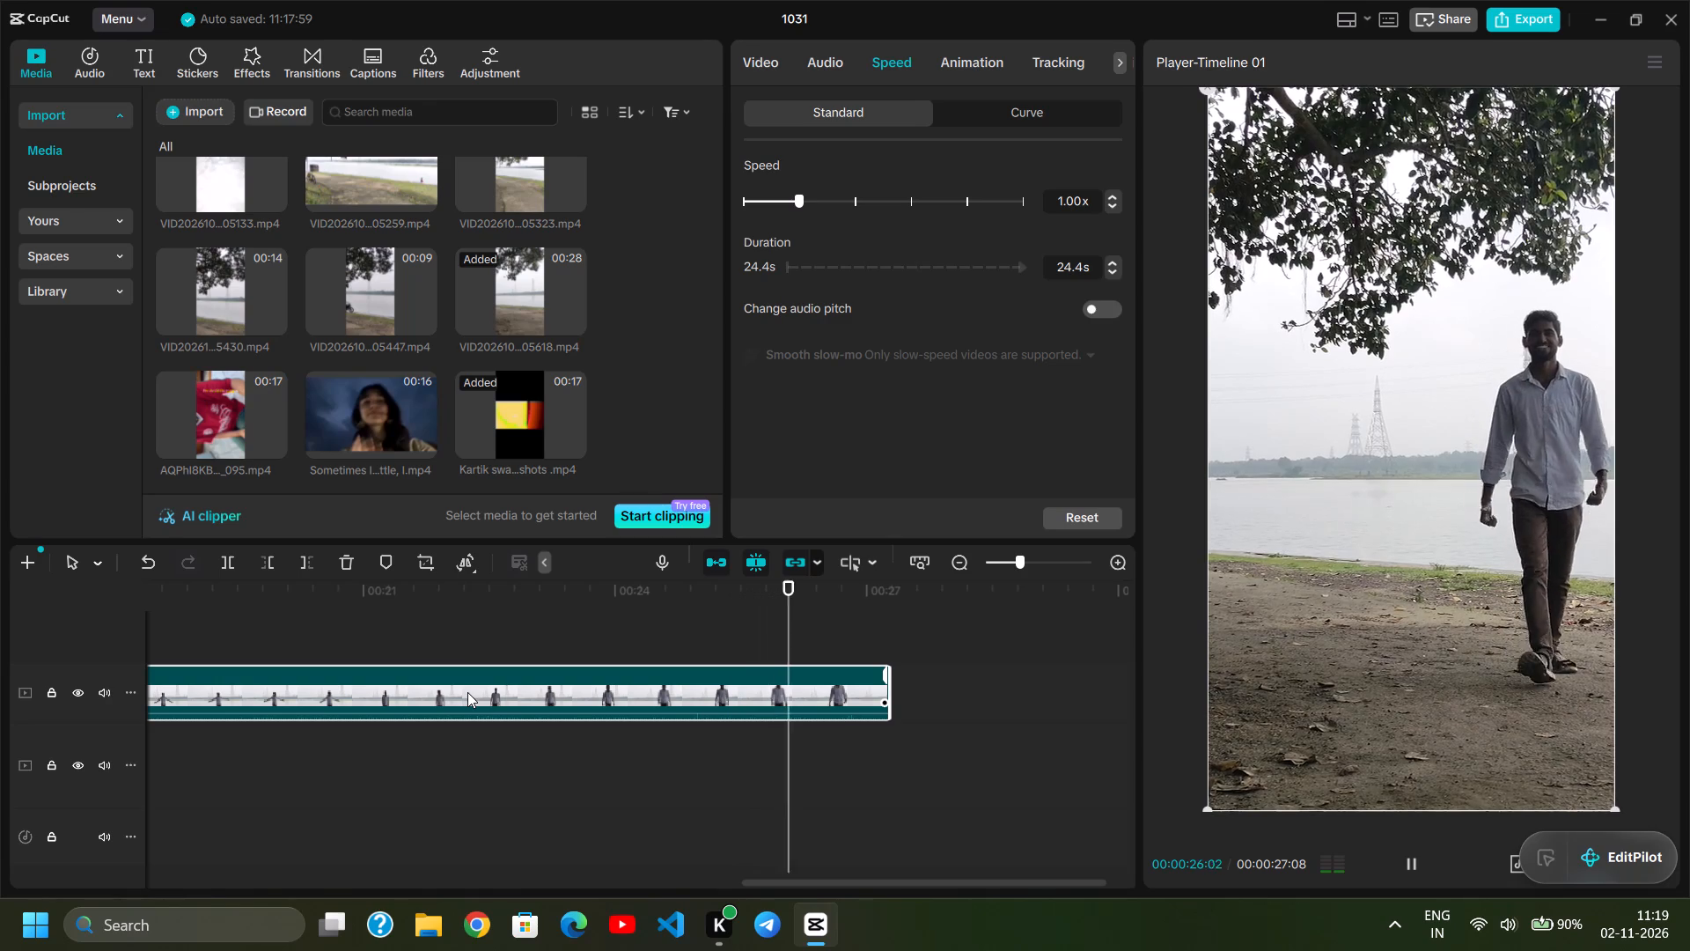
# Preview the imported 17-second clip ending in 095 from the project media.
pyautogui.click(242, 412)
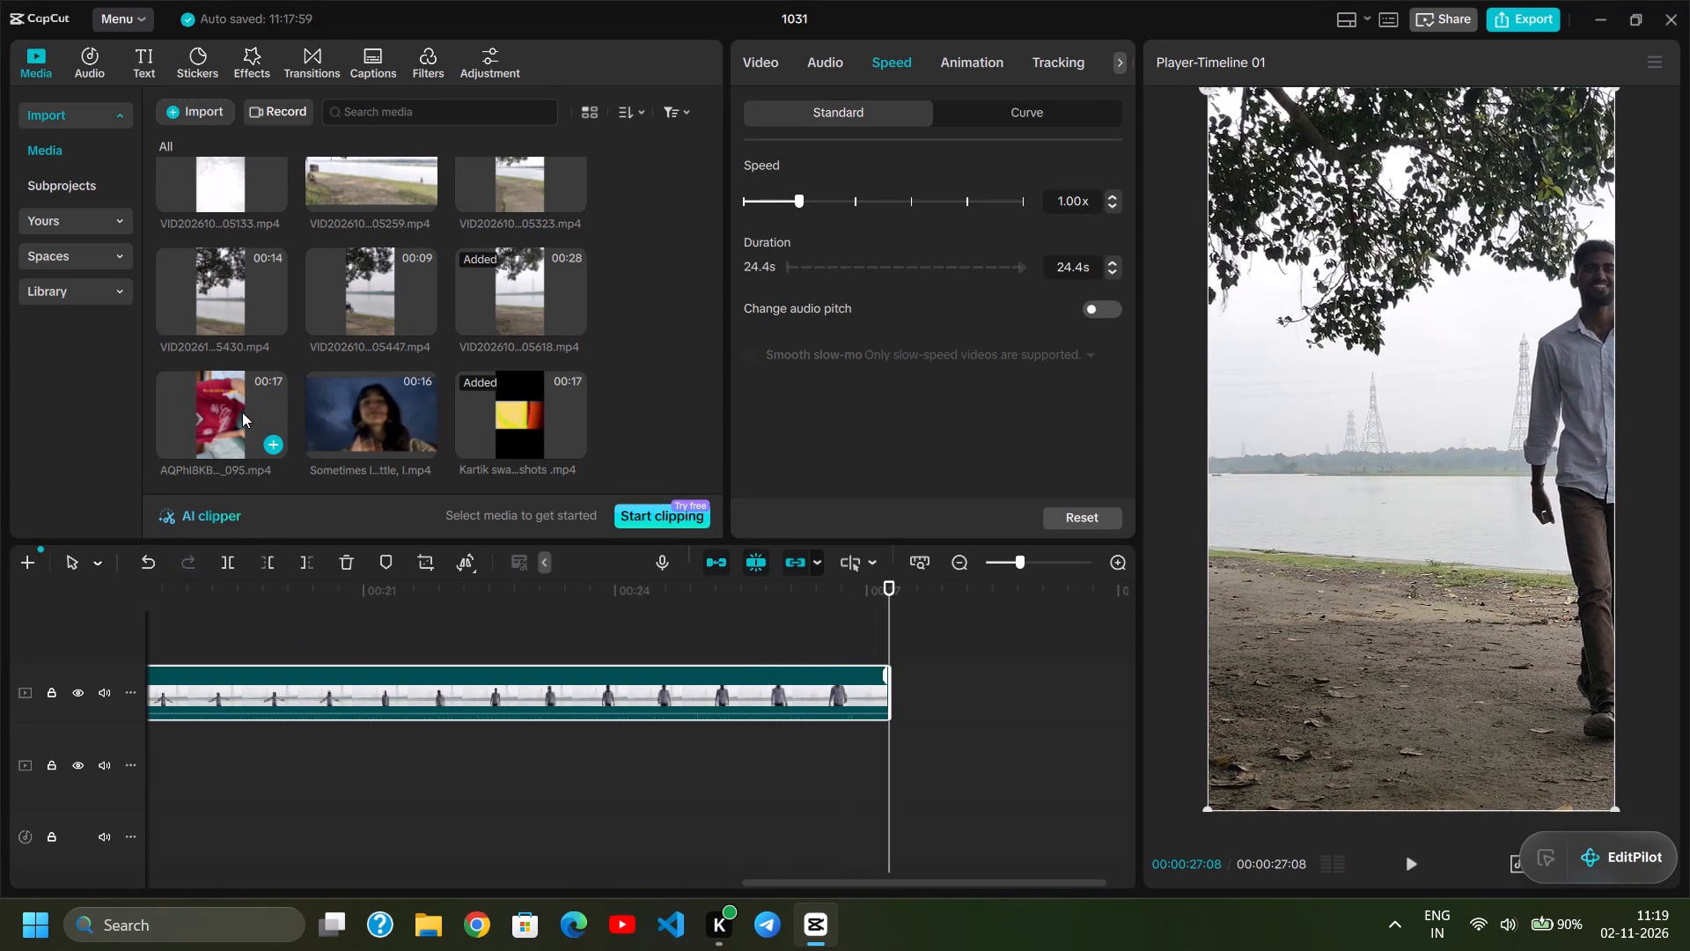
pyautogui.click(242, 412)
pyautogui.click(242, 412)
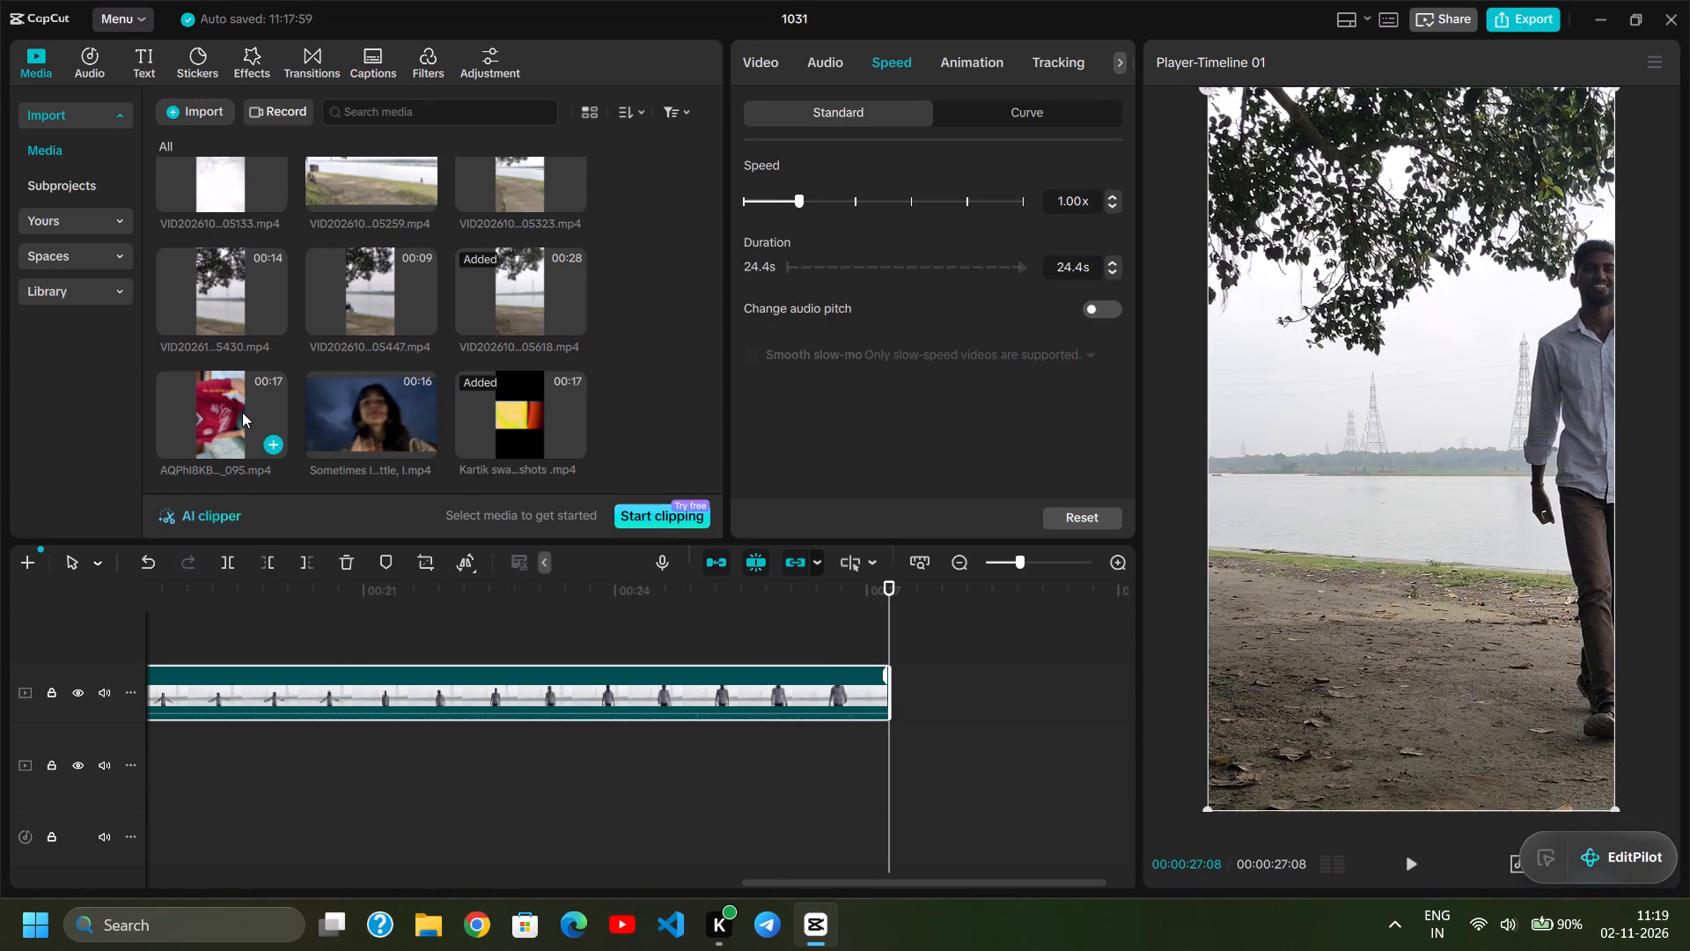
pyautogui.click(242, 412)
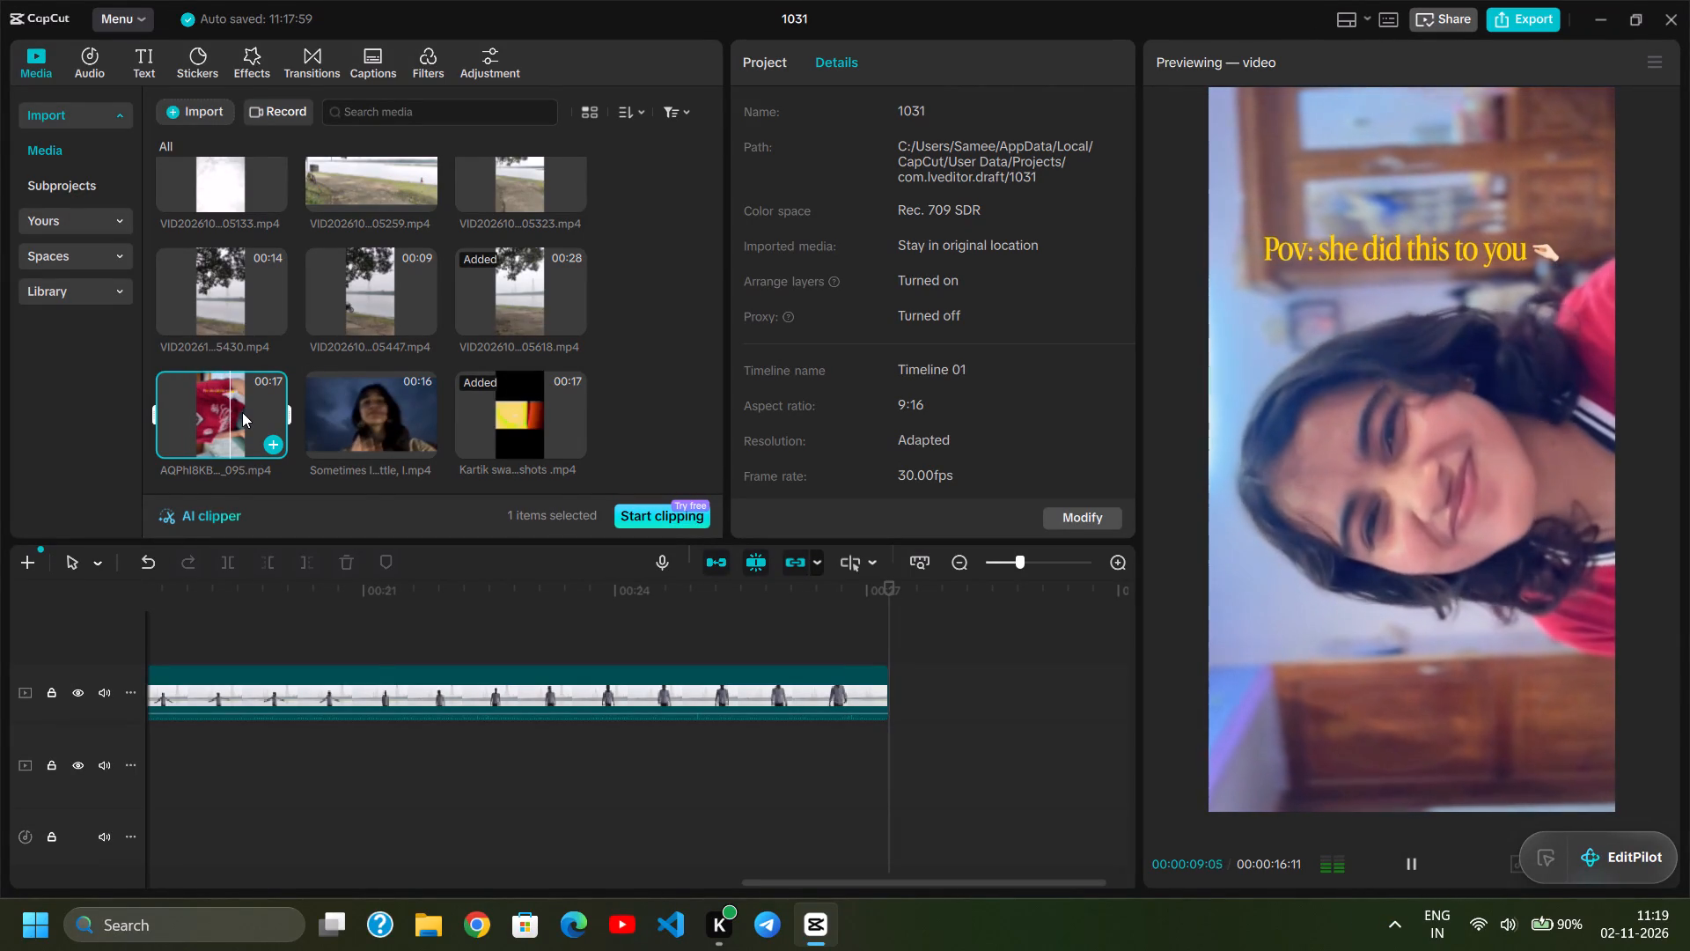
pyautogui.scroll(-1, 465, 380)
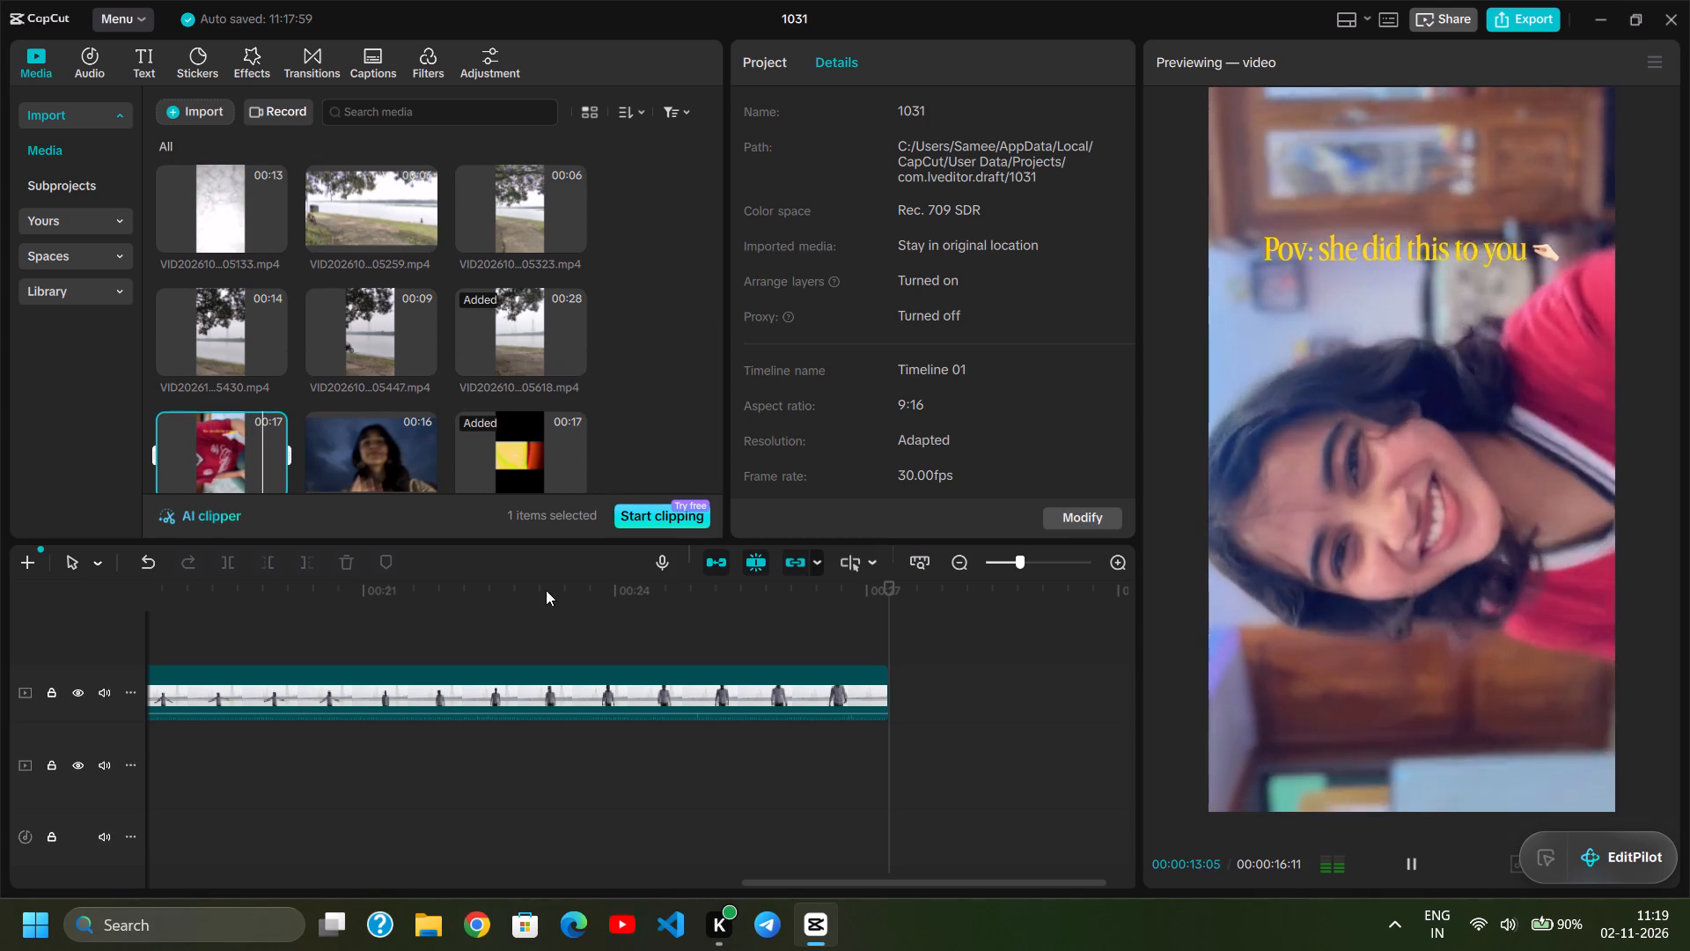
pyautogui.hscroll(3, 451, 675)
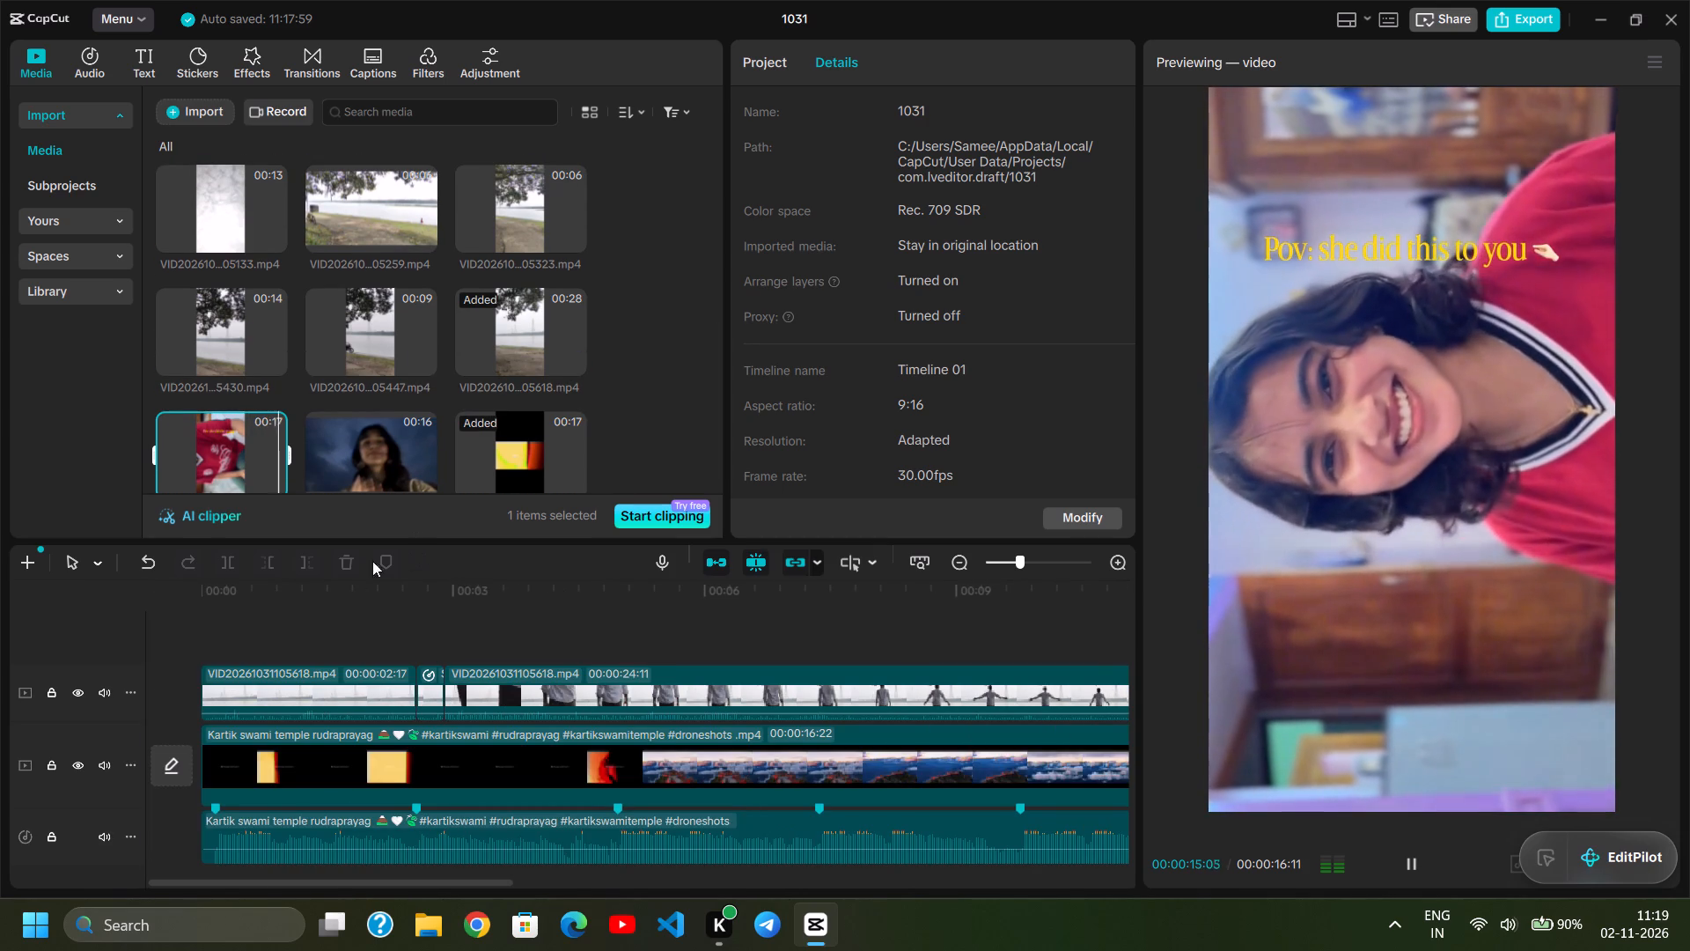
pyautogui.click(315, 608)
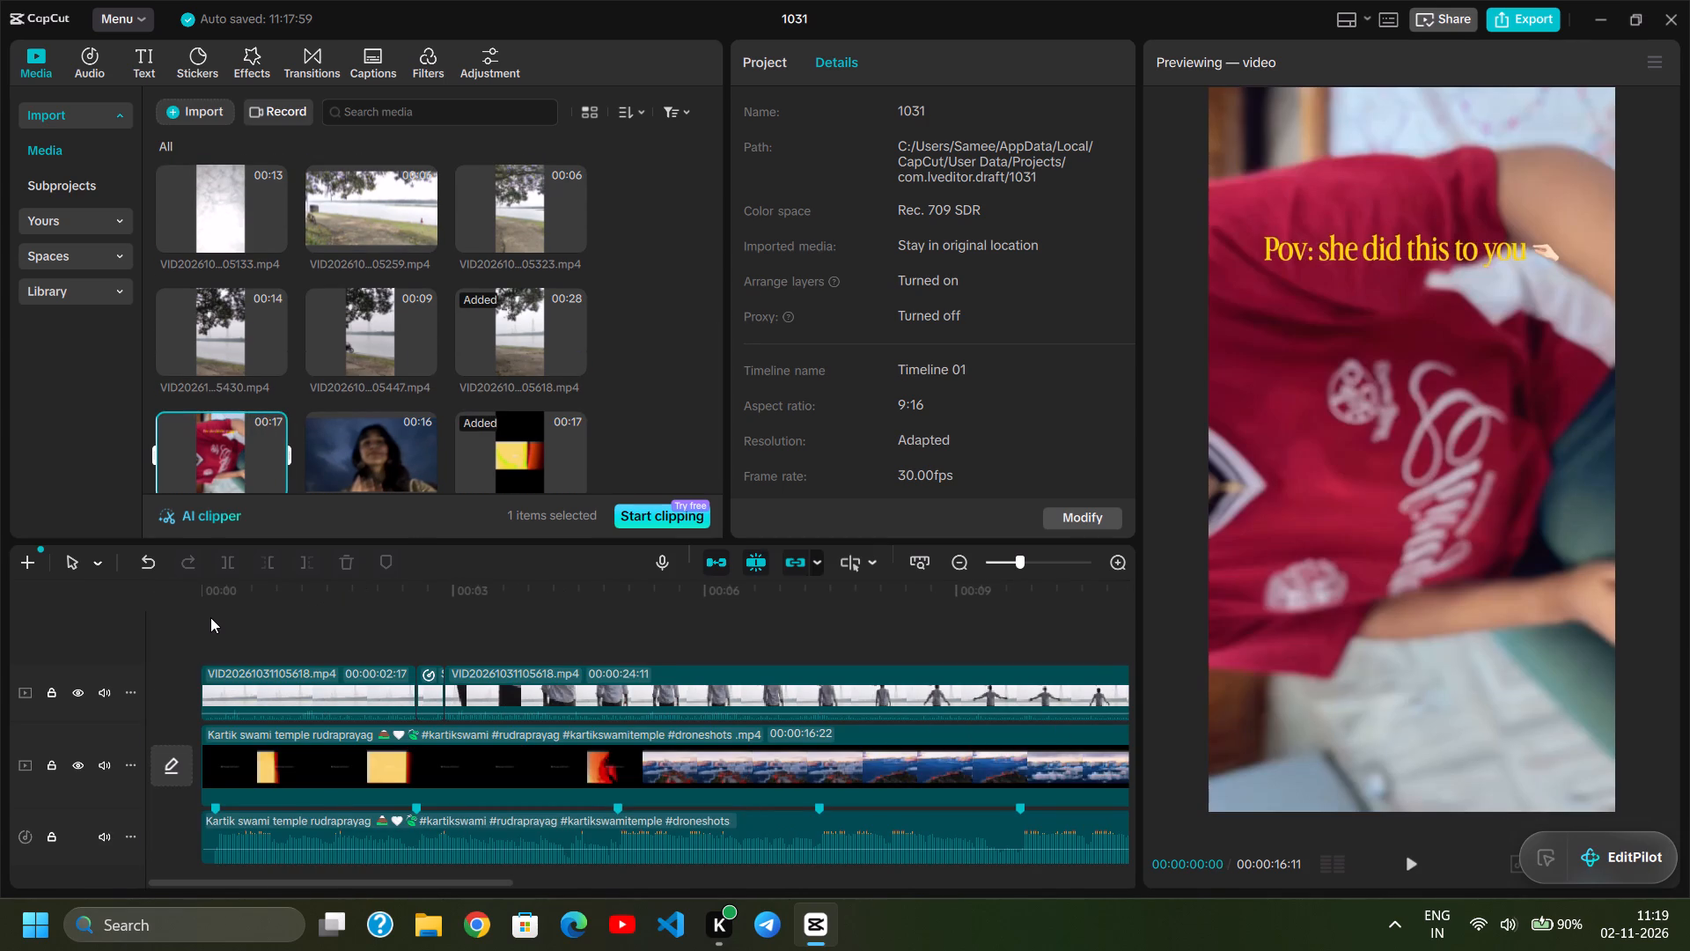
# Play the timeline from near its start to about 00:00:05:21, and replay across the sped-up piece to check the timing.
pyautogui.click(210, 617)
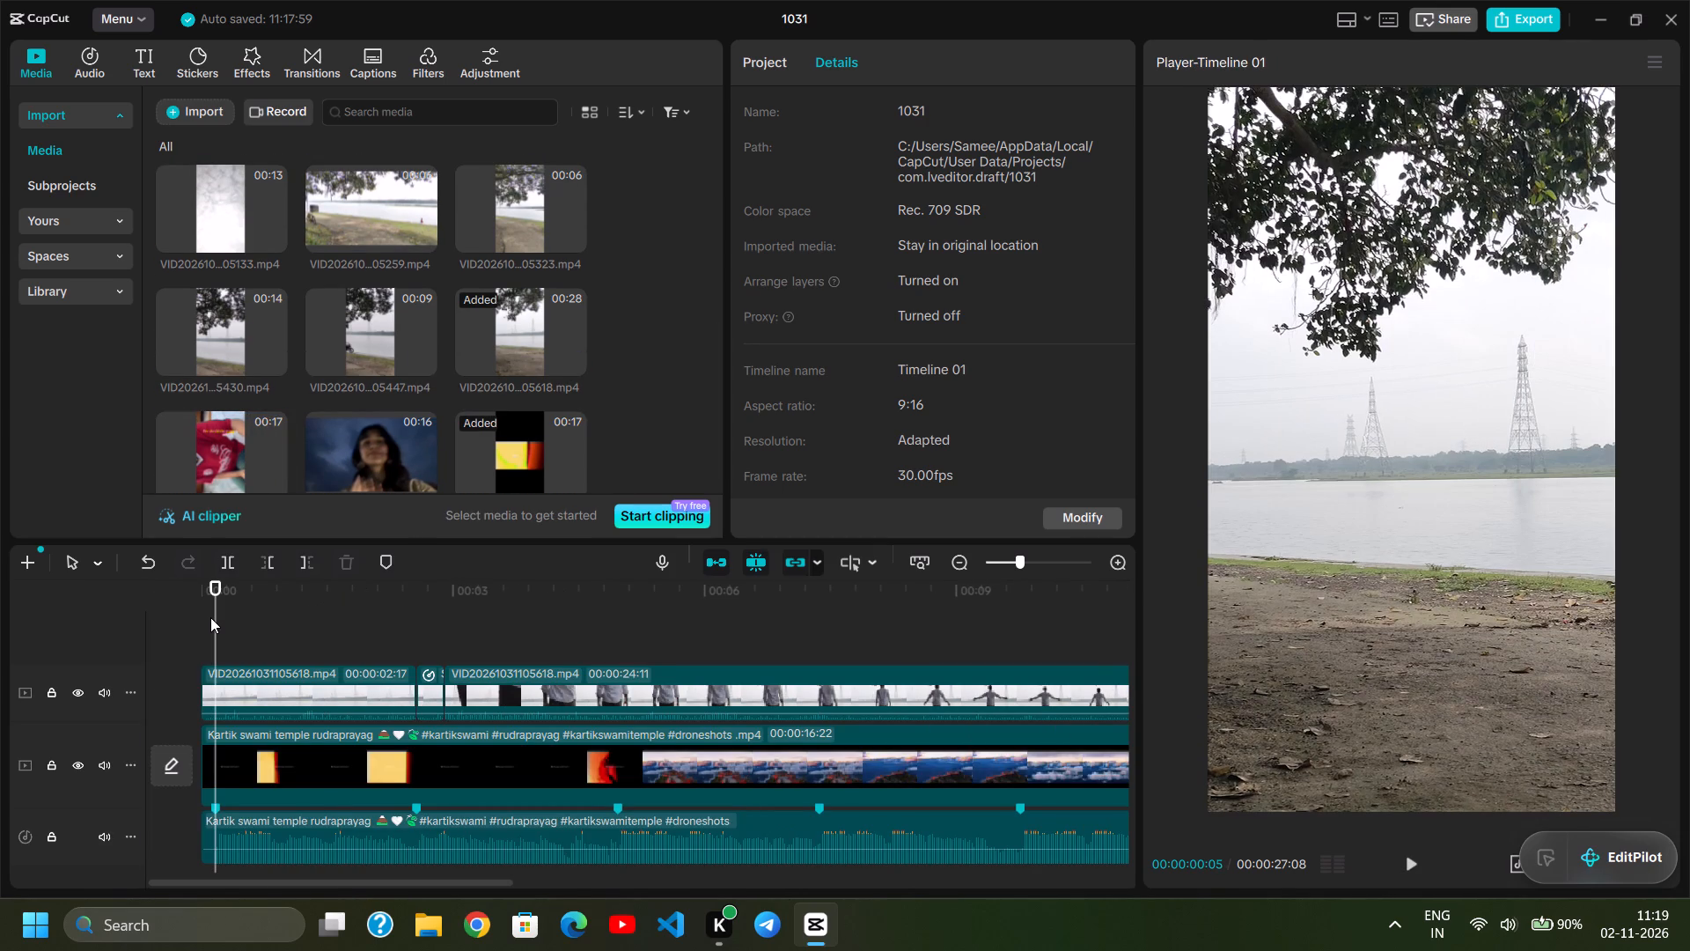
pyautogui.press('Left')
pyautogui.press('Left')
pyautogui.press('Left')
pyautogui.press('Left')
pyautogui.press('Left')
pyautogui.press('Left')
pyautogui.press('Left')
pyautogui.press('Left')
pyautogui.press('Left')
pyautogui.press('Left')
pyautogui.press('Left')
pyautogui.press('Left')
pyautogui.press('Left')
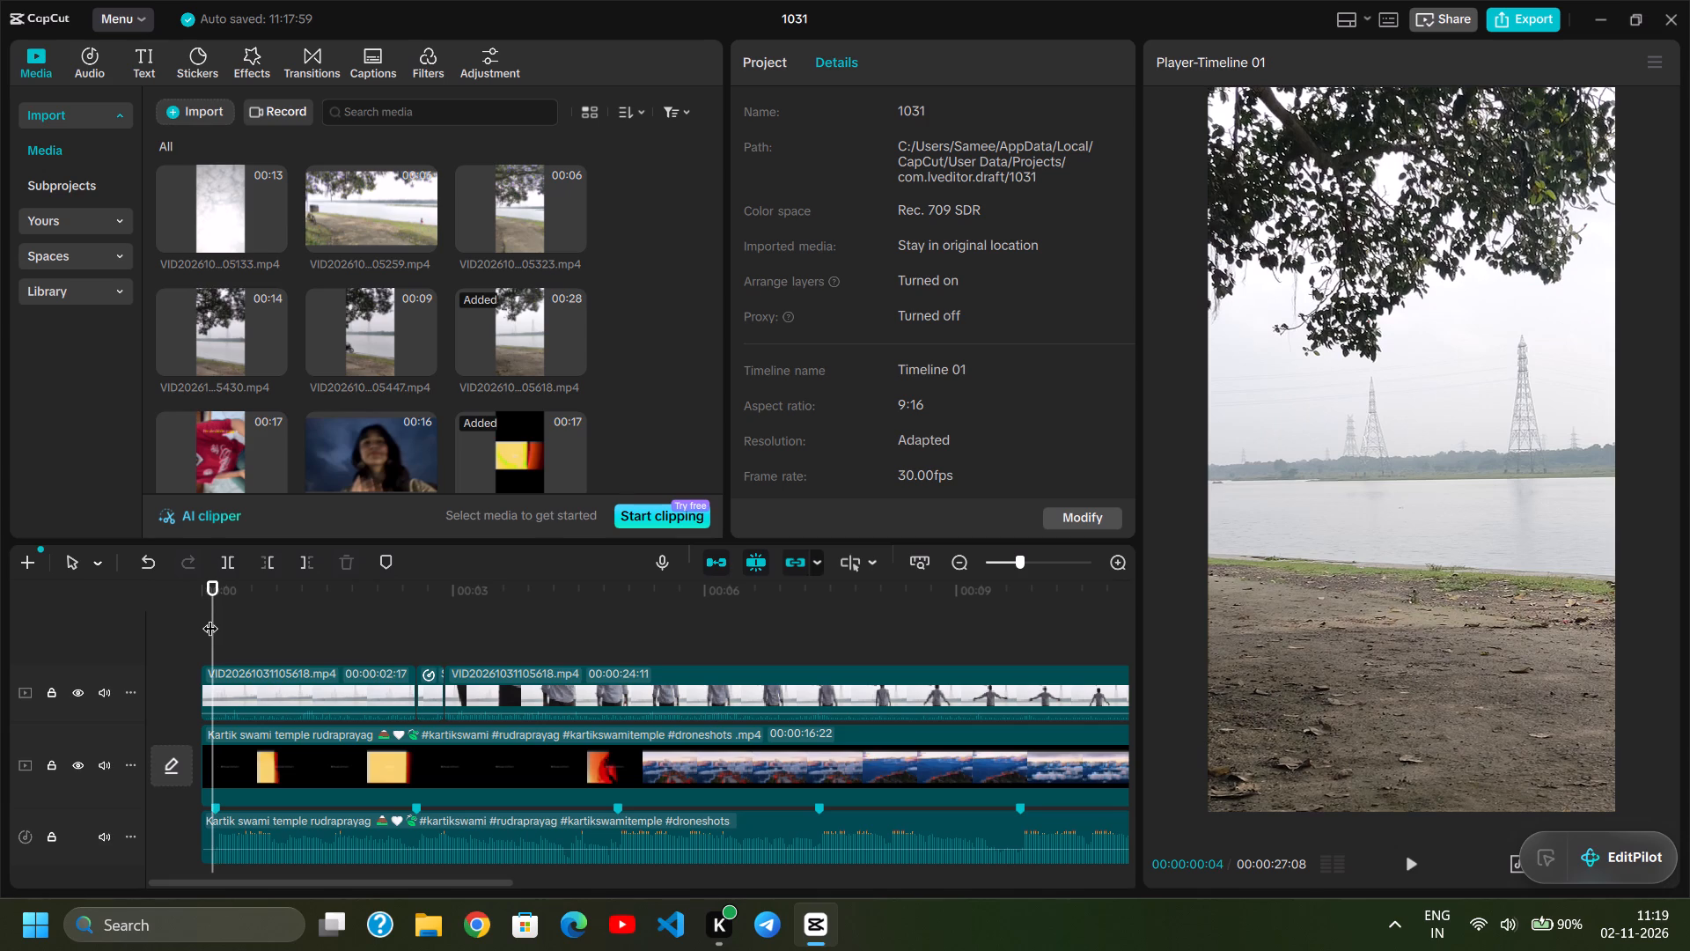
pyautogui.press('space')
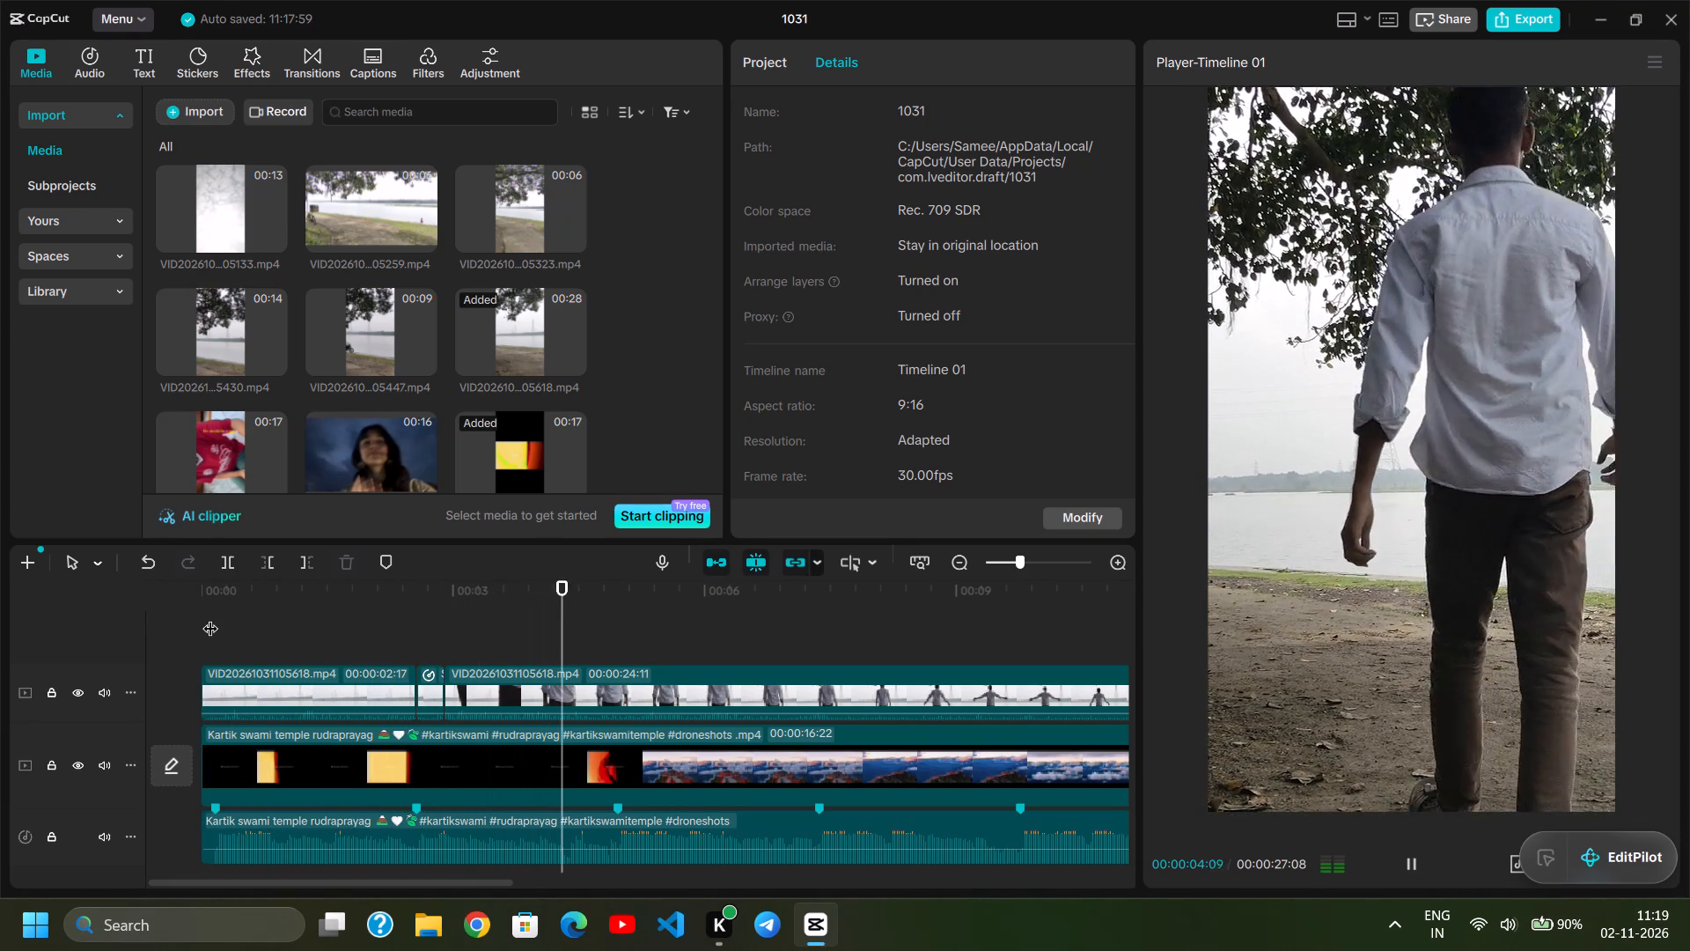
pyautogui.press('space')
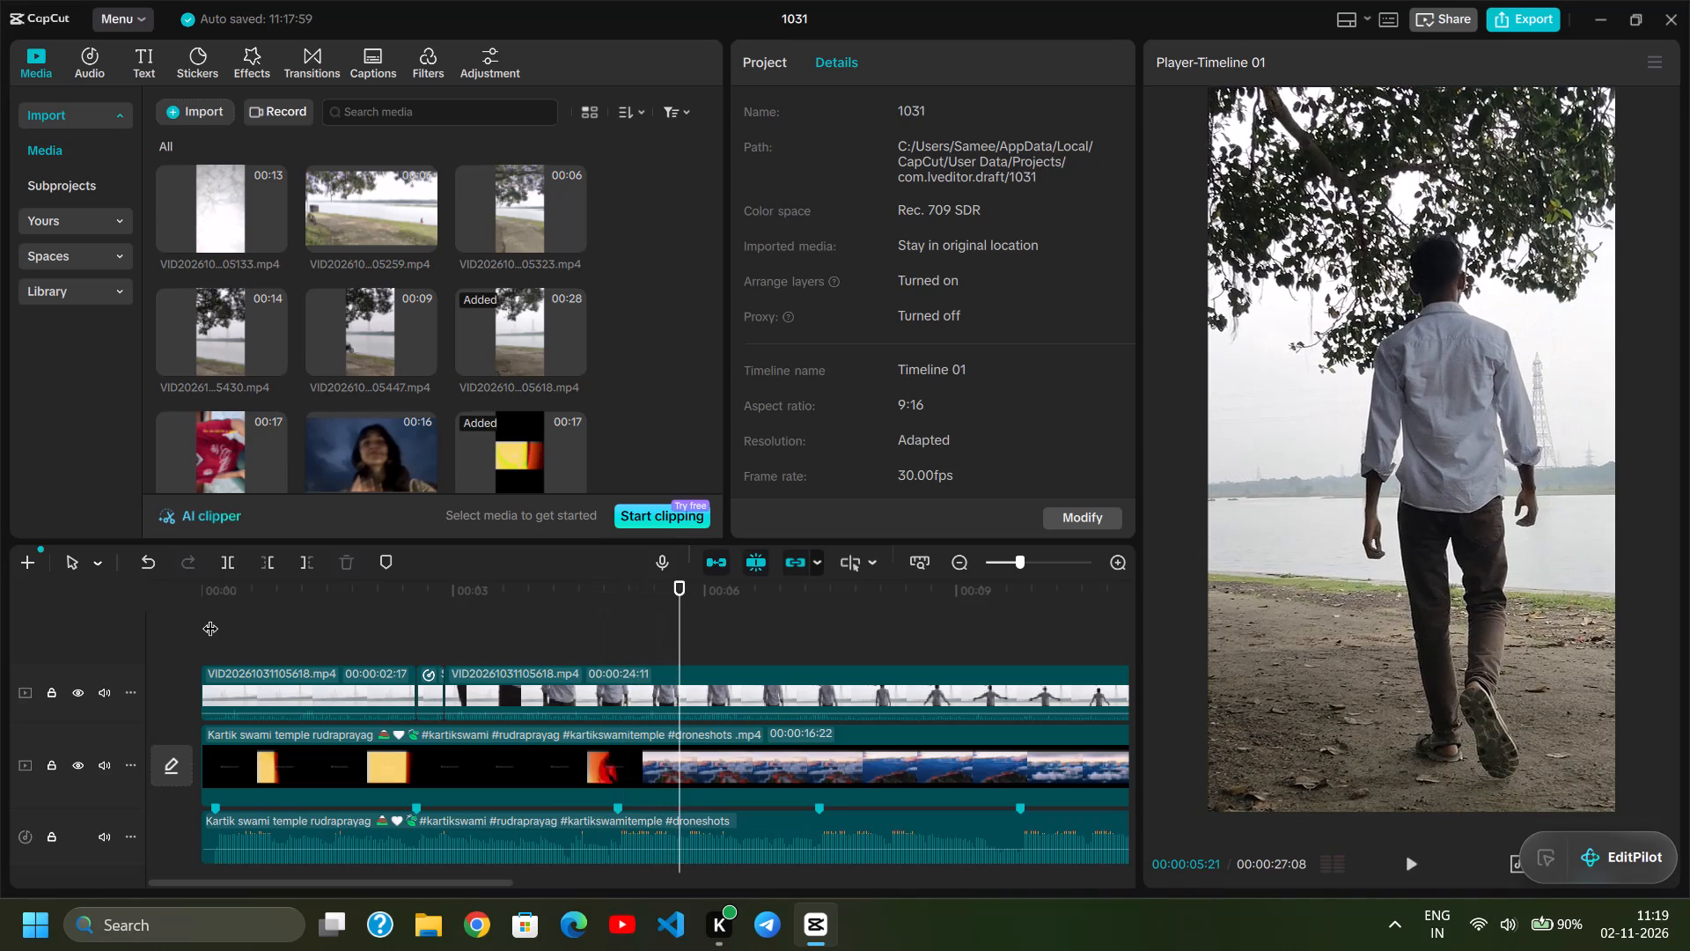
pyautogui.click(397, 629)
pyautogui.press('space')
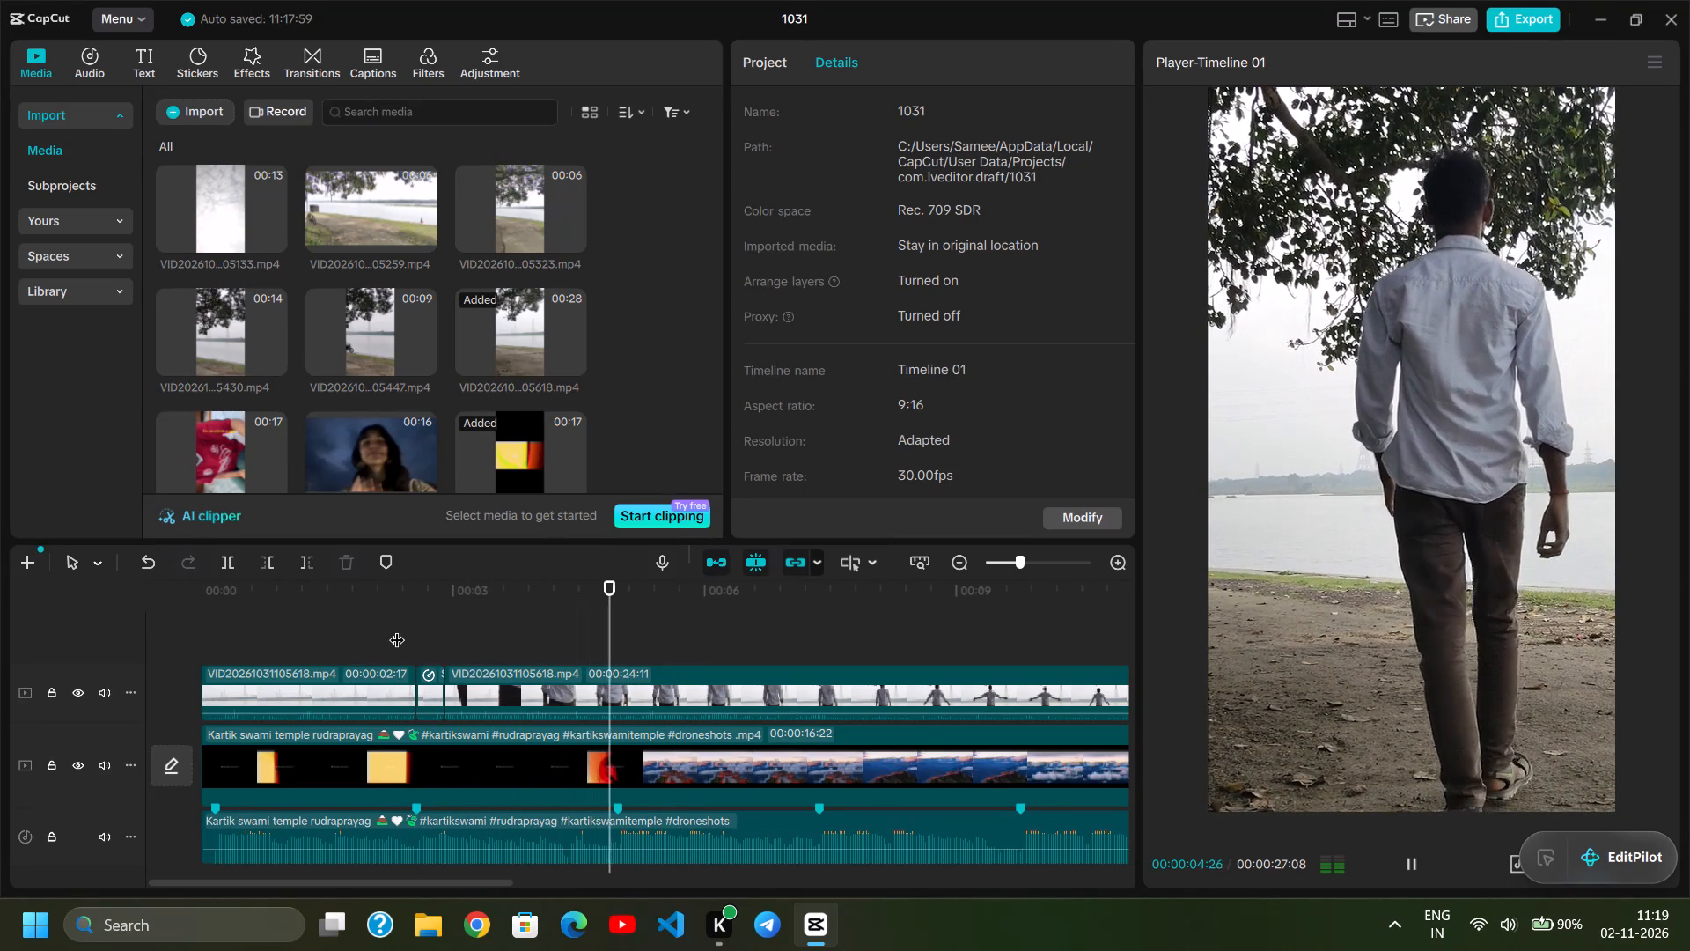
pyautogui.press('space')
# Split the remaining part of clip 05618 at 00:00:03:02, just after the sped-up piece.
pyautogui.click(410, 622)
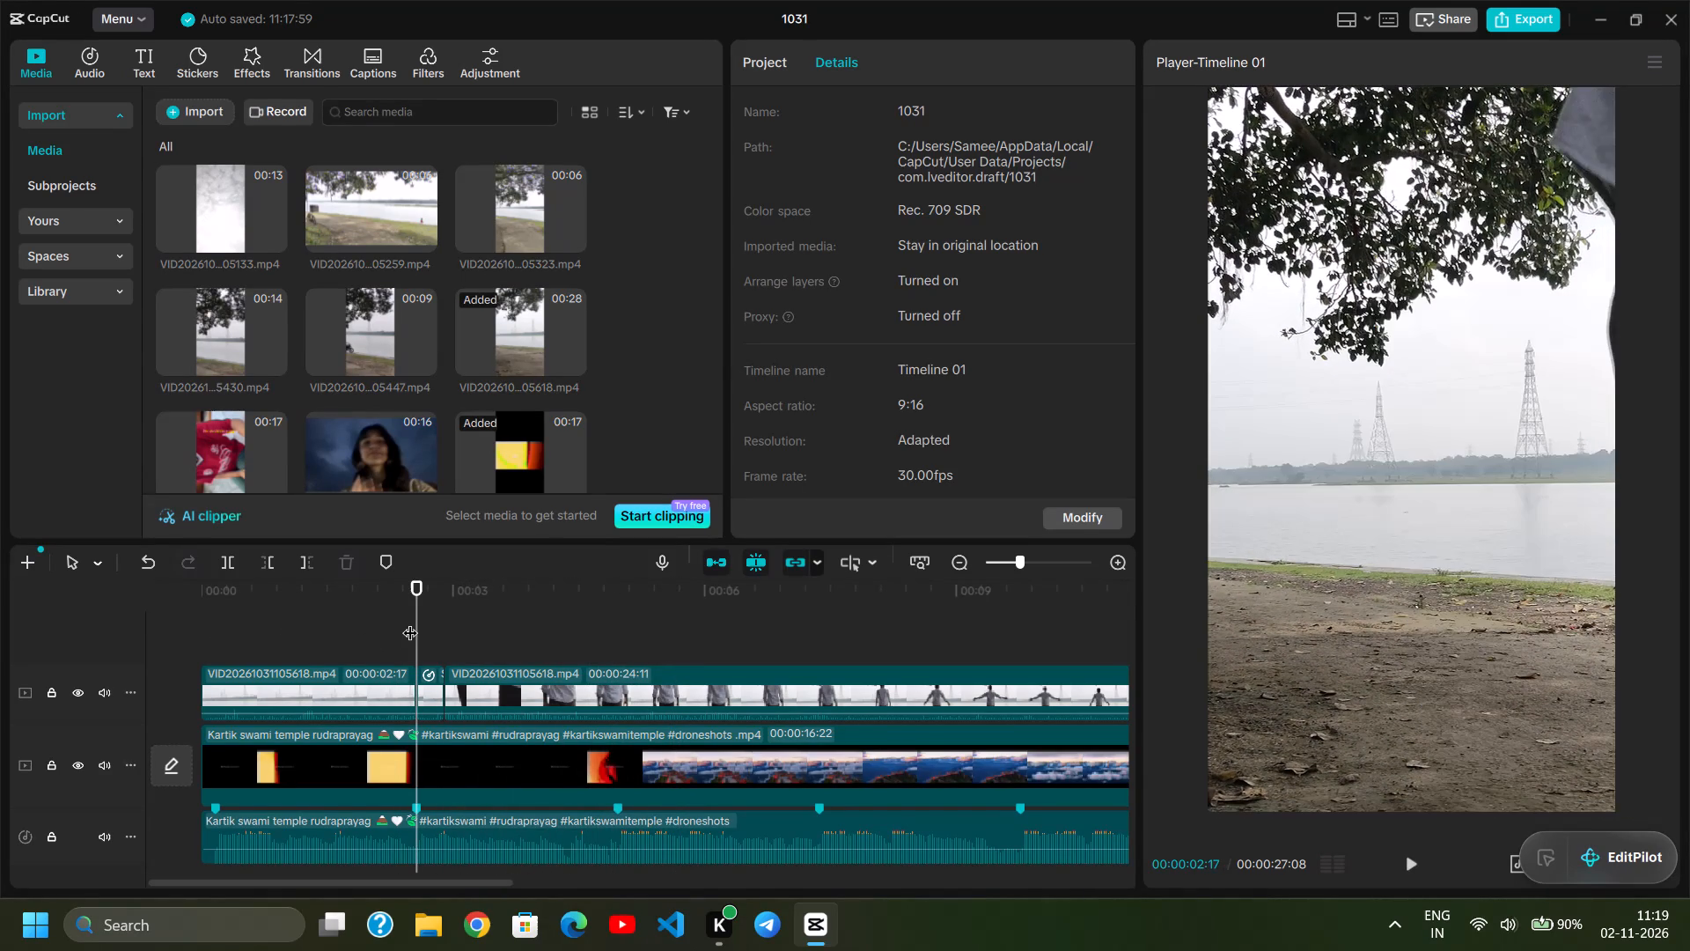
pyautogui.click(430, 678)
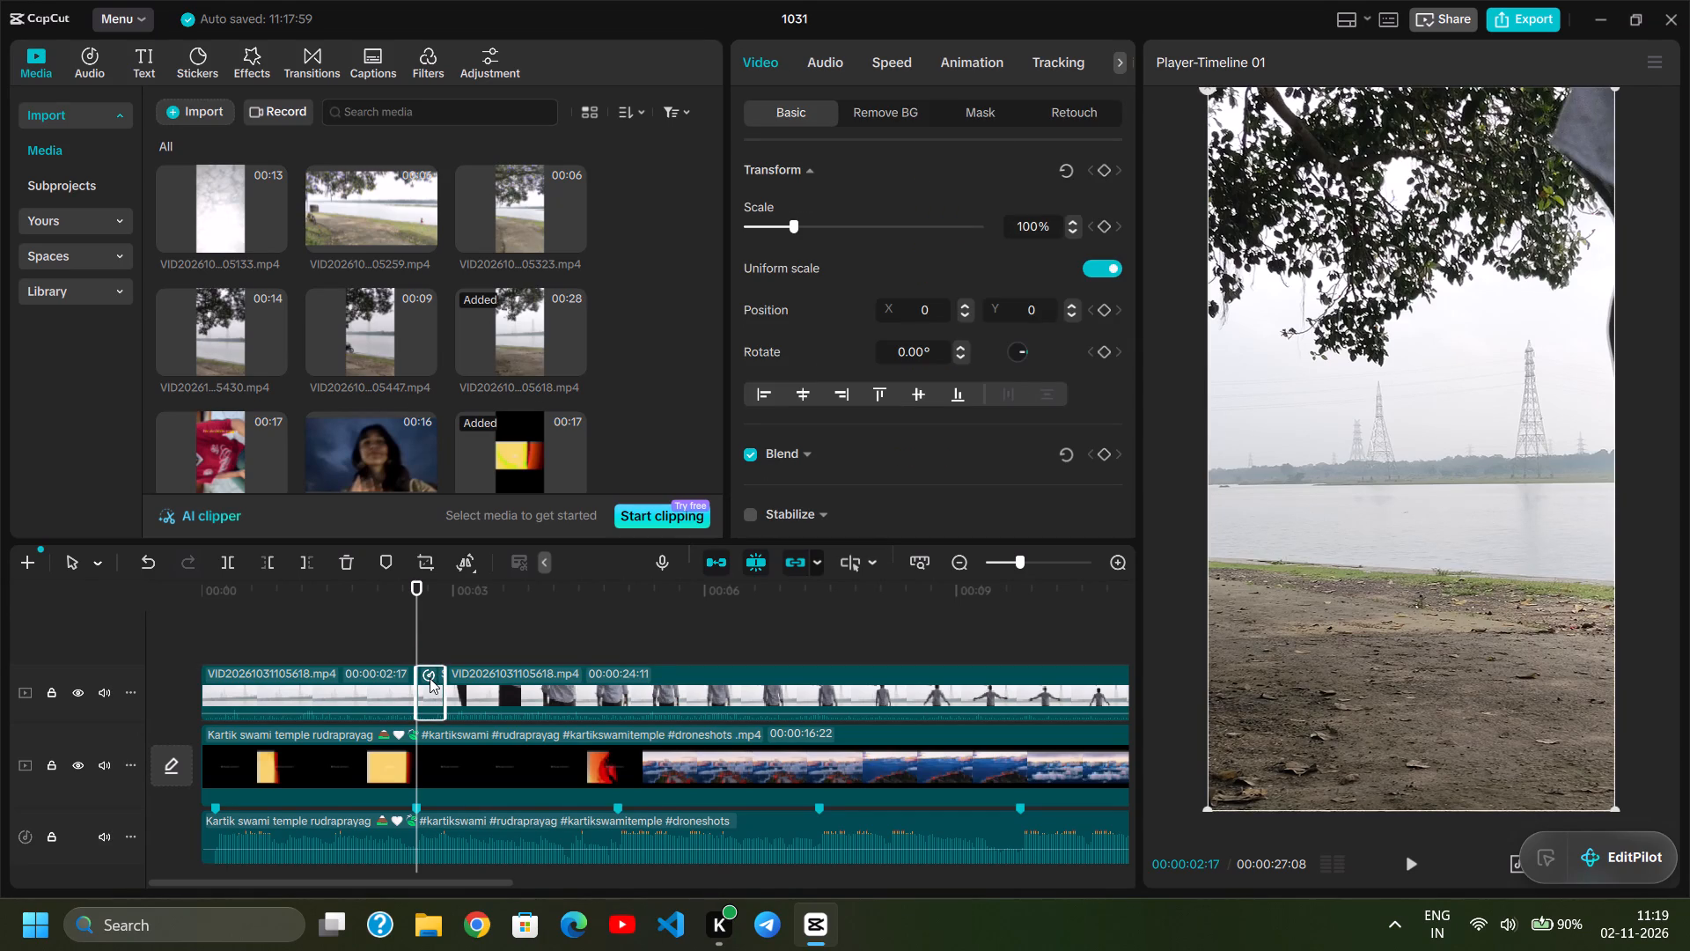
pyautogui.keyDown('ctrl'); pyautogui.scroll(6, 430, 678); pyautogui.keyUp('ctrl')
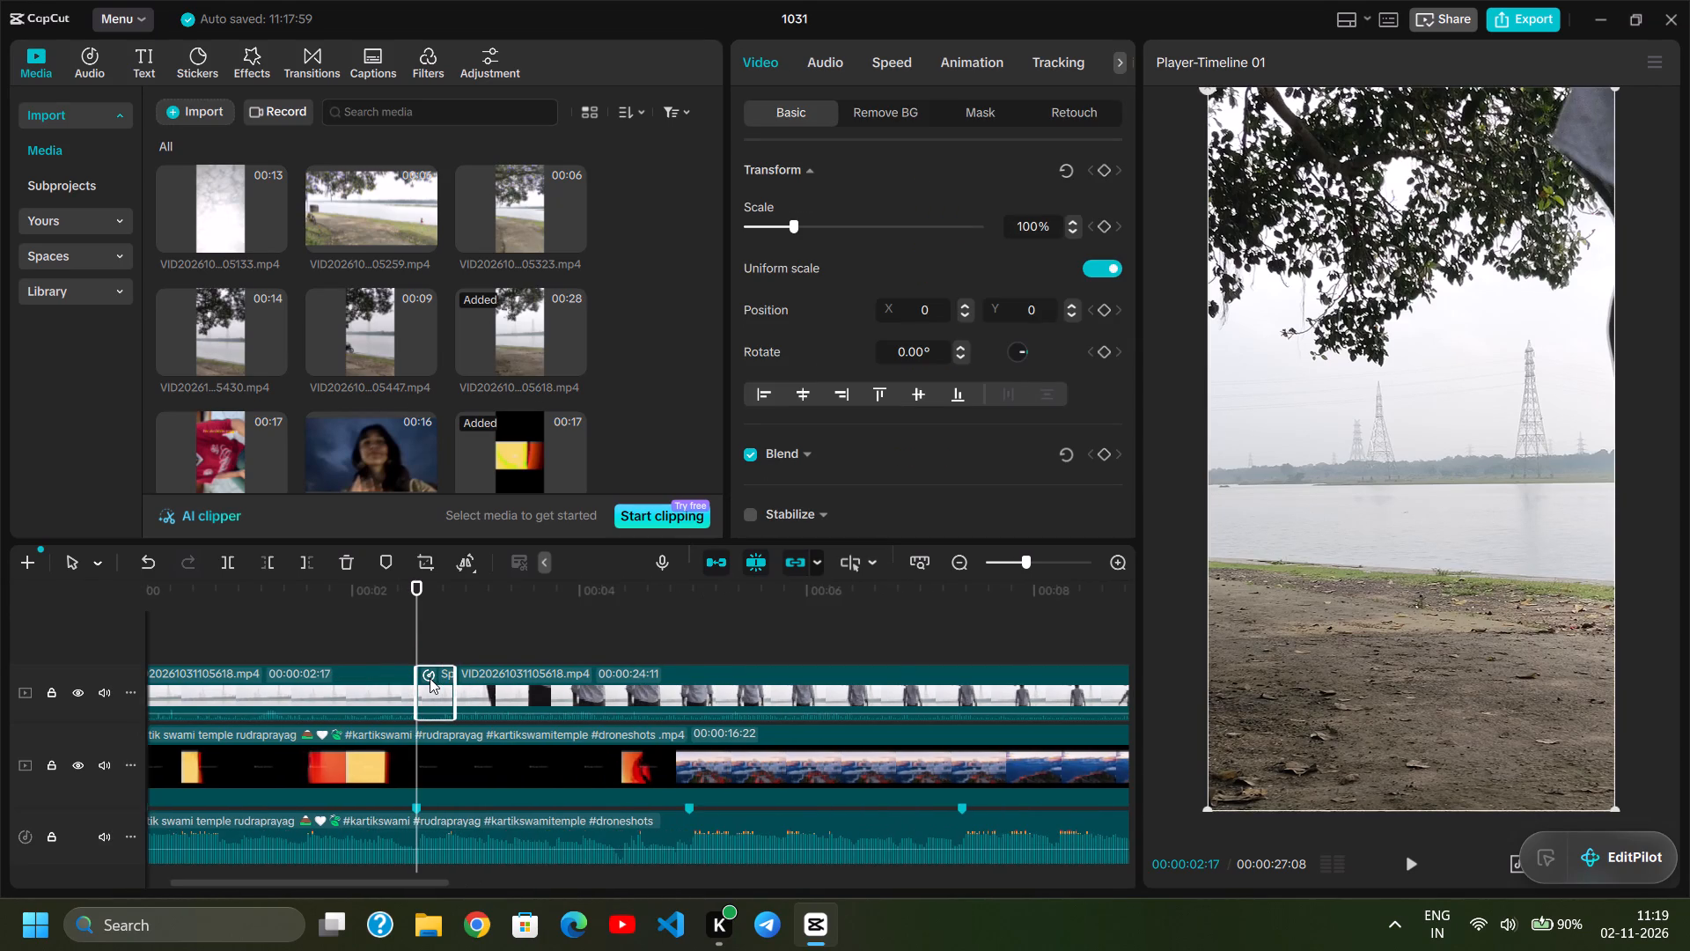
pyautogui.keyDown('ctrl'); pyautogui.scroll(6, 430, 678); pyautogui.keyUp('ctrl')
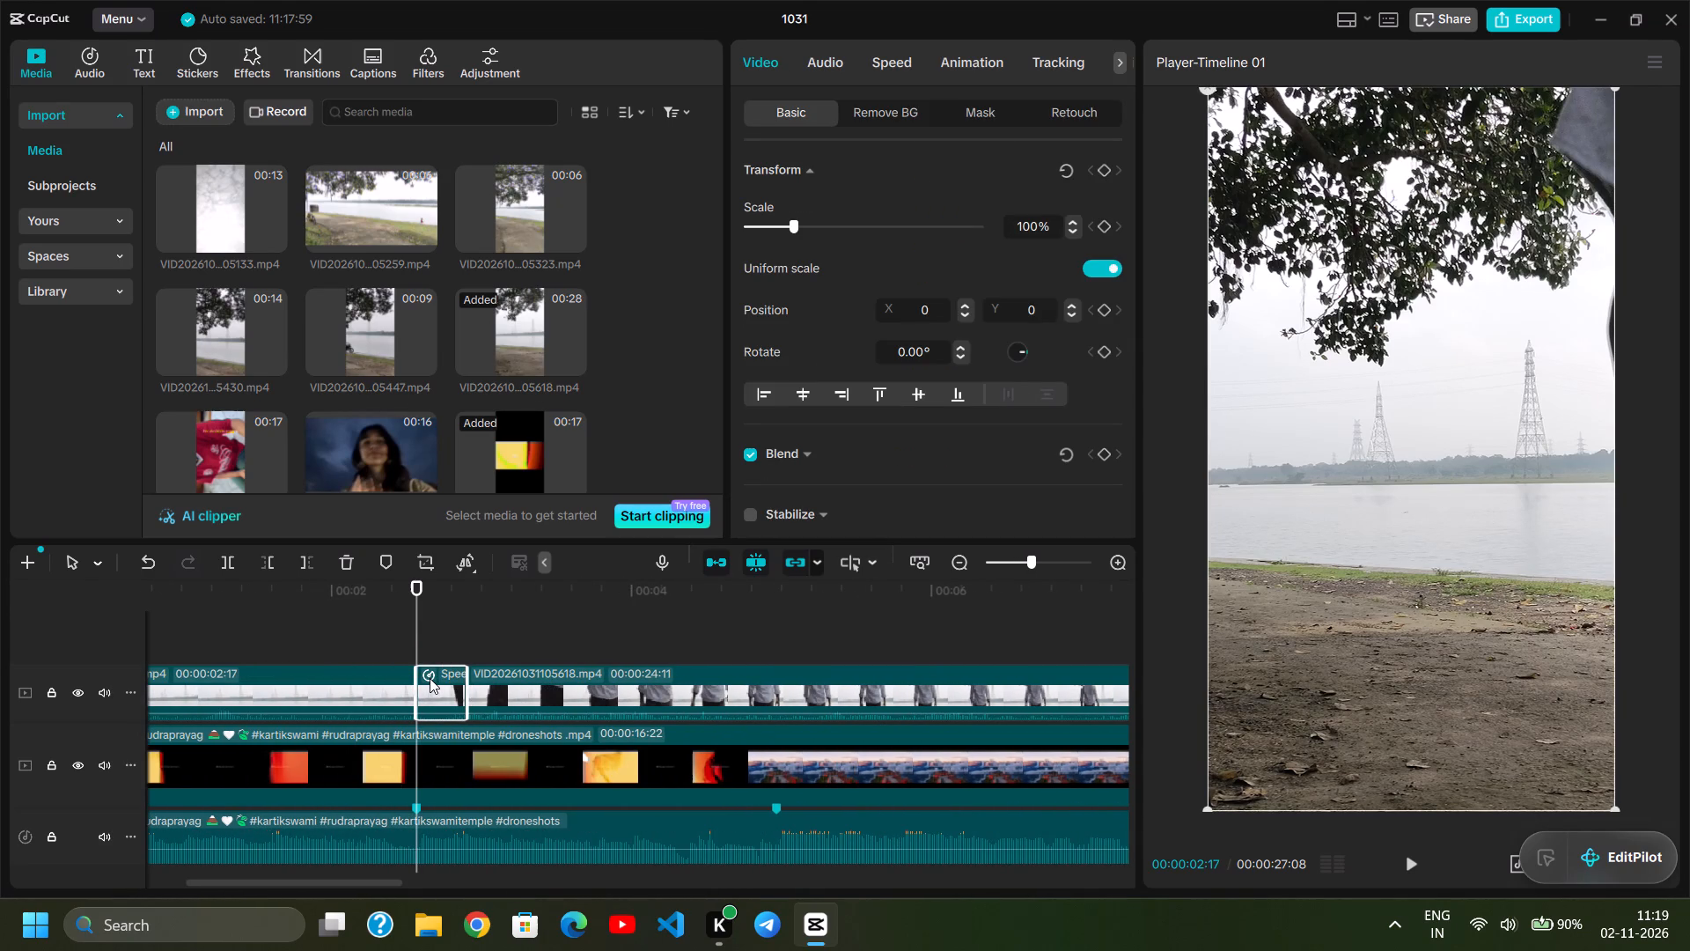
pyautogui.press('Right')
pyautogui.press('Right')
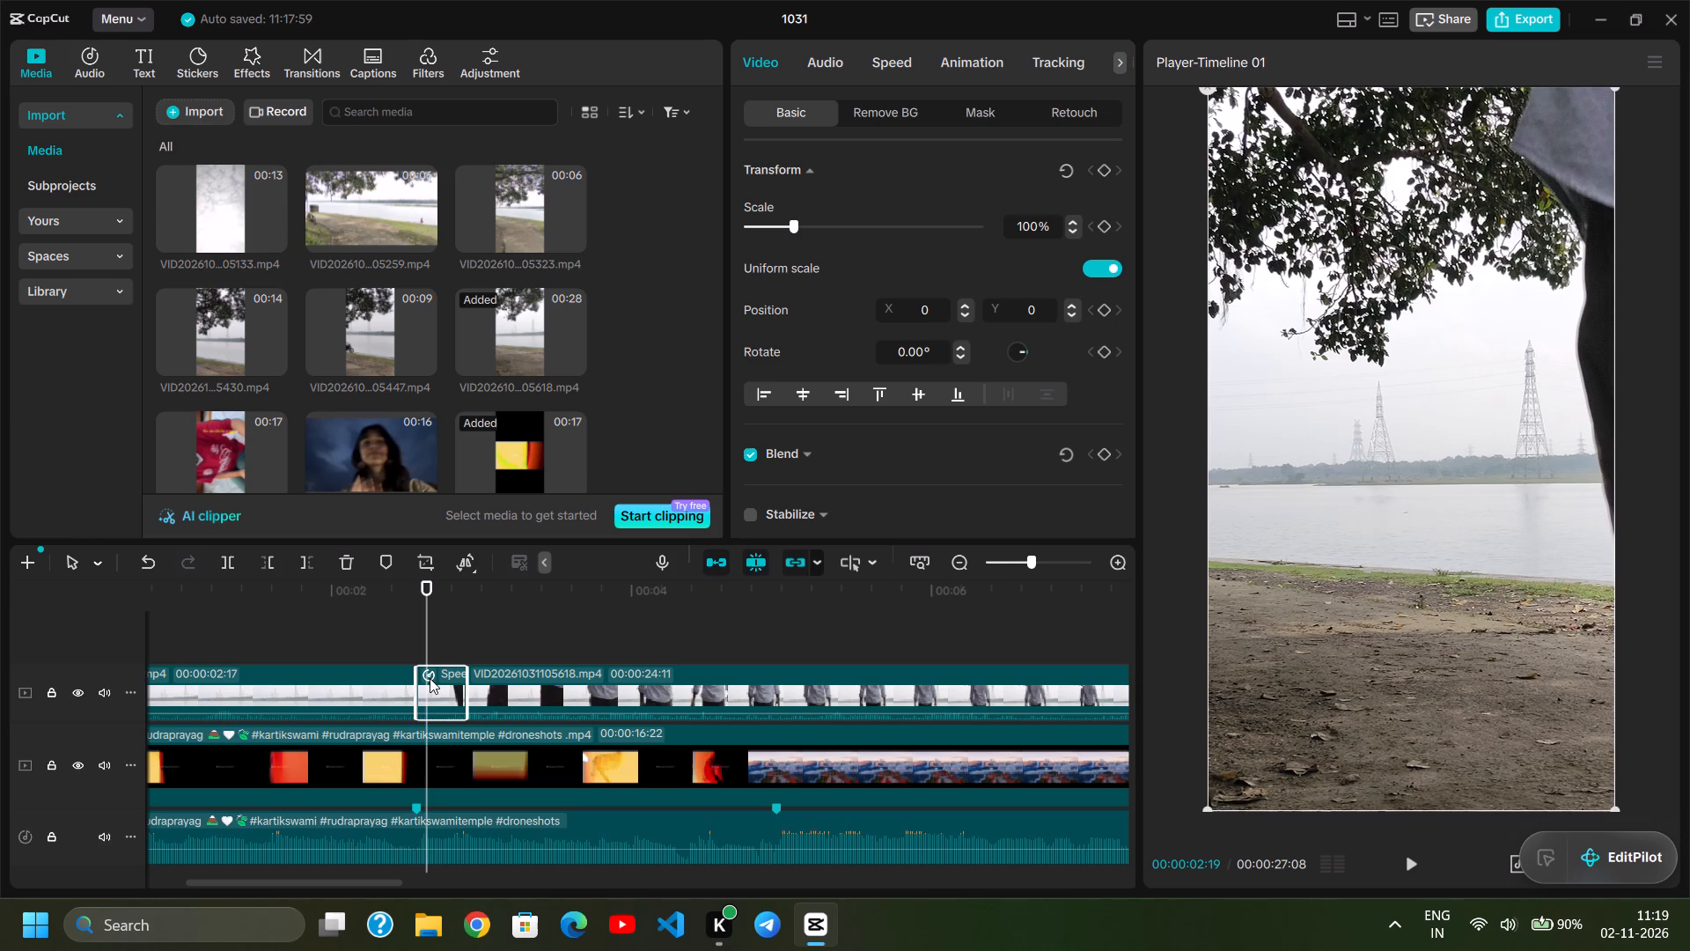
pyautogui.press('Right')
pyautogui.press('Right')
pyautogui.press('Right')
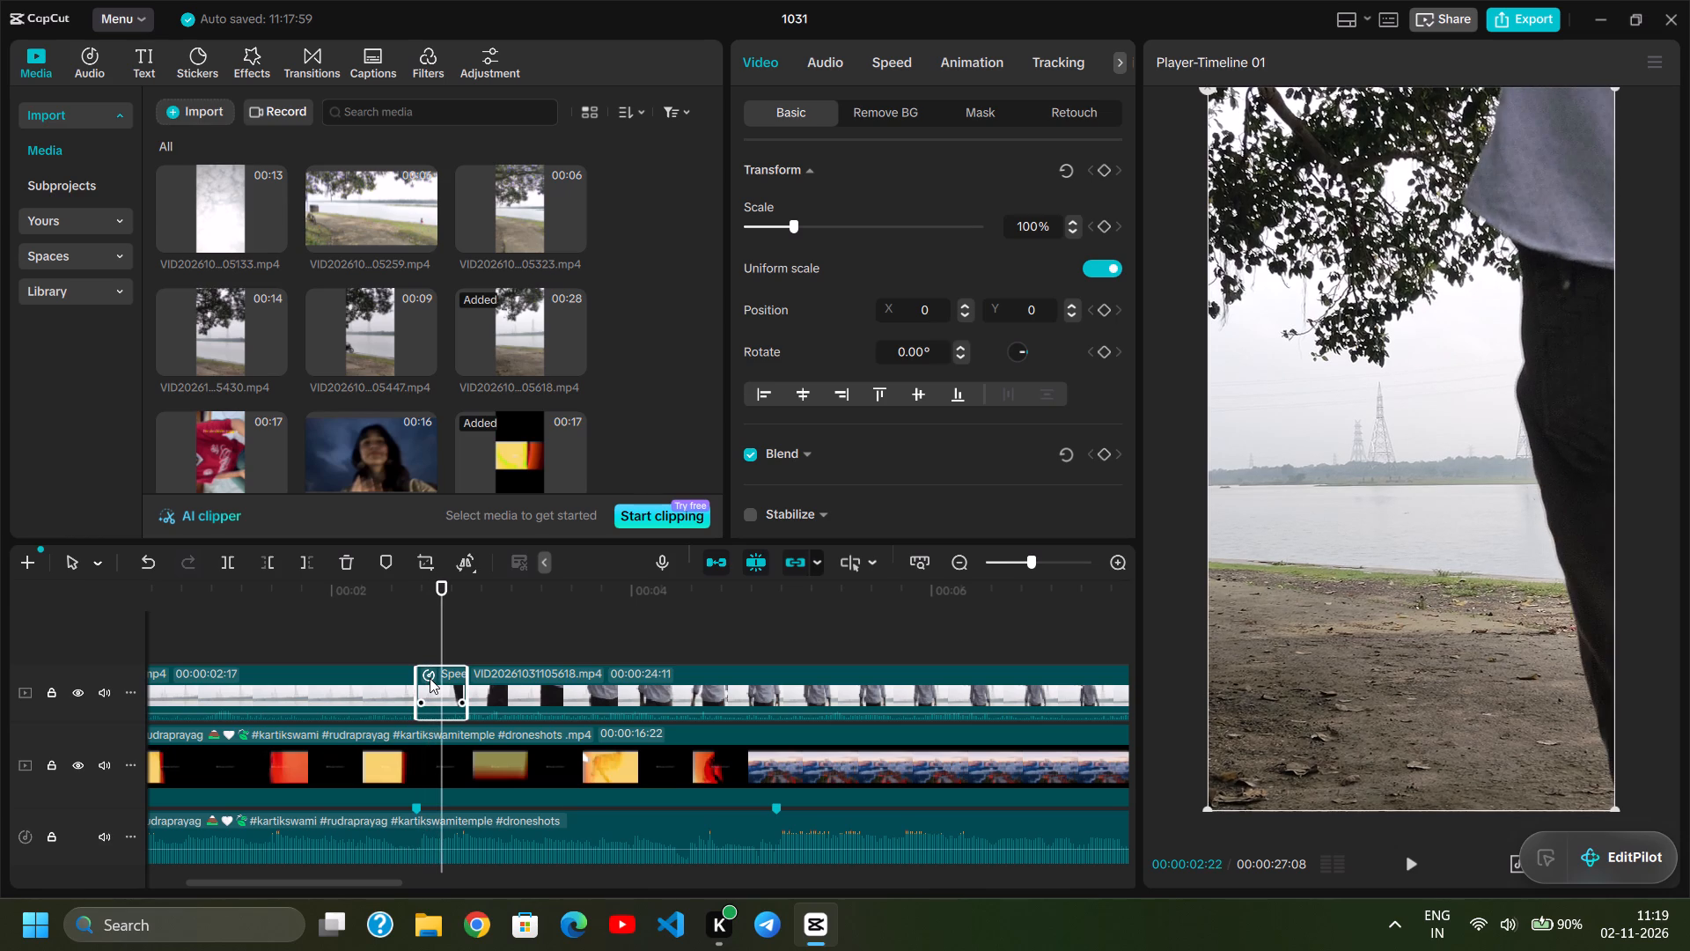
pyautogui.press('Right')
pyautogui.press('Right')
pyautogui.press('Right')
pyautogui.press('Right')
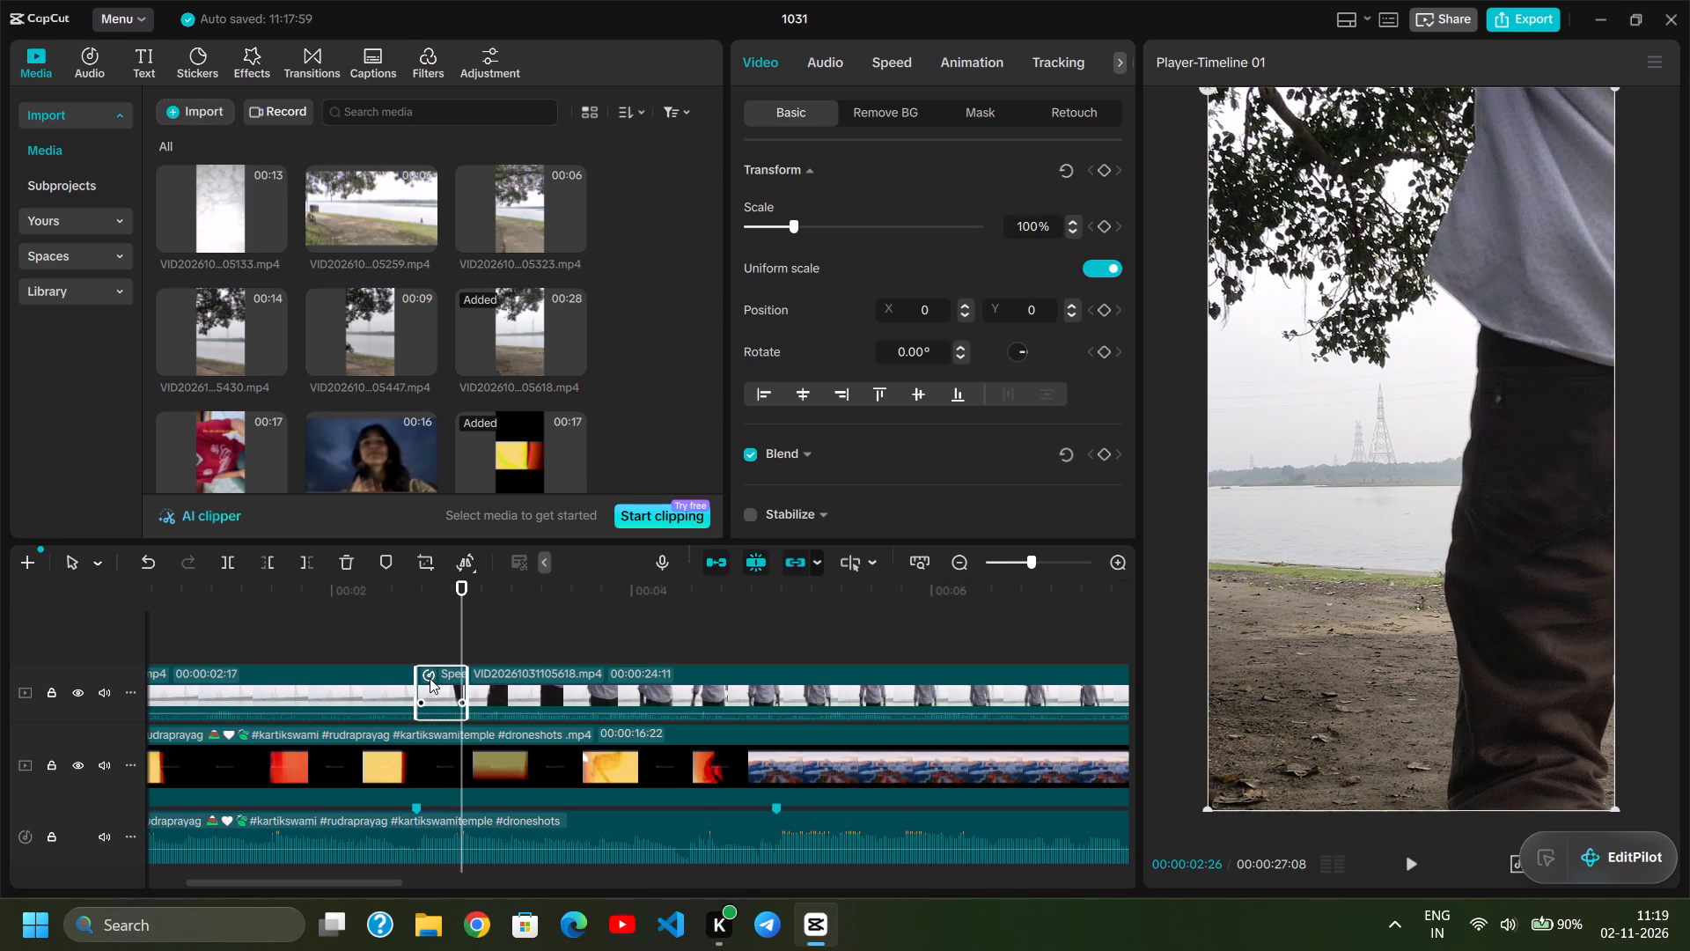
pyautogui.press('Right')
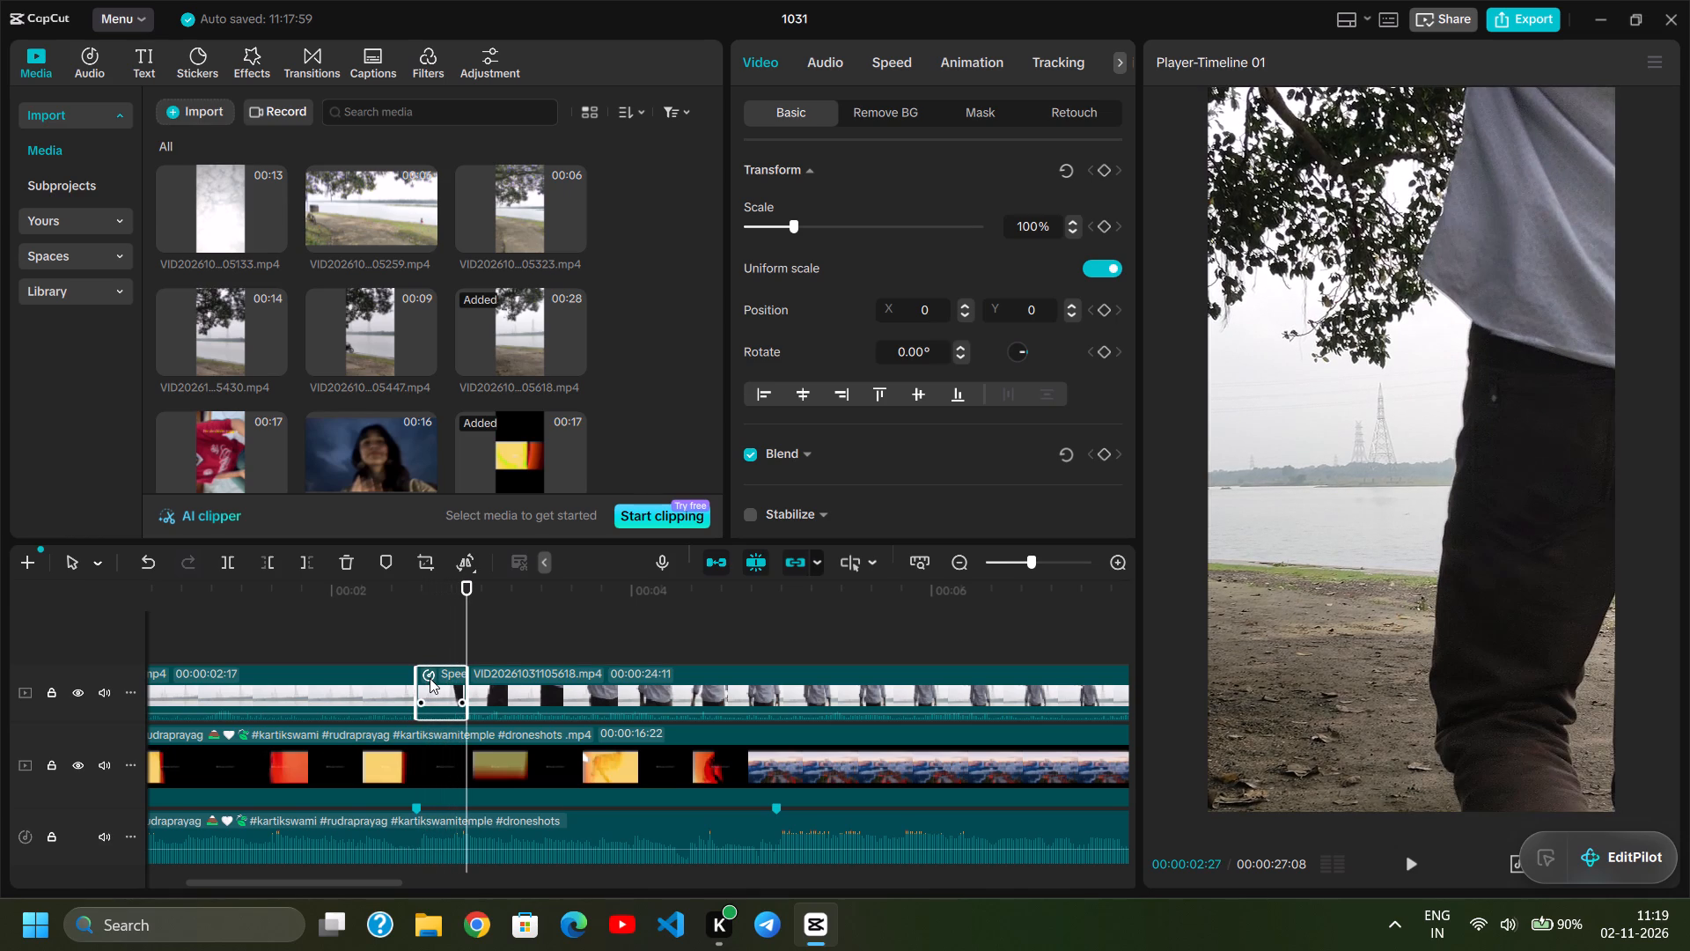
pyautogui.press('Right')
pyautogui.press('Right')
pyautogui.press('Right')
pyautogui.press('Right')
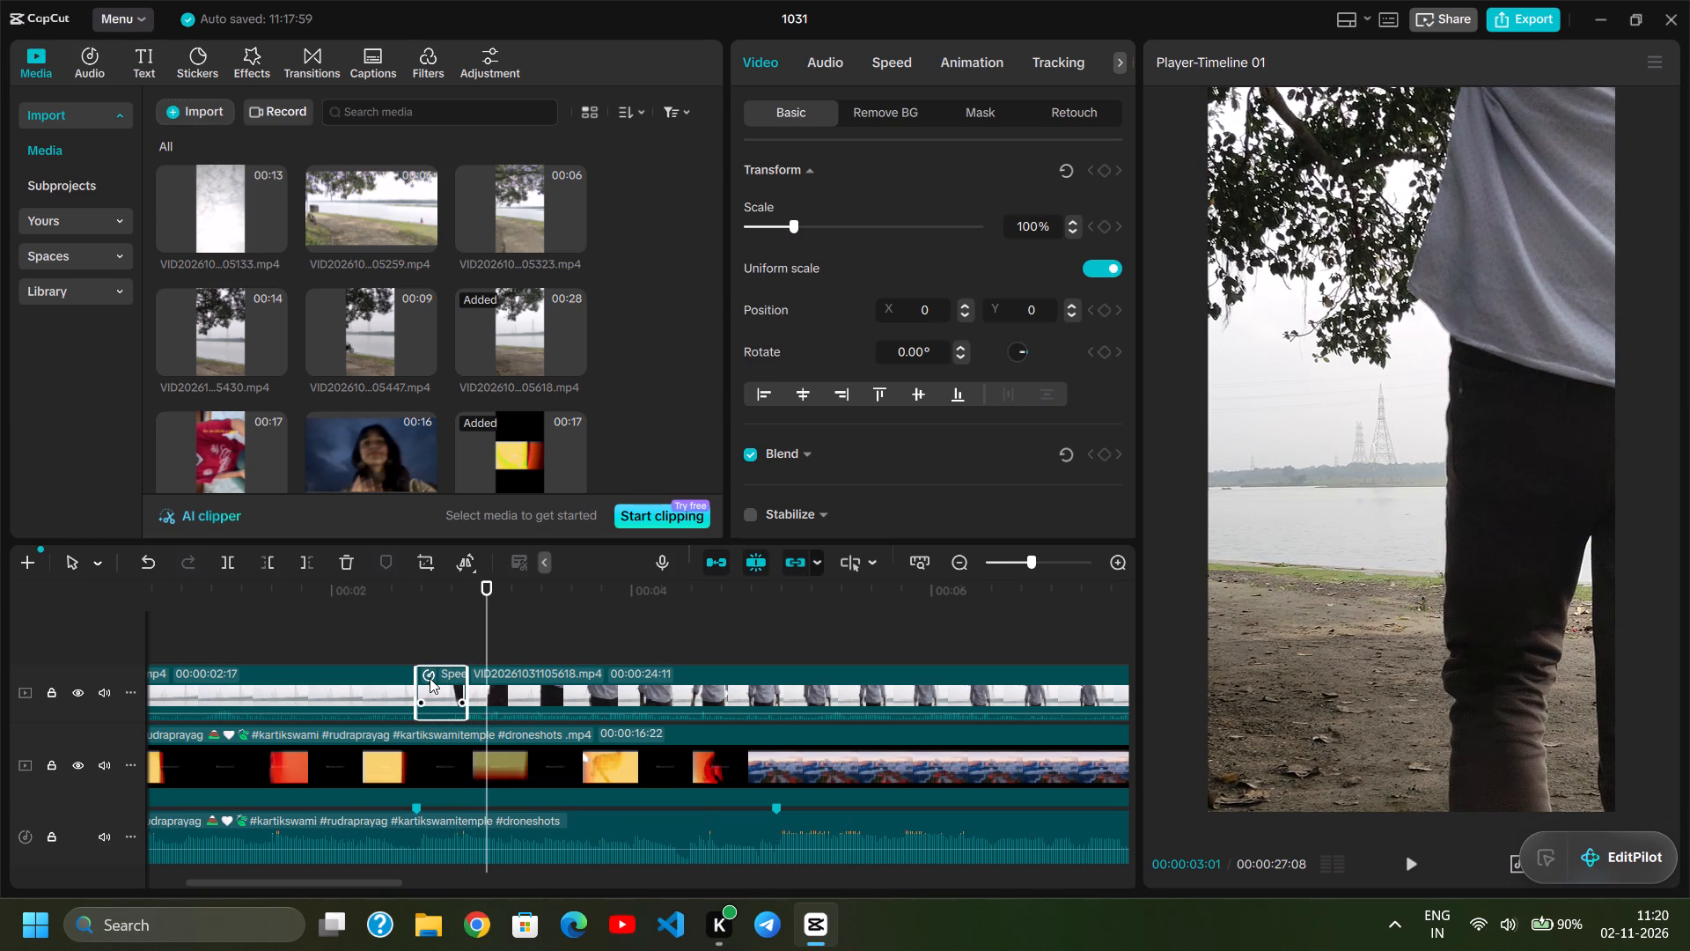
pyautogui.press('Right')
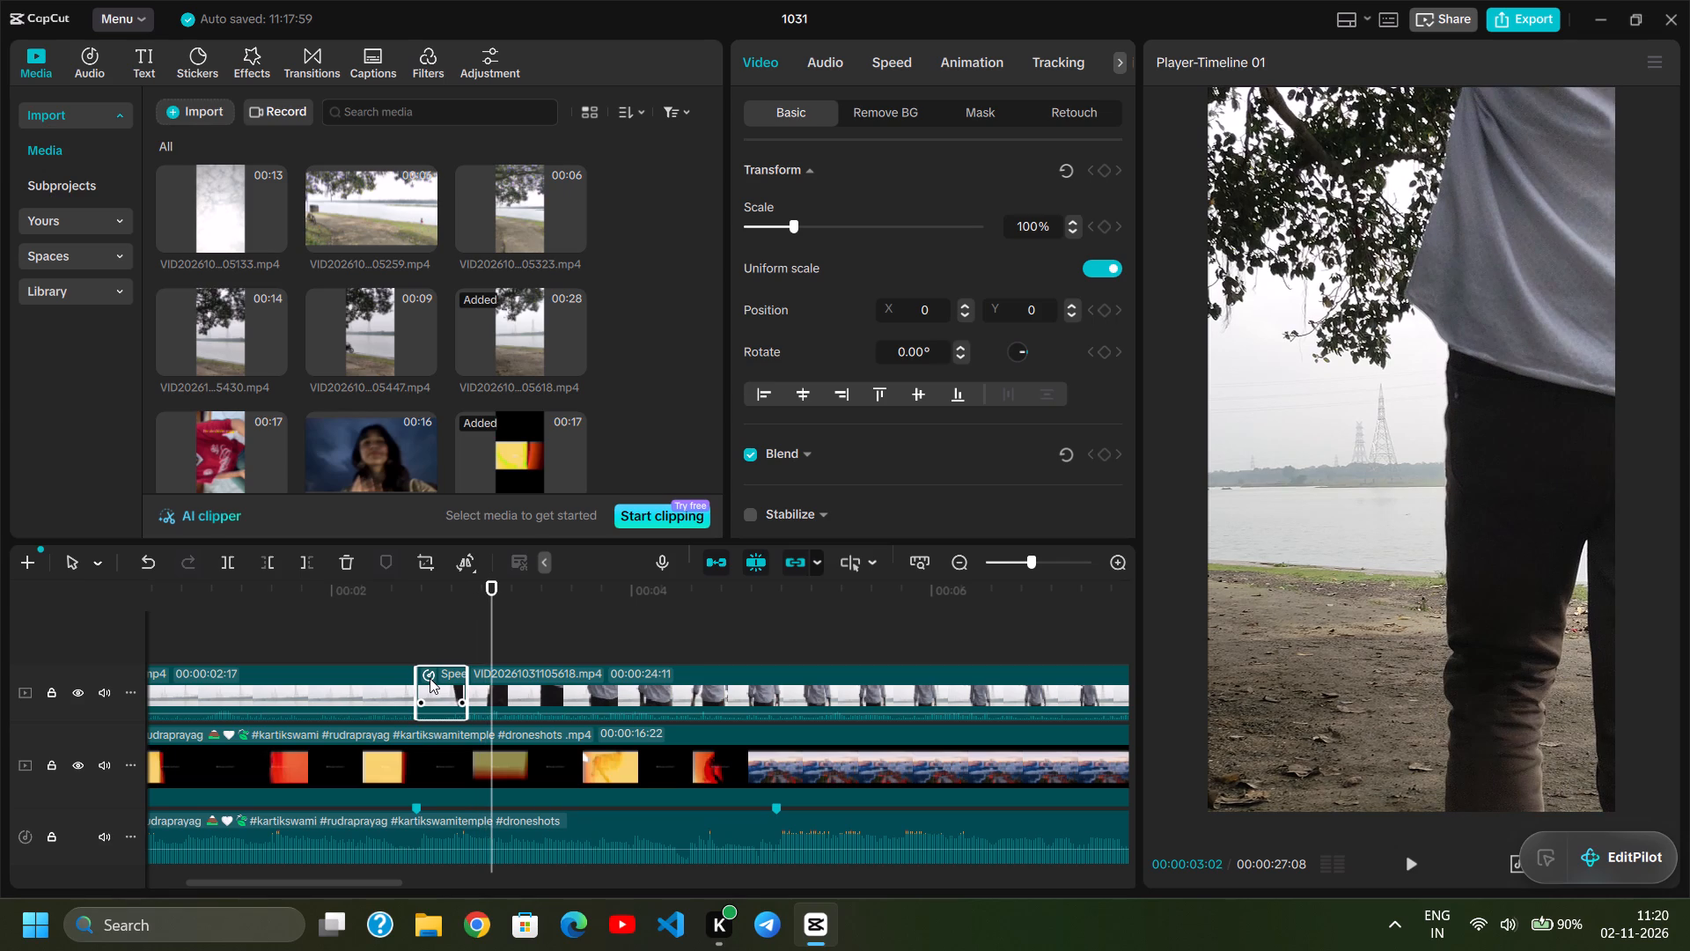
pyautogui.click(494, 689)
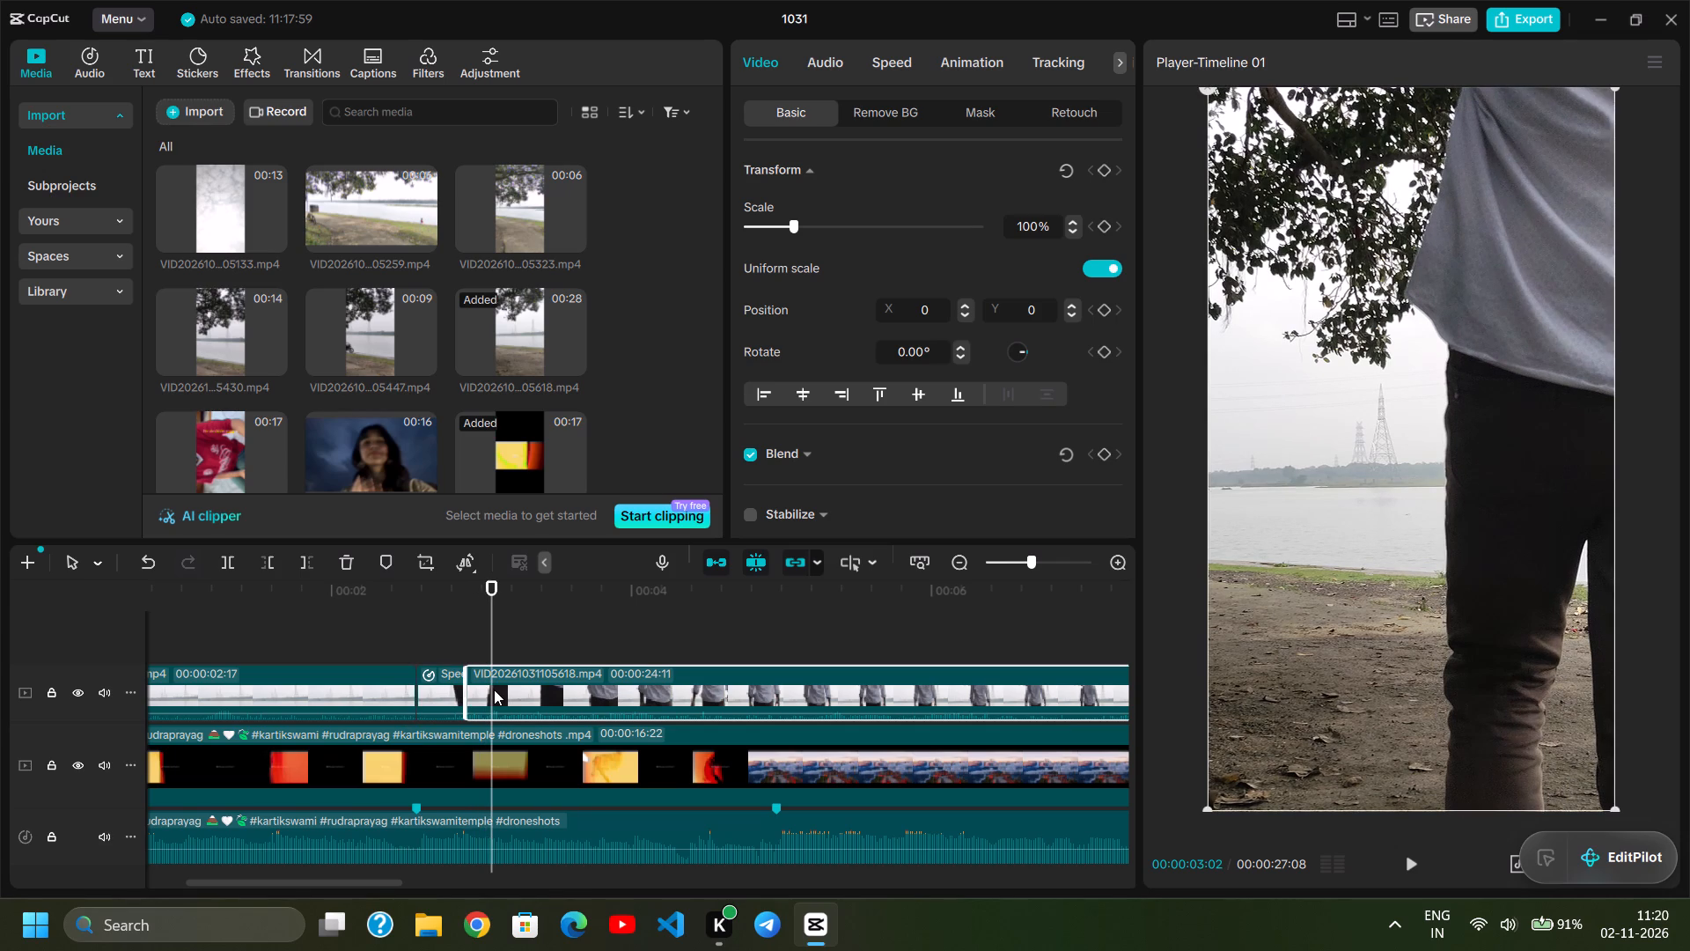
pyautogui.hotkey('ctrl', 'b')
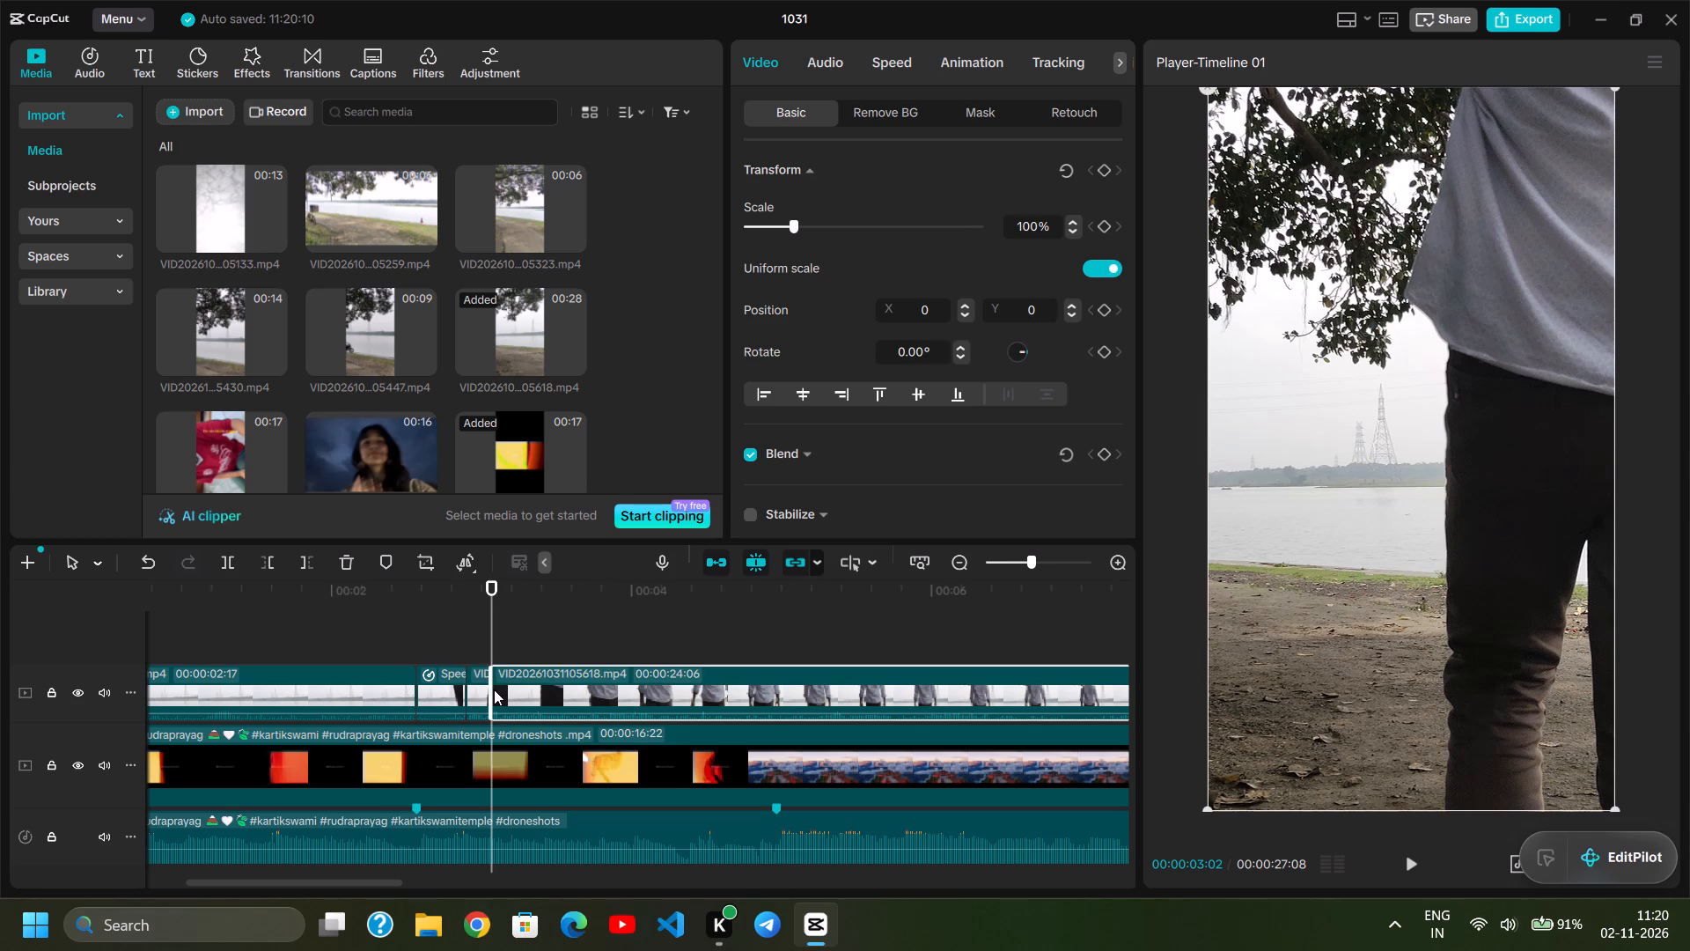
# Set the speed of the short sped-up piece of clip 05618 starting at 00:00:02:17 to 1.00x.
pyautogui.press('Right')
pyautogui.press('Right')
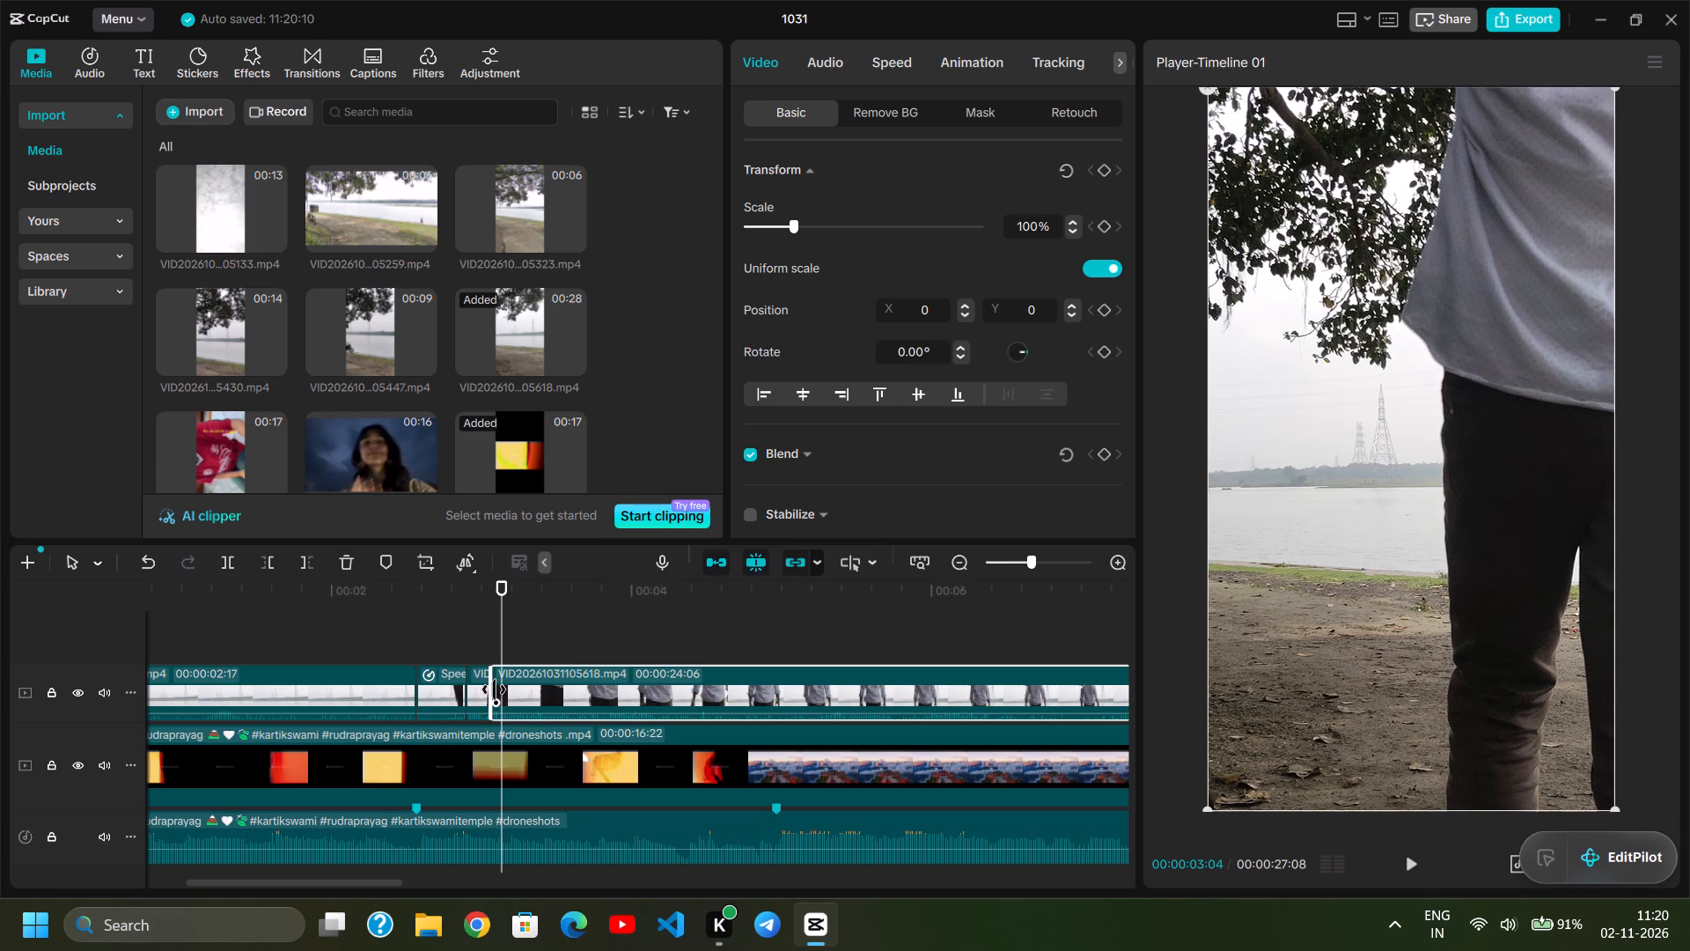
pyautogui.press('Right')
pyautogui.press('Right')
pyautogui.press('Right')
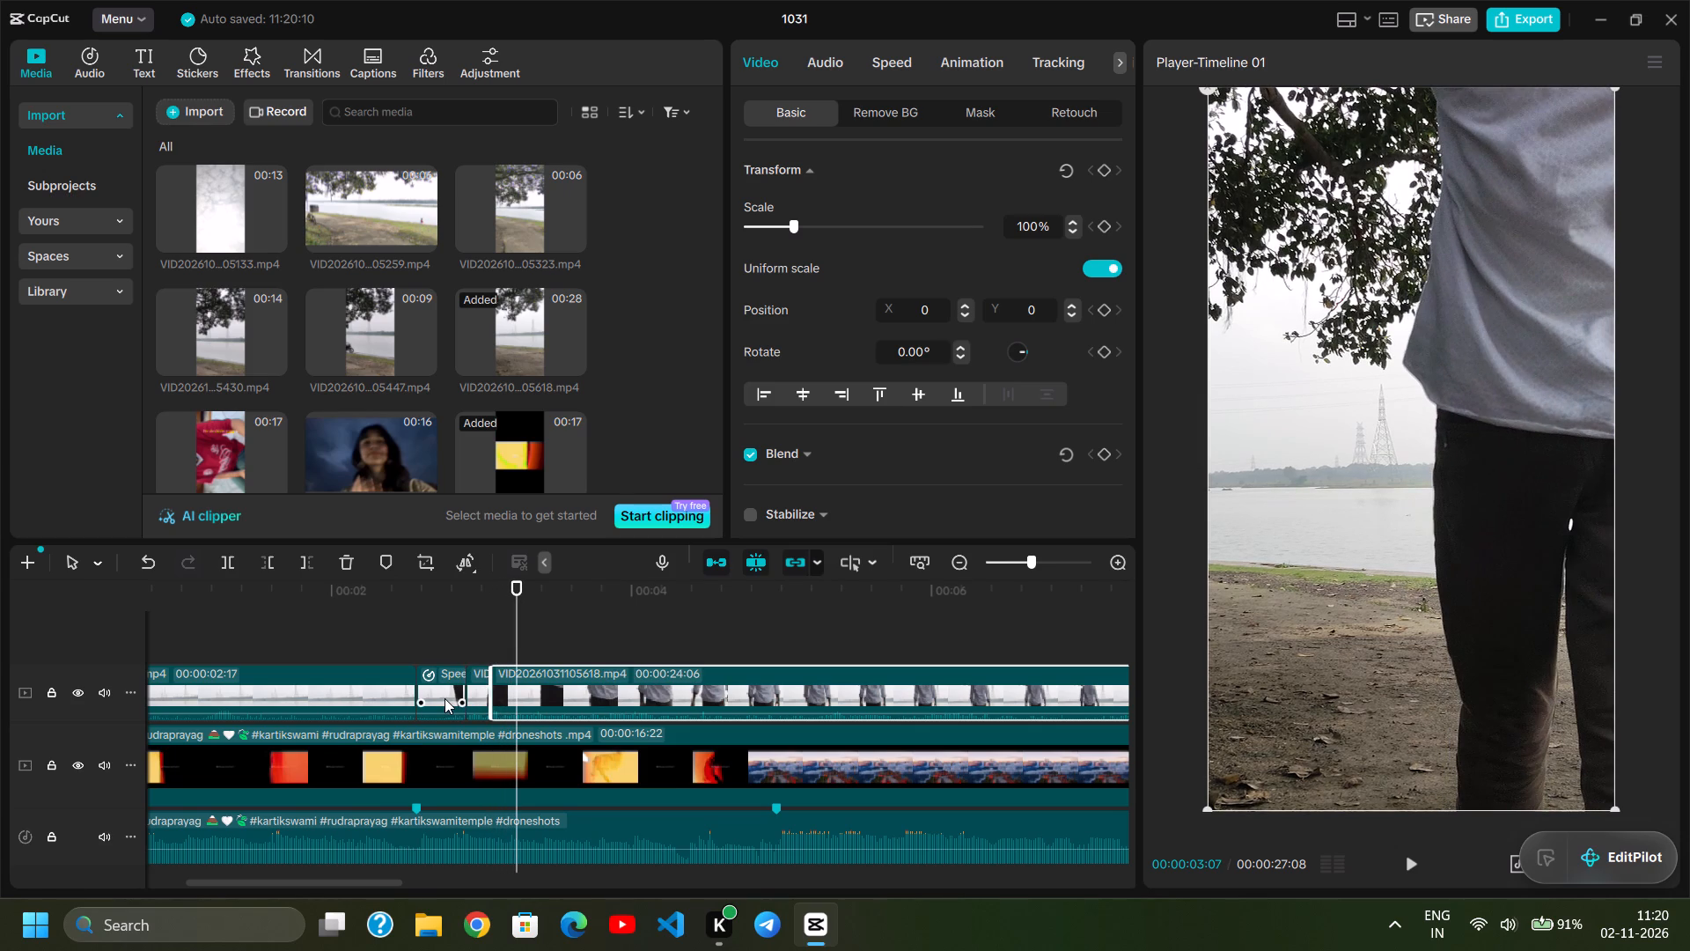
pyautogui.click(445, 698)
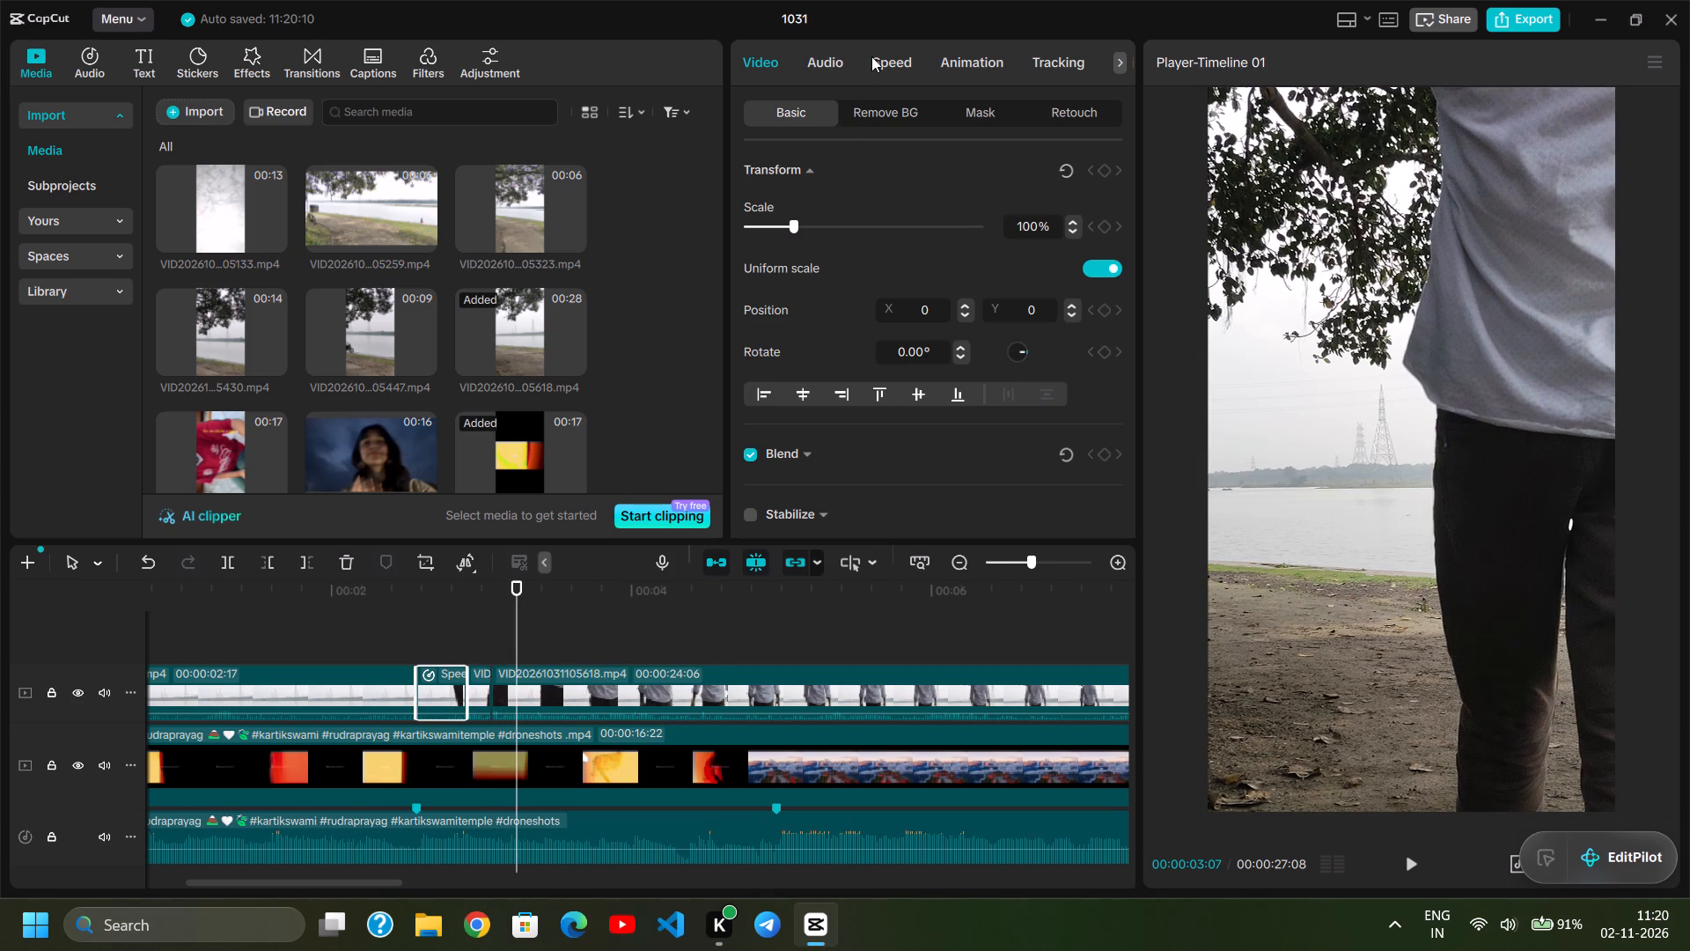
pyautogui.click(883, 63)
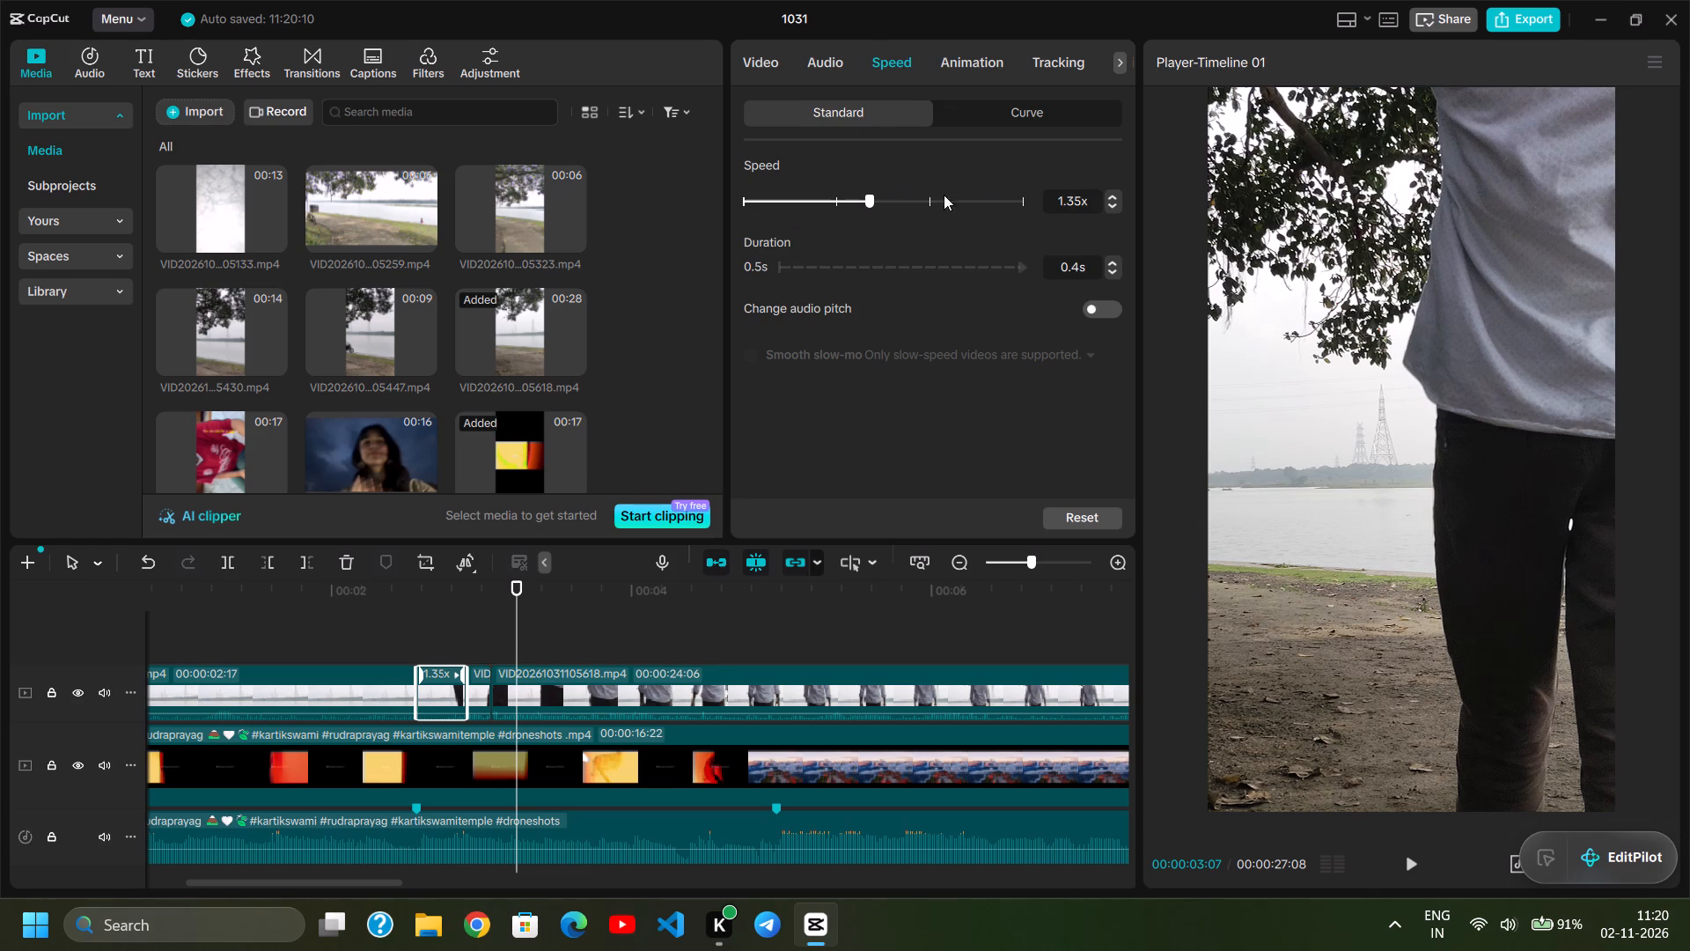
pyautogui.click(835, 195)
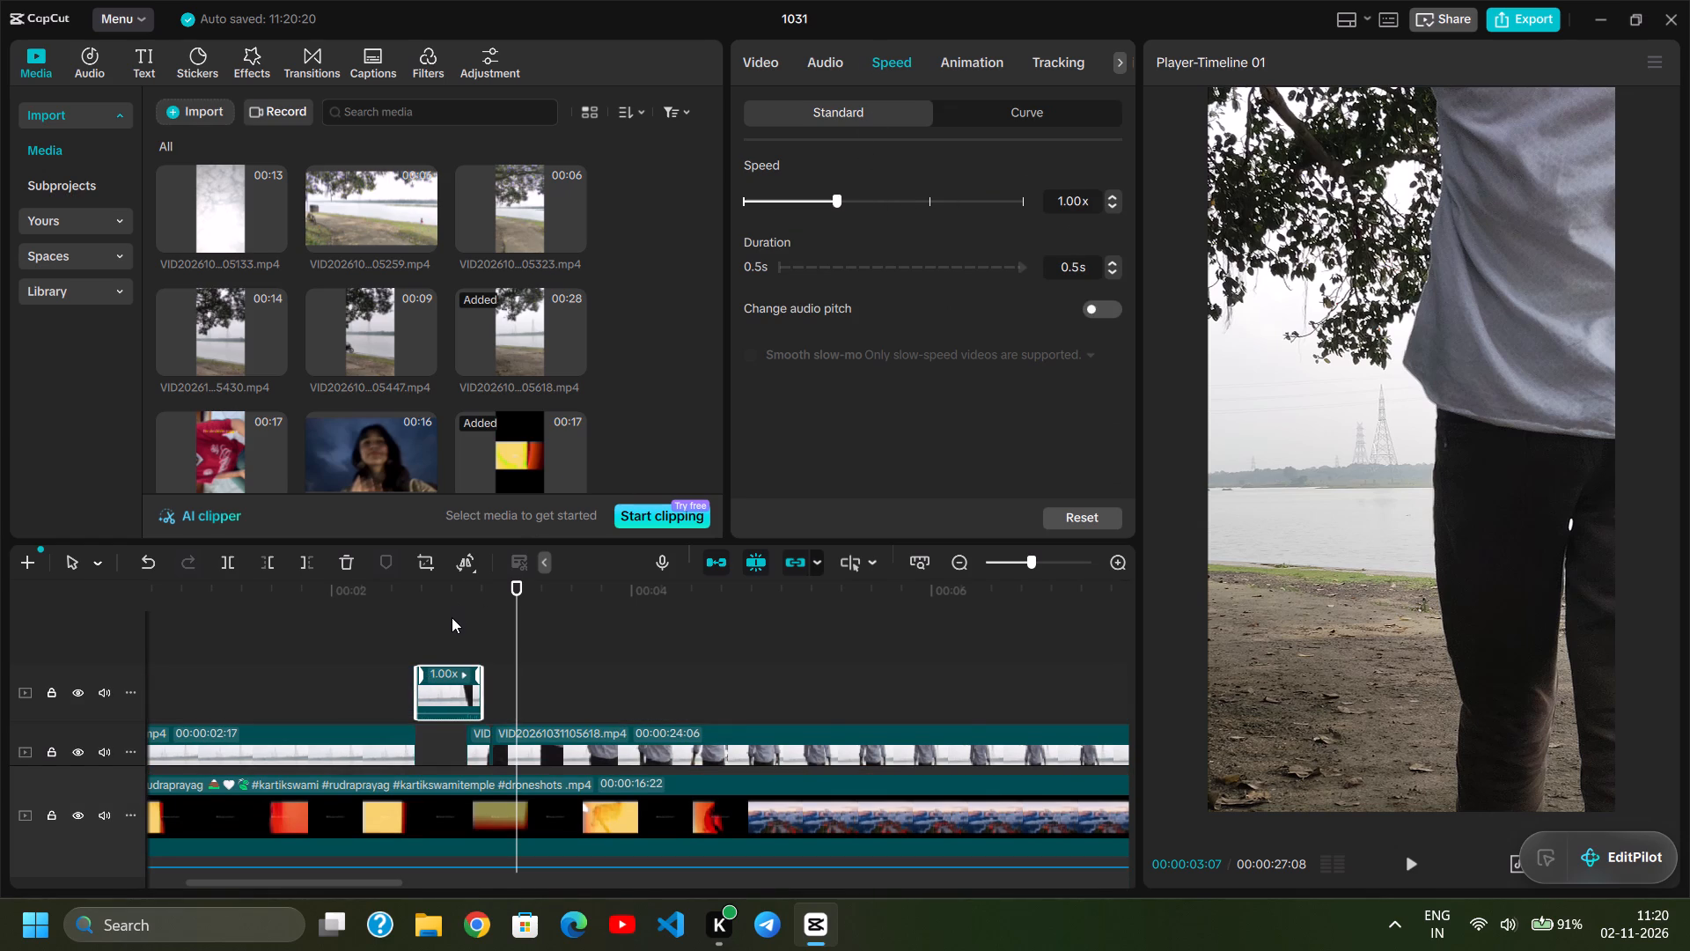
# Examine the footage frame by frame from 00:00:02:17 to the cut at 00:00:03:02.
pyautogui.scroll(-1, 452, 617)
pyautogui.scroll(1, 452, 617)
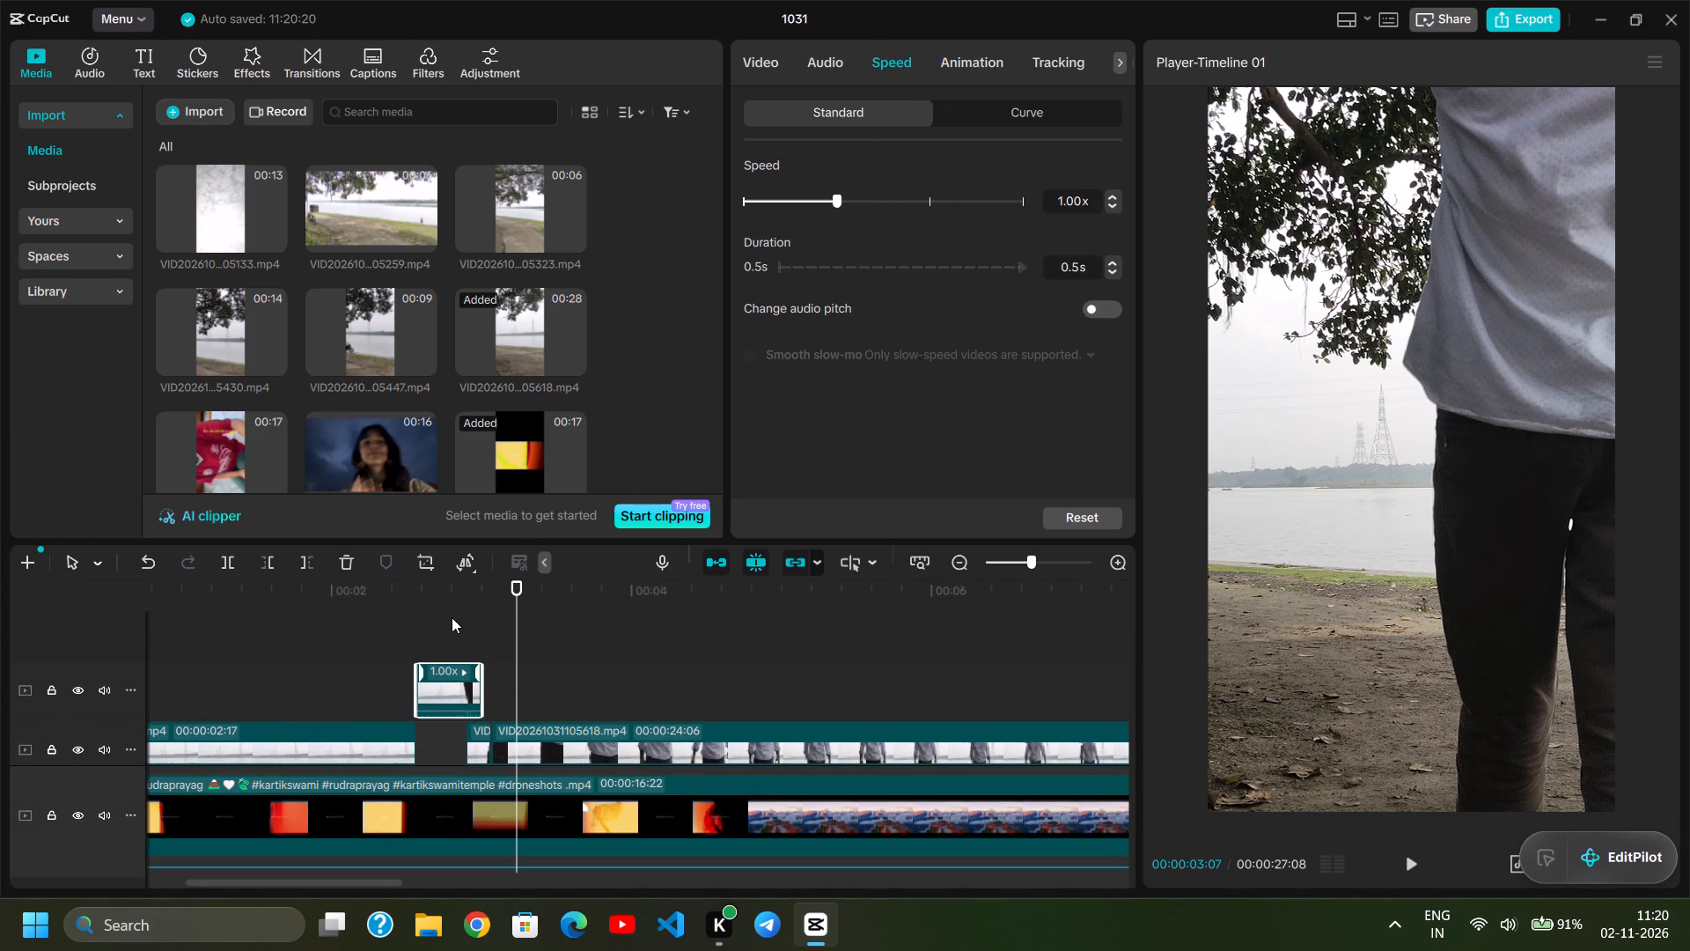
pyautogui.click(413, 627)
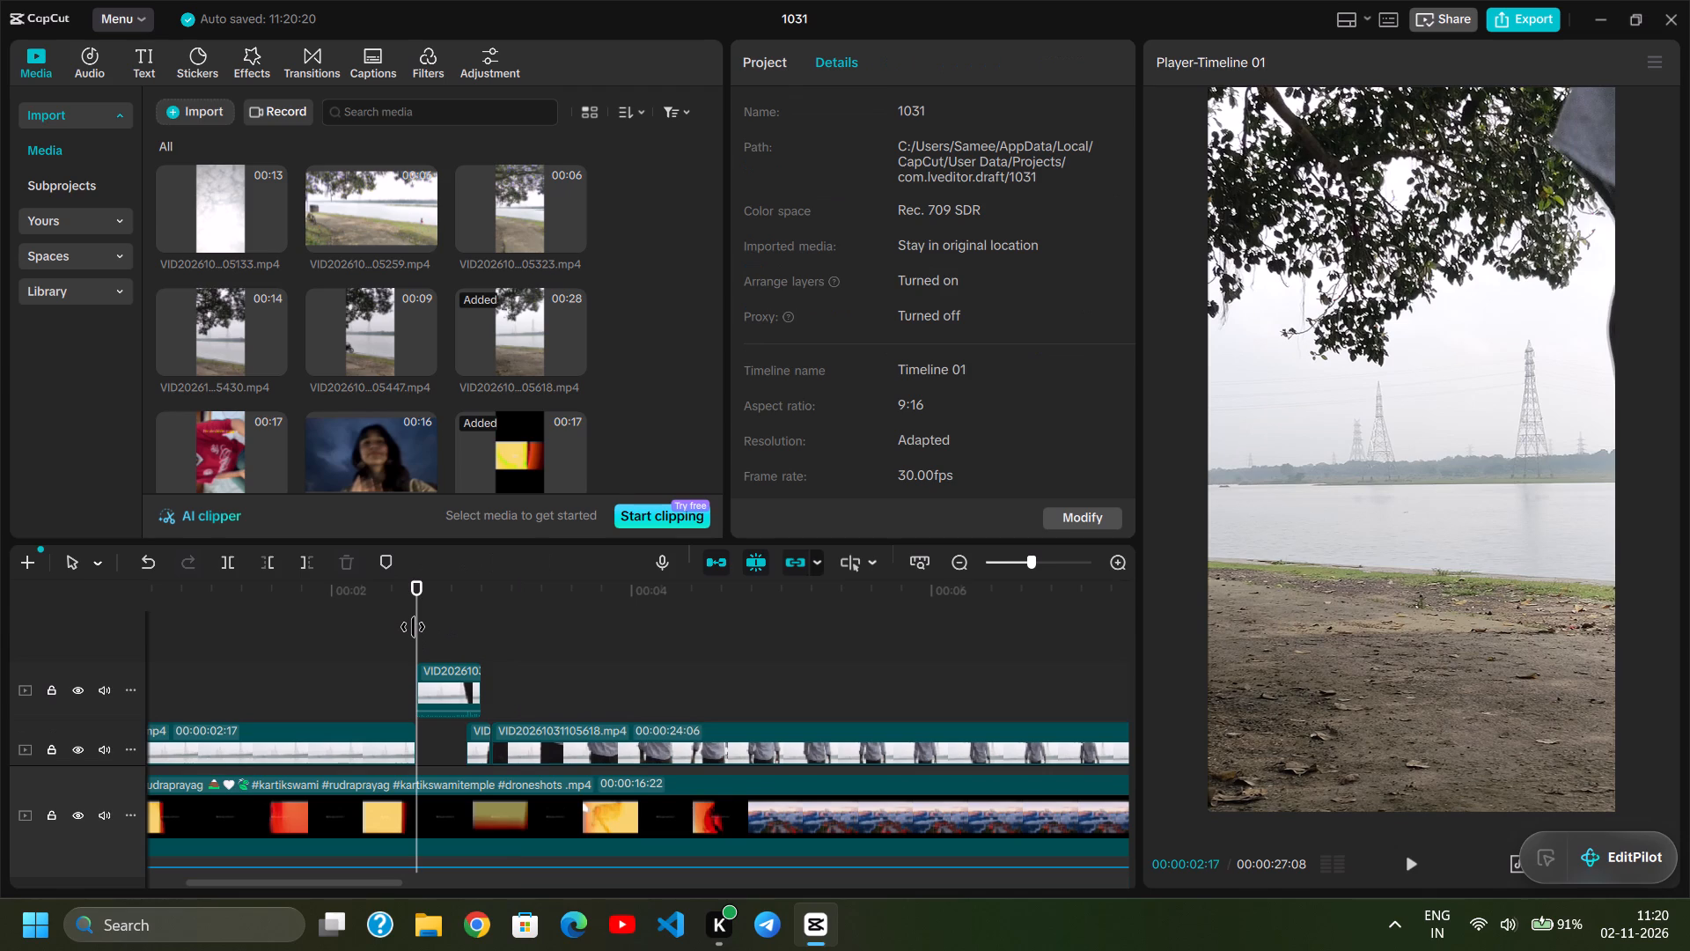
pyautogui.press('Right')
pyautogui.press('Right')
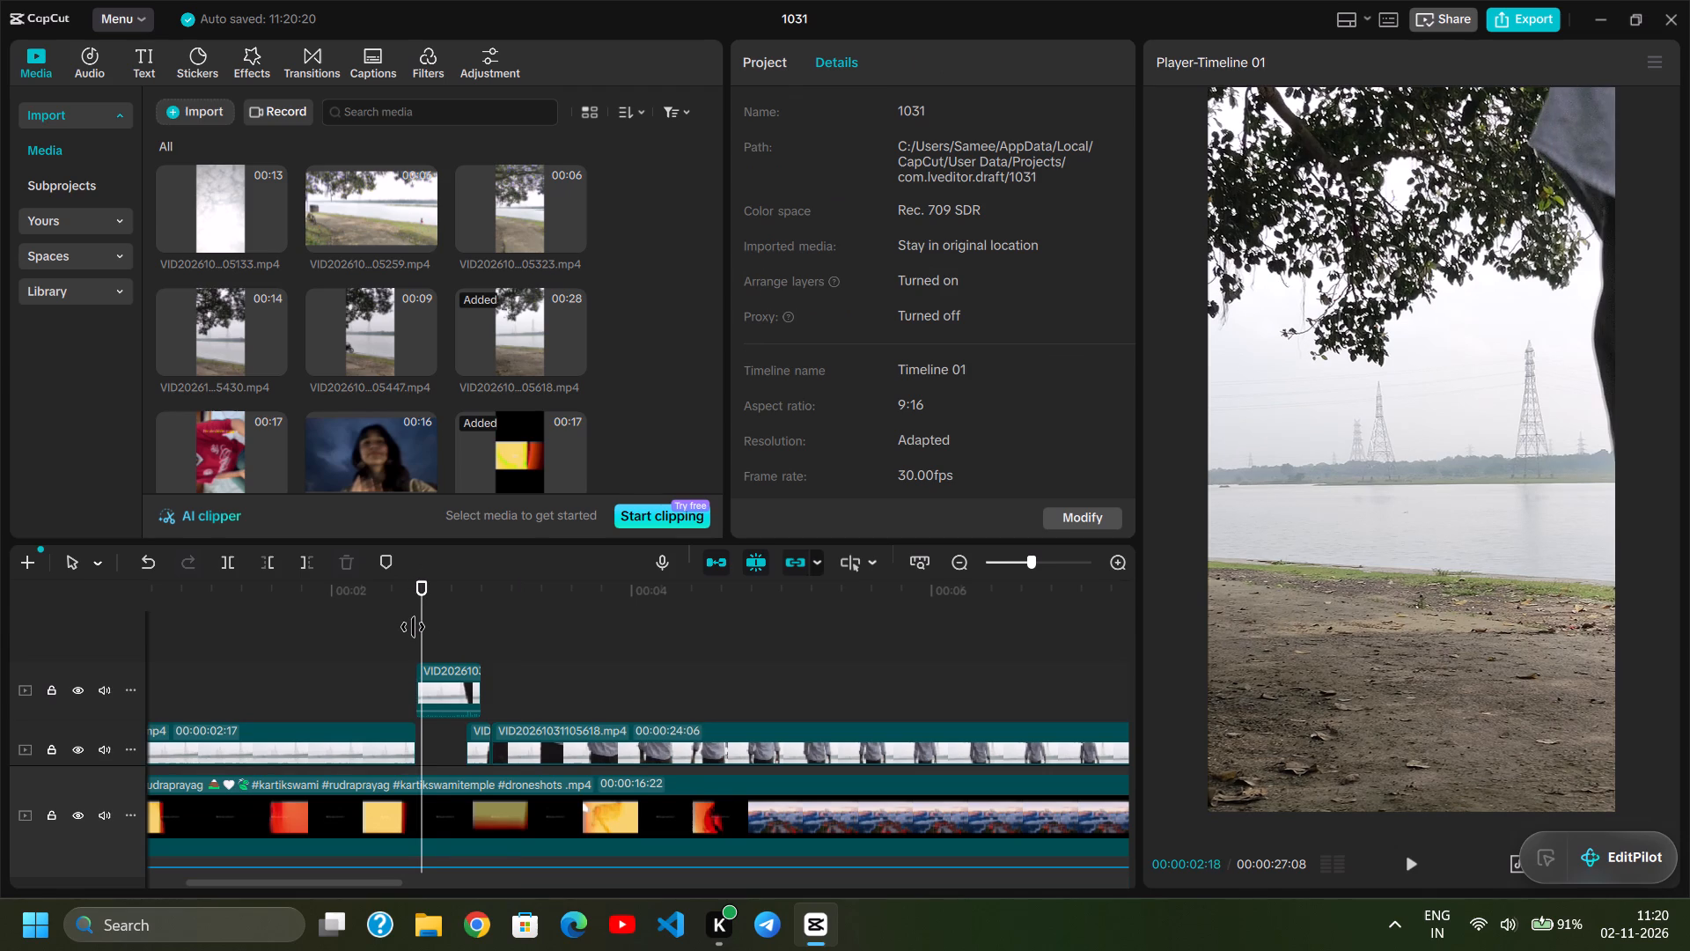
pyautogui.press('Right')
pyautogui.press('Right')
pyautogui.press('Right')
pyautogui.press('Right')
pyautogui.press('Right')
pyautogui.press('Right')
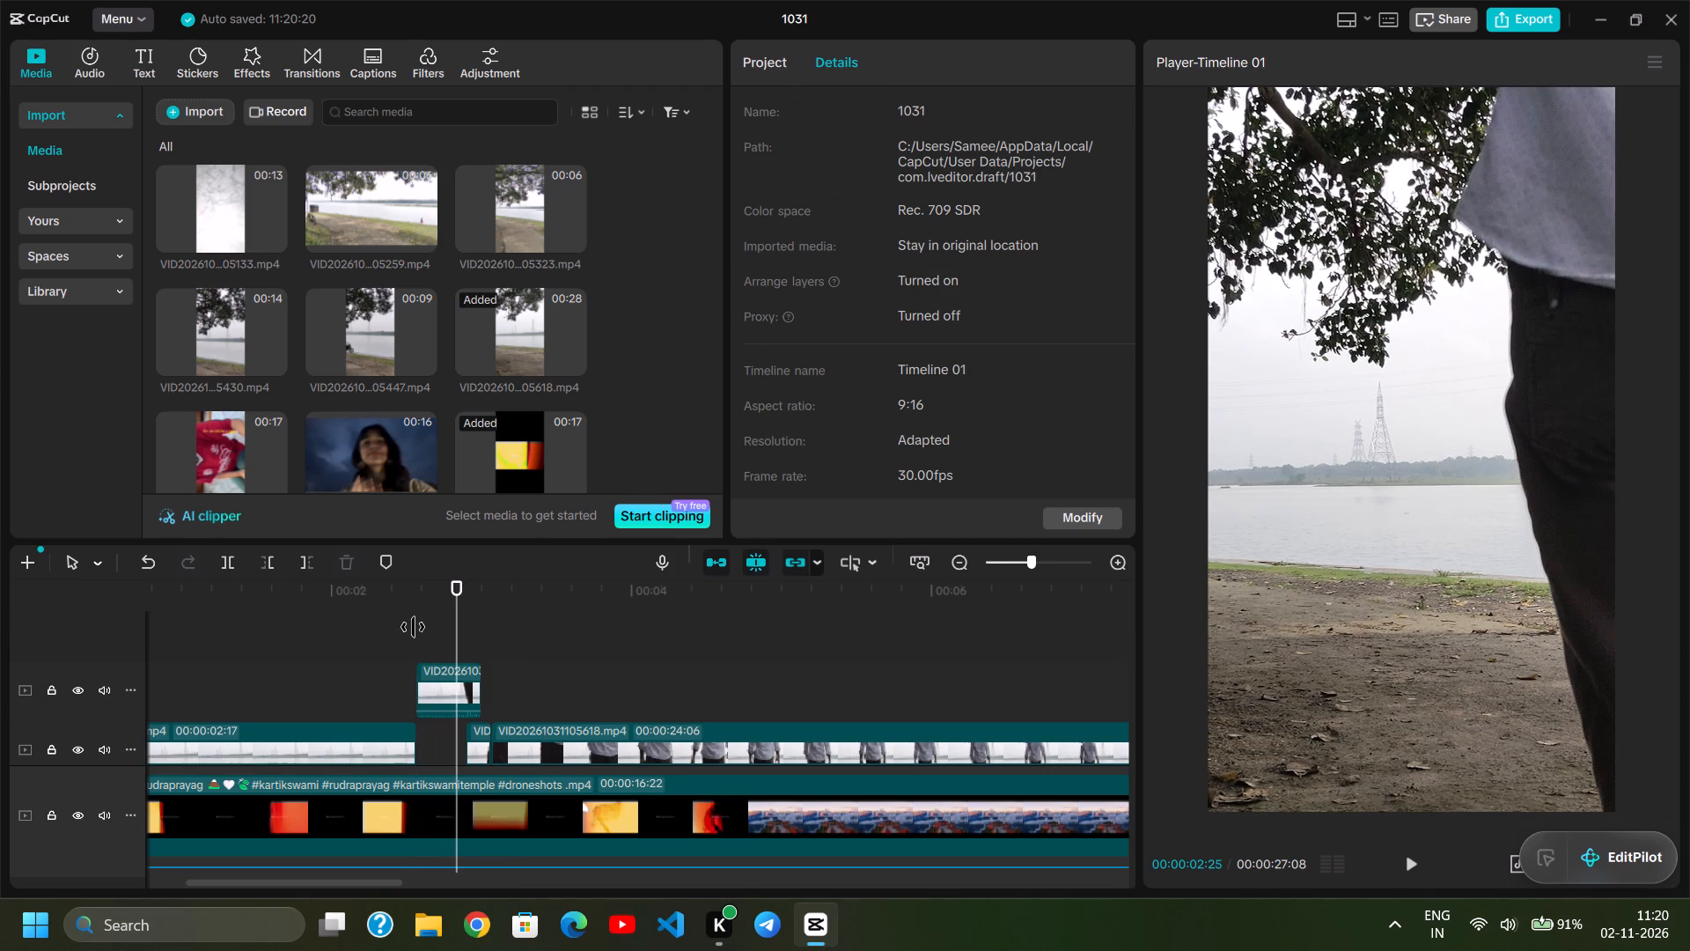
pyautogui.press('Right')
pyautogui.press('Right')
pyautogui.press('Right')
pyautogui.press('Right')
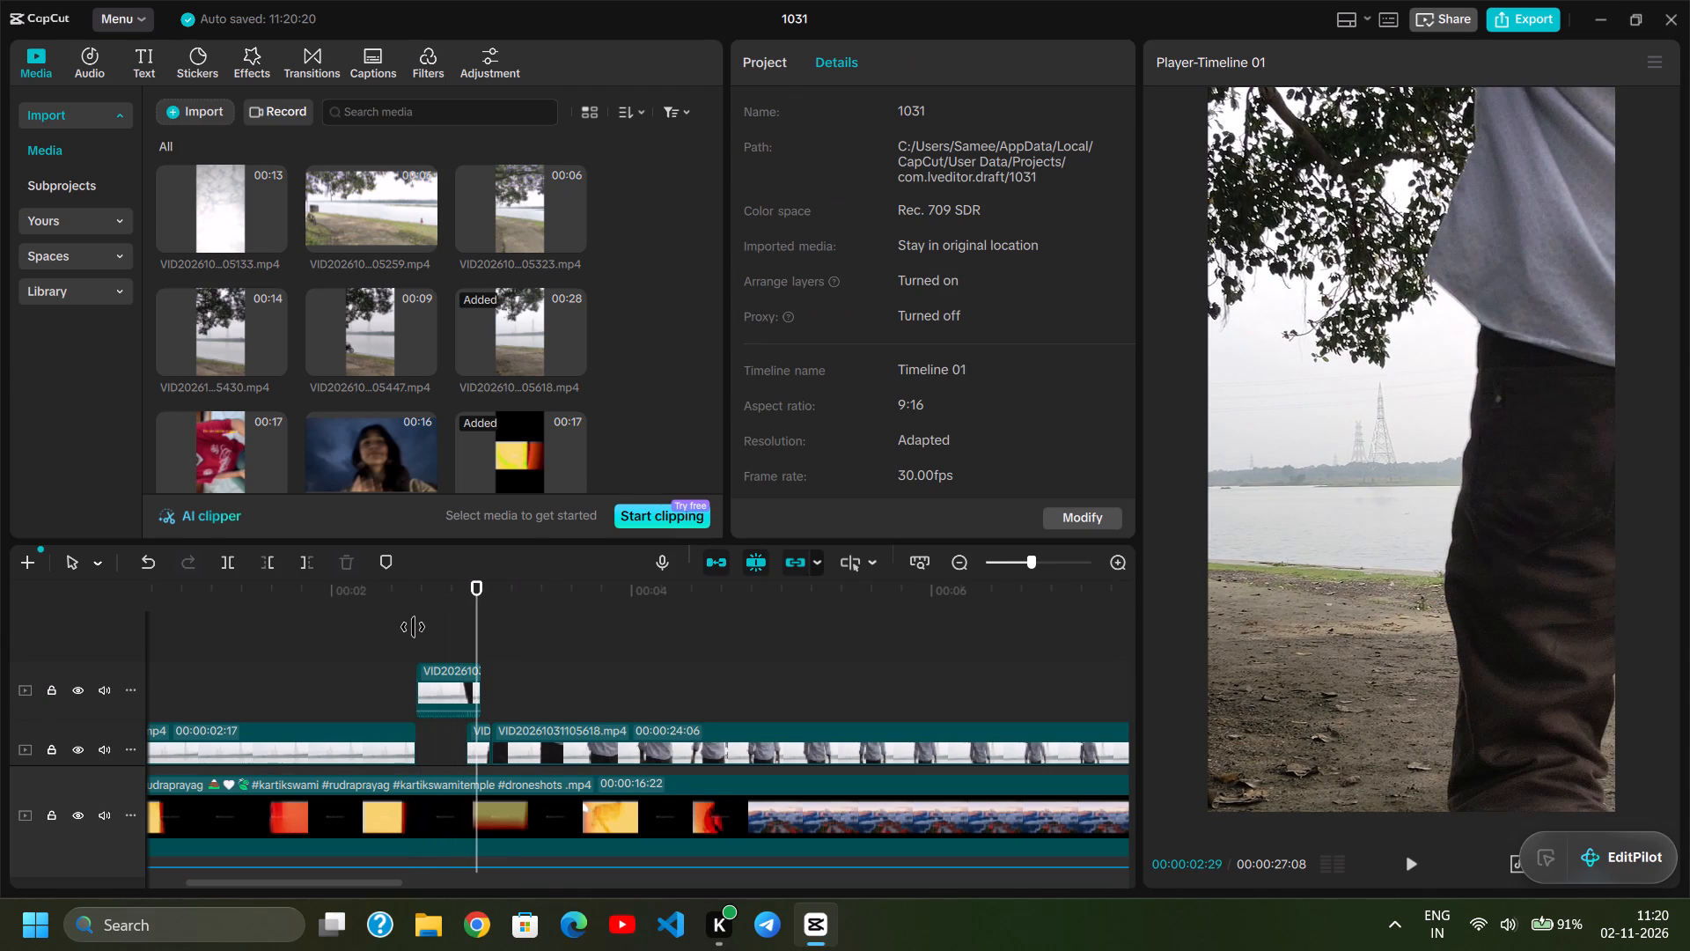
pyautogui.press('Right')
pyautogui.press('Right')
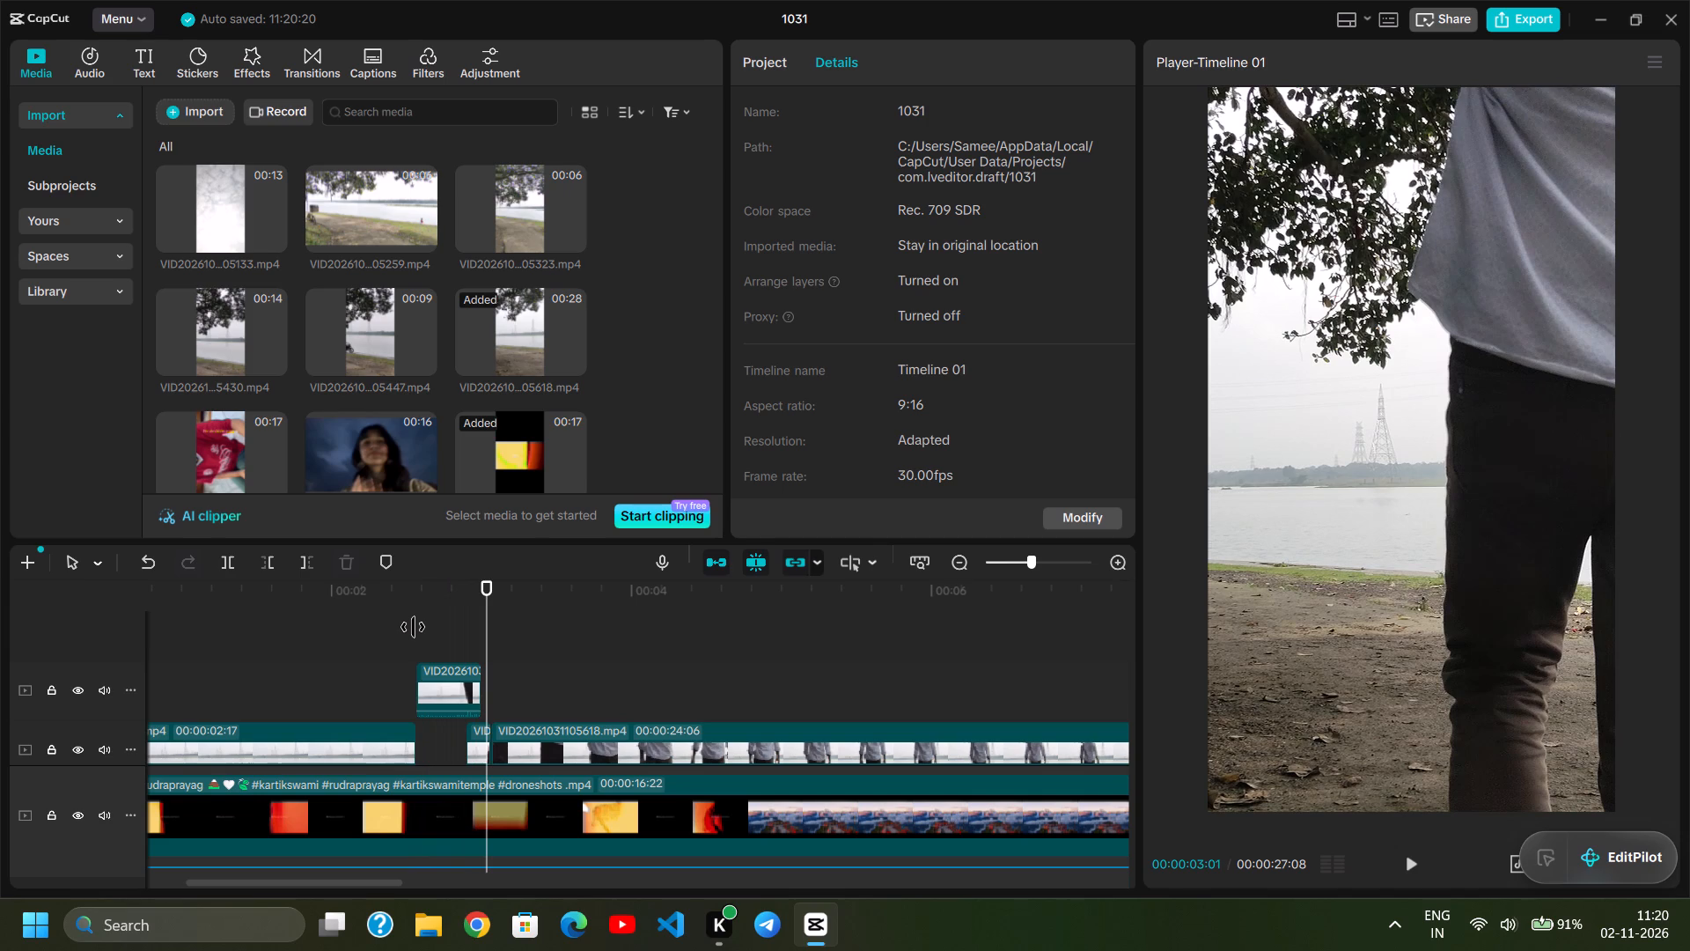
pyautogui.press('Right')
# Split the remaining part of clip 05618 at 00:00:03:16, 14 frames after the cut at 00:00:03:02.
pyautogui.scroll(-1, 413, 627)
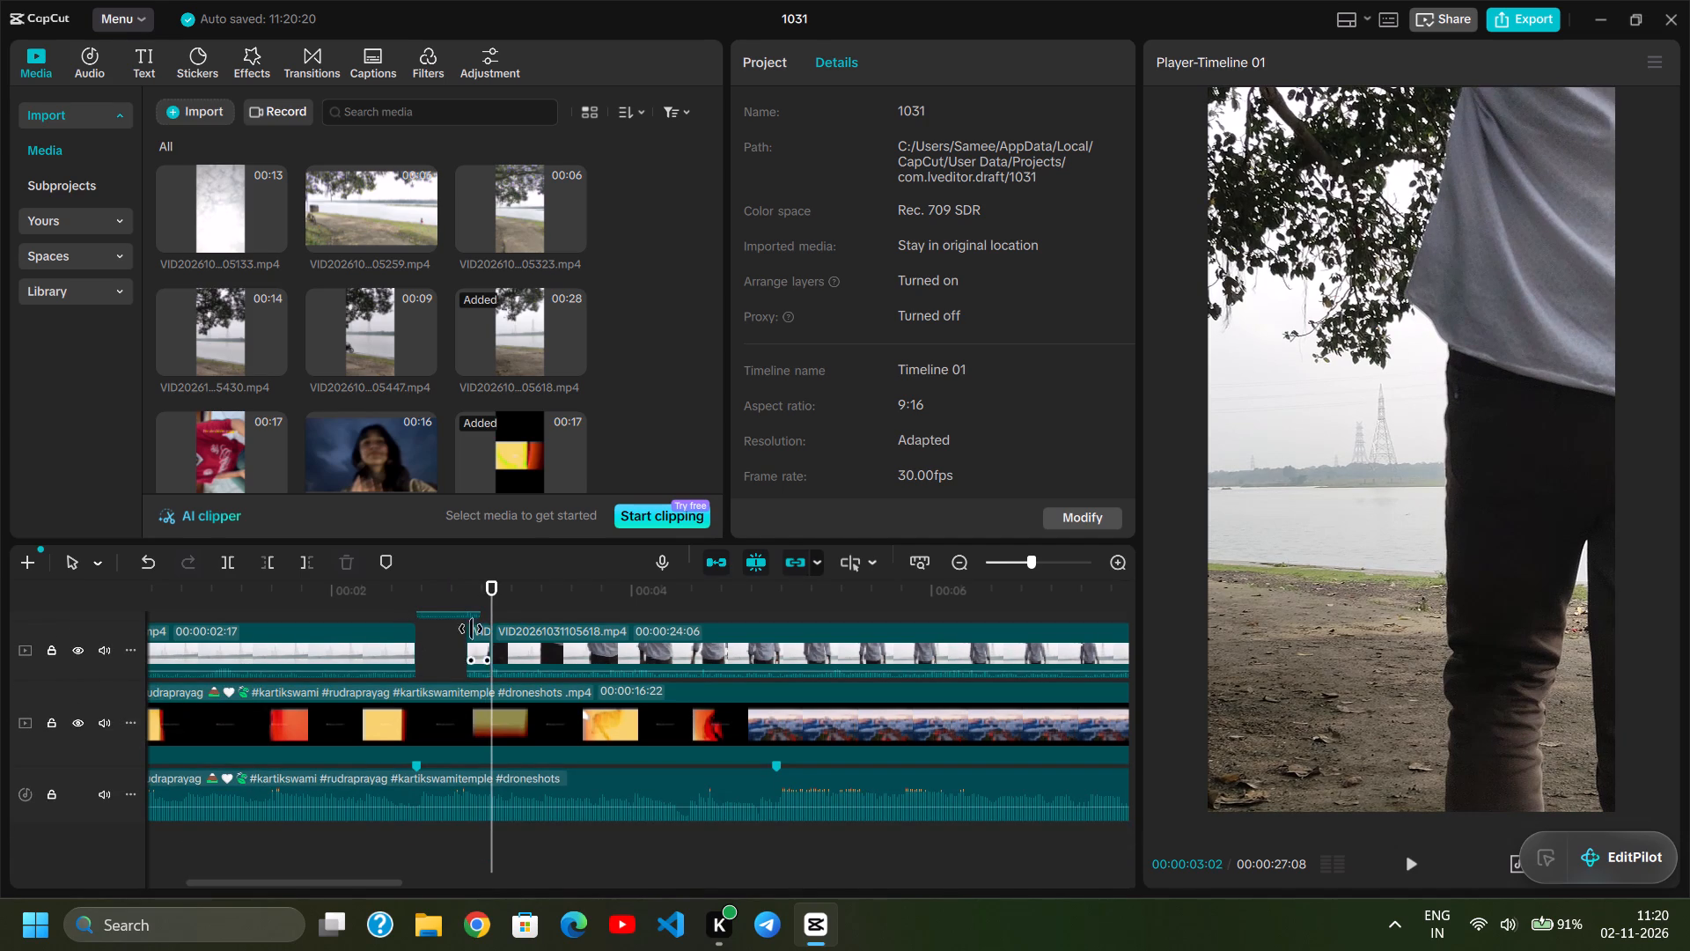
pyautogui.click(504, 646)
pyautogui.press('Right')
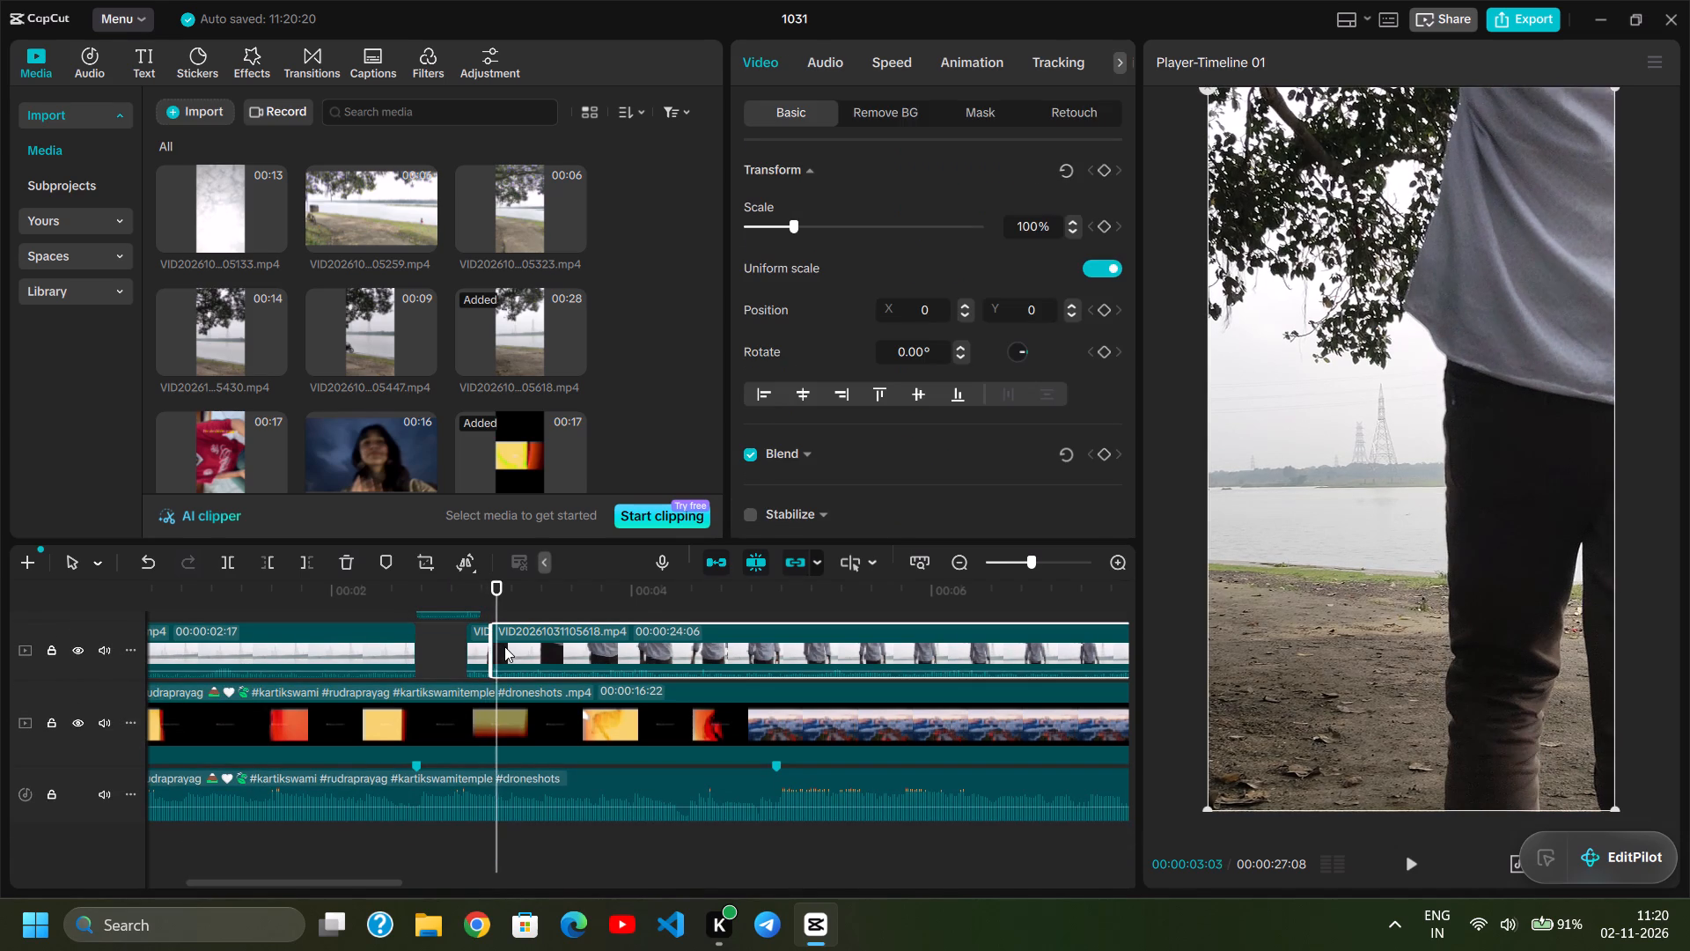
pyautogui.press('Right')
pyautogui.press('Right')
pyautogui.press('Right')
pyautogui.press('Right')
pyautogui.press('Right')
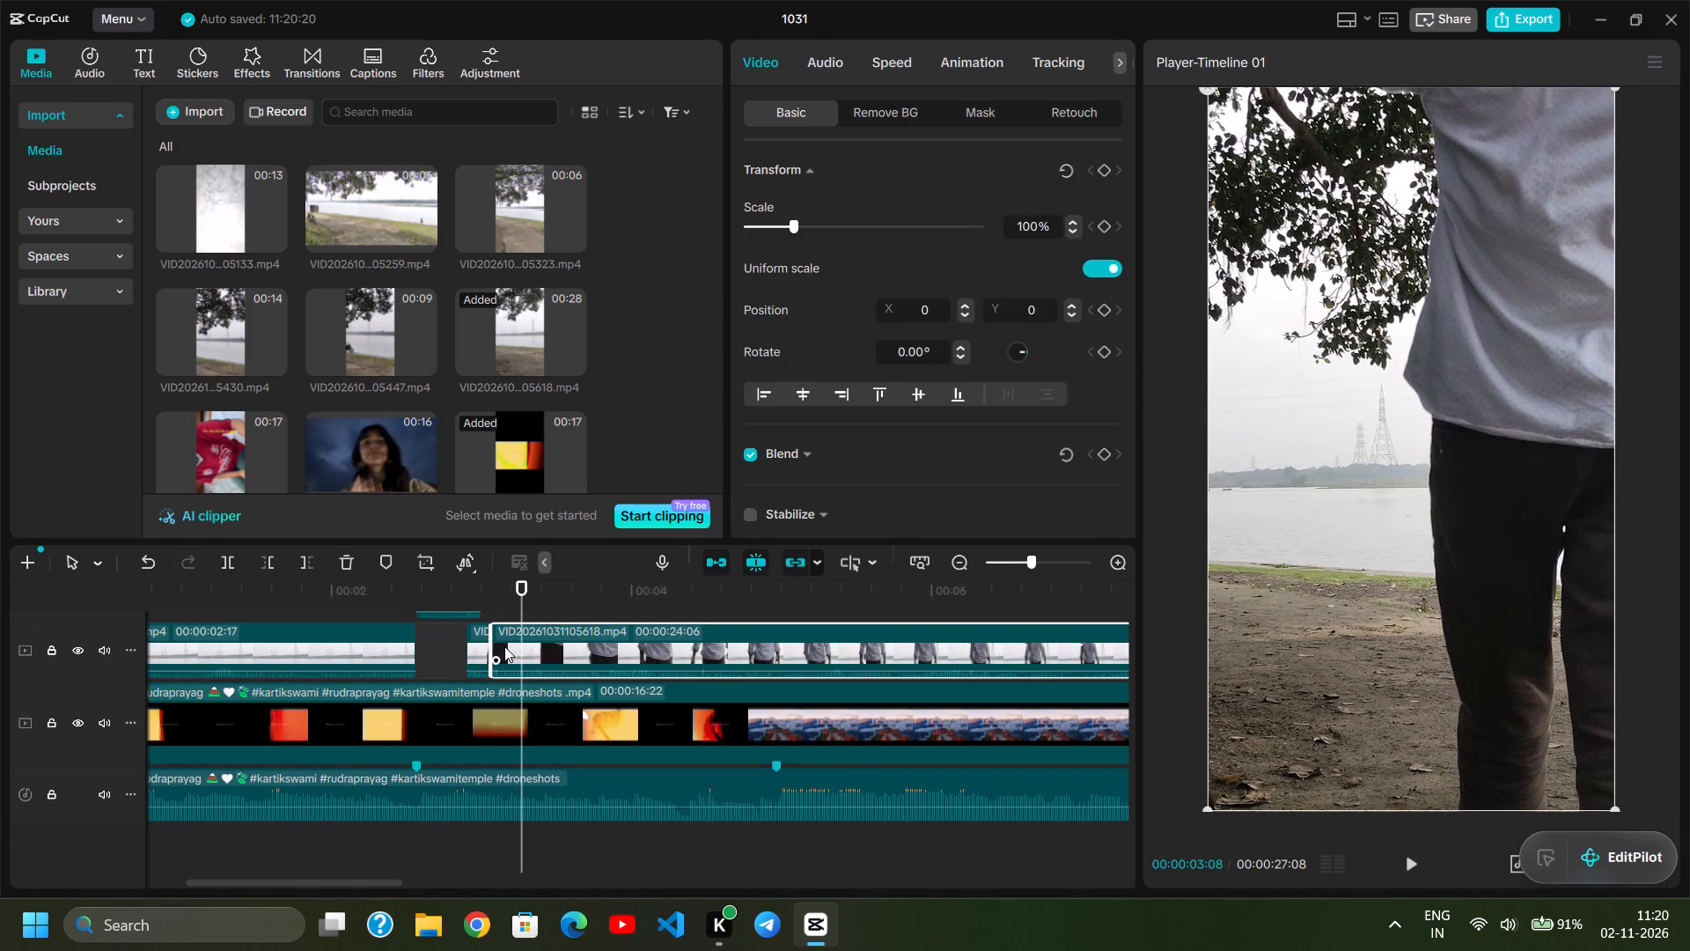
pyautogui.press('Right')
pyautogui.press('Right')
pyautogui.press('Right')
pyautogui.press('Right')
pyautogui.press('Right')
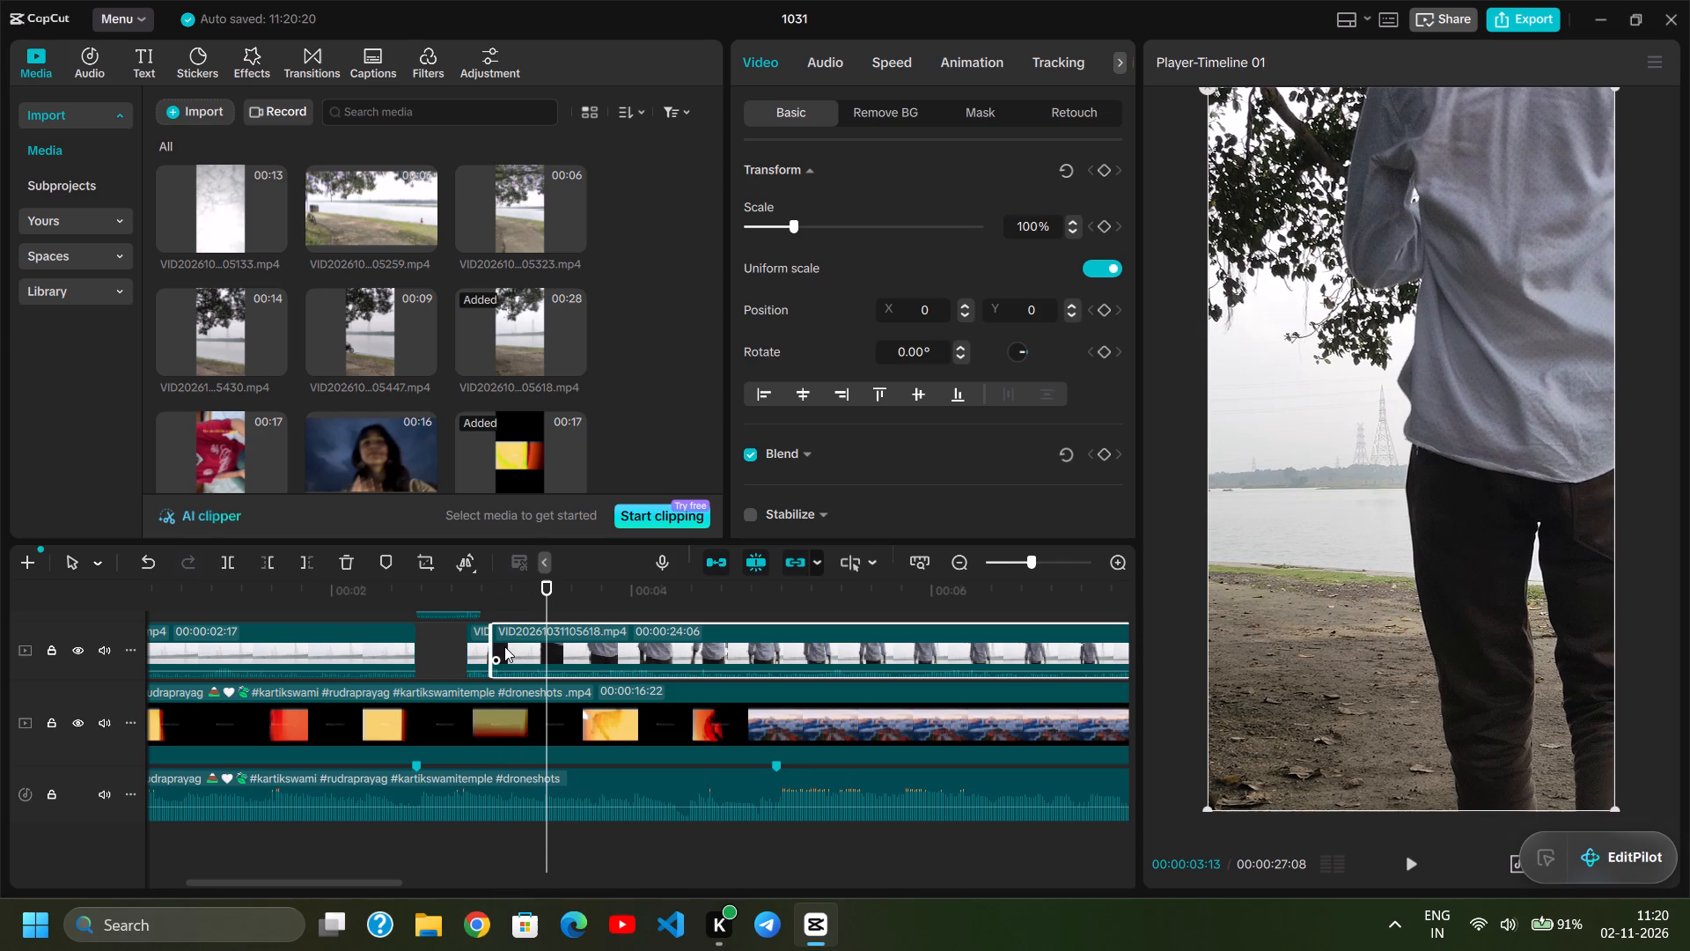
pyautogui.press('Right')
pyautogui.press('Right')
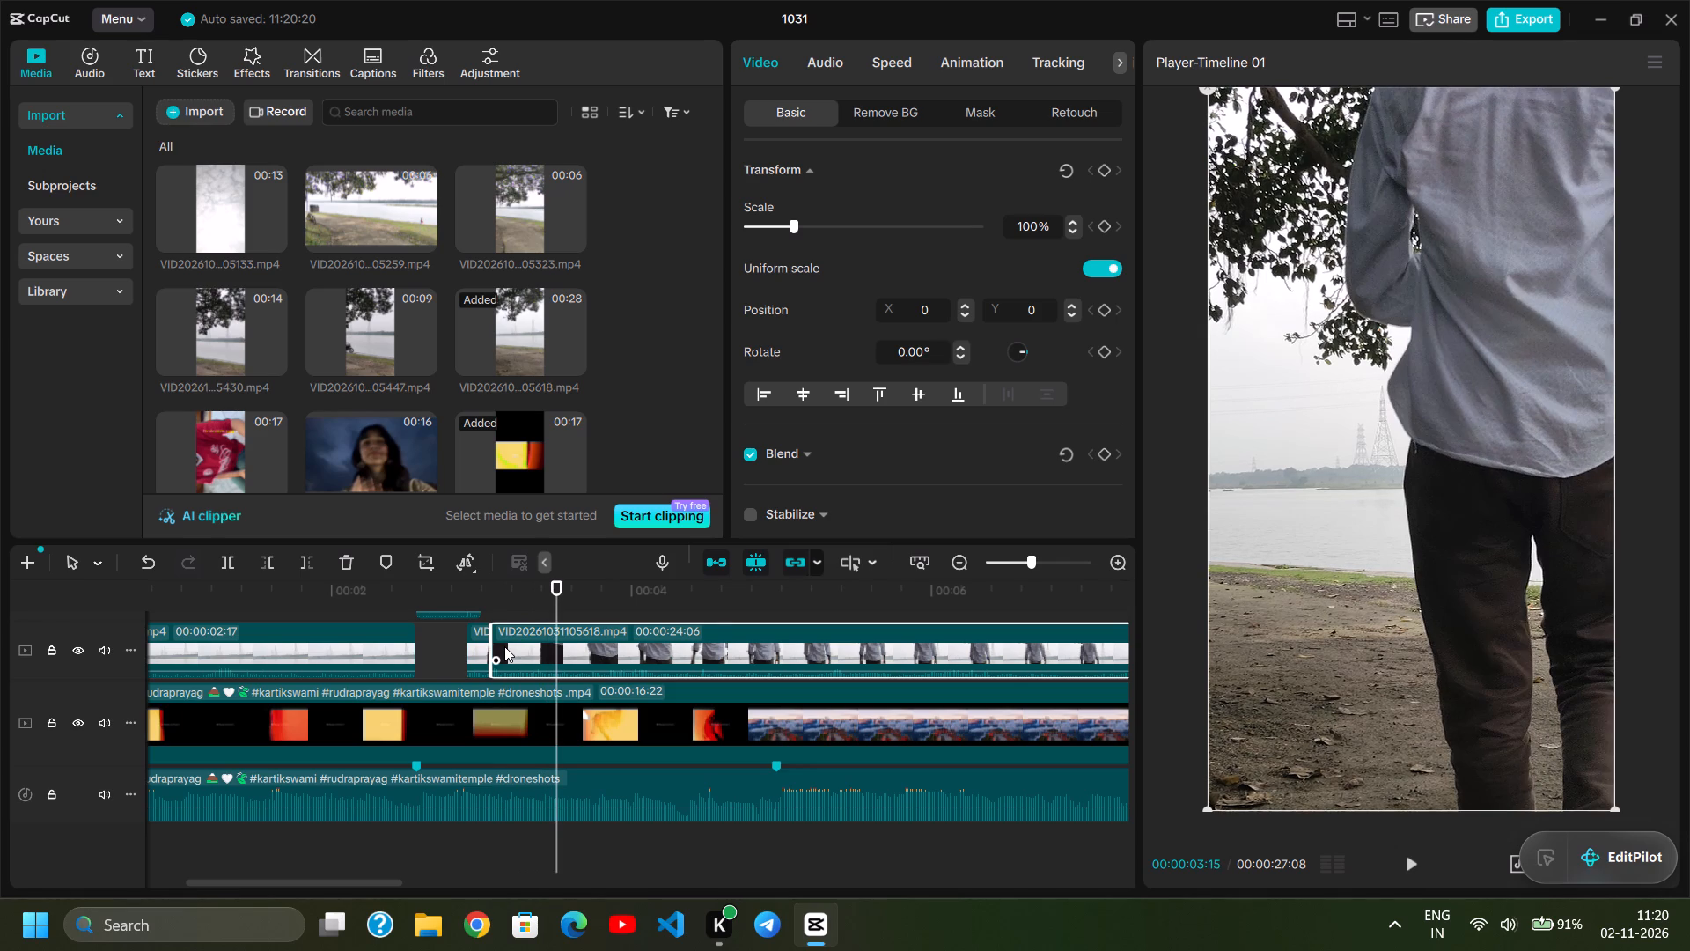
pyautogui.press('Right')
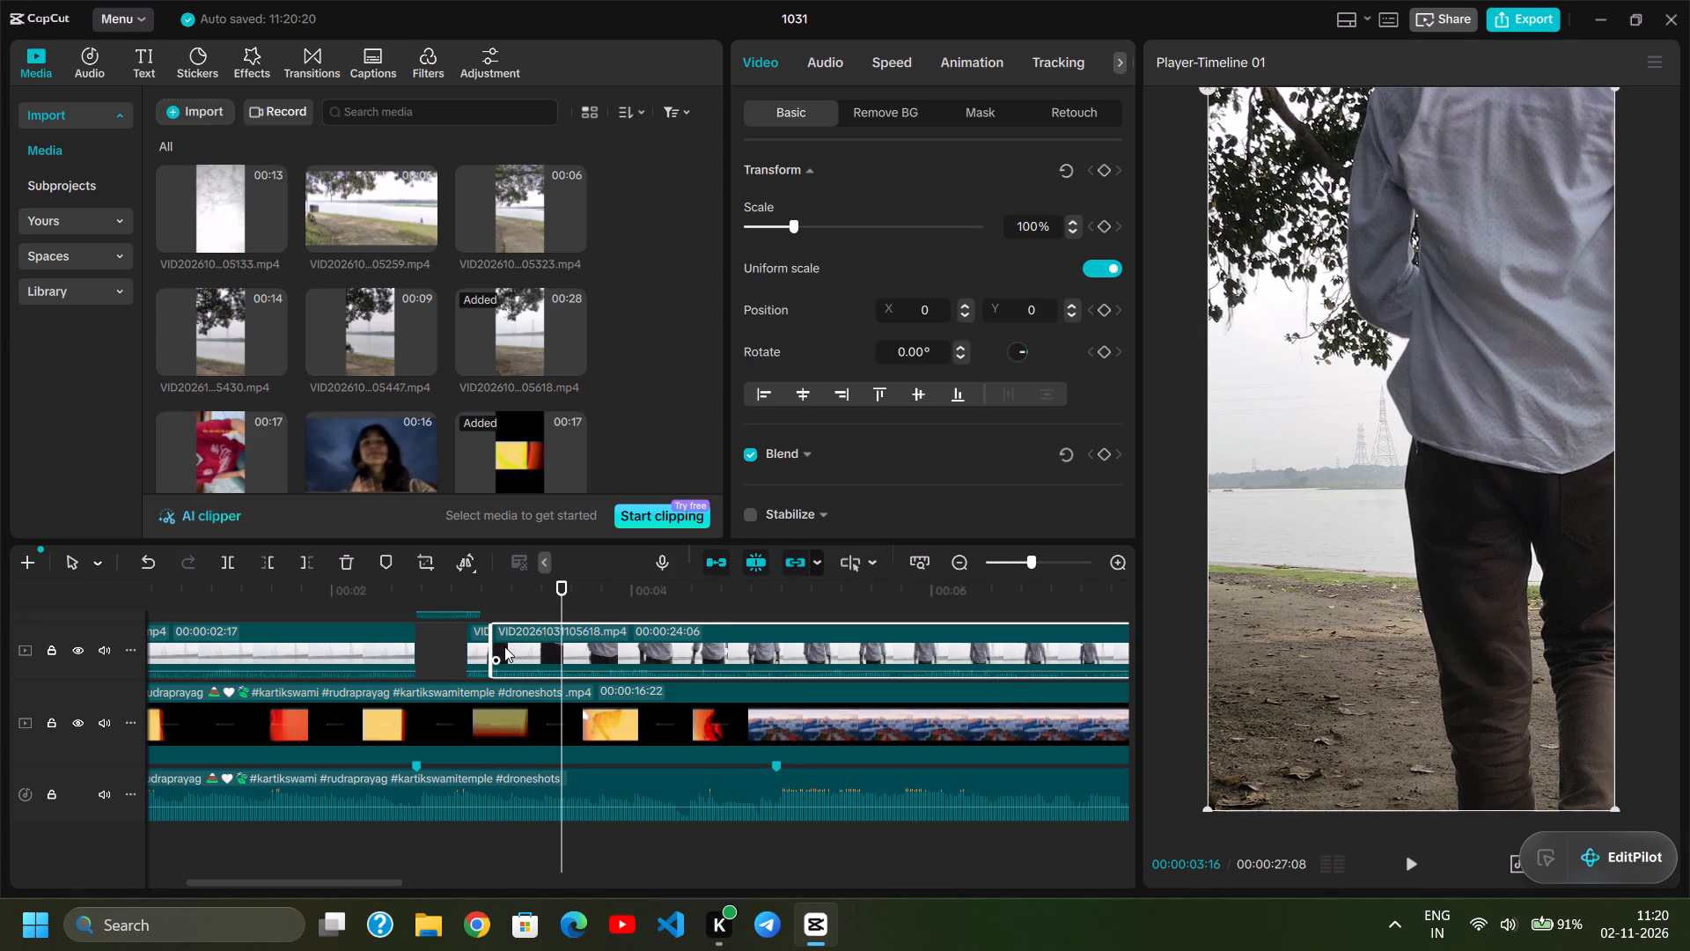
pyautogui.click(536, 643)
pyautogui.hotkey('ctrl', 'b')
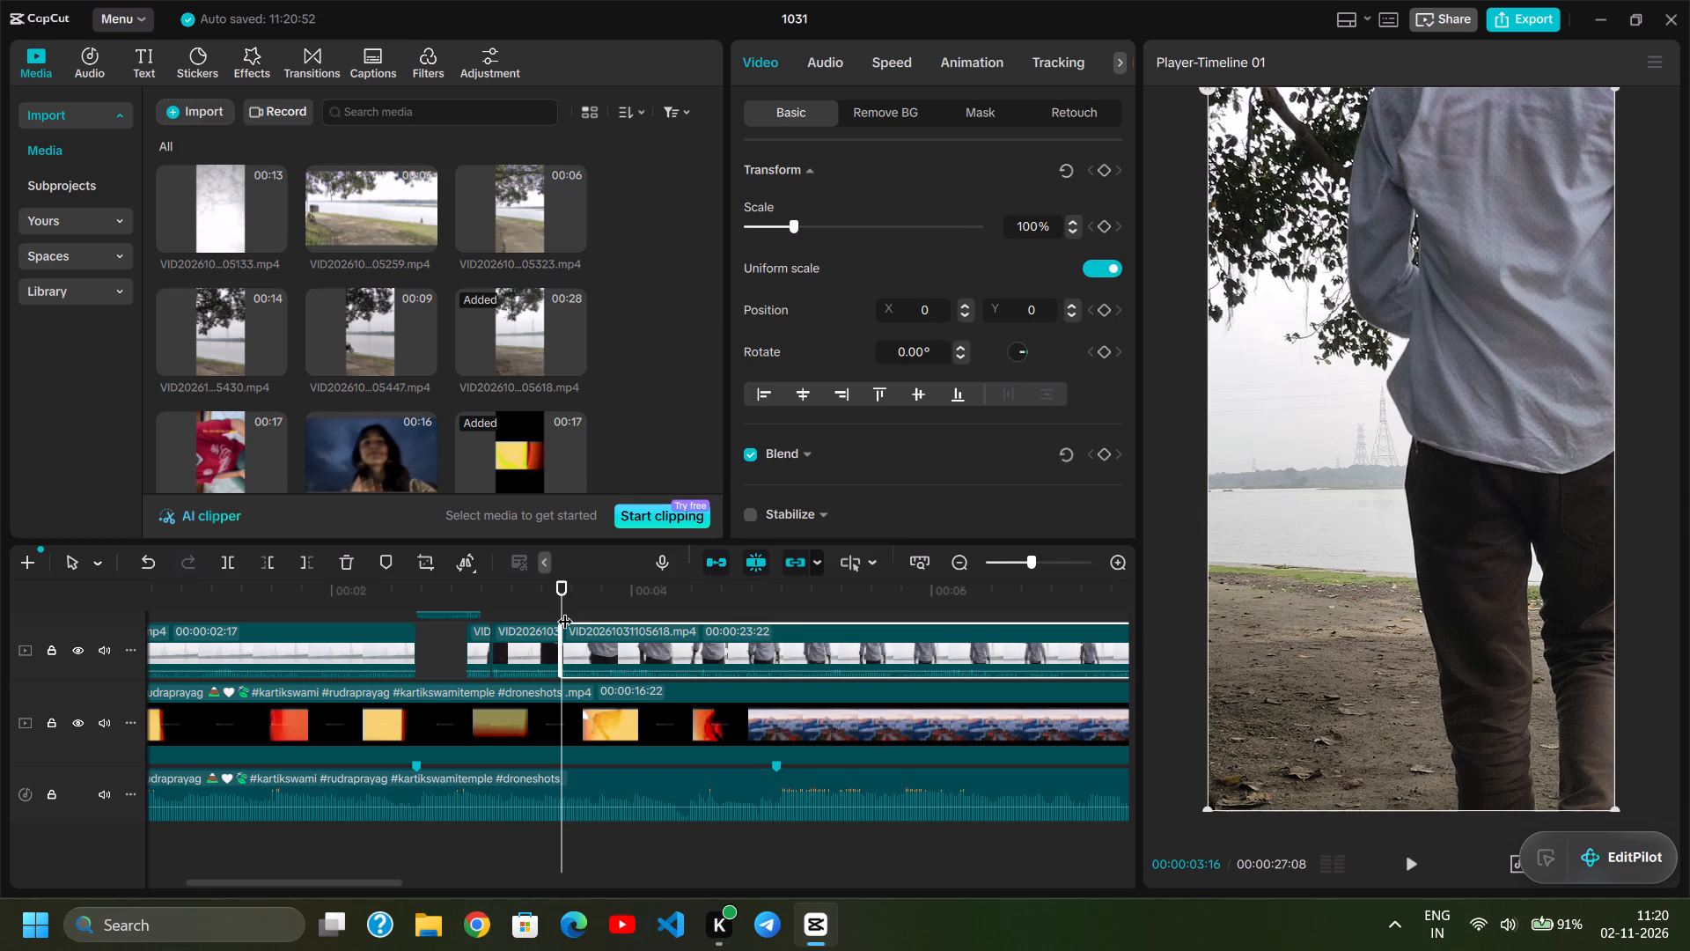
# Split the remaining part of clip 05618 at 00:00:03:21, leaving a five-frame piece after the previous cut.
pyautogui.press('Right')
pyautogui.press('Right')
pyautogui.press('Right')
pyautogui.press('Right')
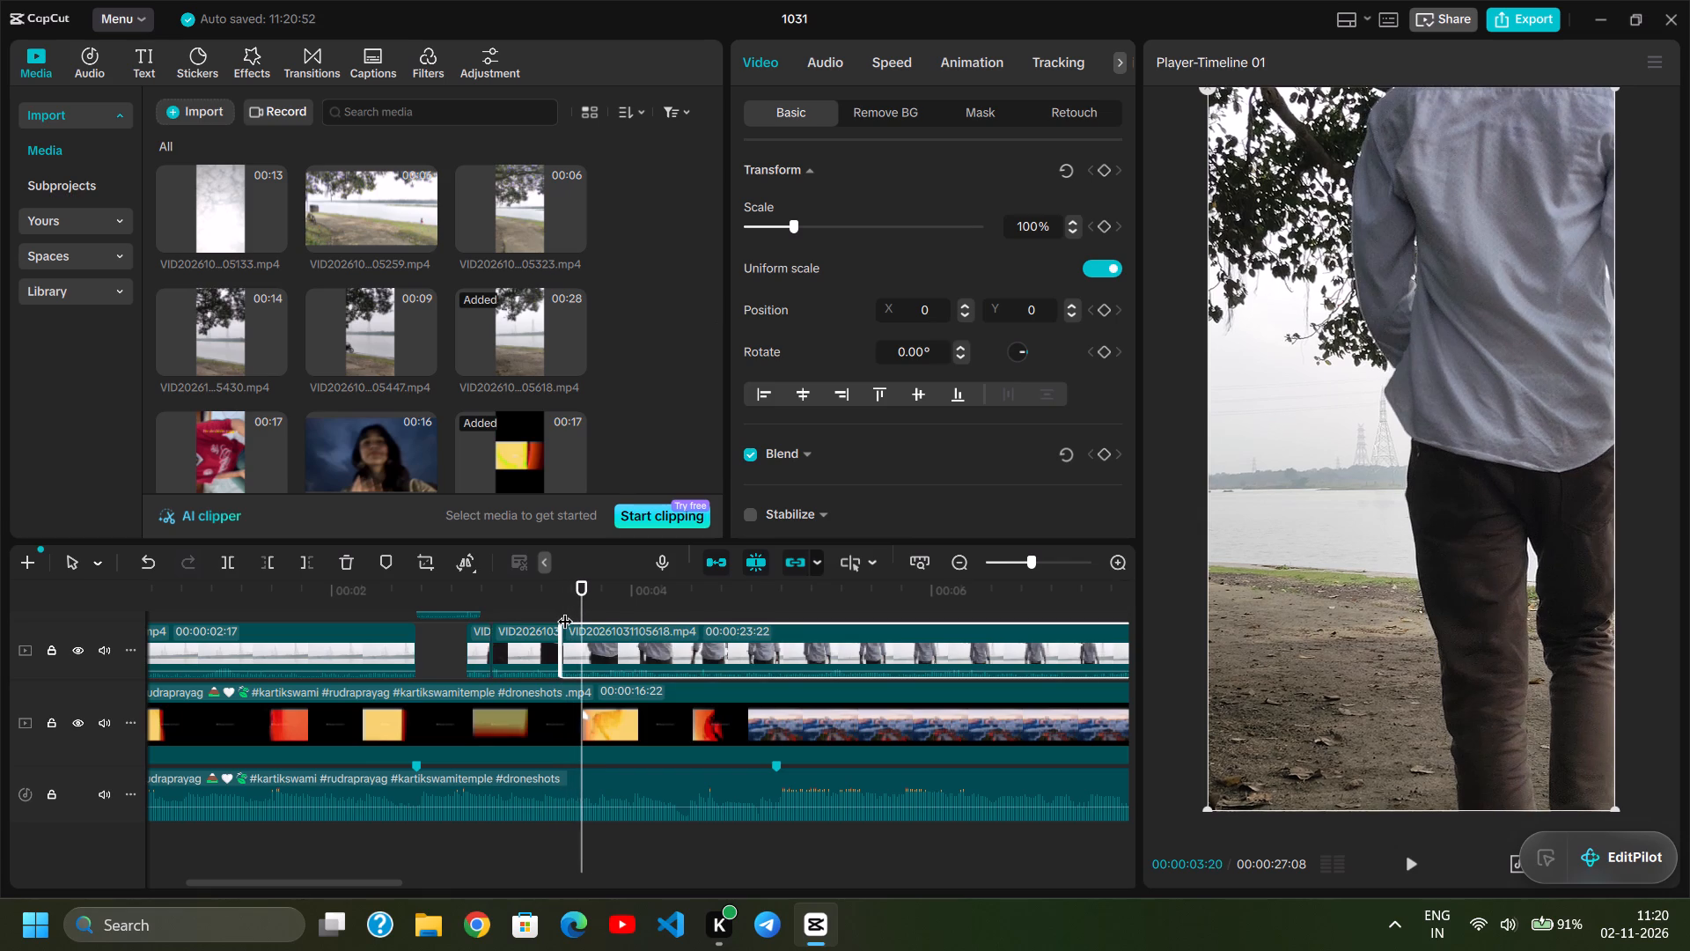
pyautogui.press('Right')
pyautogui.hotkey('ctrl', 'b')
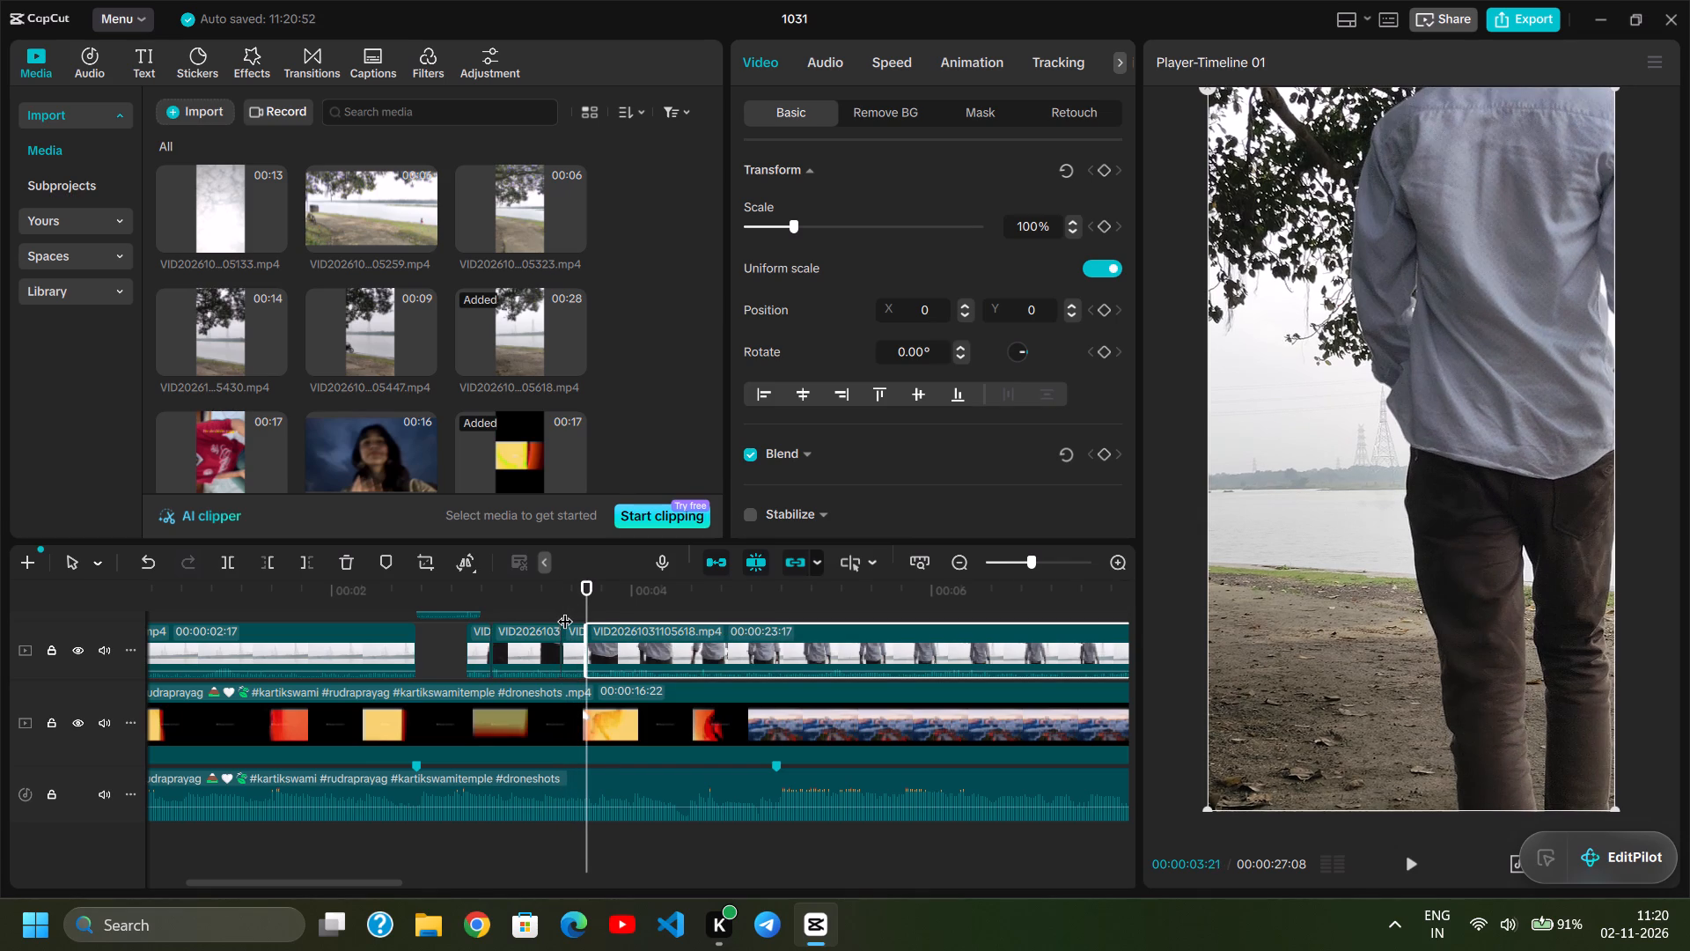
# Split the remaining part of clip 05618 at 00:00:04:04, 13 frames after the previous cut.
pyautogui.press('Right')
pyautogui.press('Right')
pyautogui.press('Right')
pyautogui.press('Right')
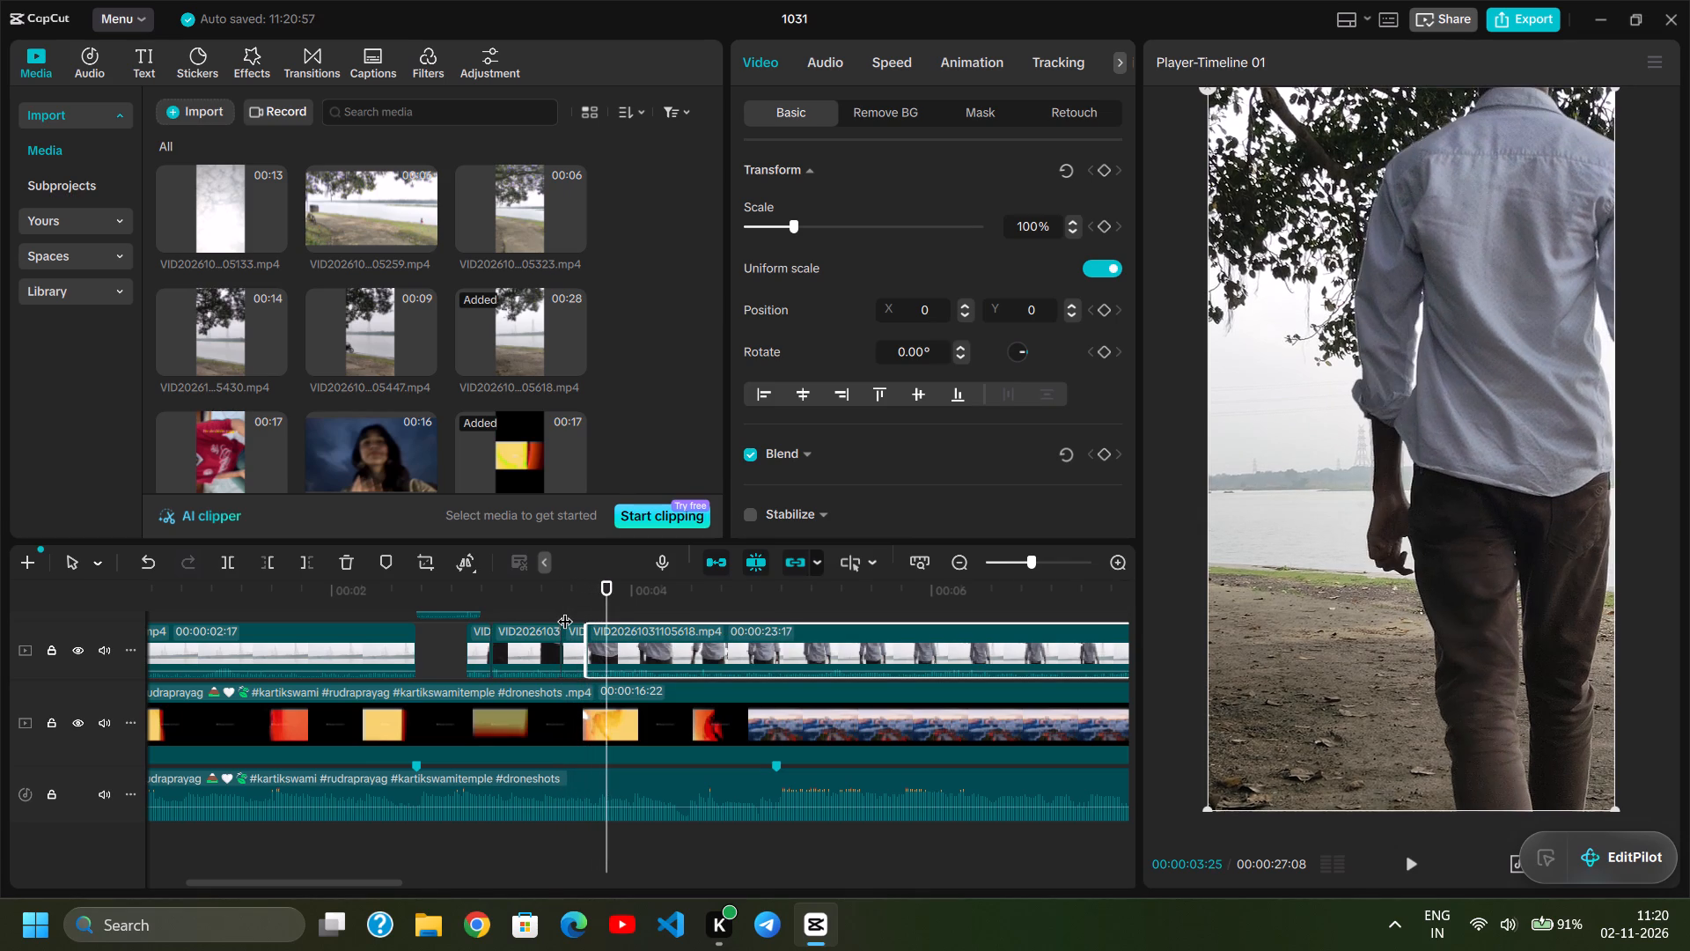
pyautogui.press('Right')
pyautogui.press('Right')
pyautogui.press('Right')
pyautogui.press('Right')
pyautogui.press('Right')
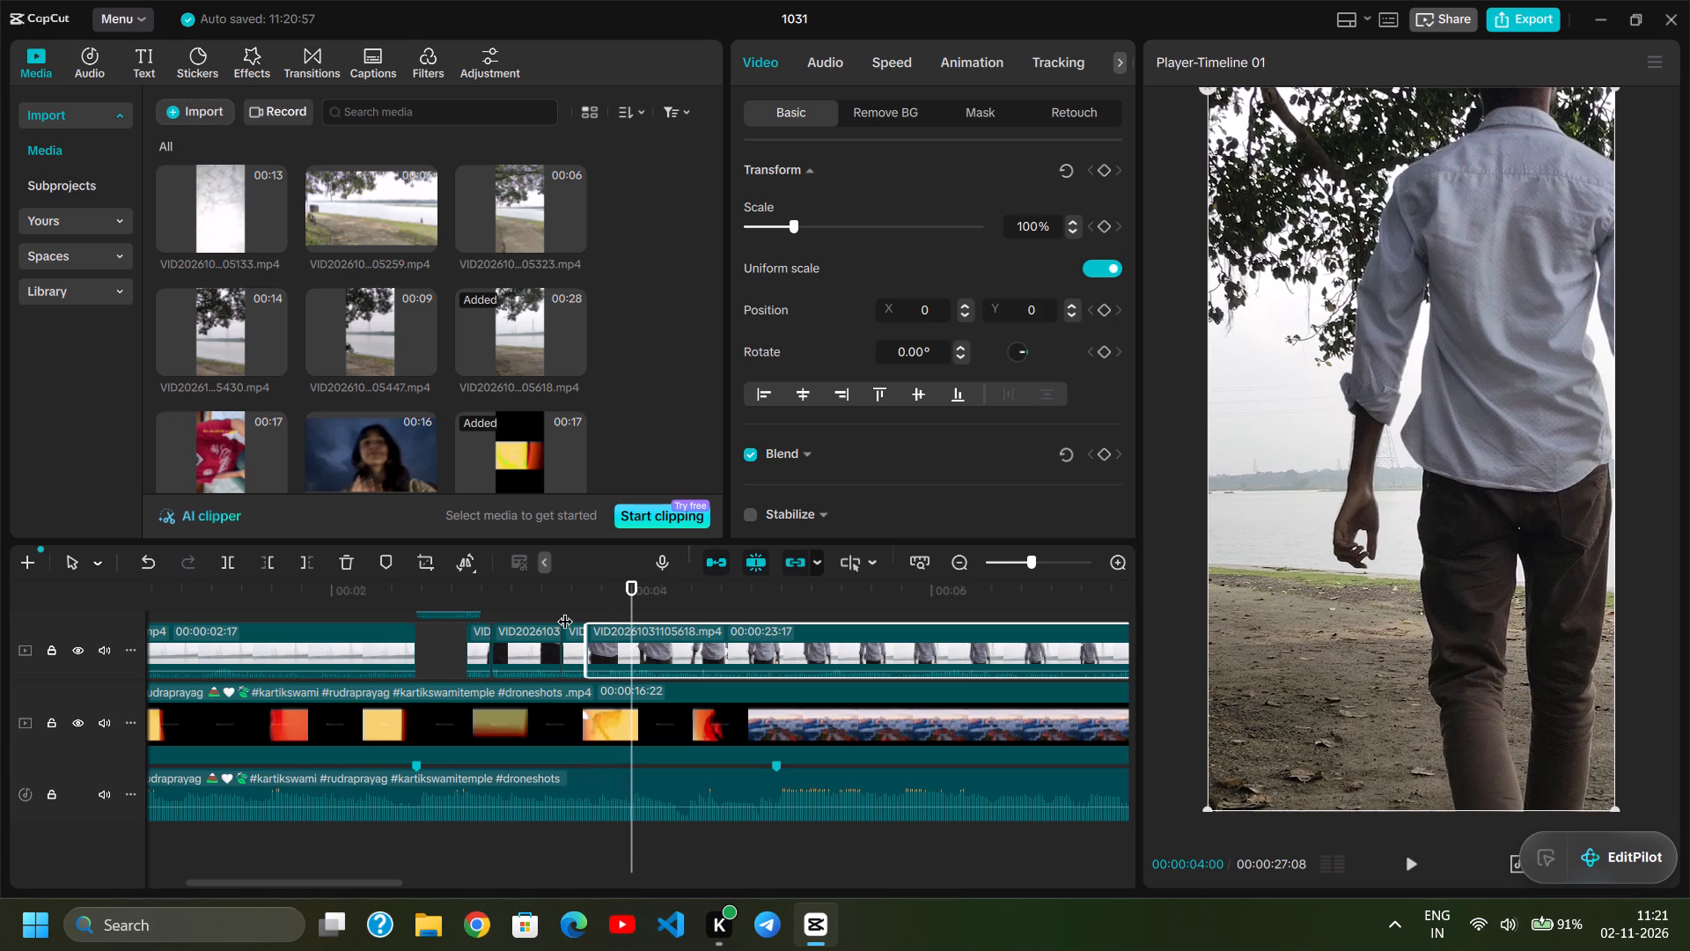
pyautogui.press('Right')
pyautogui.press('Right')
pyautogui.press('Right')
pyautogui.press('Right')
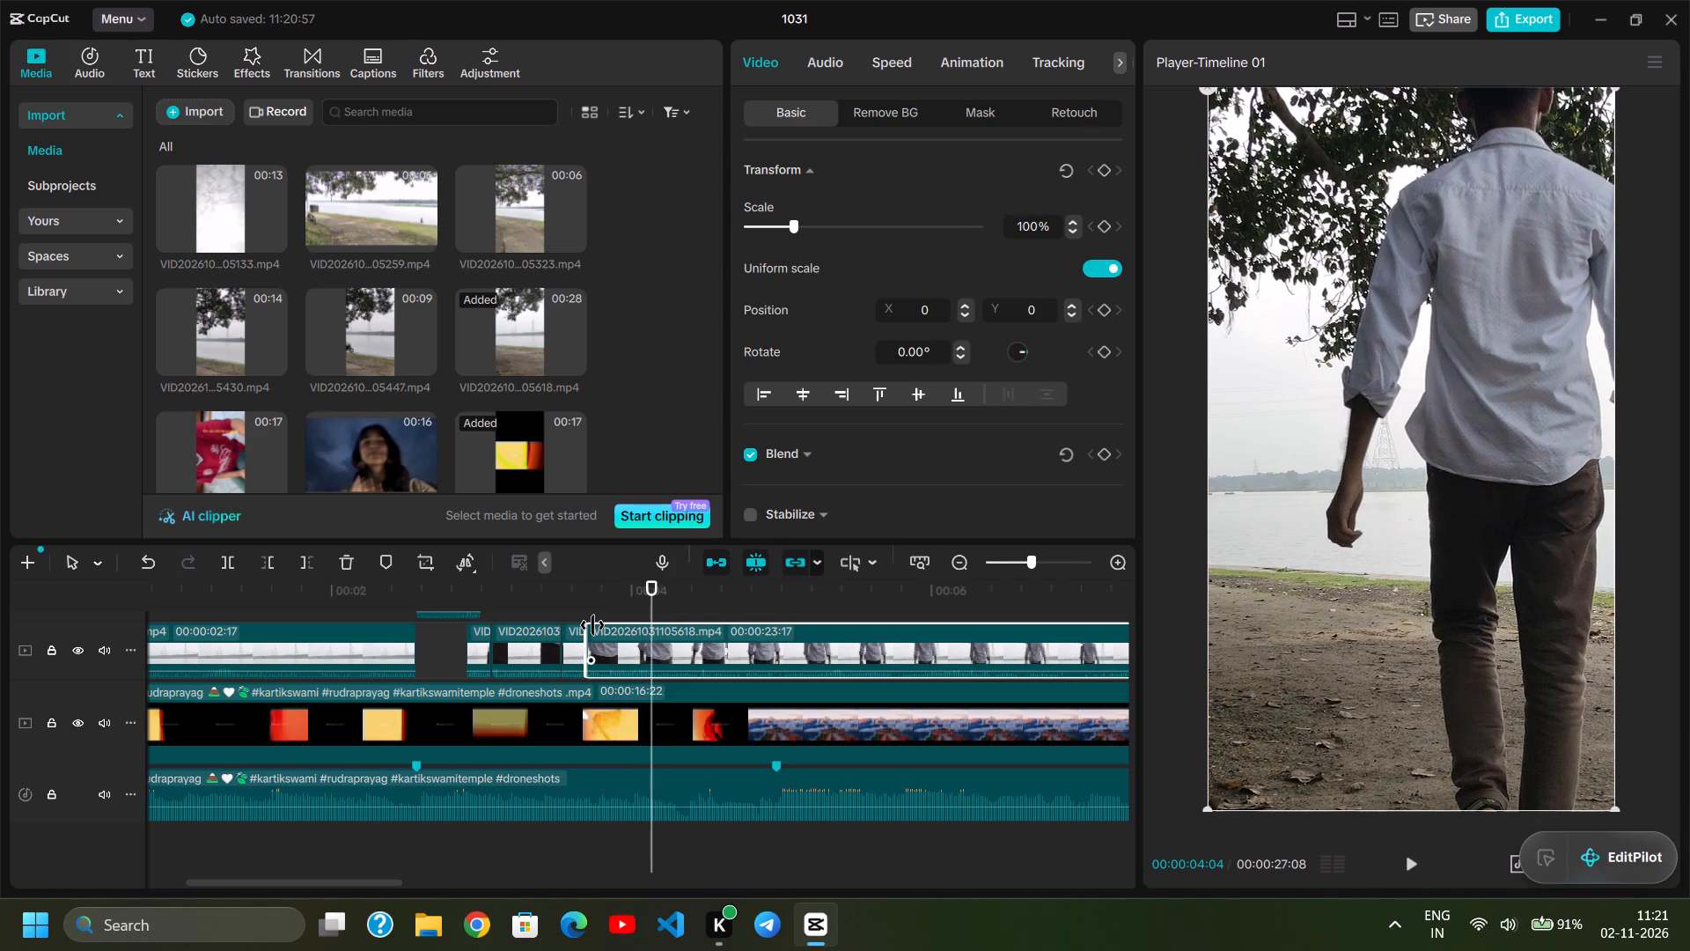
pyautogui.hotkey('ctrl', 'b')
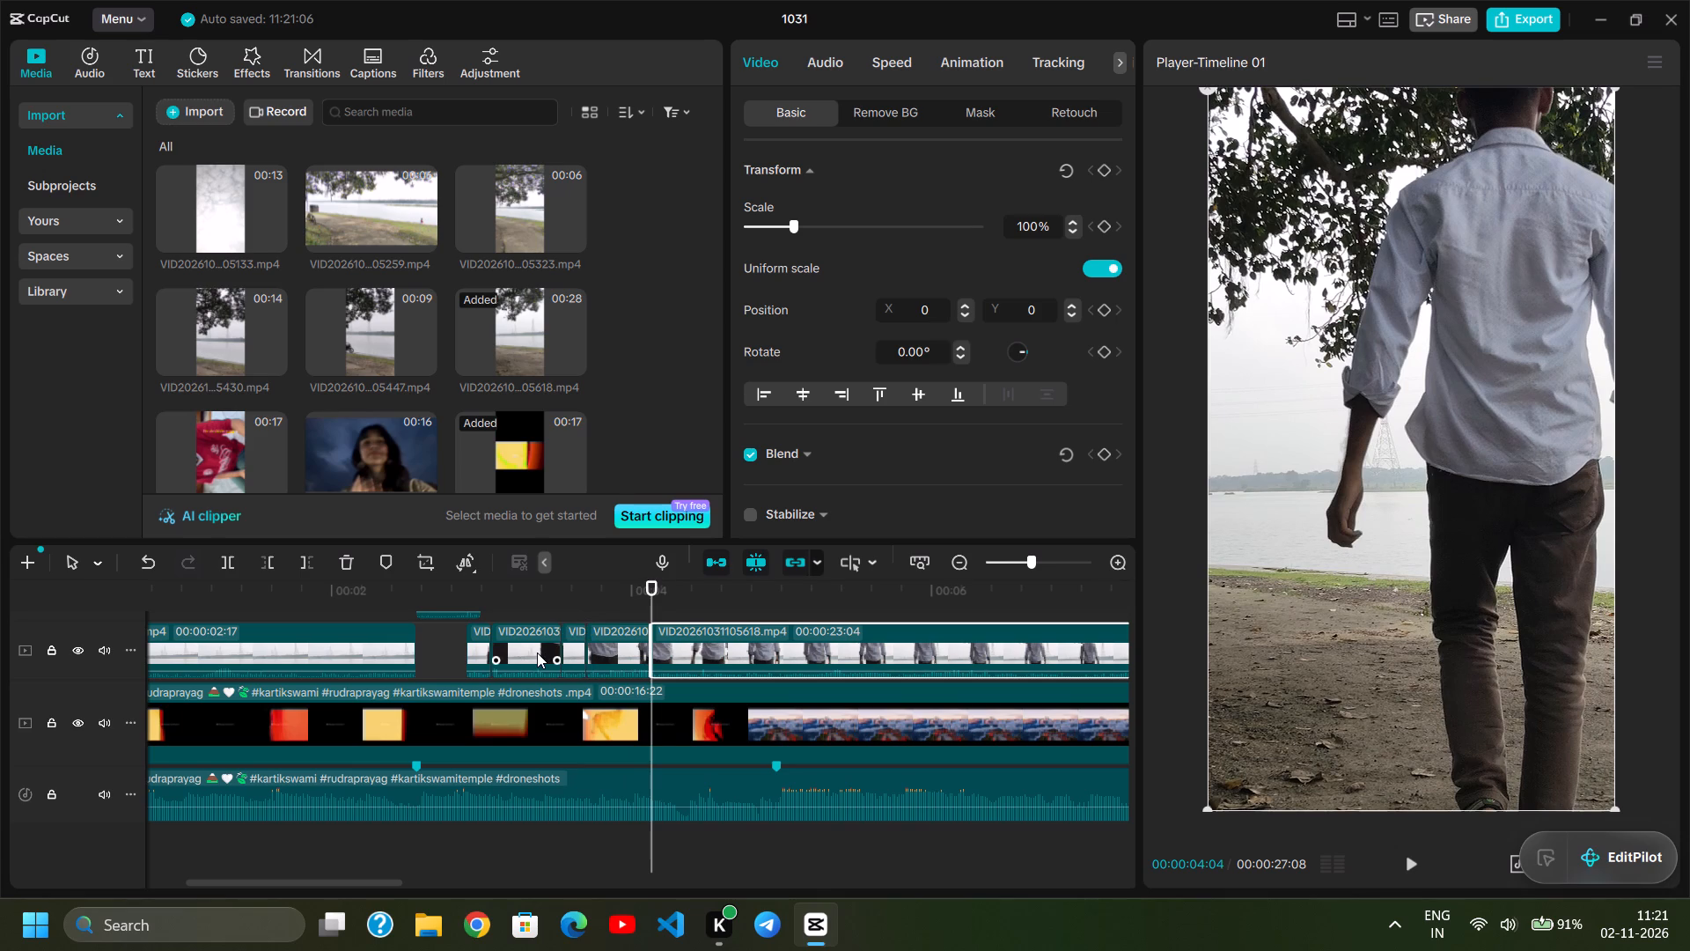
# Split the remaining part of clip 05618 at 00:00:04:09, leaving another five-frame piece.
pyautogui.press('Right')
pyautogui.press('Right')
pyautogui.press('Right')
pyautogui.press('Right')
pyautogui.press('Right')
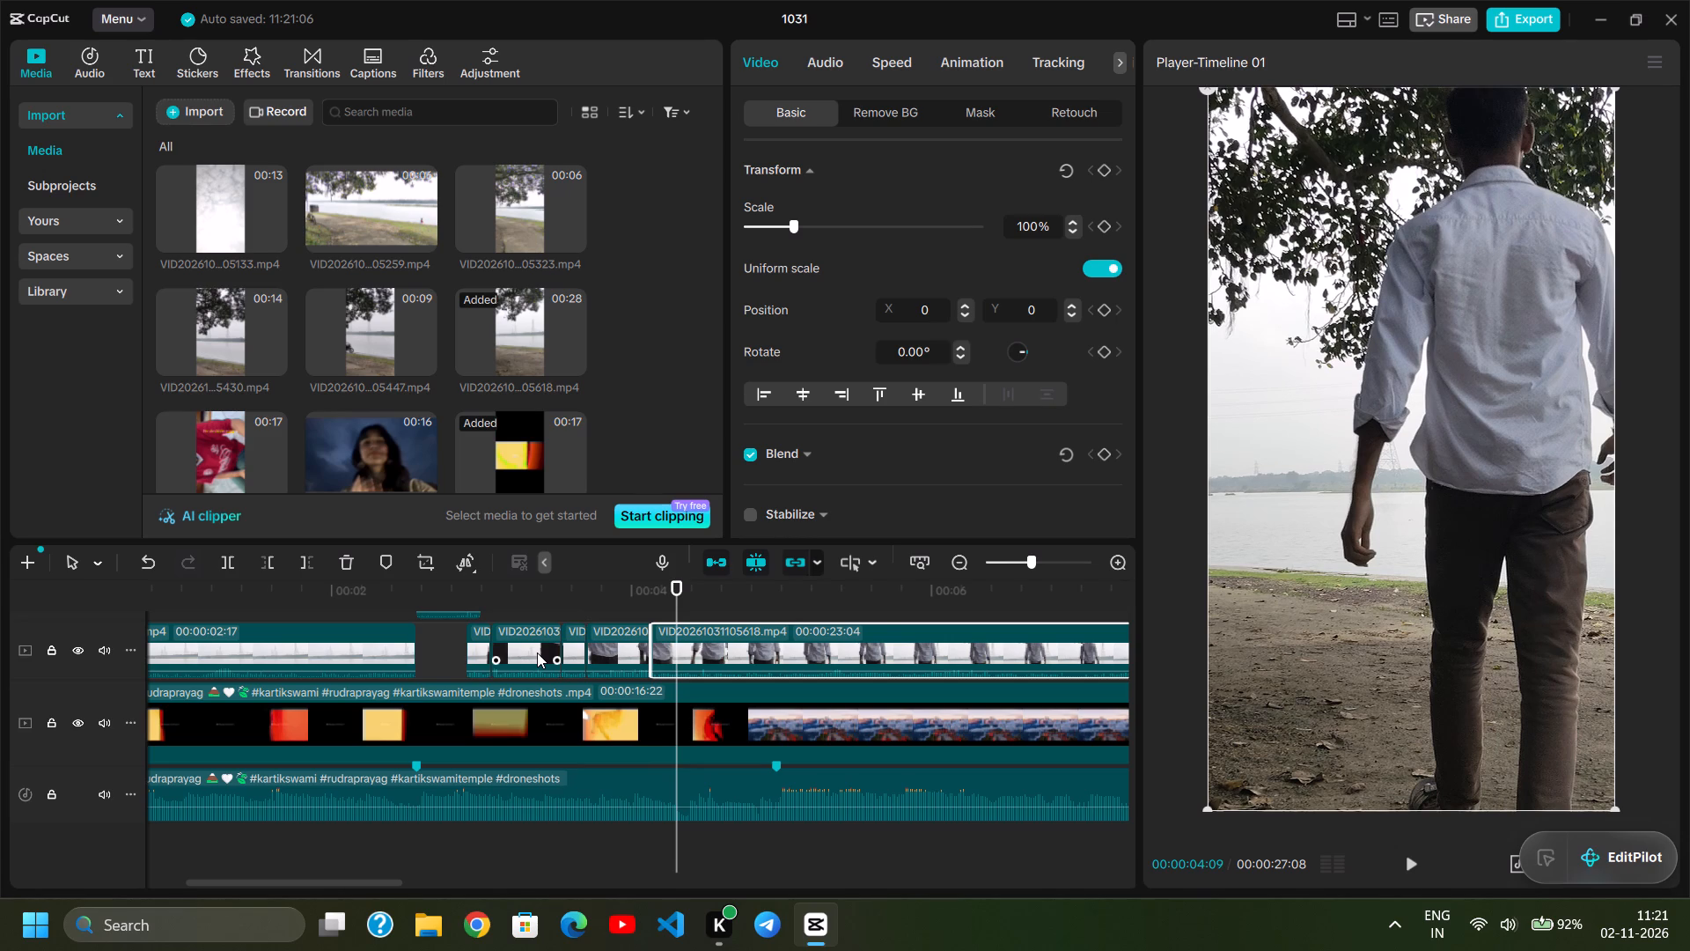
pyautogui.hotkey('ctrl', 'b')
pyautogui.hotkey('ctrl', 'v')
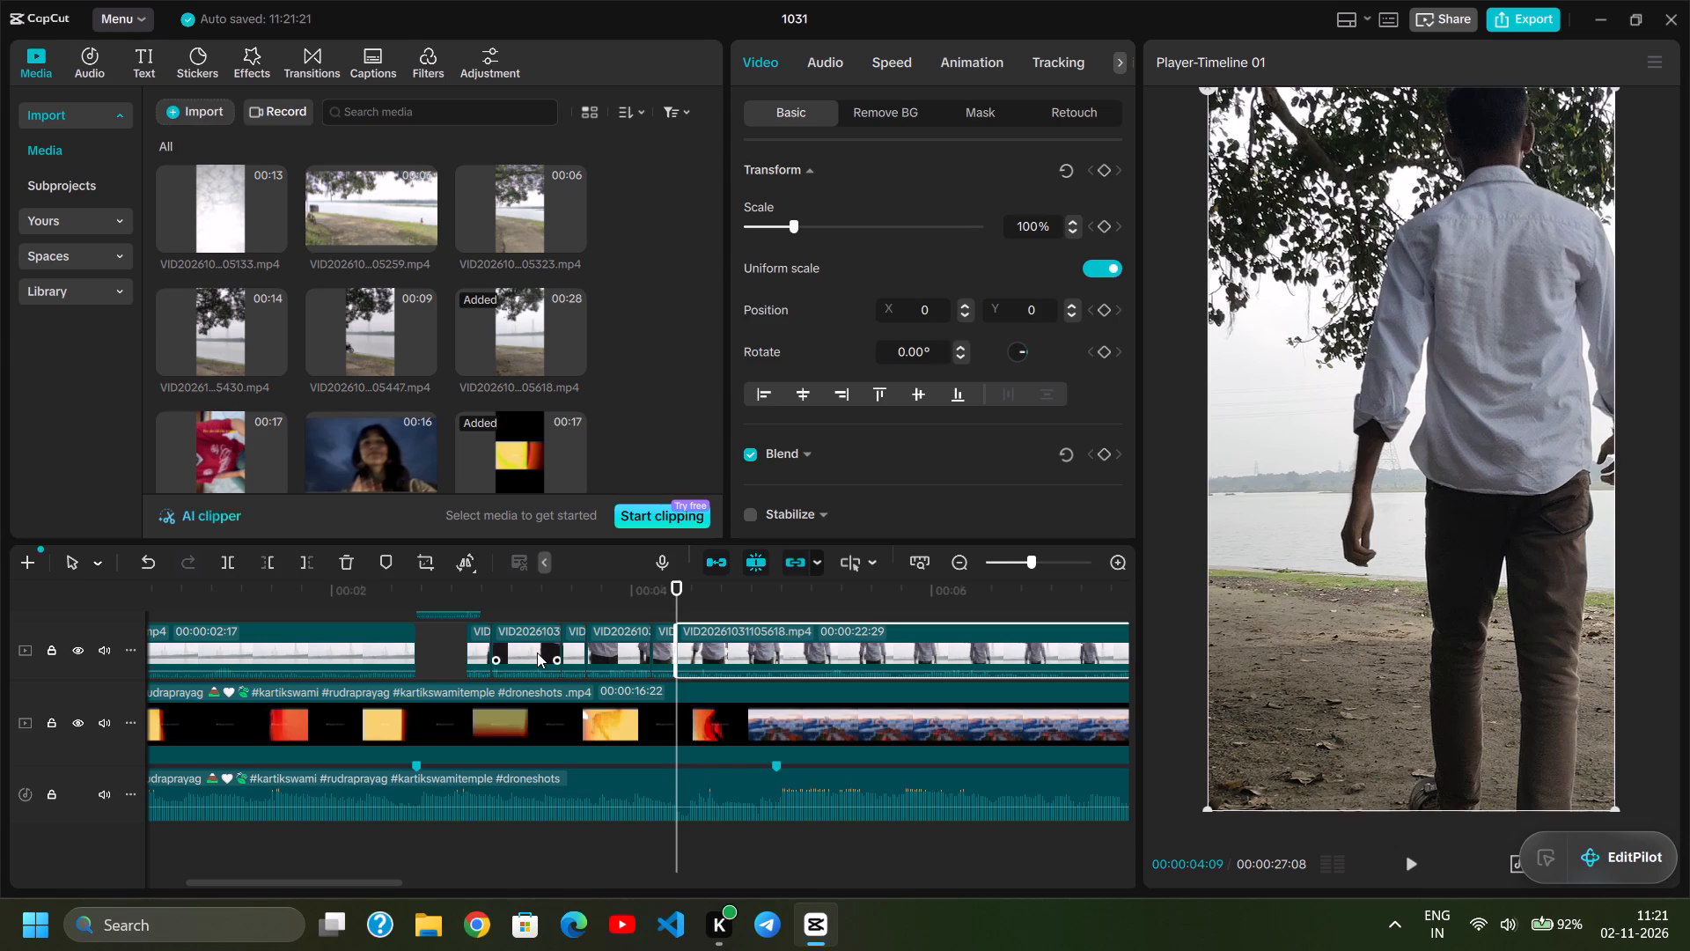
# Split the remaining part of clip 05618 at 00:00:04:22, 13 frames after the previous cut.
pyautogui.press('Right')
pyautogui.press('Right')
pyautogui.press('Right')
pyautogui.press('Right')
pyautogui.press('Right')
pyautogui.press('Right')
pyautogui.press('Right')
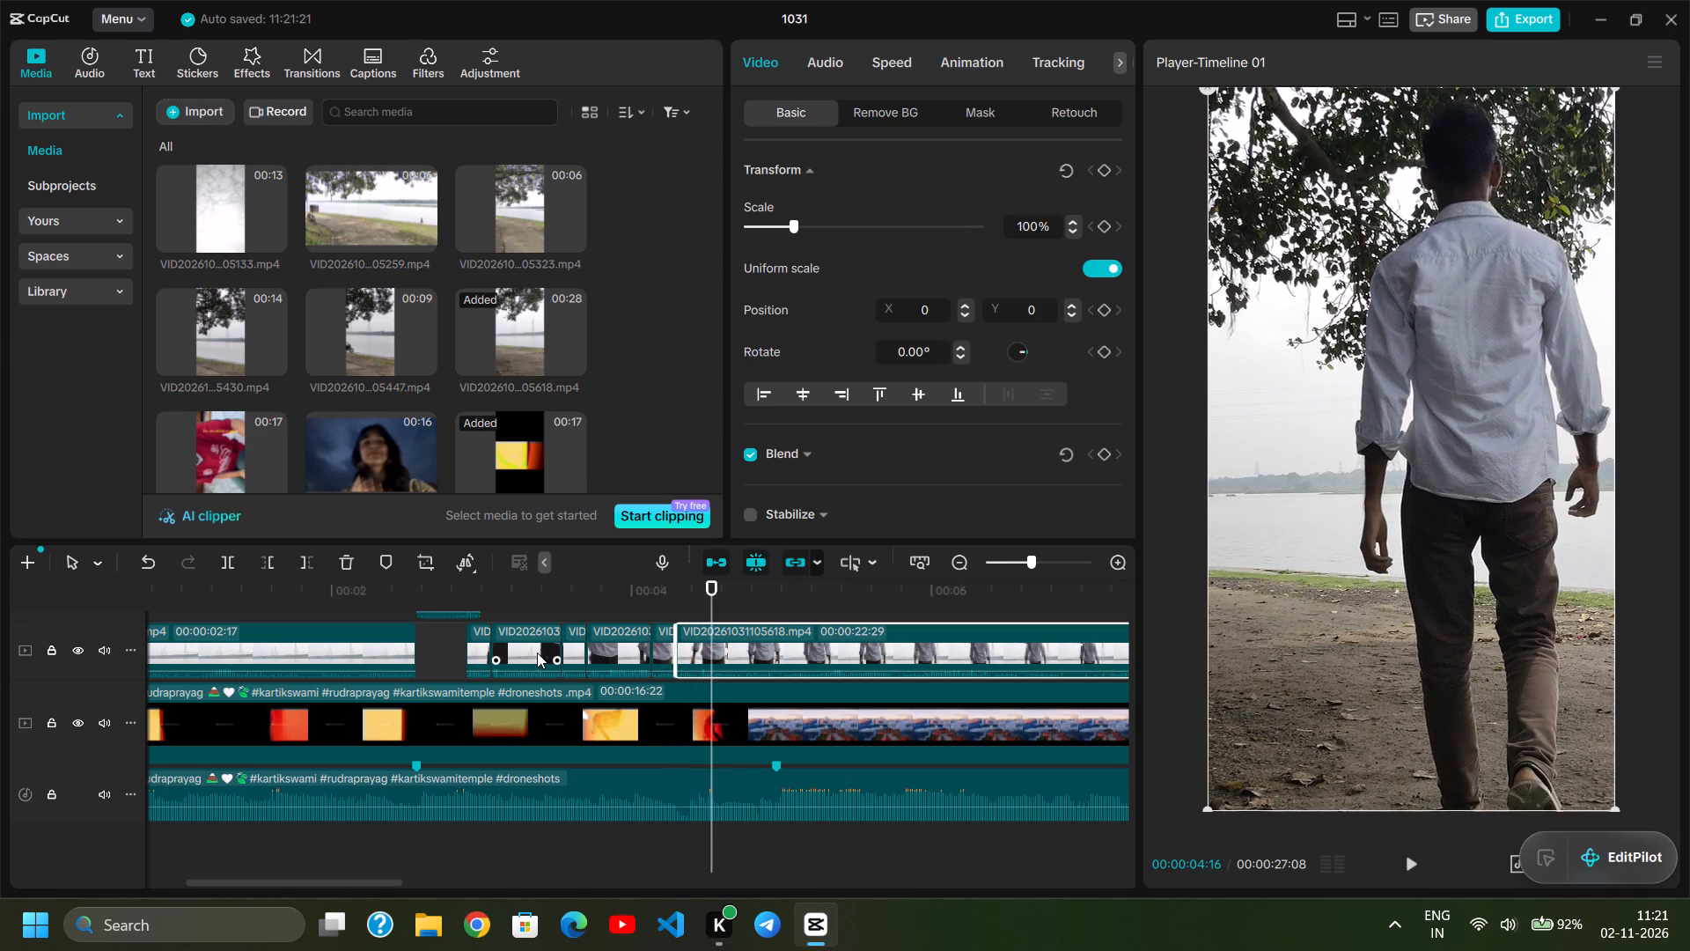
pyautogui.press('Right')
pyautogui.press('Right')
pyautogui.press('Right')
pyautogui.press('Right')
pyautogui.press('Right')
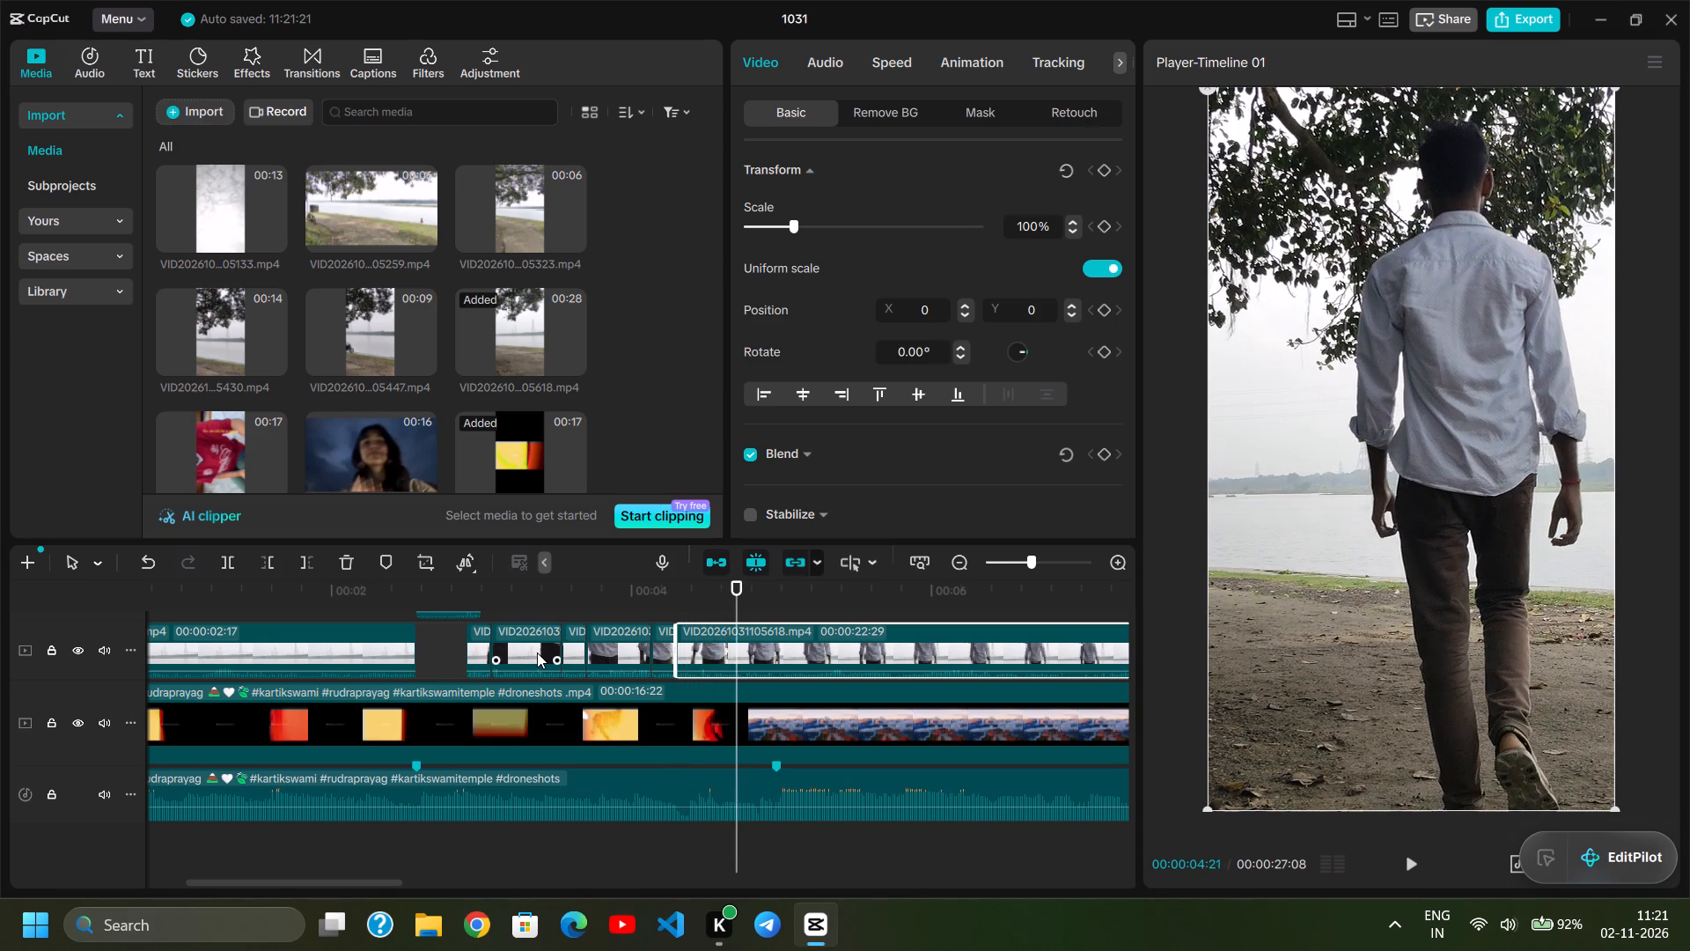
pyautogui.press('Right')
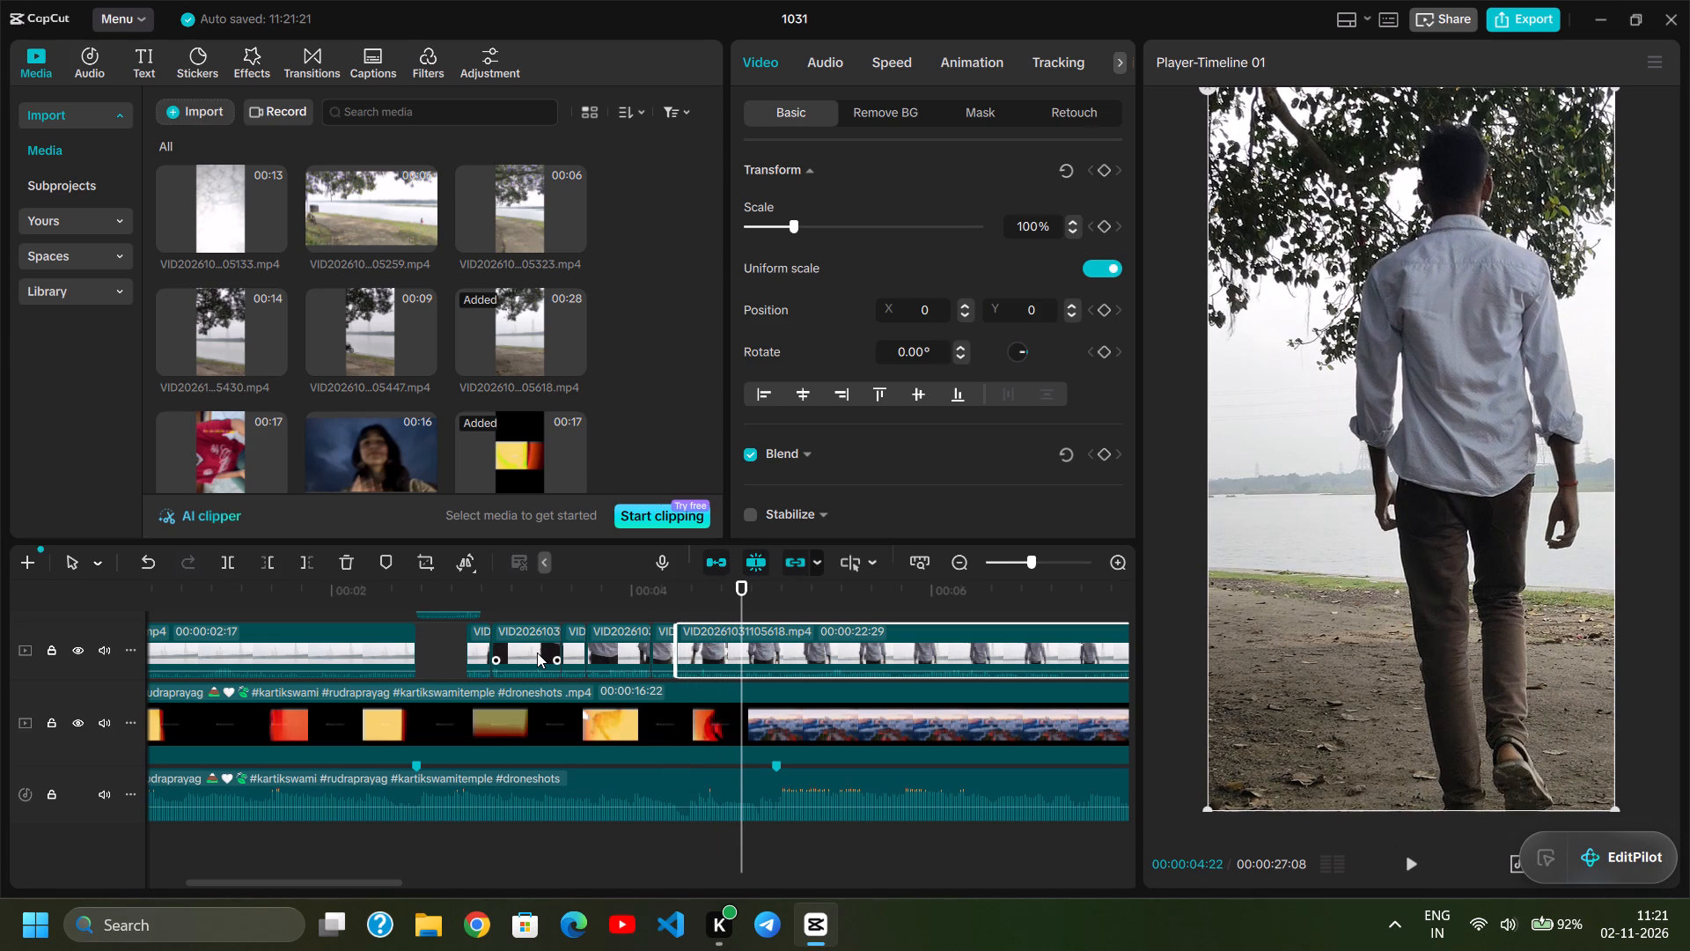
pyautogui.hotkey('ctrl', 'b')
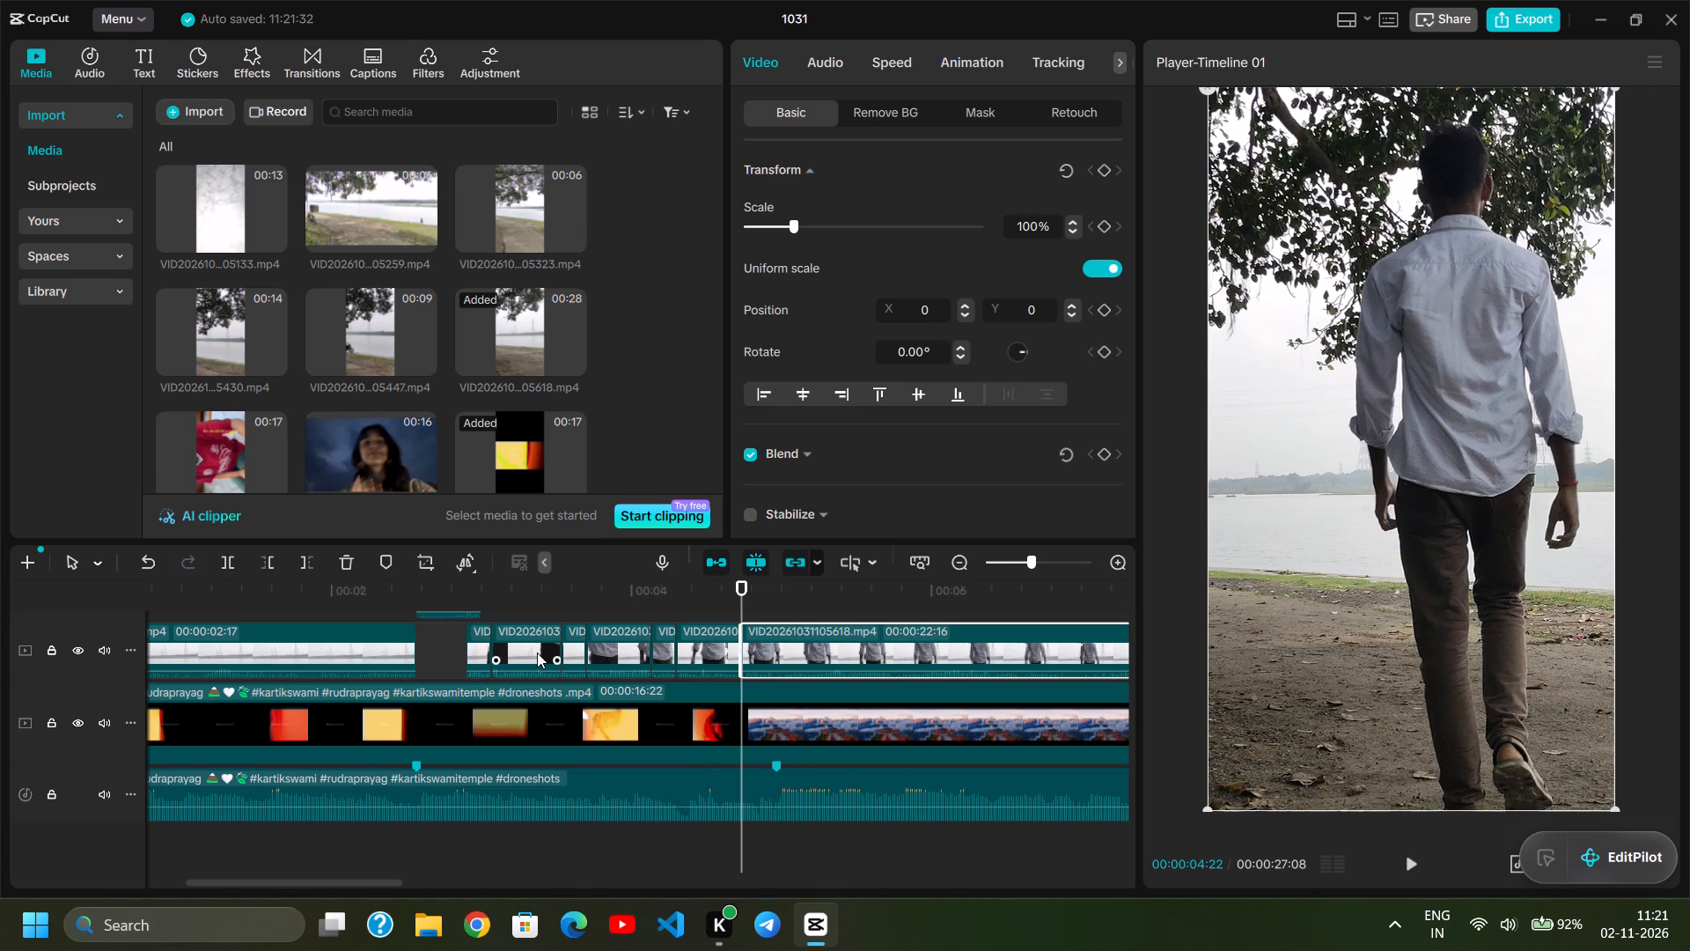
# Examine the walking footage frame by frame from the cut at 00:00:04:22 to about 00:00:05:05, and return to the cut.
pyautogui.press('Right')
pyautogui.press('Right')
pyautogui.press('Right')
pyautogui.press('Right')
pyautogui.press('Right')
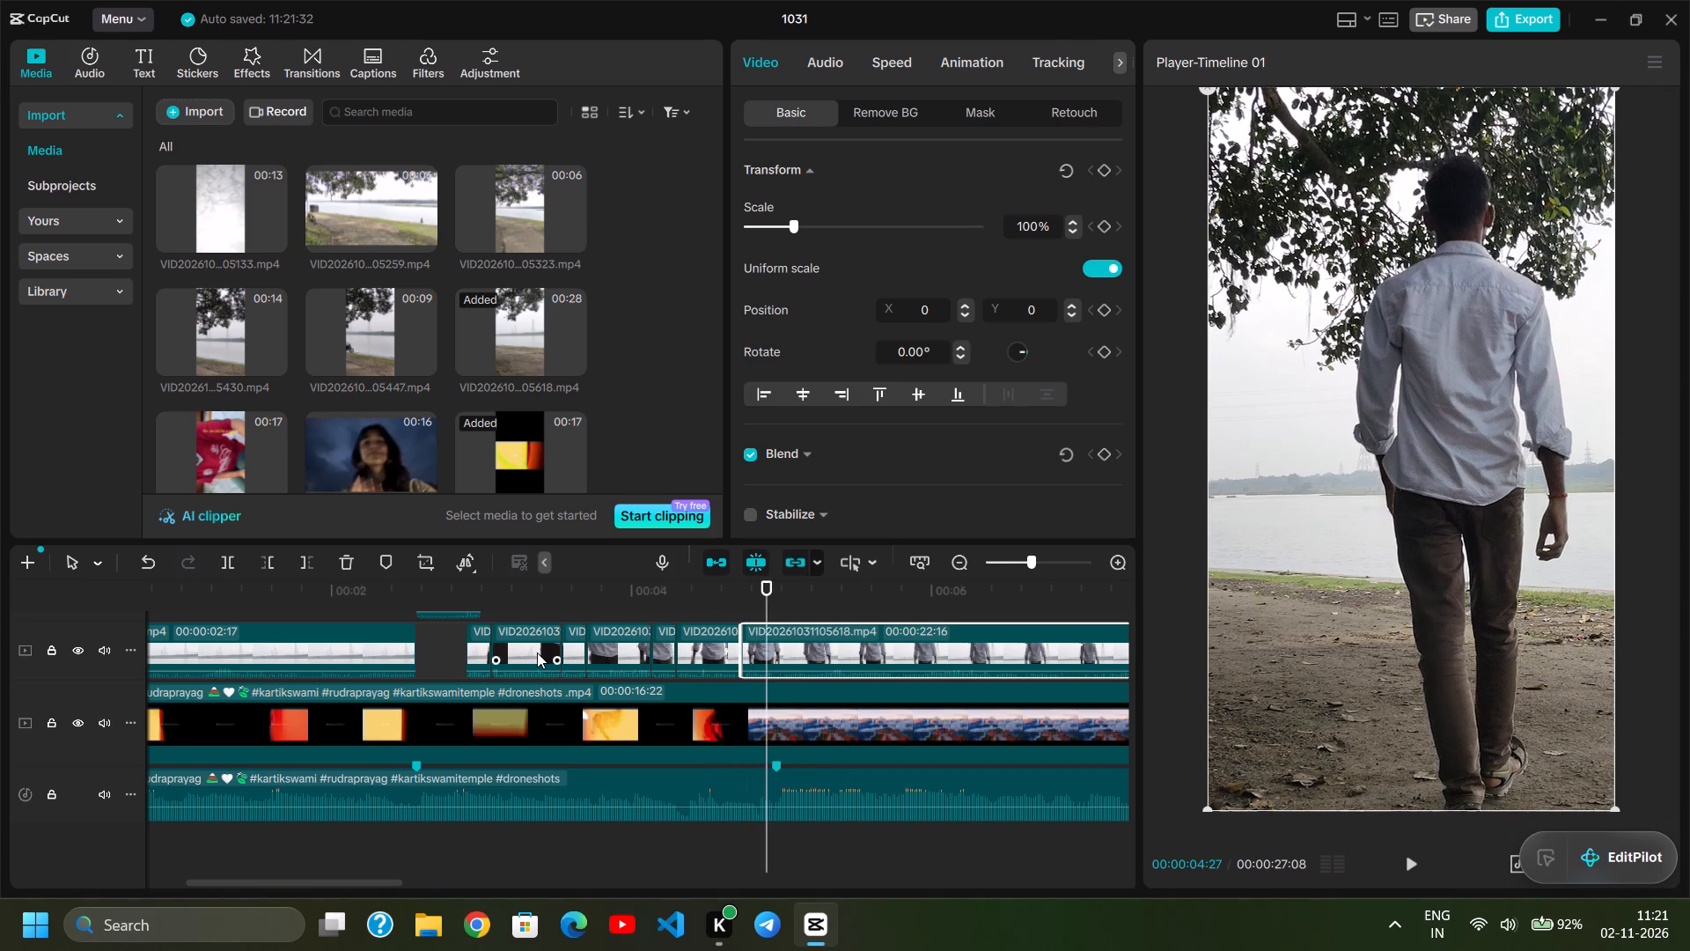
pyautogui.press('Right')
pyautogui.press('Right')
pyautogui.press('Right')
pyautogui.press('Right')
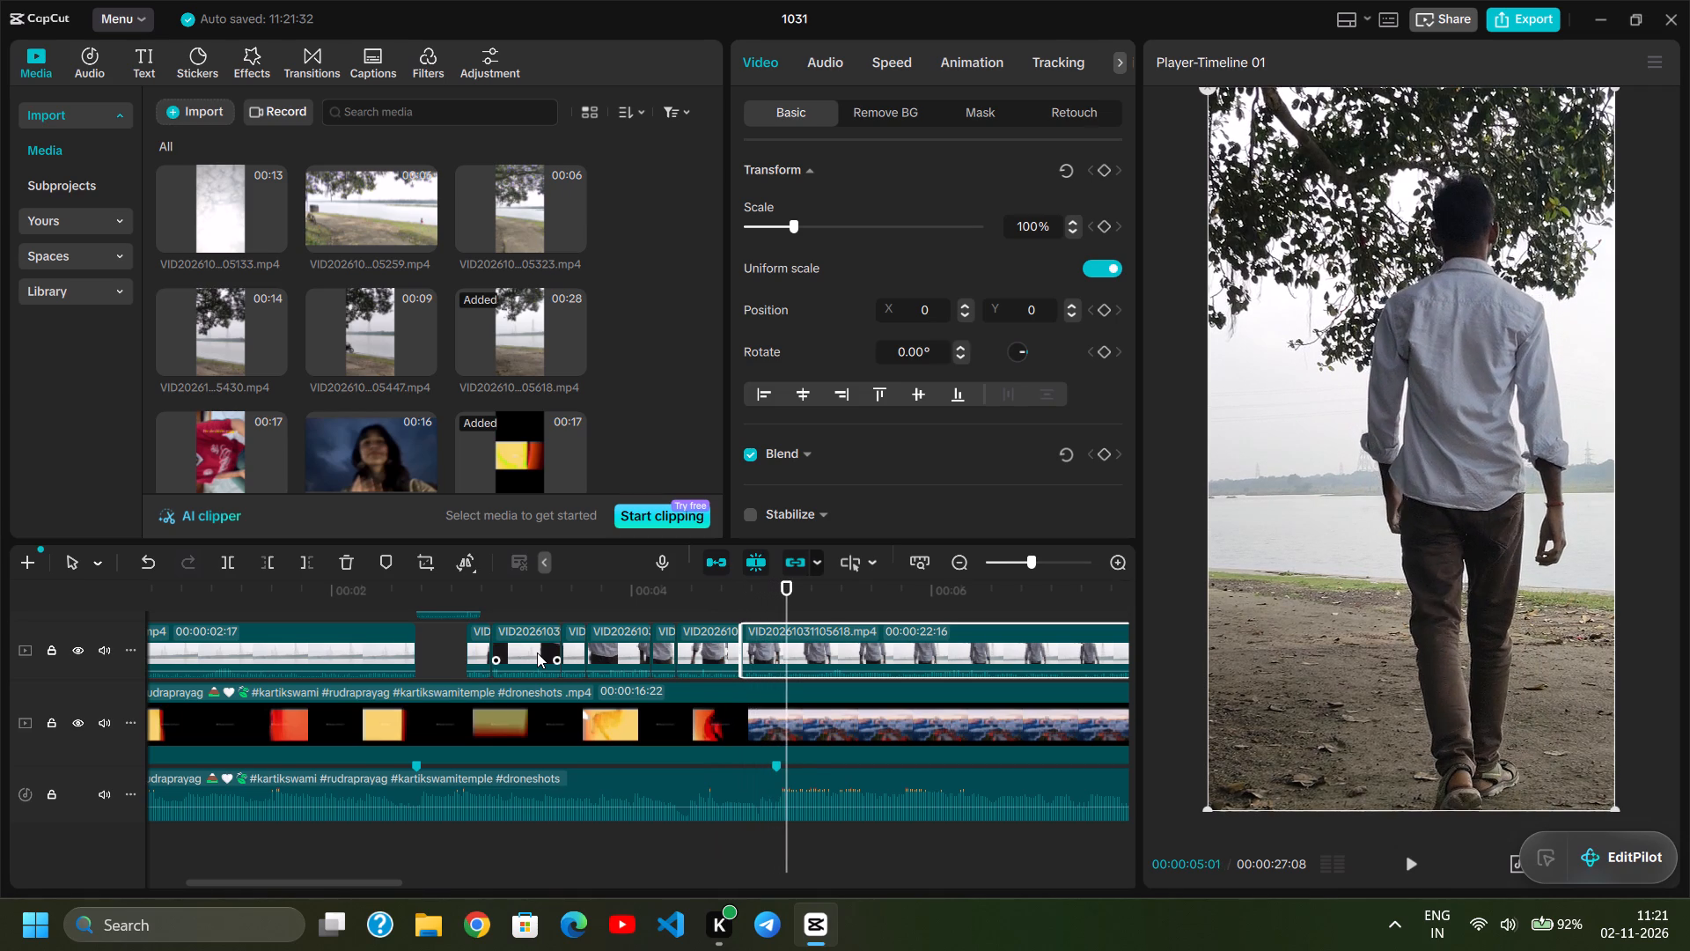
pyautogui.press('Right')
pyautogui.press('Right')
pyautogui.press('Right')
pyautogui.press('Right')
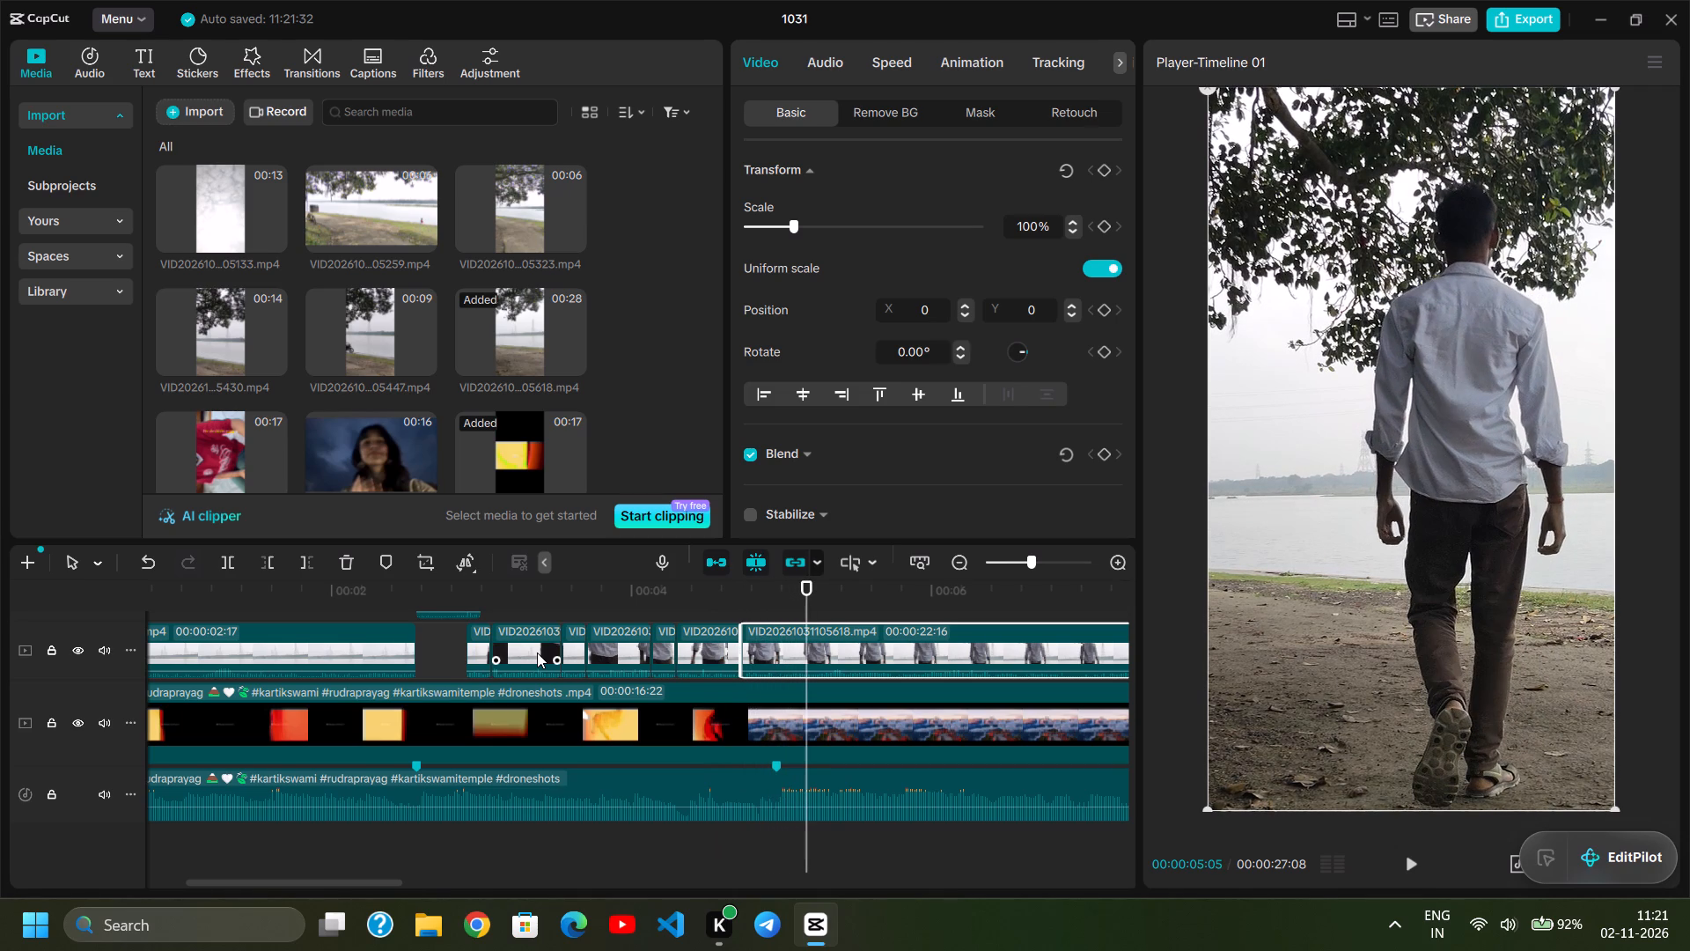
pyautogui.press('Left')
pyautogui.press('Left')
pyautogui.press('Left')
pyautogui.press('Left')
pyautogui.press('Left')
pyautogui.press('Left')
pyautogui.press('Left')
pyautogui.press('Left')
pyautogui.press('Left')
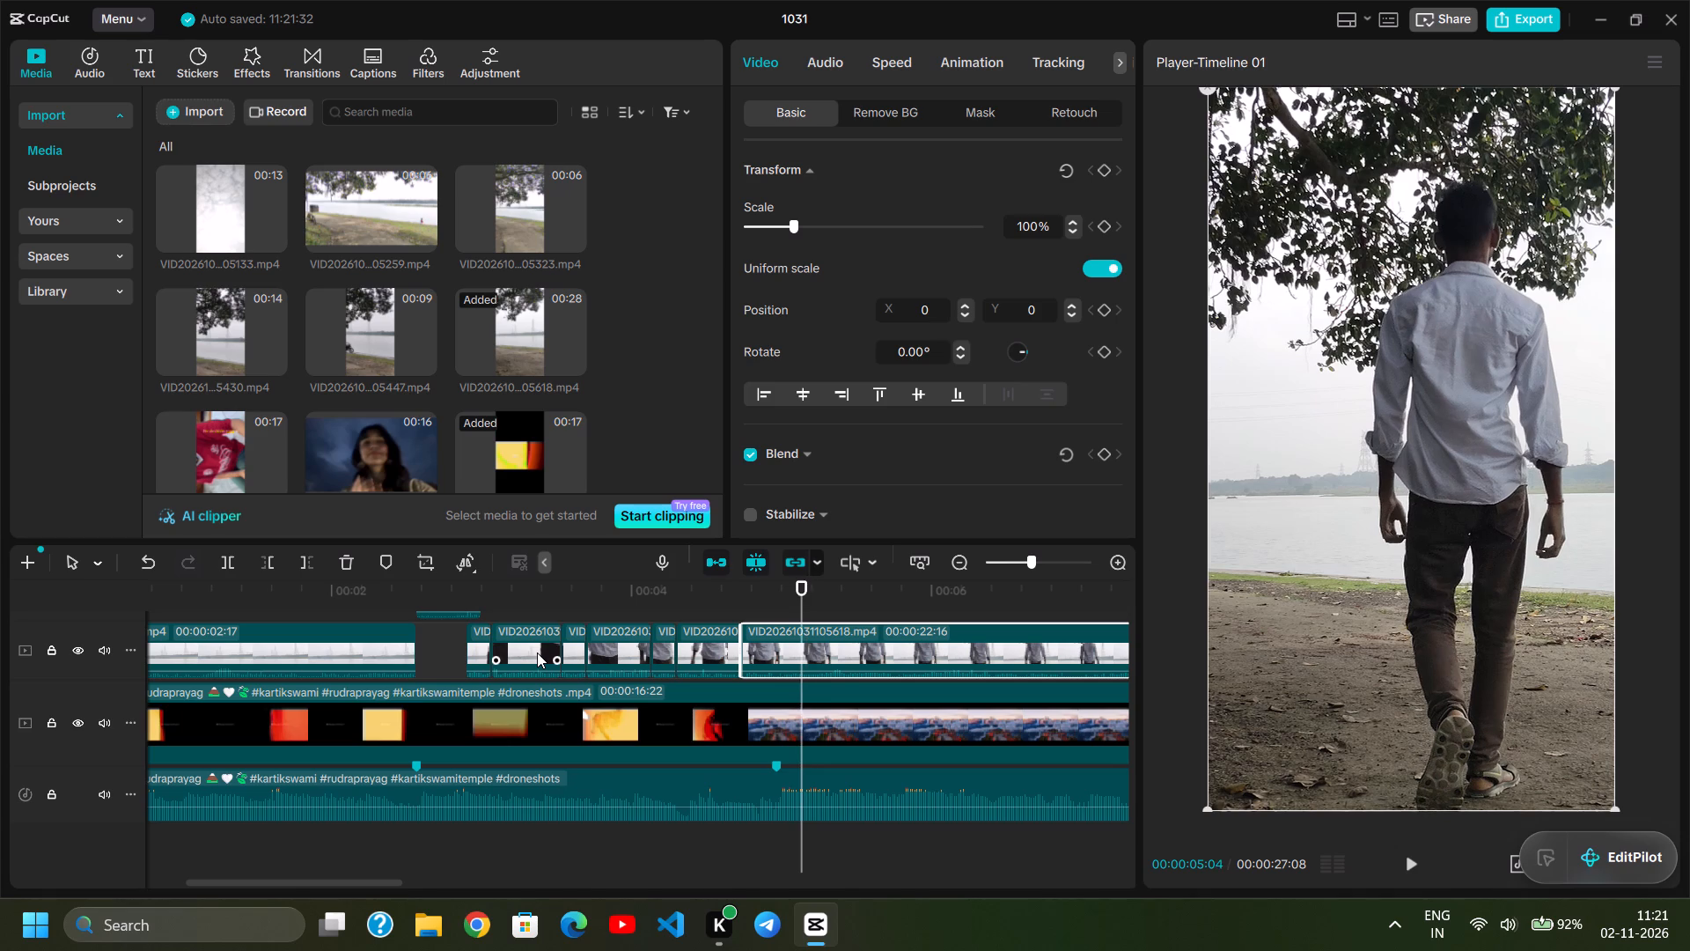
pyautogui.press('Left')
pyautogui.press('Left')
pyautogui.press('Left')
pyautogui.press('Left')
pyautogui.press('Left')
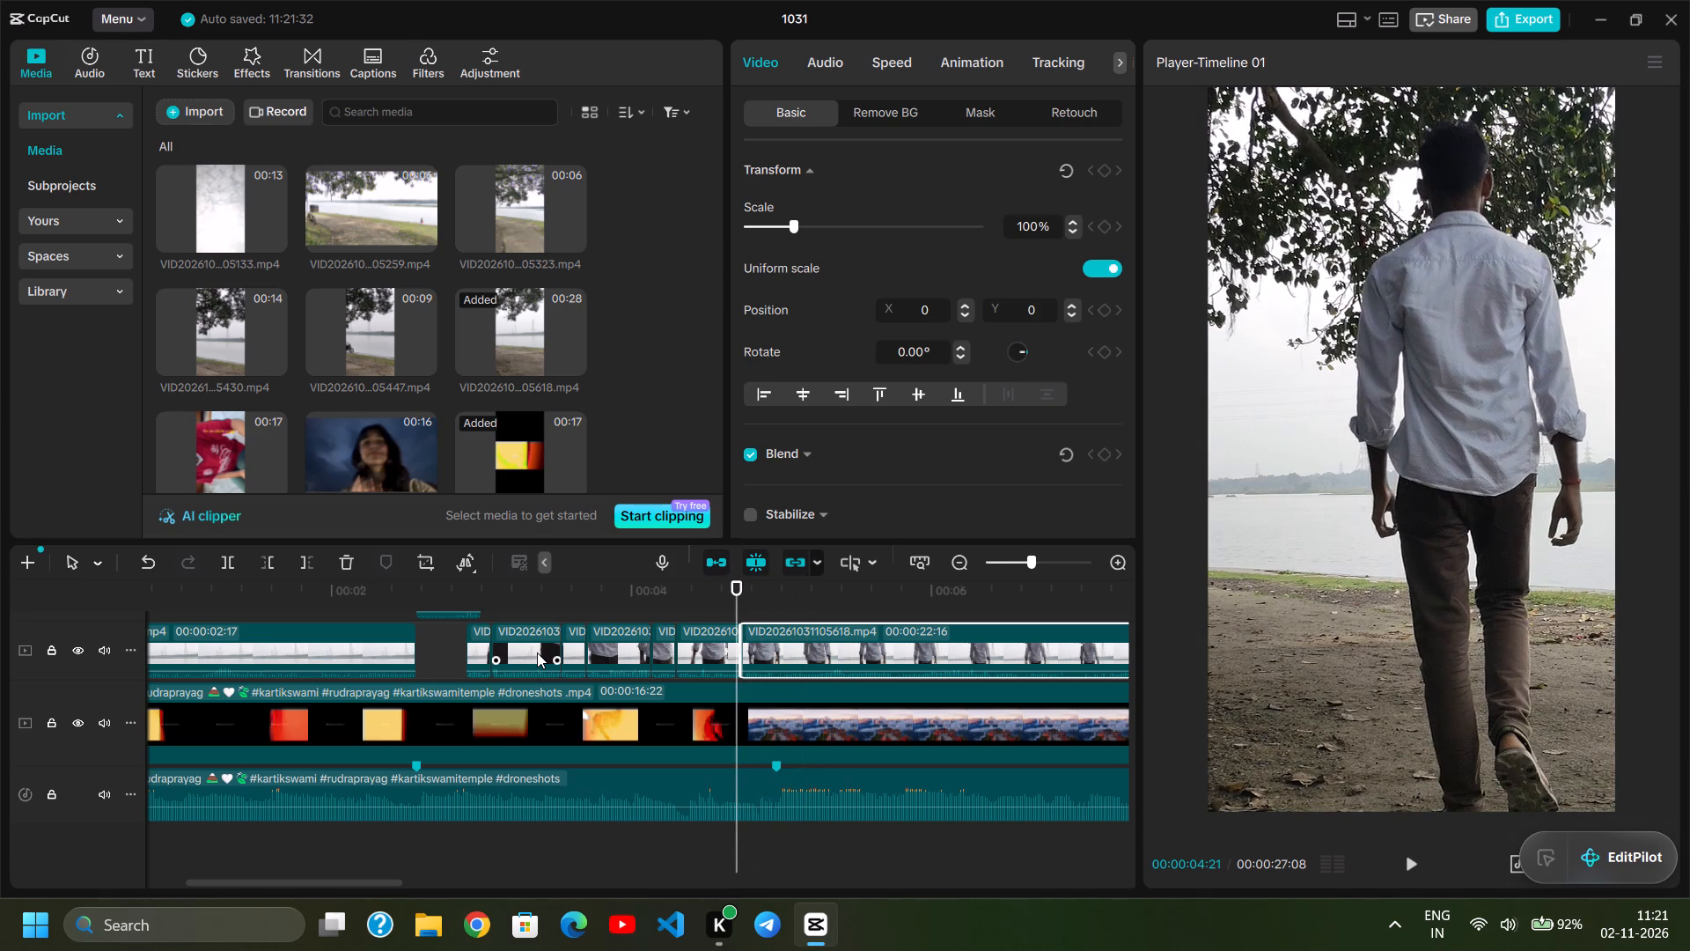
pyautogui.press('Right')
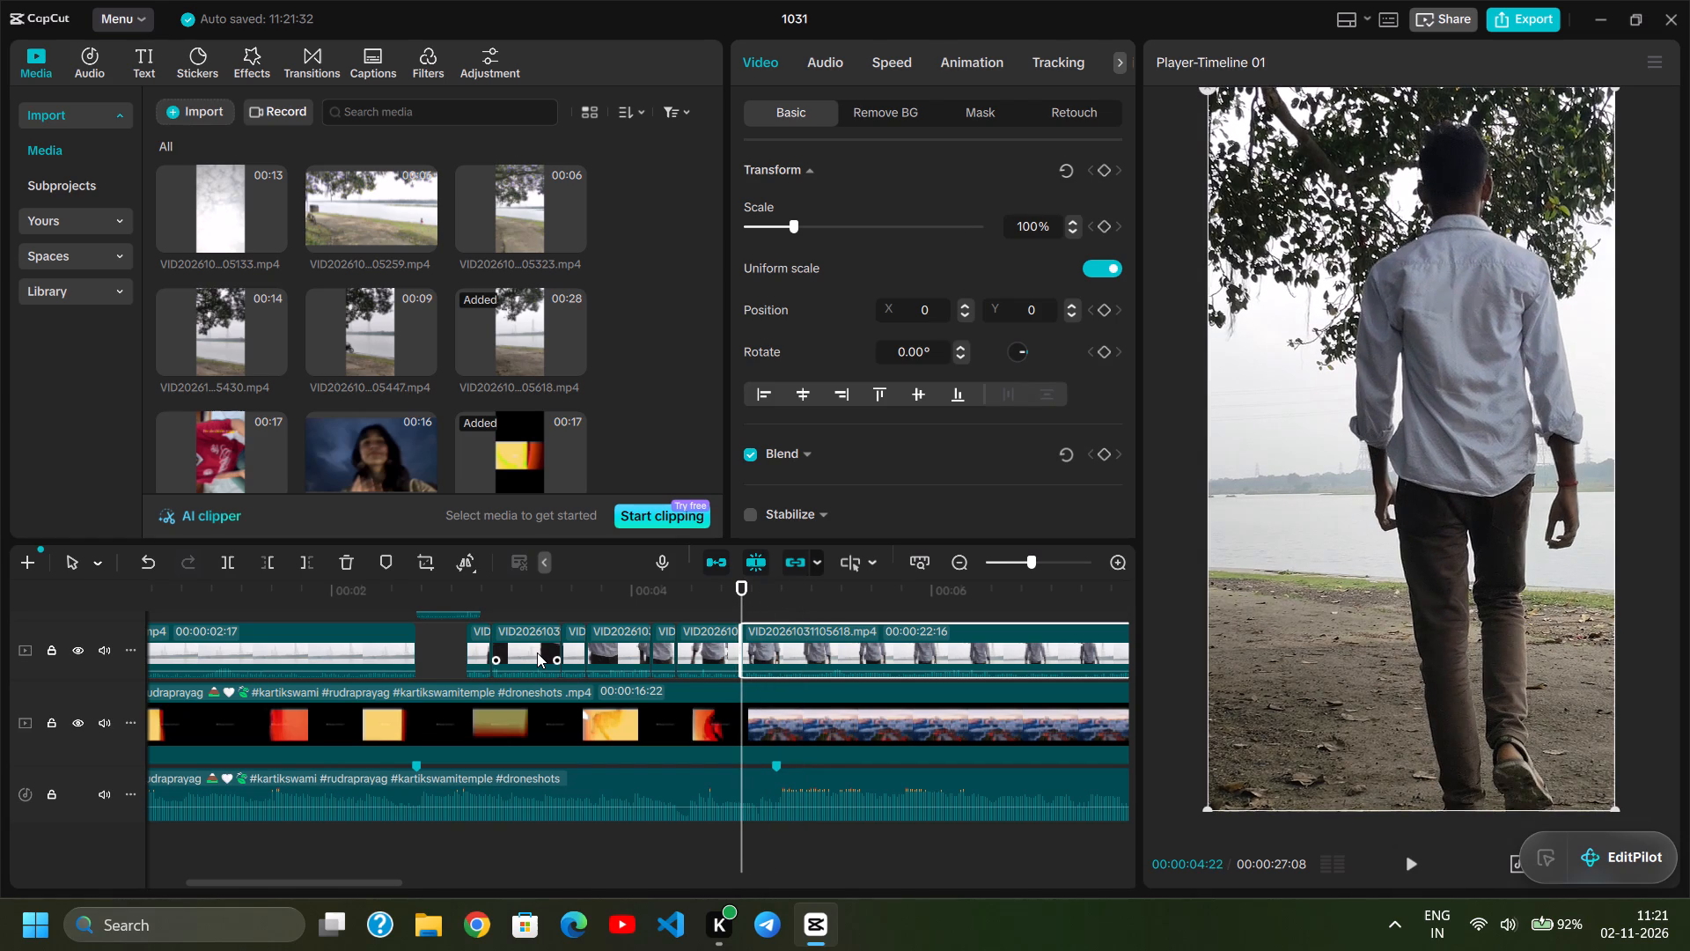
# Split the remaining part of clip 05618 at 00:00:04:26, leaving a four-frame piece after the previous cut.
pyautogui.press('Right')
pyautogui.press('Right')
pyautogui.press('Right')
pyautogui.press('Right')
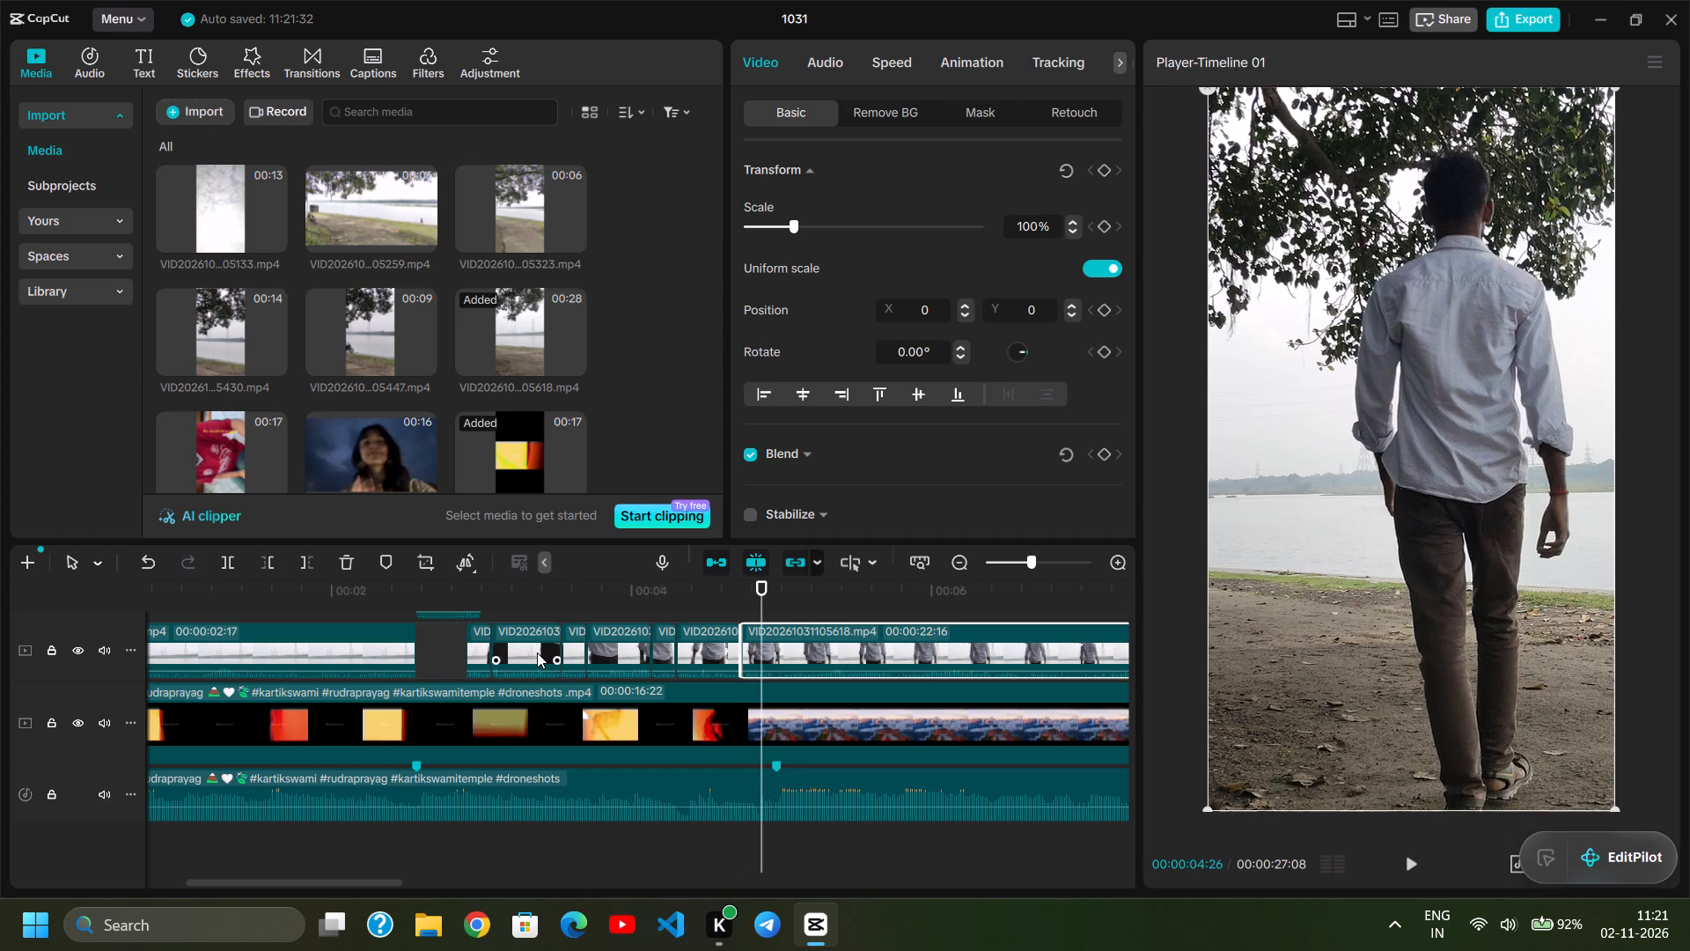
pyautogui.hotkey('ctrl', 'b')
# Split the remaining part of clip 05618 at 00:00:05:09, 13 frames after the previous cut.
pyautogui.press('Right')
pyautogui.press('Right')
pyautogui.press('Right')
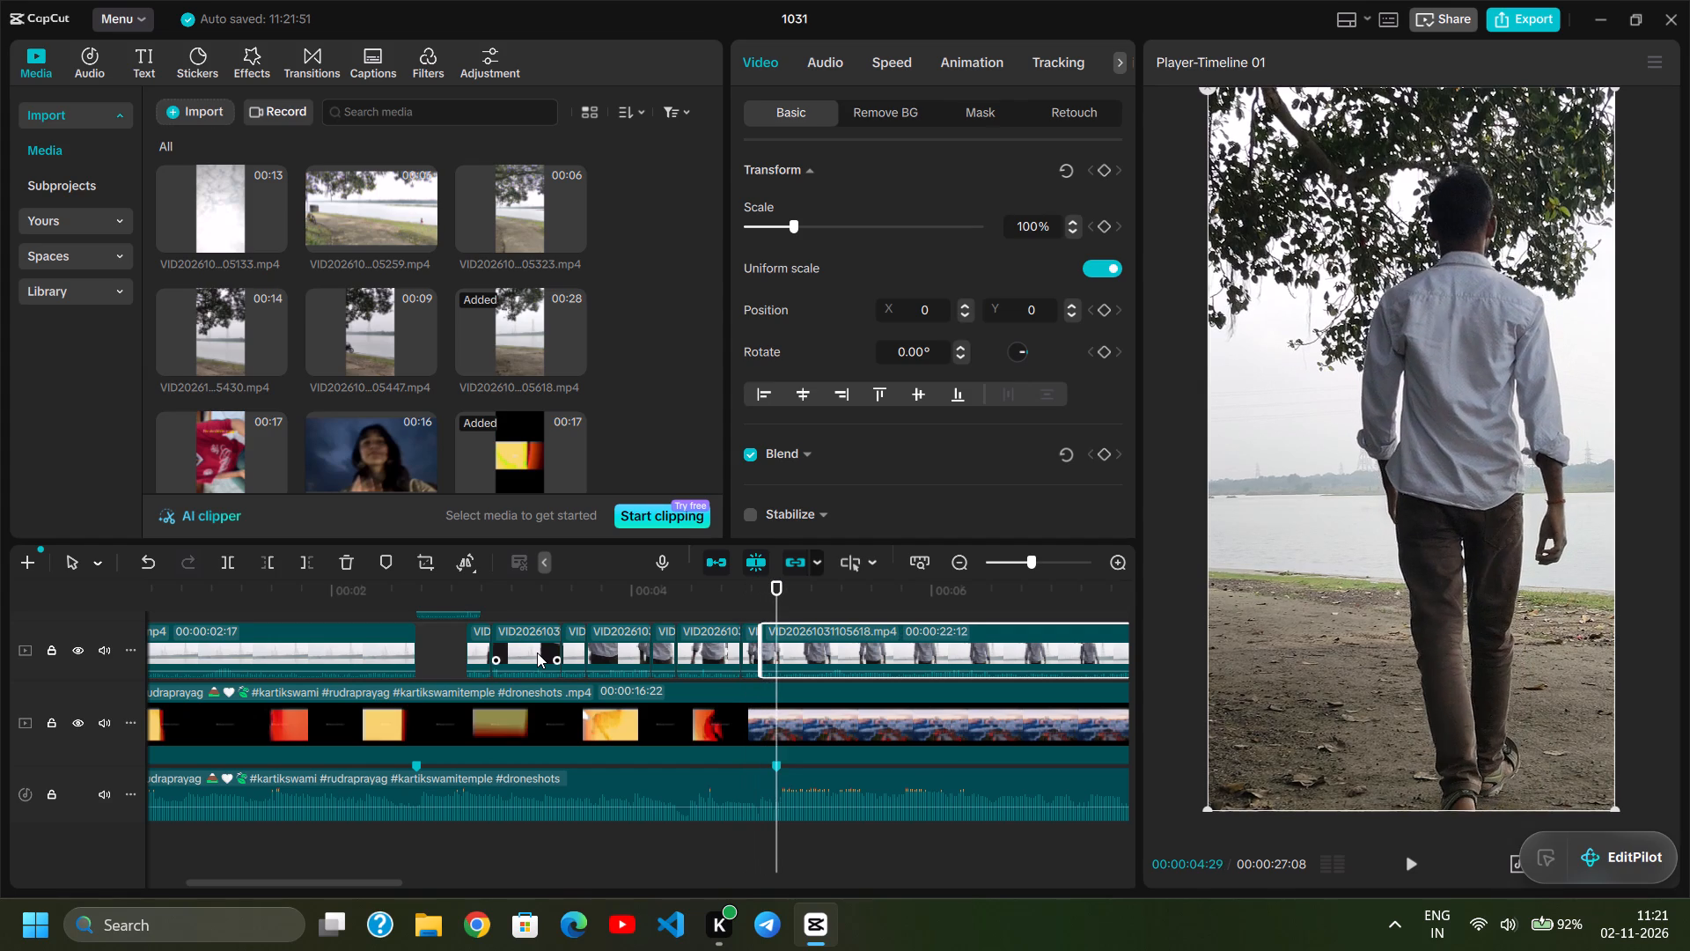
pyautogui.press('Right')
pyautogui.press('Right')
pyautogui.press('Right')
pyautogui.press('Right')
pyautogui.press('Right')
pyautogui.press('Right')
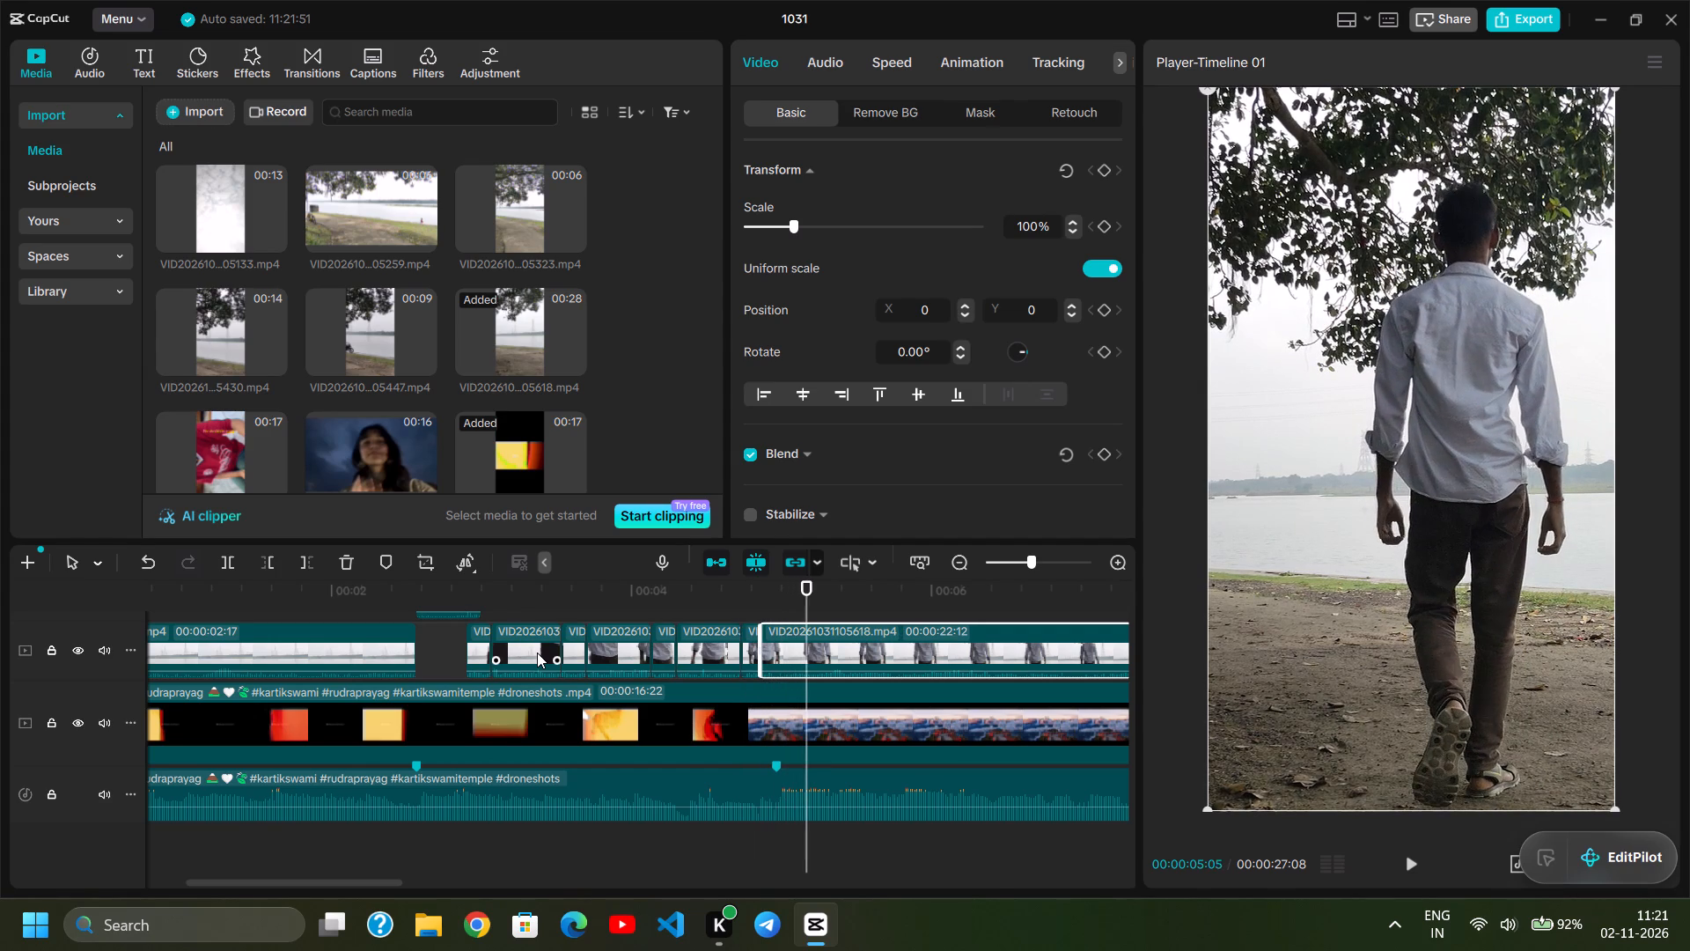
pyautogui.press('Right')
pyautogui.press('Right')
pyautogui.press('Right')
pyautogui.press('Right')
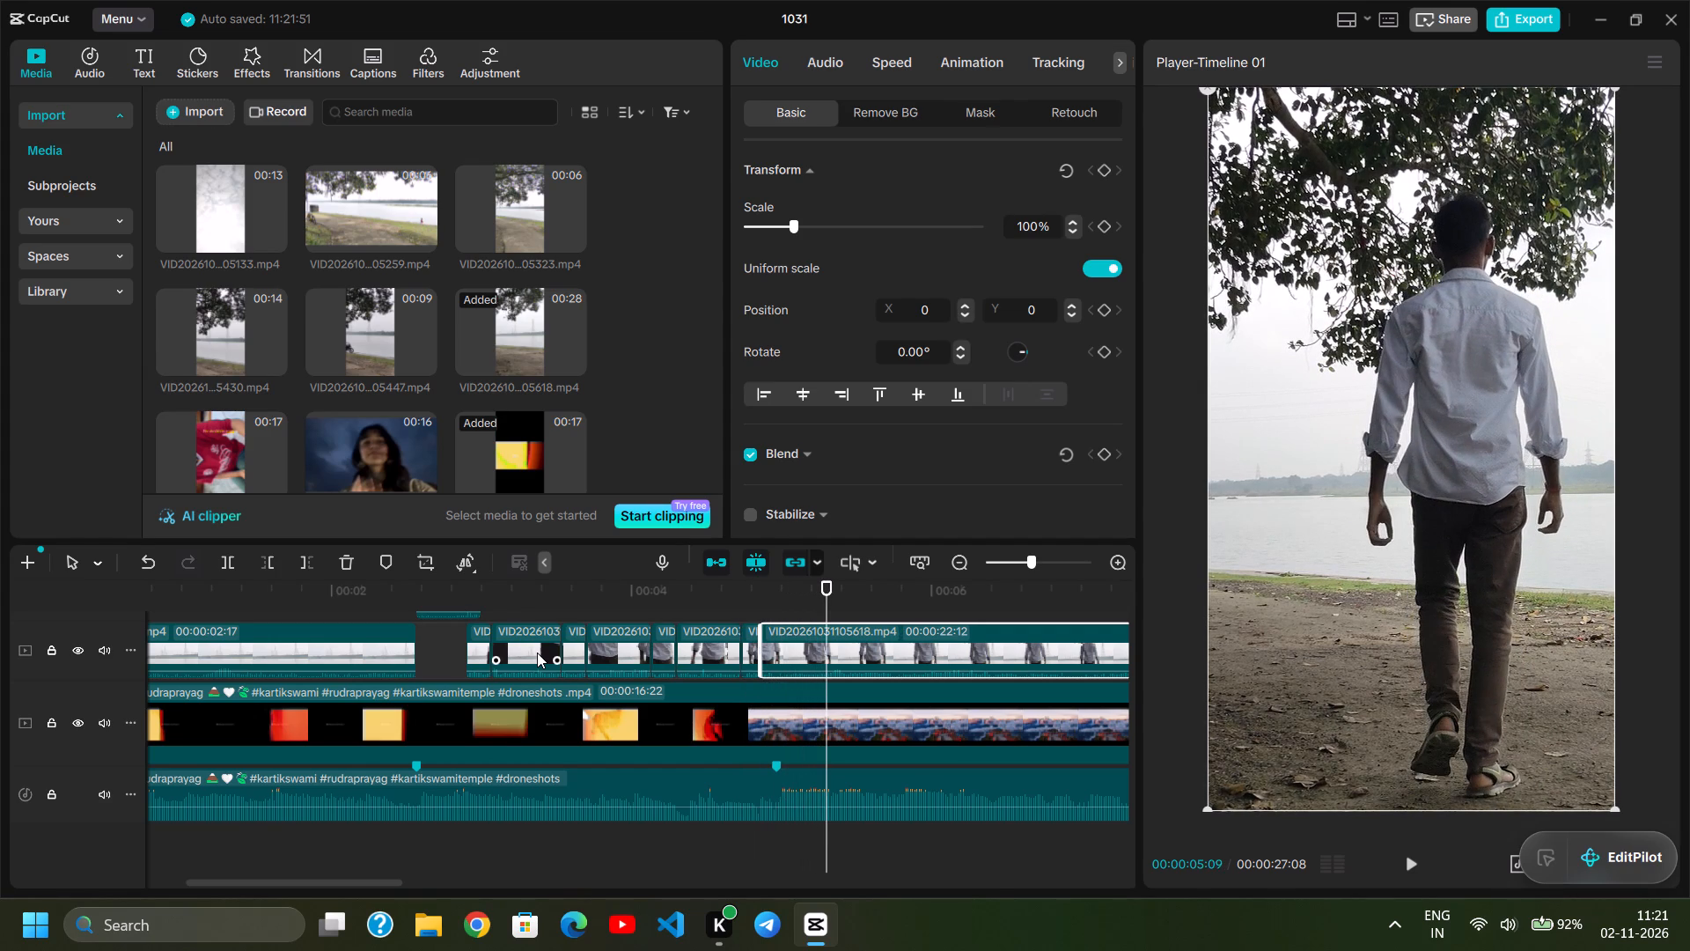
pyautogui.hotkey('ctrl', 'b')
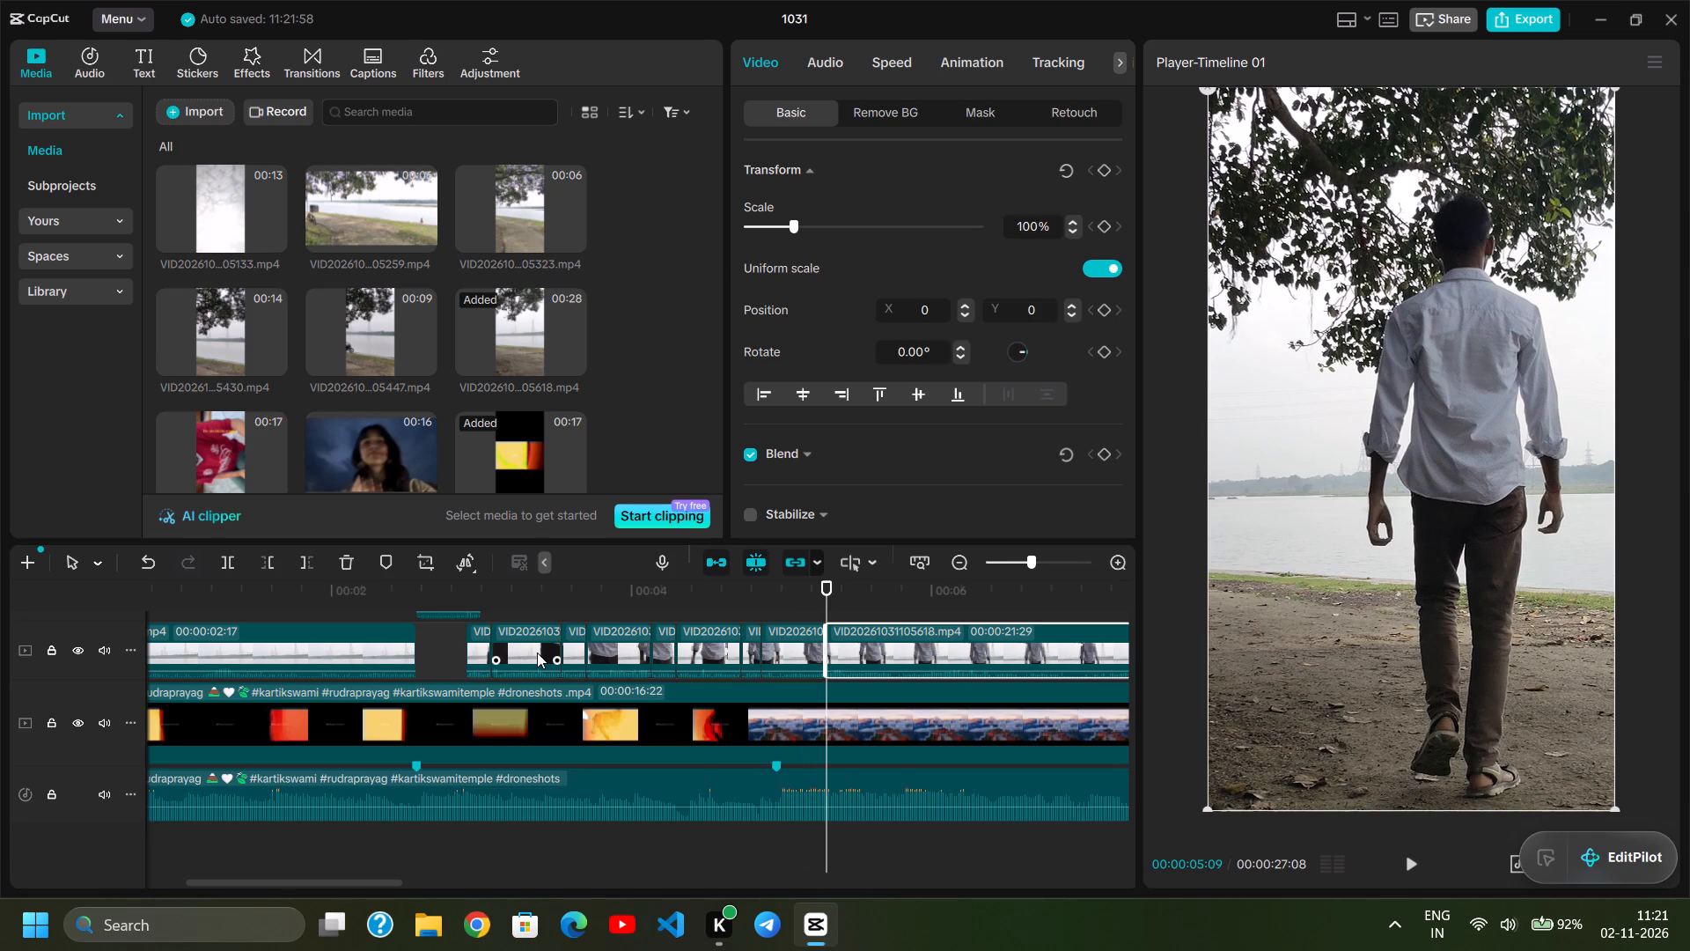
# Split the remaining part of clip 05618 at 00:00:05:14, leaving a five-frame piece after the previous cut.
pyautogui.press('Right')
pyautogui.press('Right')
pyautogui.press('Right')
pyautogui.press('Right')
pyautogui.press('Right')
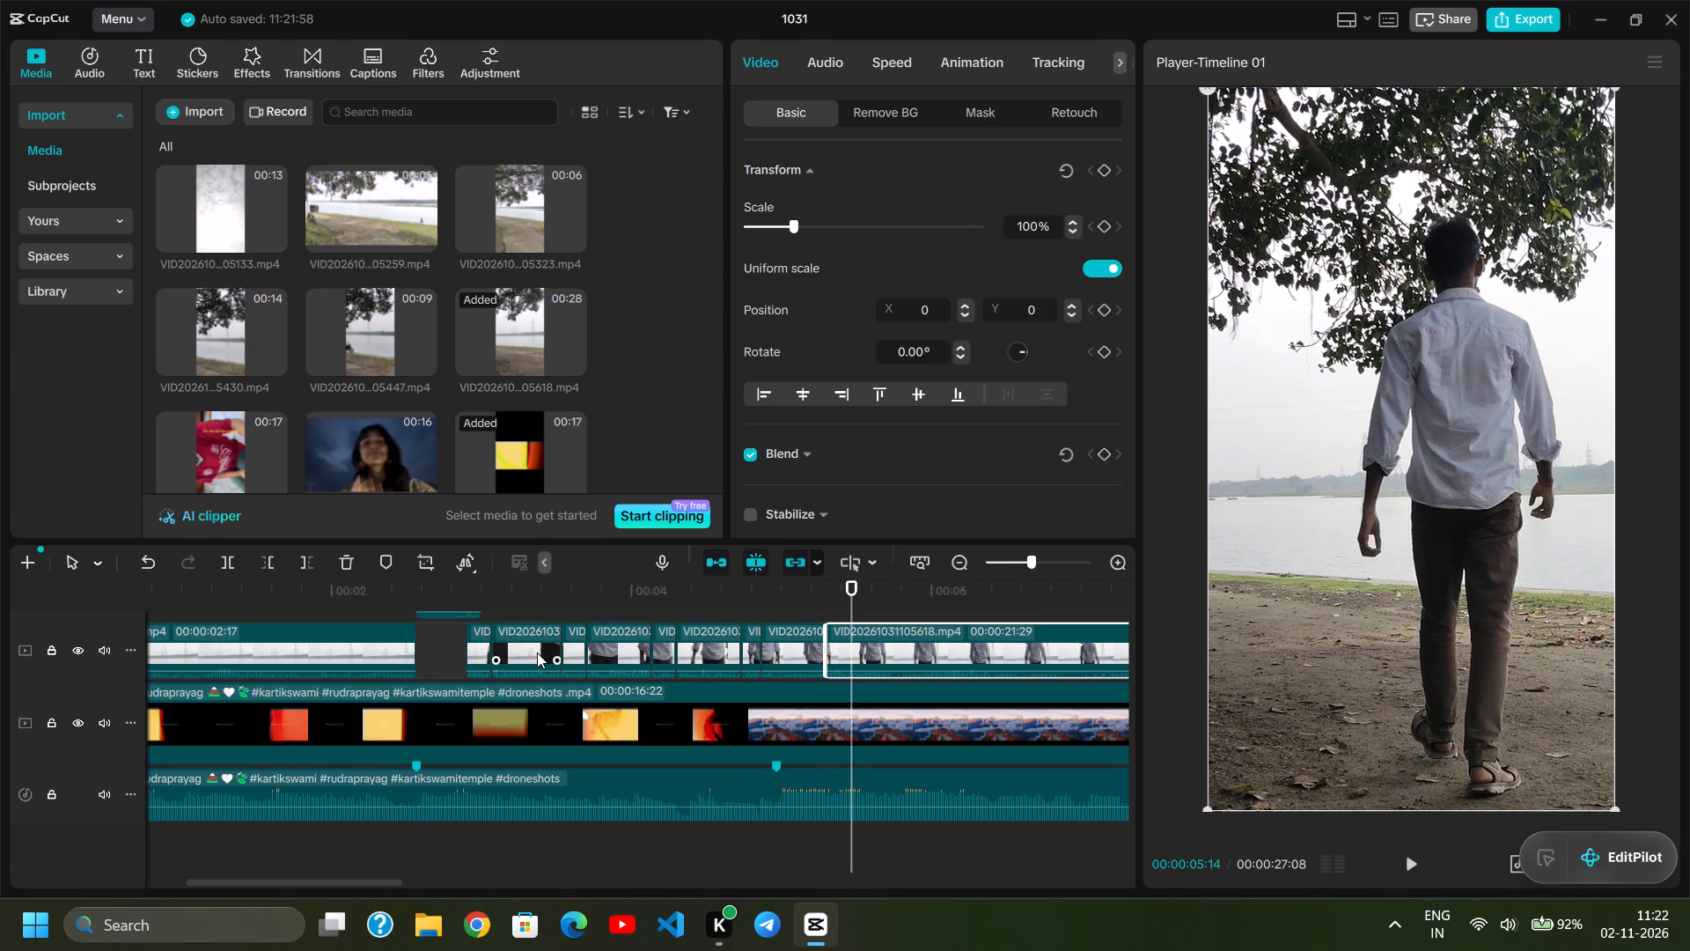
pyautogui.hotkey('ctrl', 'b')
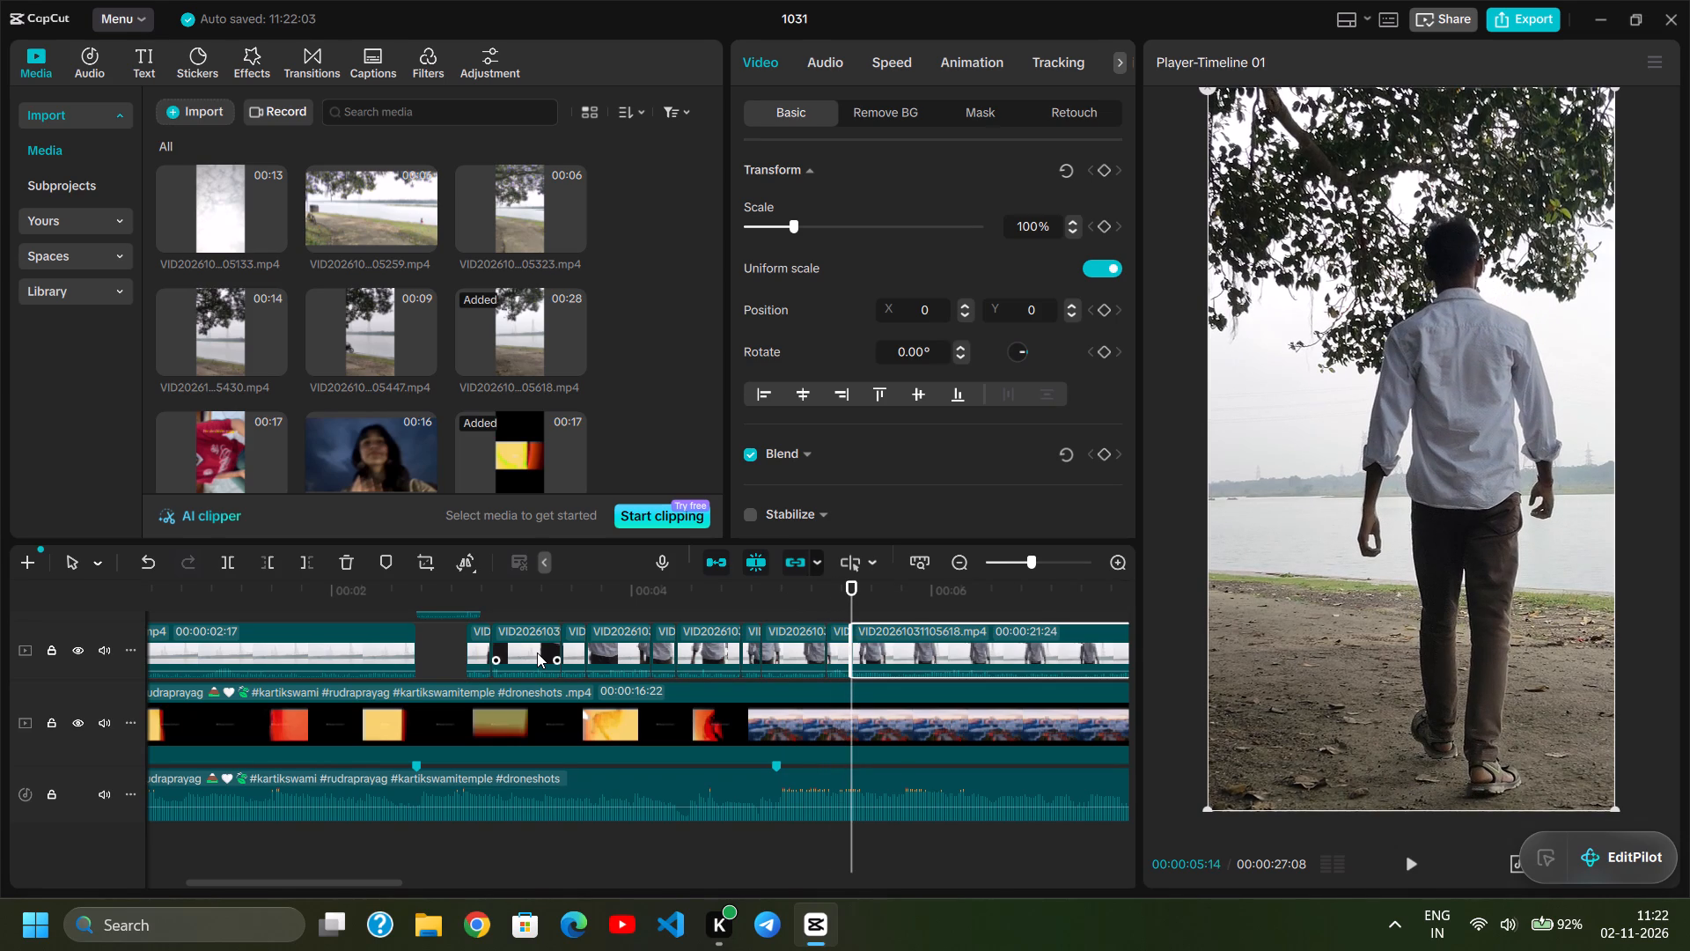
# Split the remaining part of clip 05618 at 00:00:05:27, 13 frames after the previous cut.
pyautogui.press('Right')
pyautogui.press('Right')
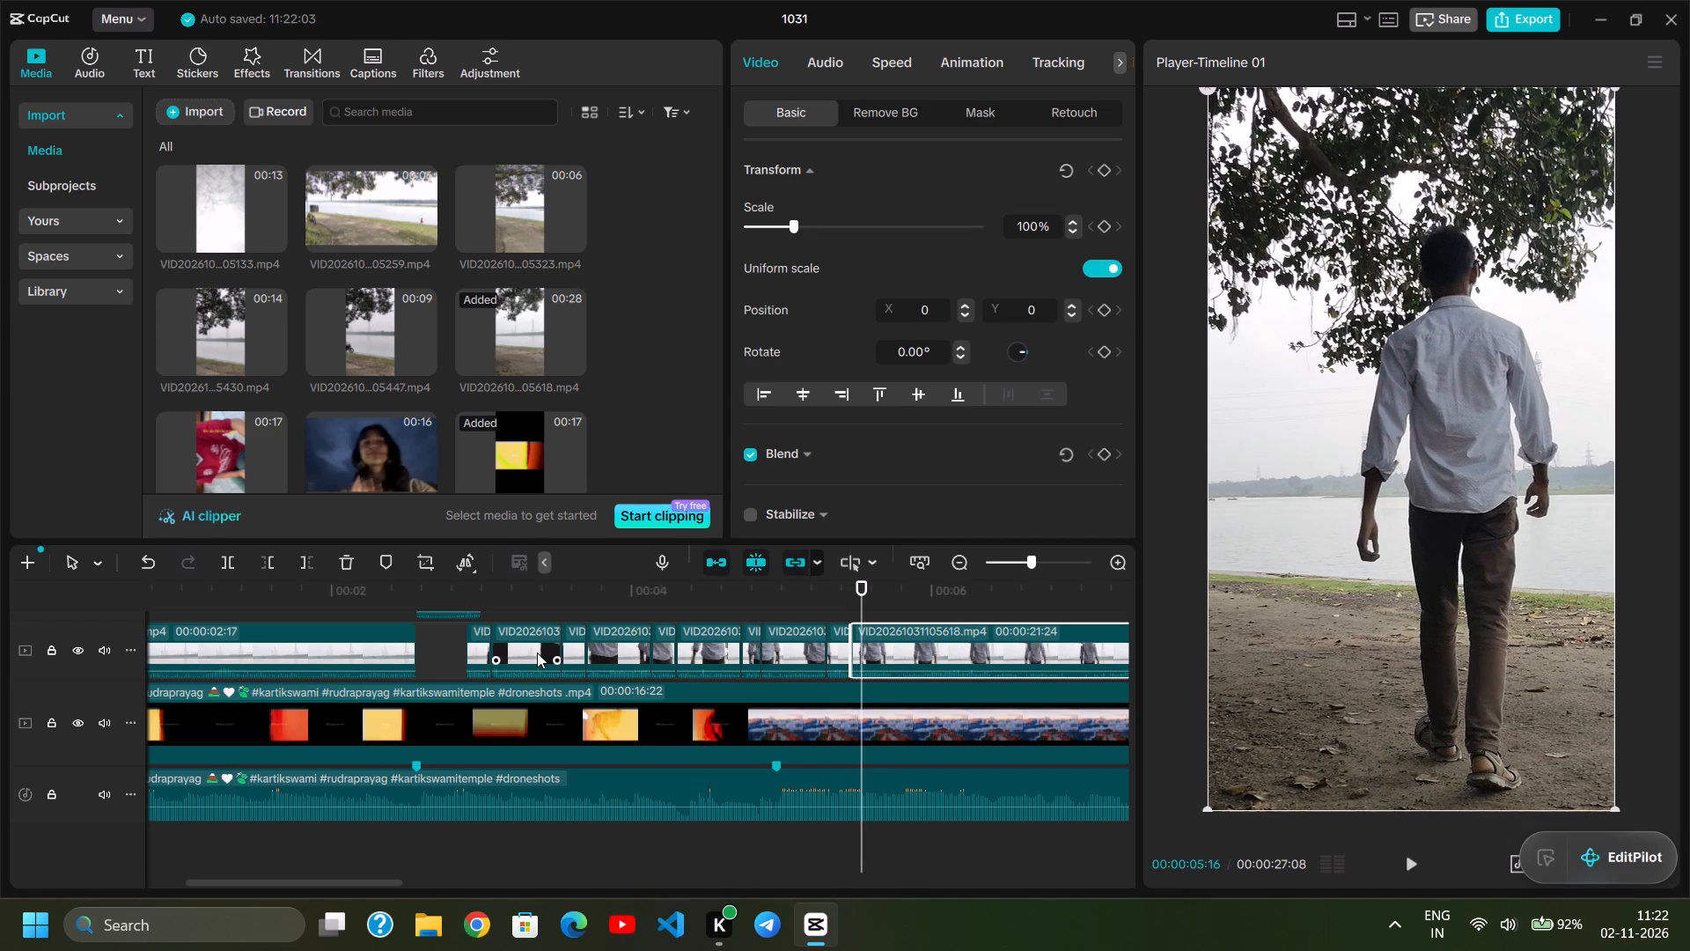
pyautogui.press('Right')
pyautogui.press('Left')
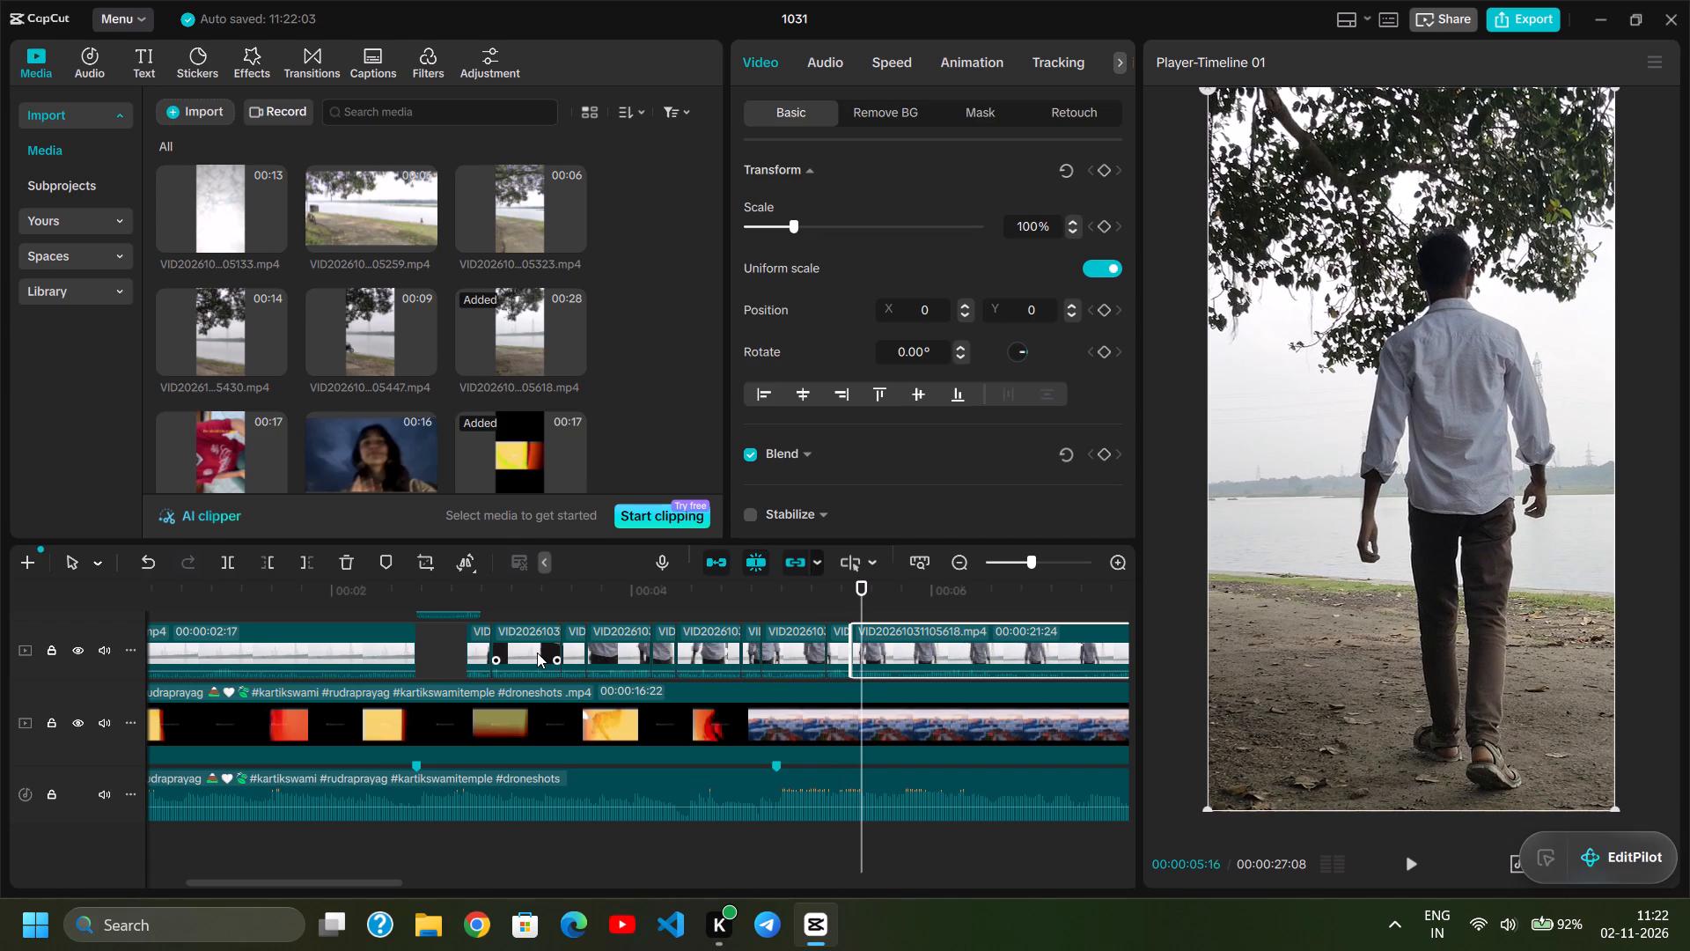
pyautogui.press('Left')
pyautogui.press('Left')
pyautogui.press('Left')
pyautogui.press('Right')
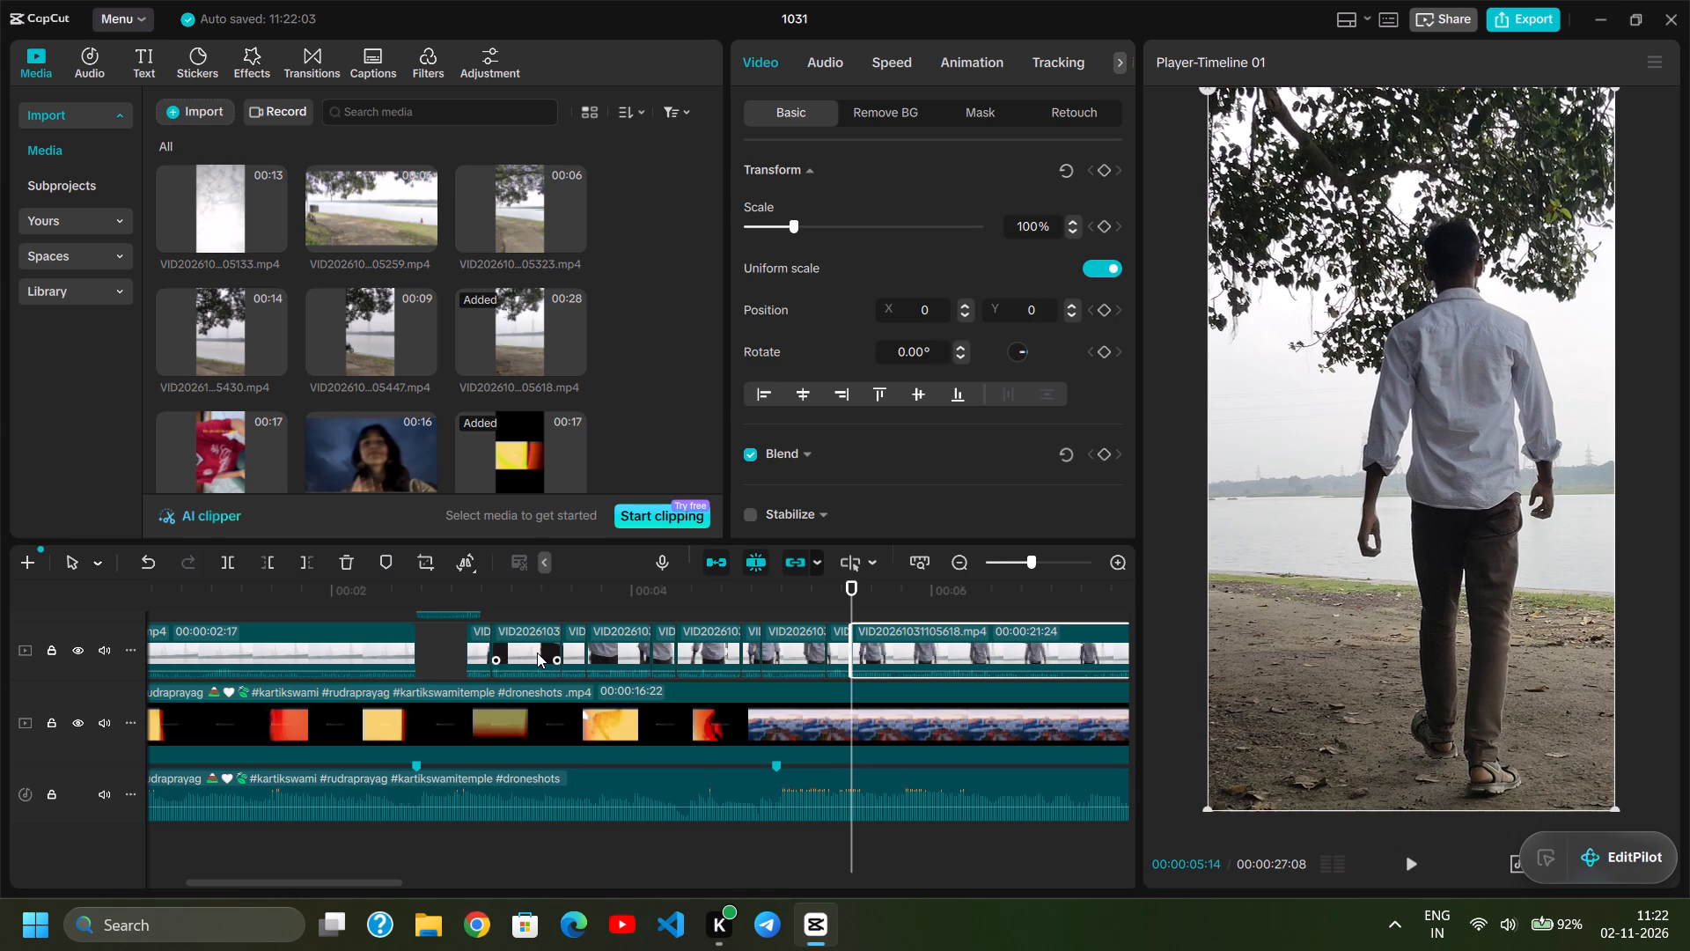
pyautogui.press('Right')
pyautogui.press('Right')
pyautogui.press('Right')
pyautogui.press('Right')
pyautogui.press('Right')
pyautogui.press('Right')
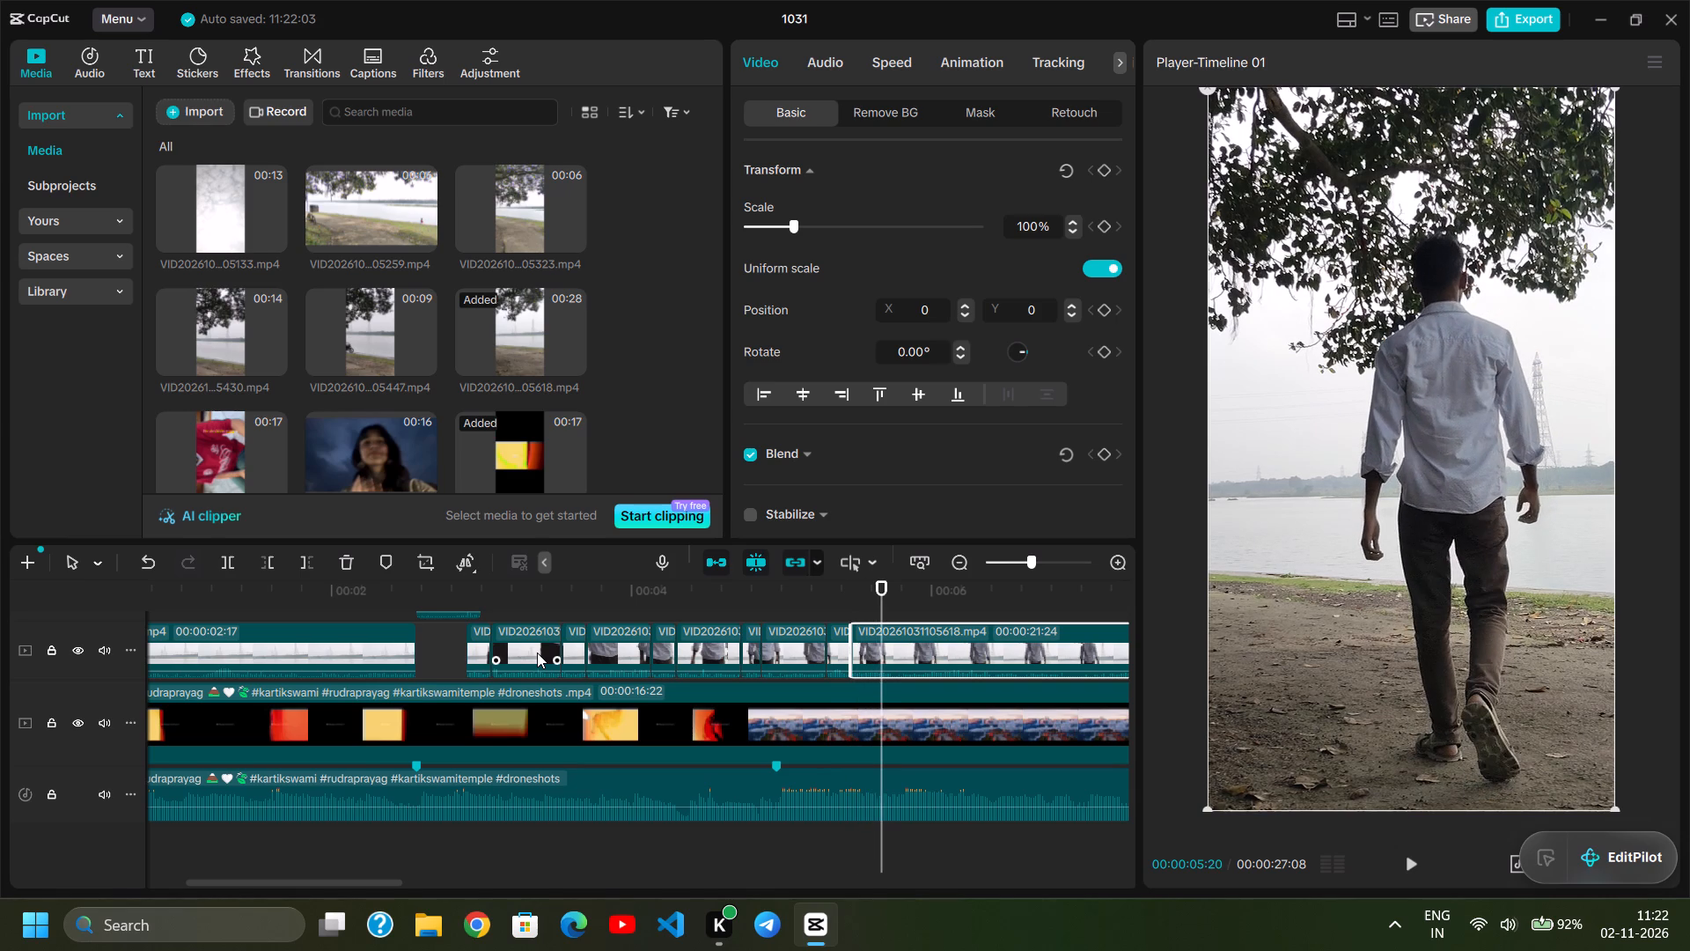
pyautogui.press('Right')
pyautogui.press('Right')
pyautogui.press('Right')
pyautogui.press('Right')
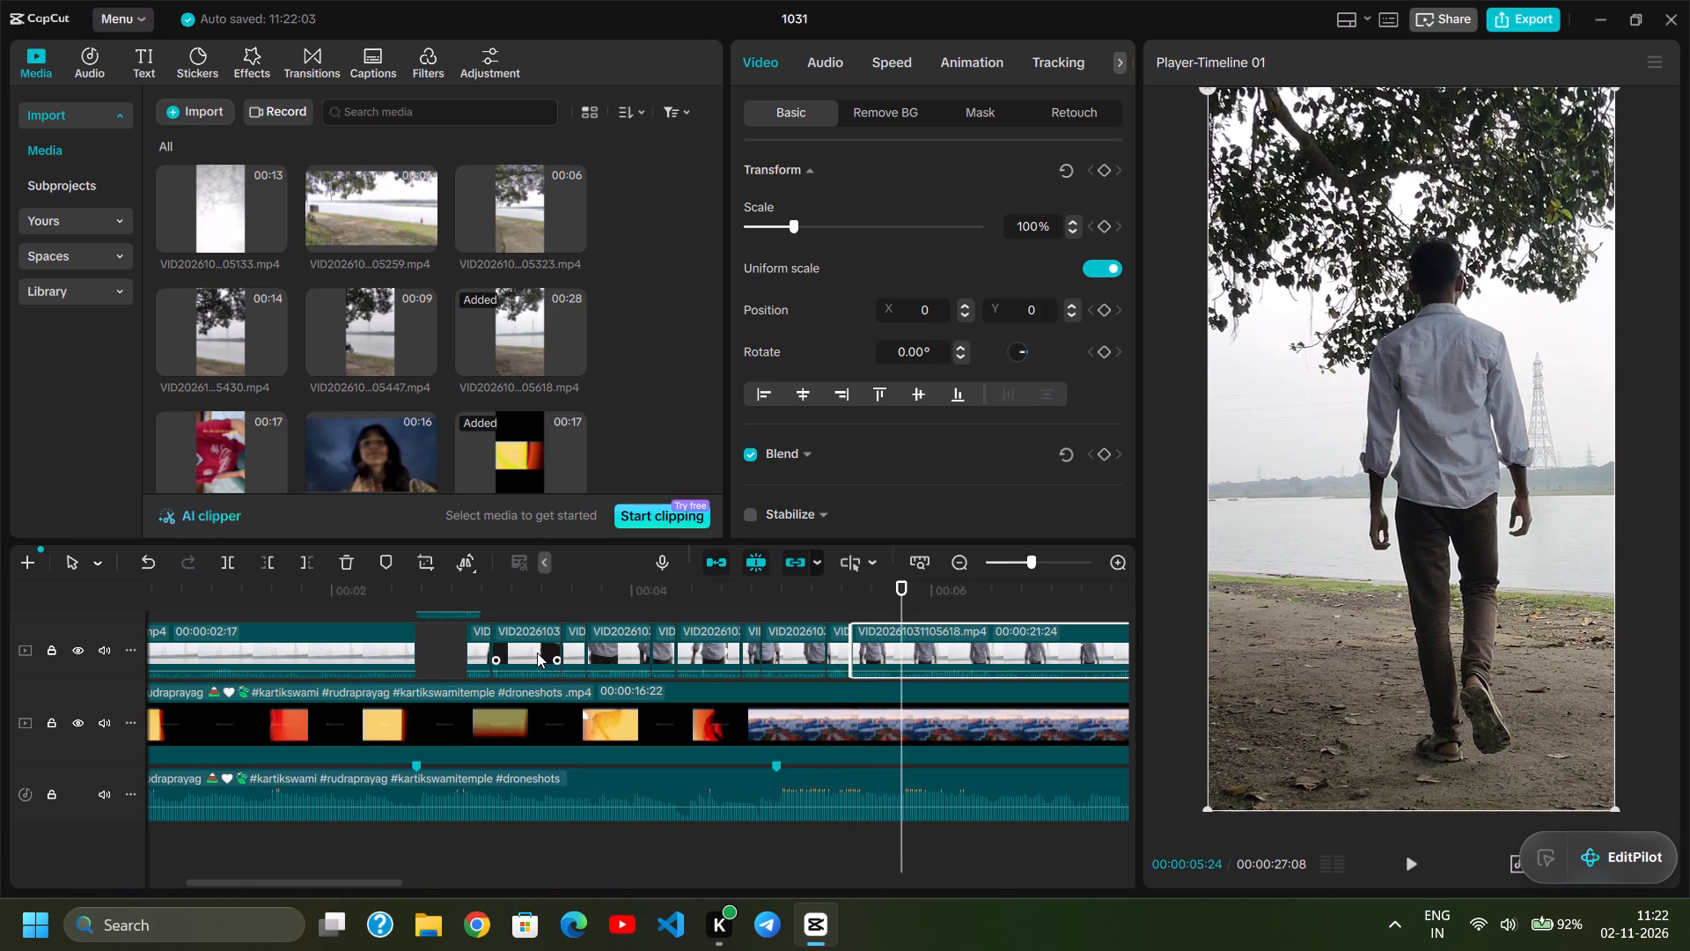
pyautogui.press('Right')
pyautogui.press('Right')
pyautogui.press('Right')
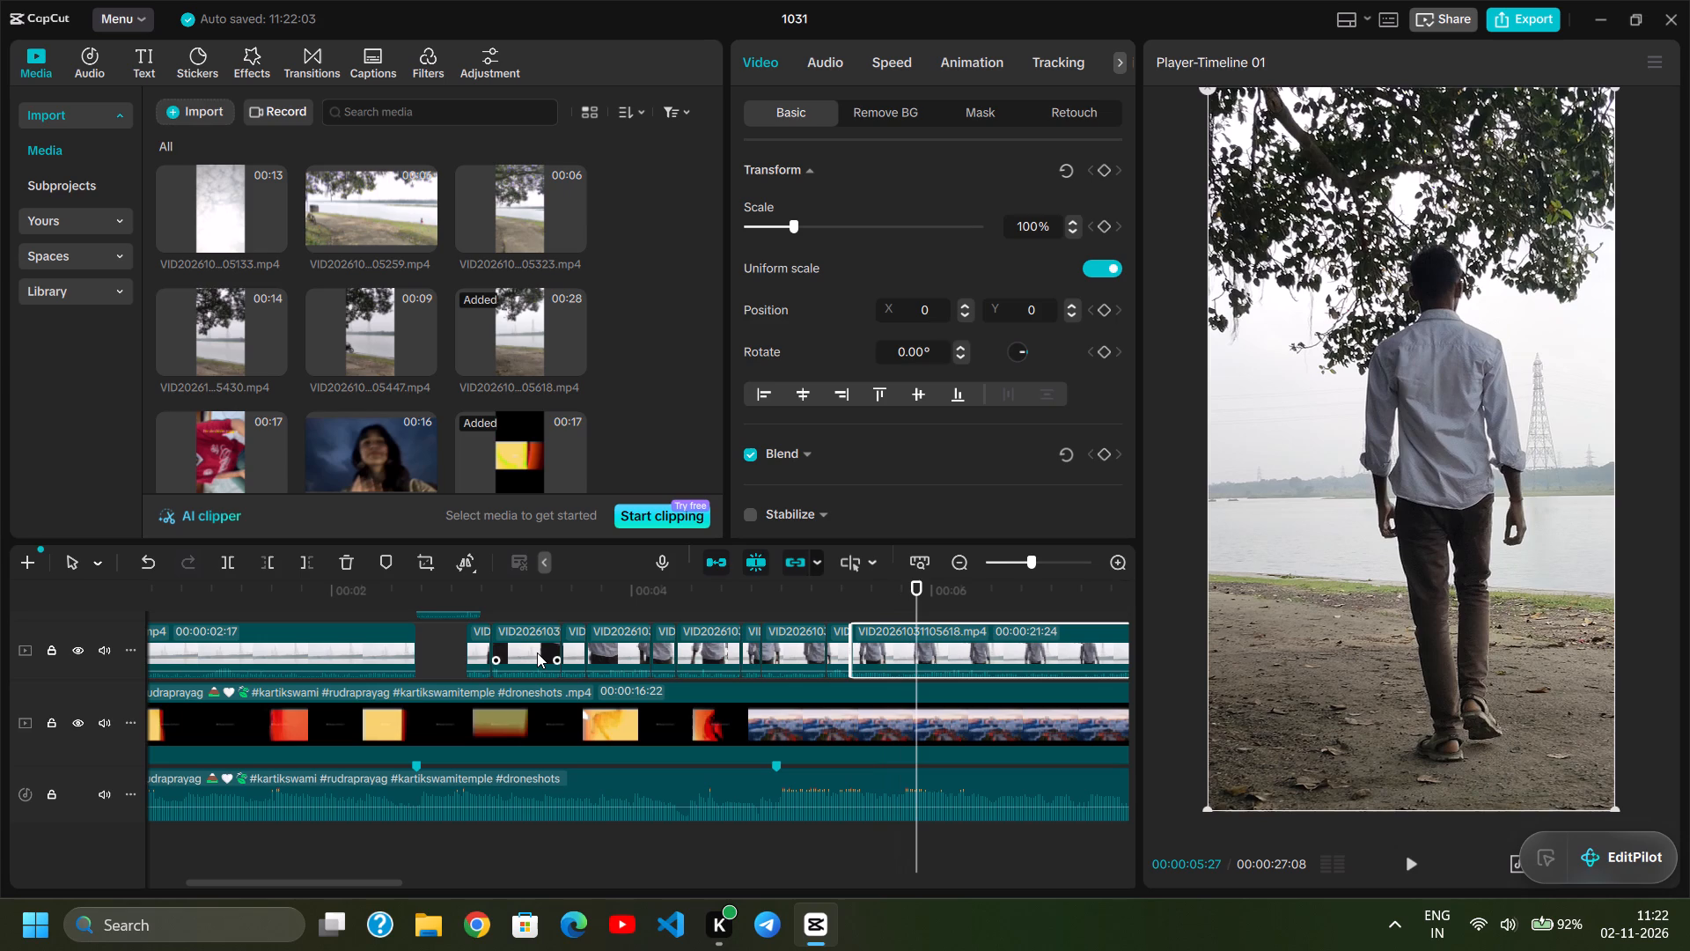
pyautogui.hotkey('ctrl', 'b')
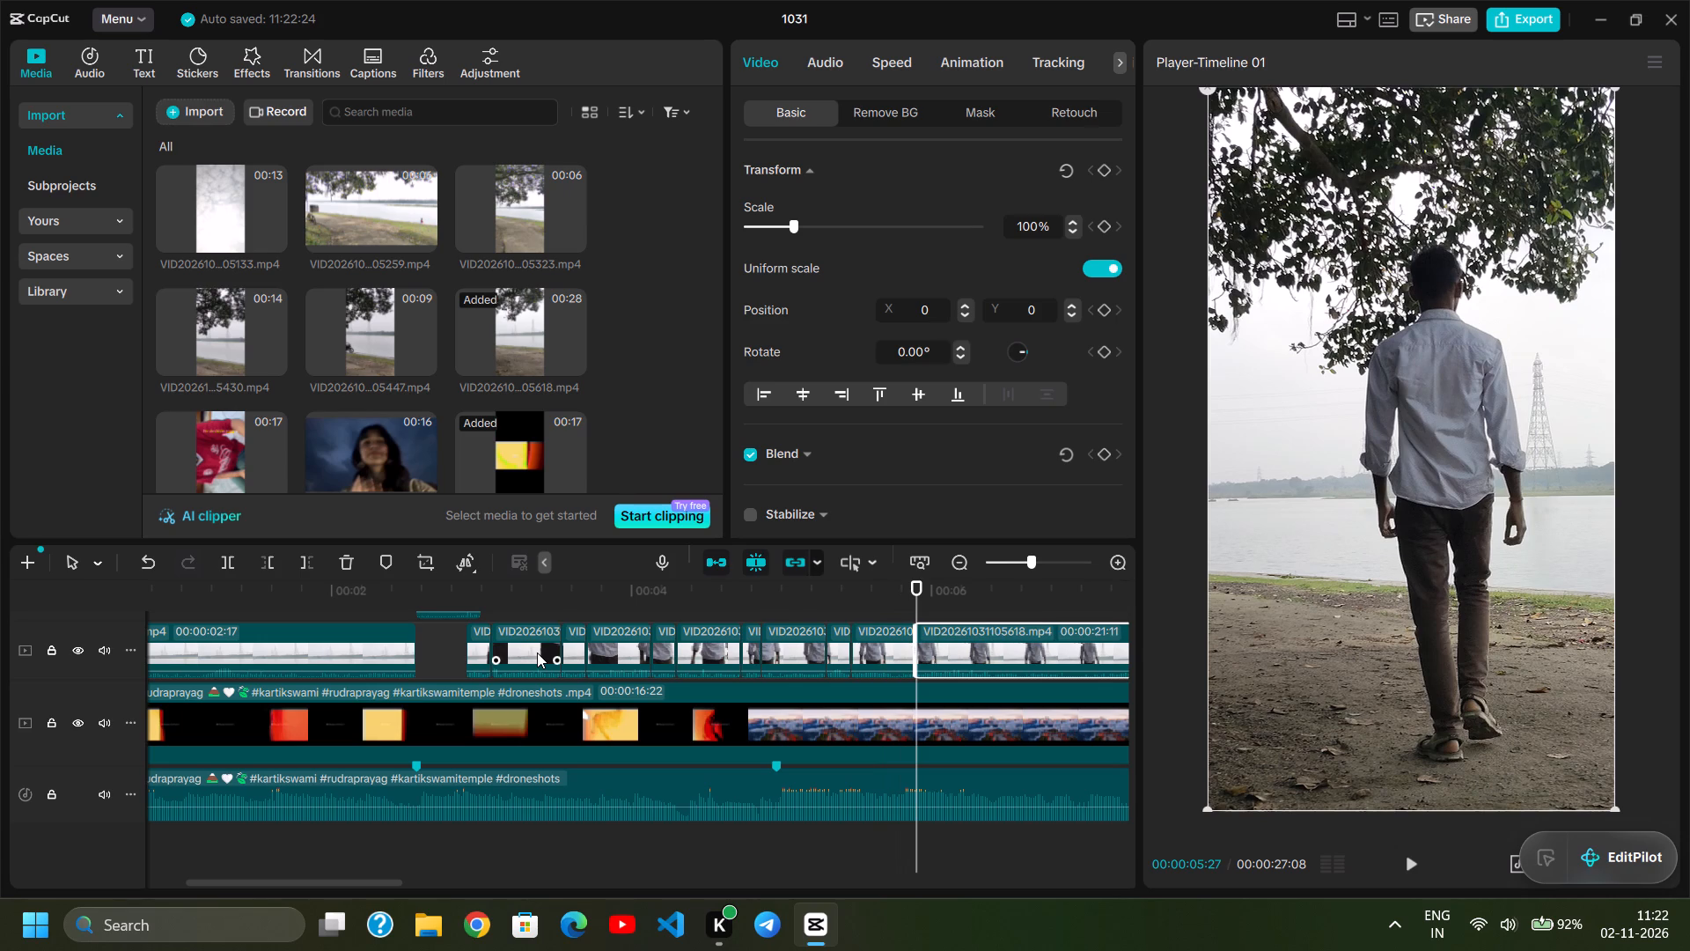
# Set the playback speed of the short piece on the upper video track to 1.40x.
pyautogui.scroll(1, 537, 652)
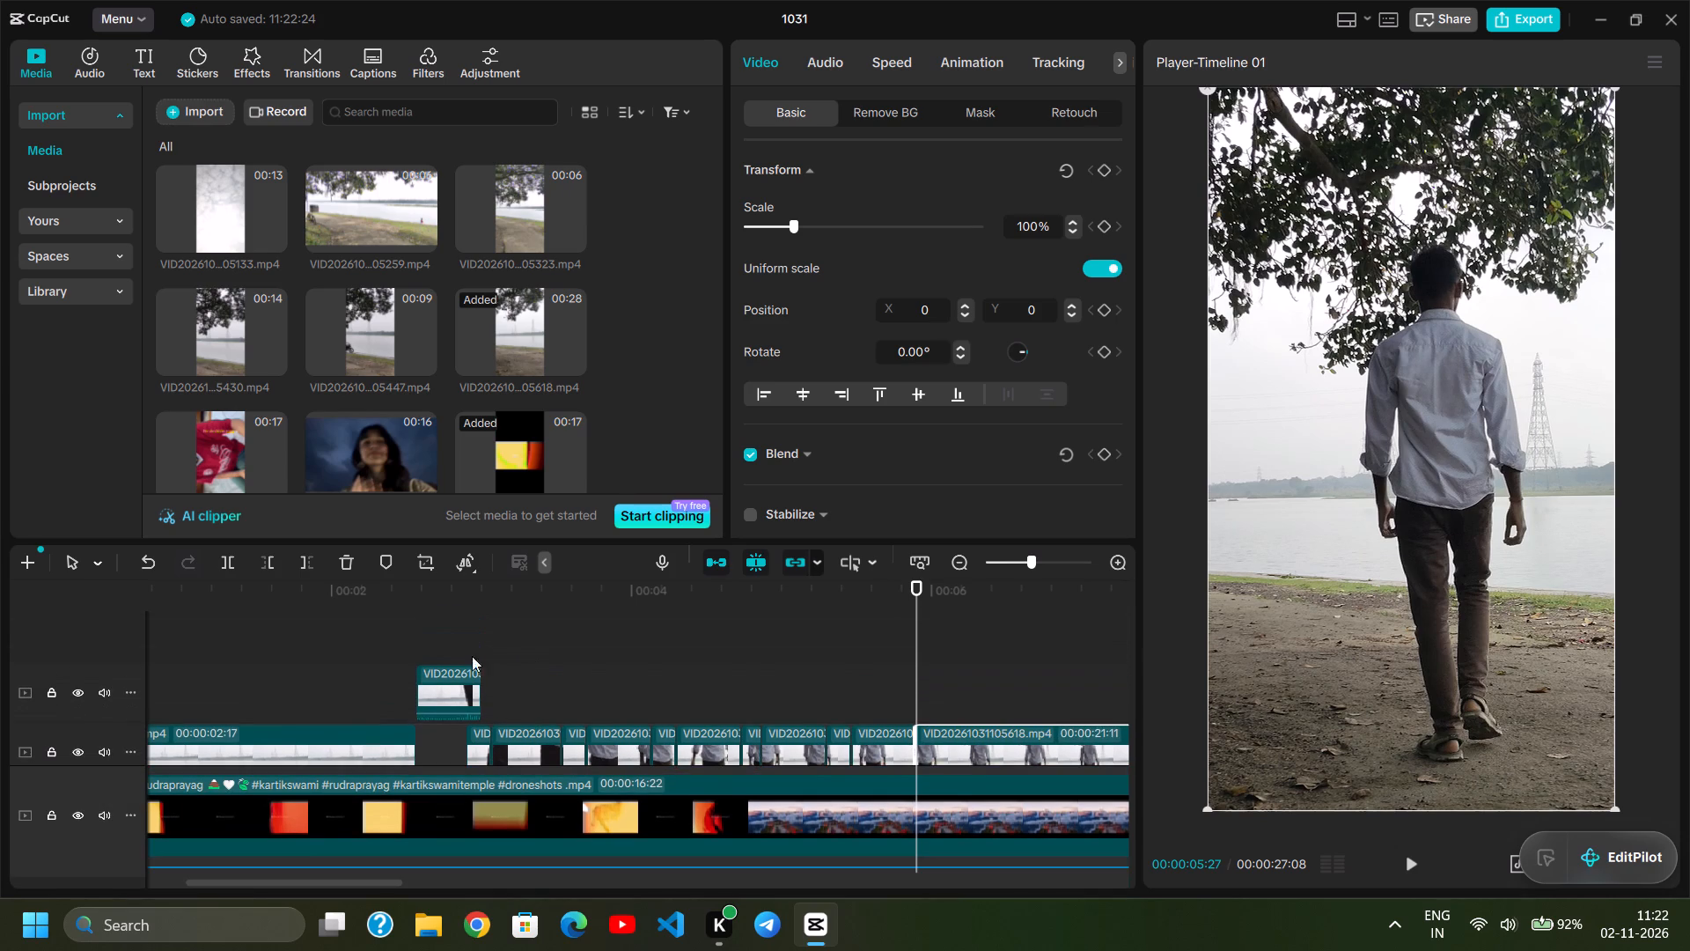
pyautogui.click(434, 692)
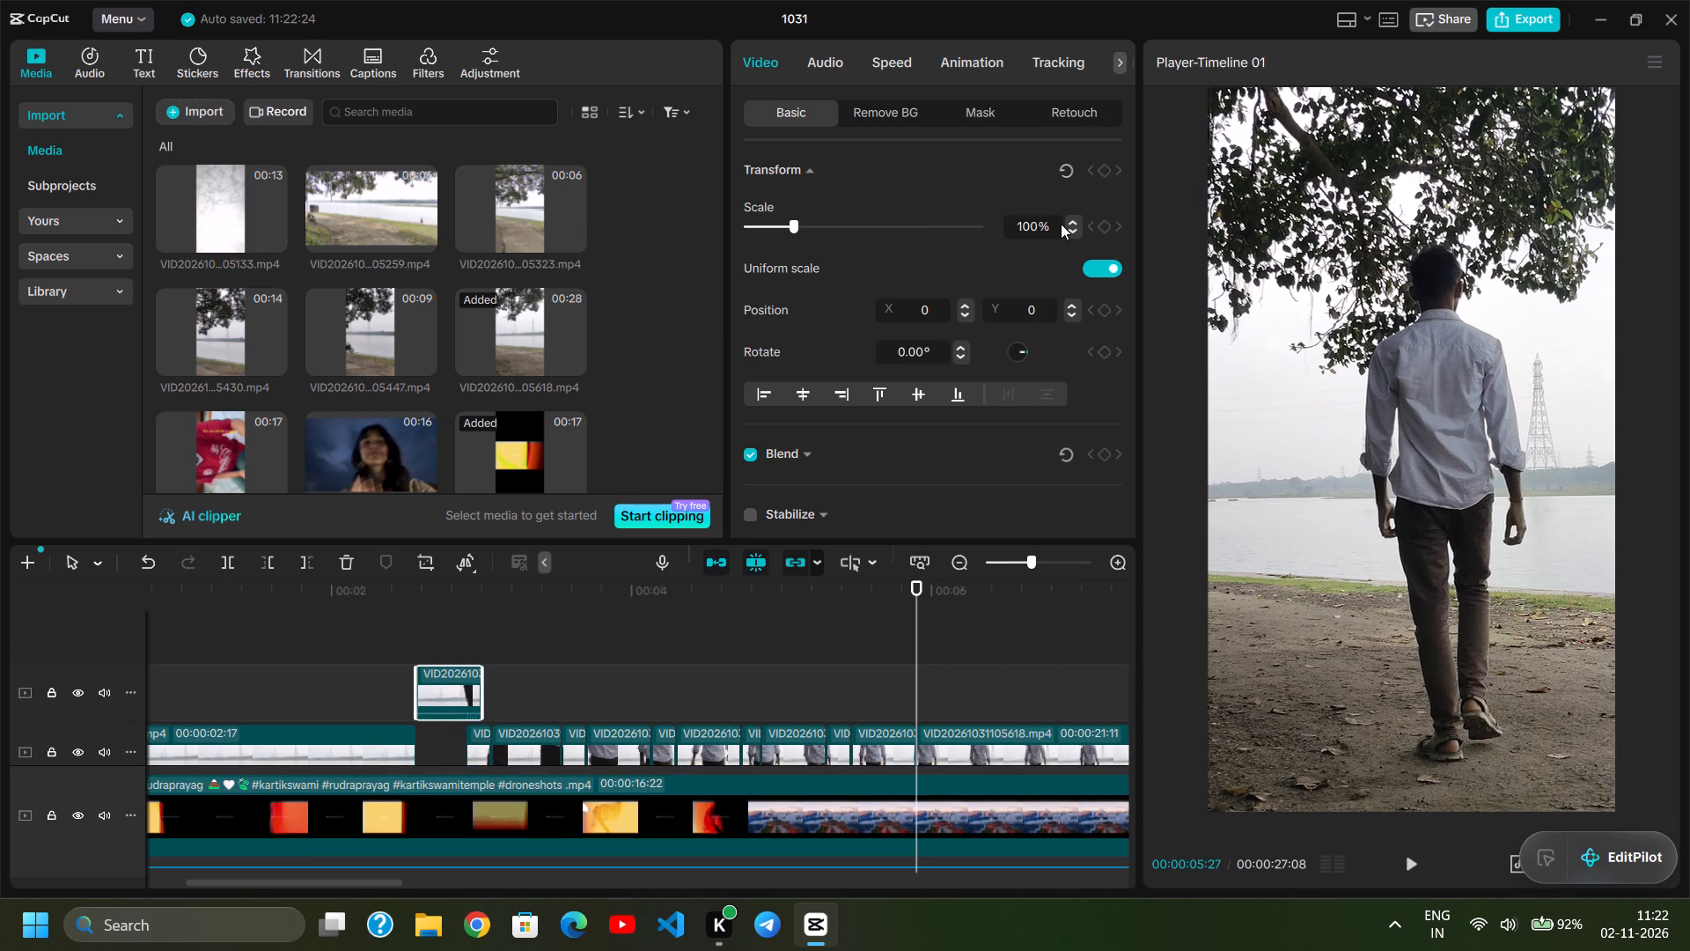
pyautogui.click(885, 69)
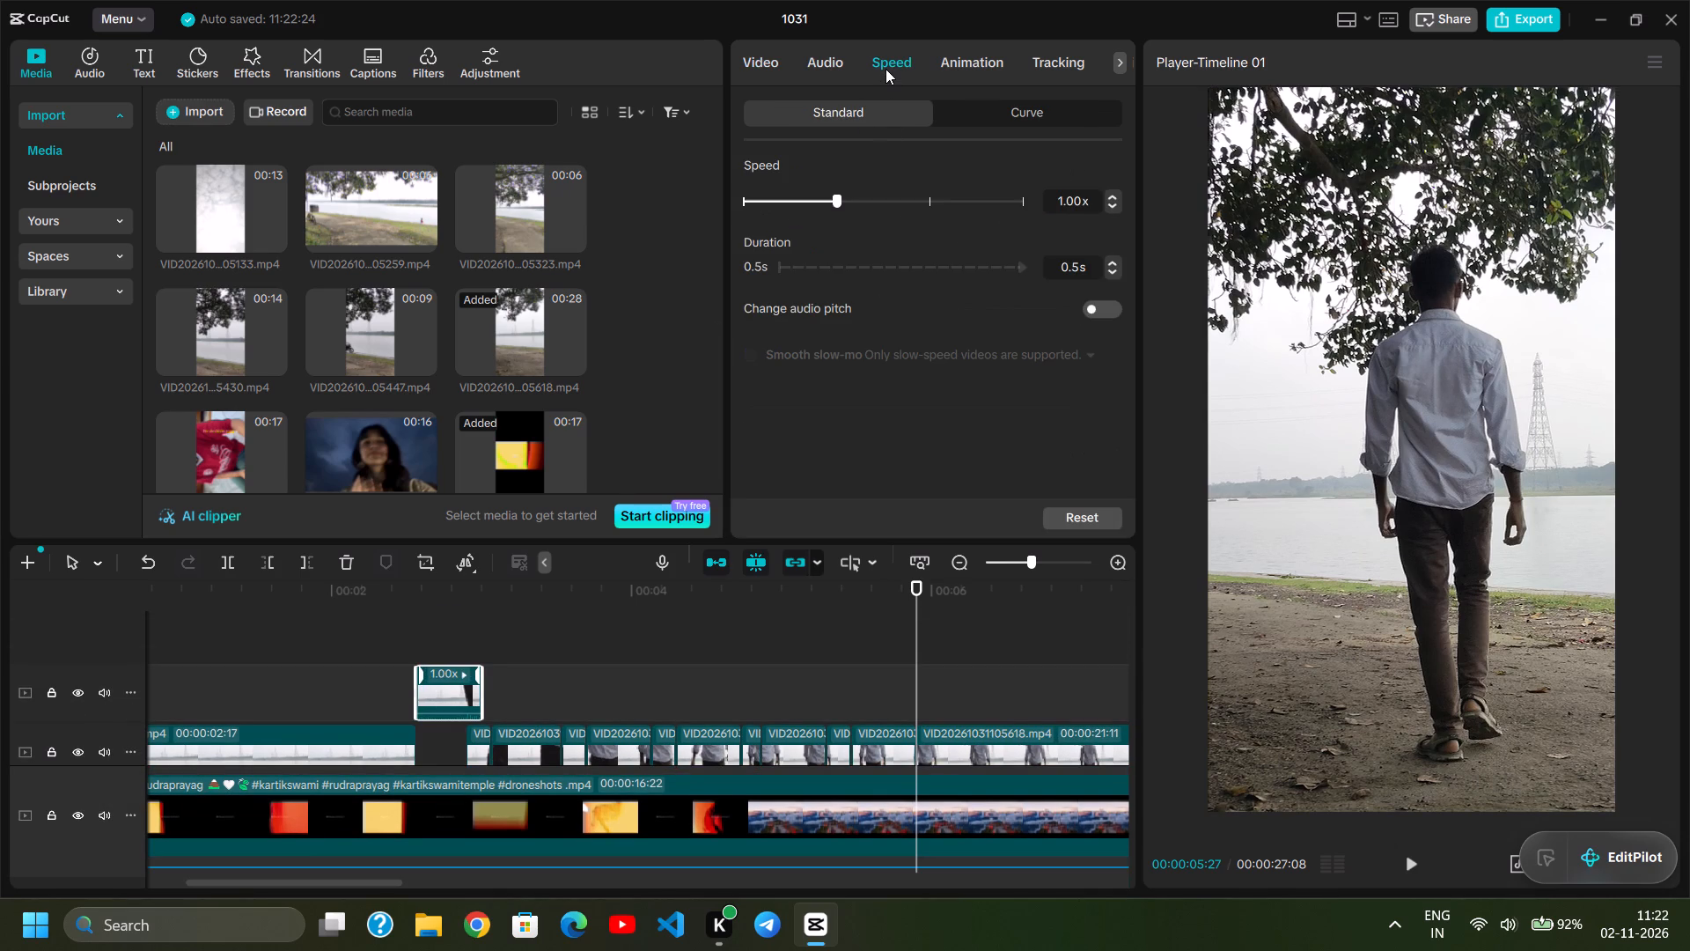
pyautogui.click(1076, 203)
pyautogui.press('Up')
pyautogui.press('Up')
pyautogui.press('Up')
pyautogui.press('Up')
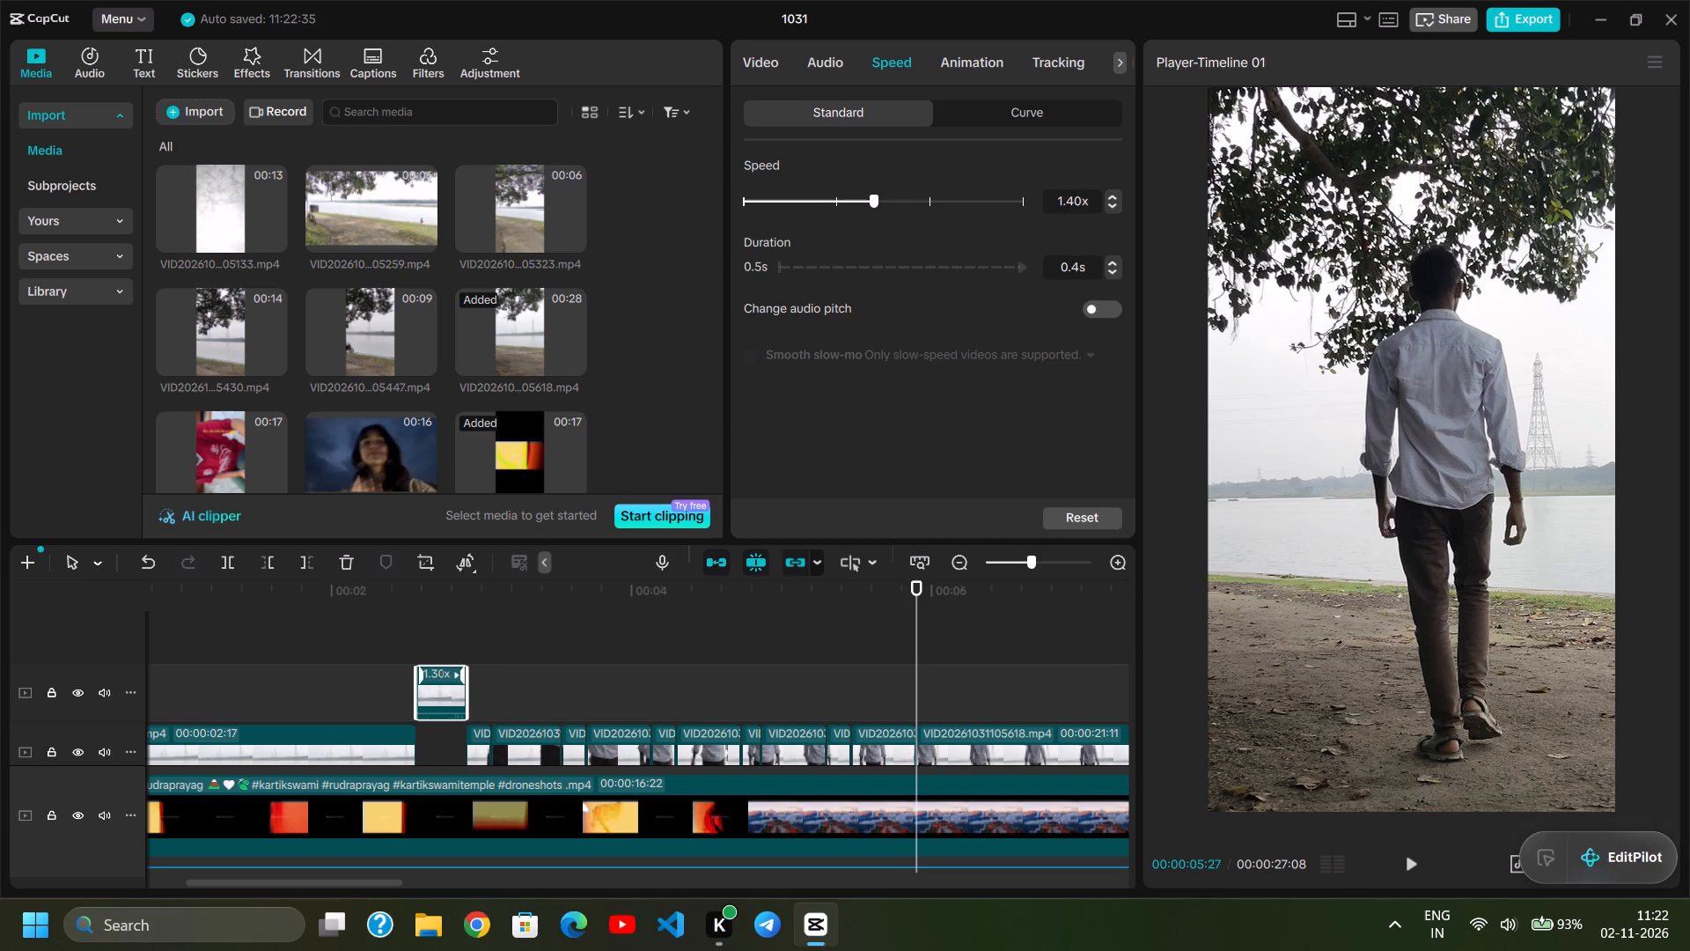
pyautogui.press('Down')
pyautogui.click(867, 202)
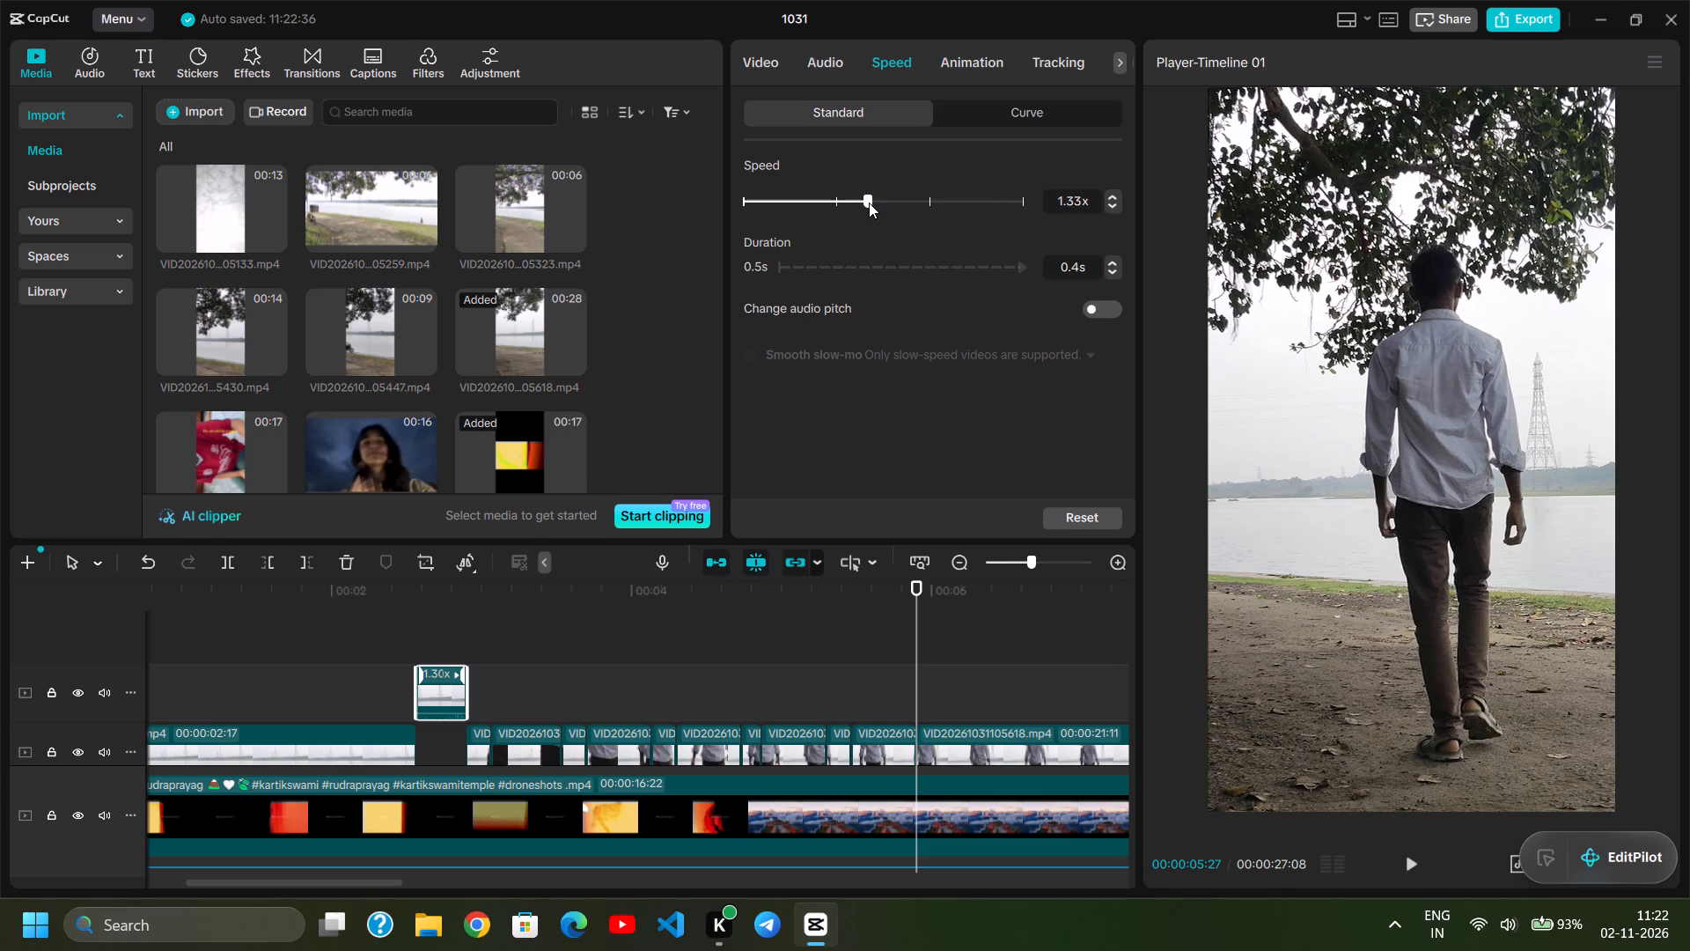
pyautogui.click(871, 203)
pyautogui.click(1071, 197)
pyautogui.press('Down')
pyautogui.press('Up')
pyautogui.click(872, 202)
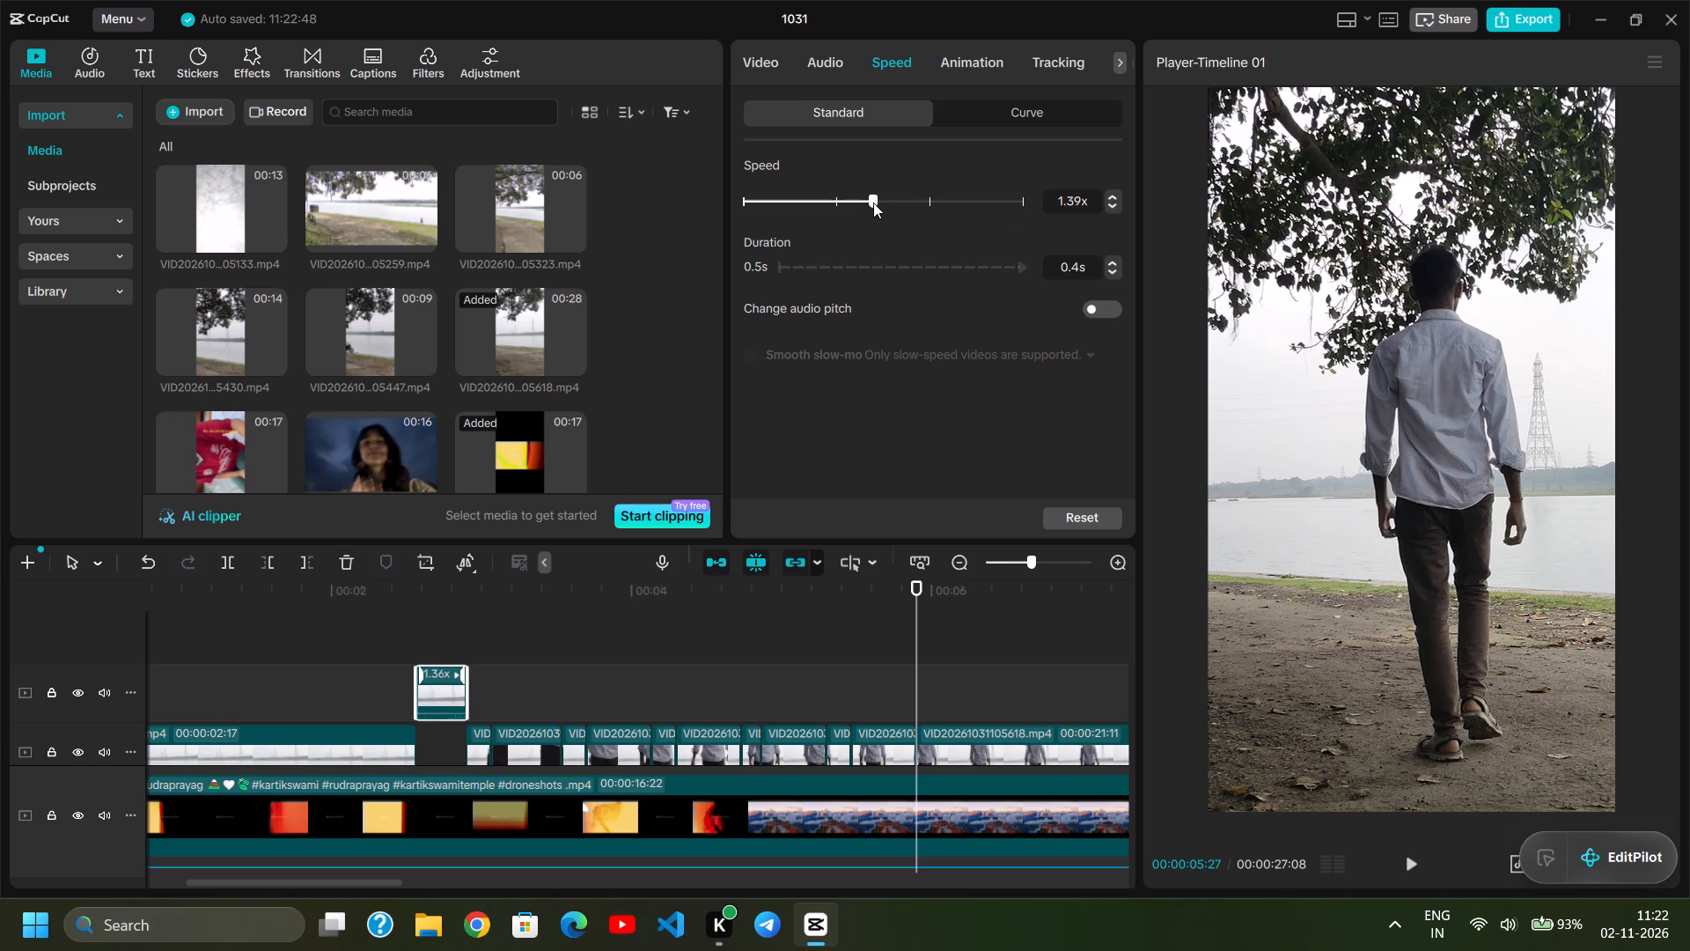
pyautogui.click(869, 203)
pyautogui.scroll(-1, 448, 629)
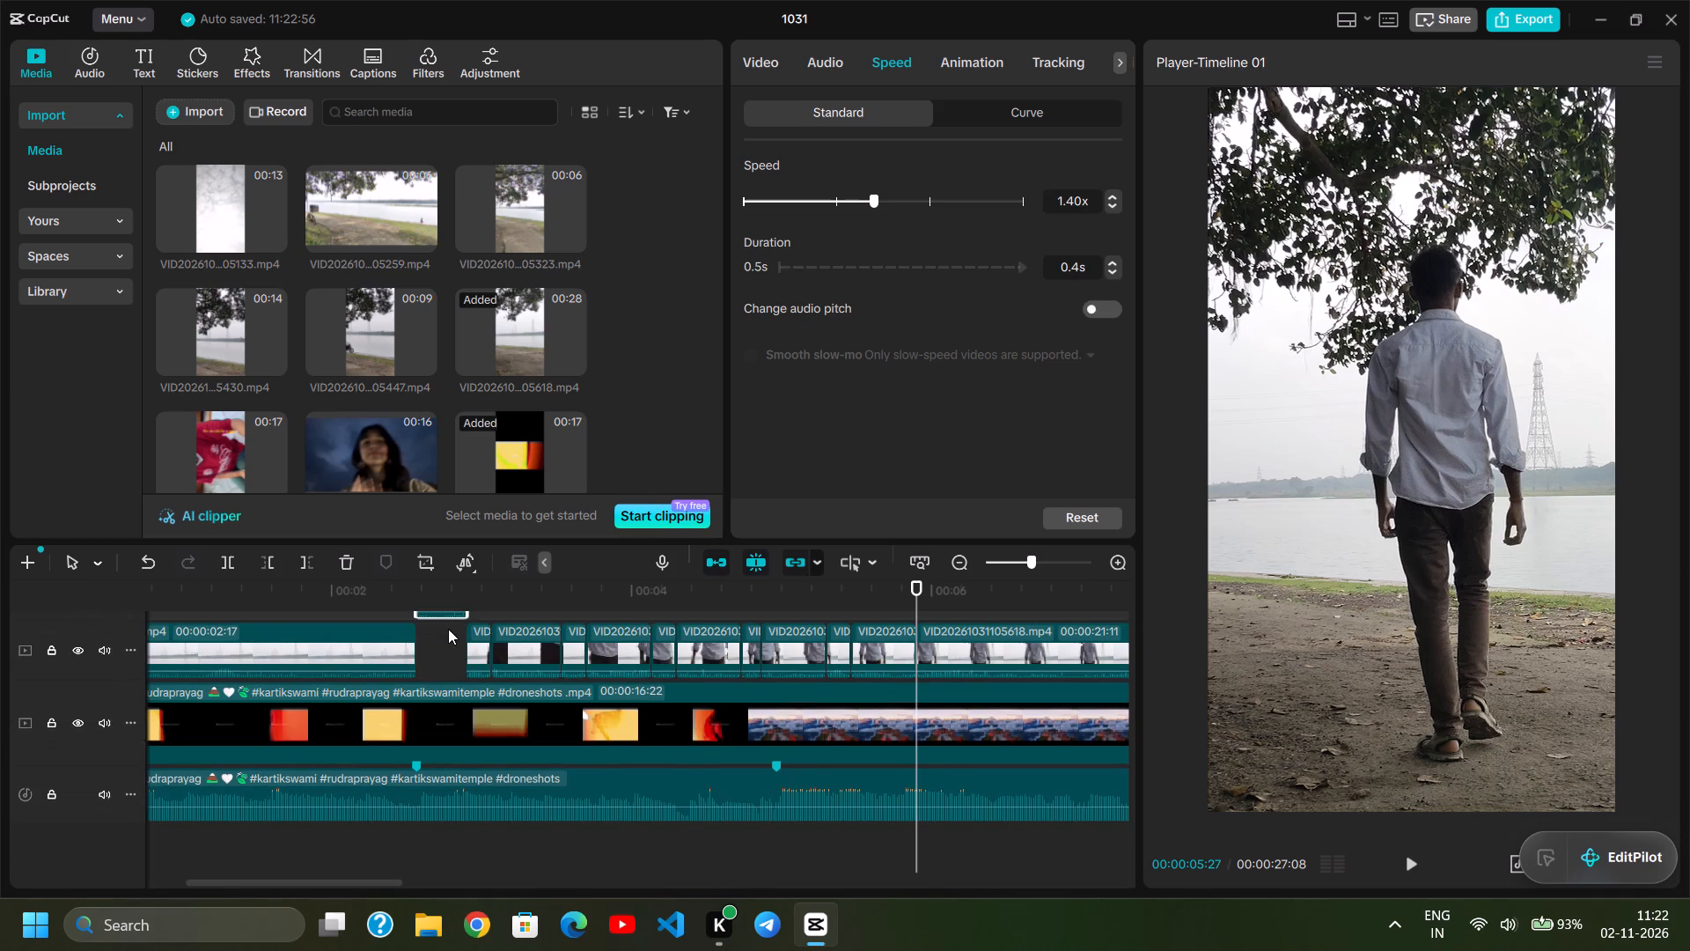
pyautogui.scroll(1, 446, 644)
pyautogui.rightClick(446, 644)
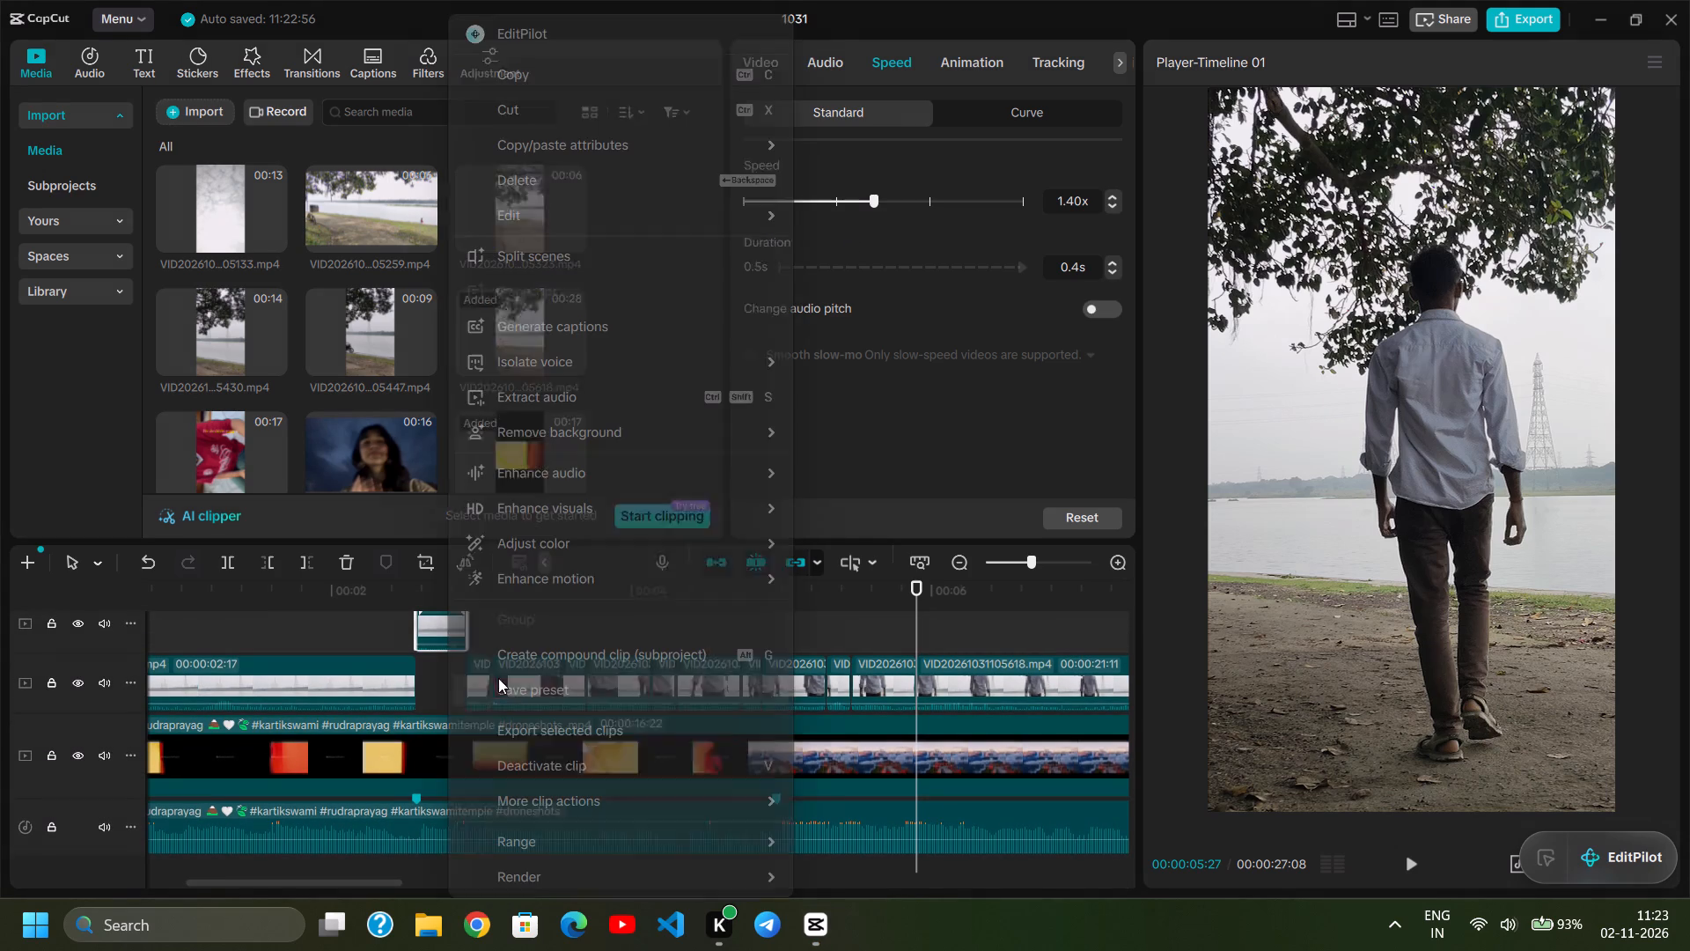
pyautogui.click(352, 632)
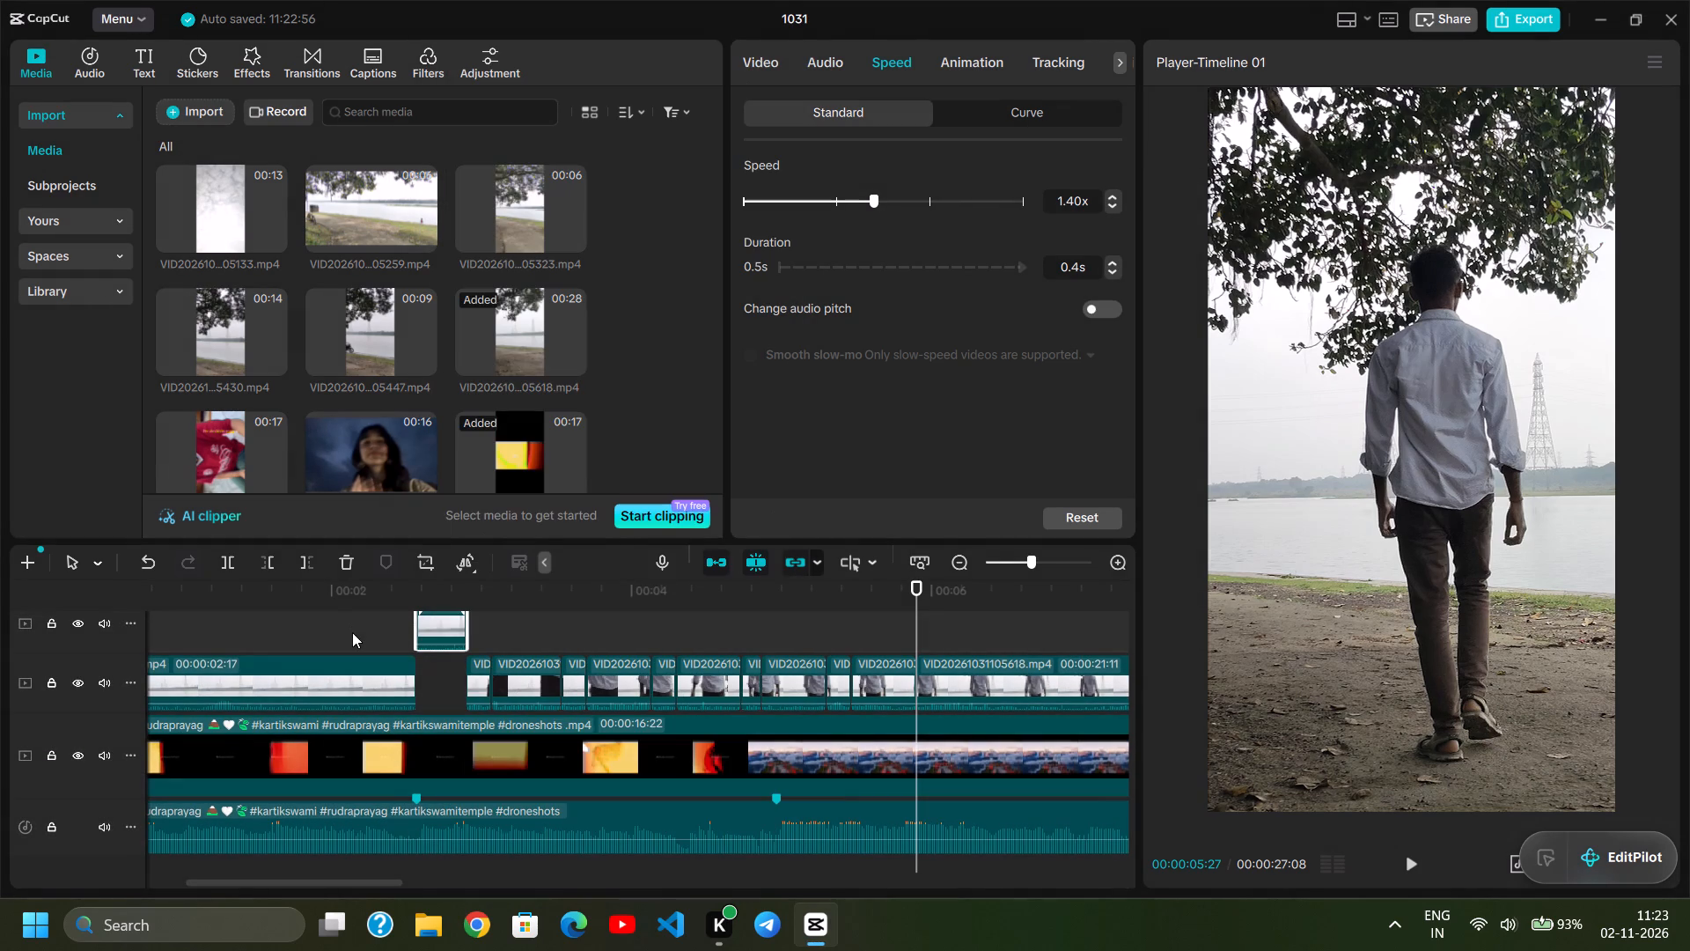
# Set the speed of the first longer piece on the track below, starting near 00:00:03:00, to 1.40x.
pyautogui.click(538, 675)
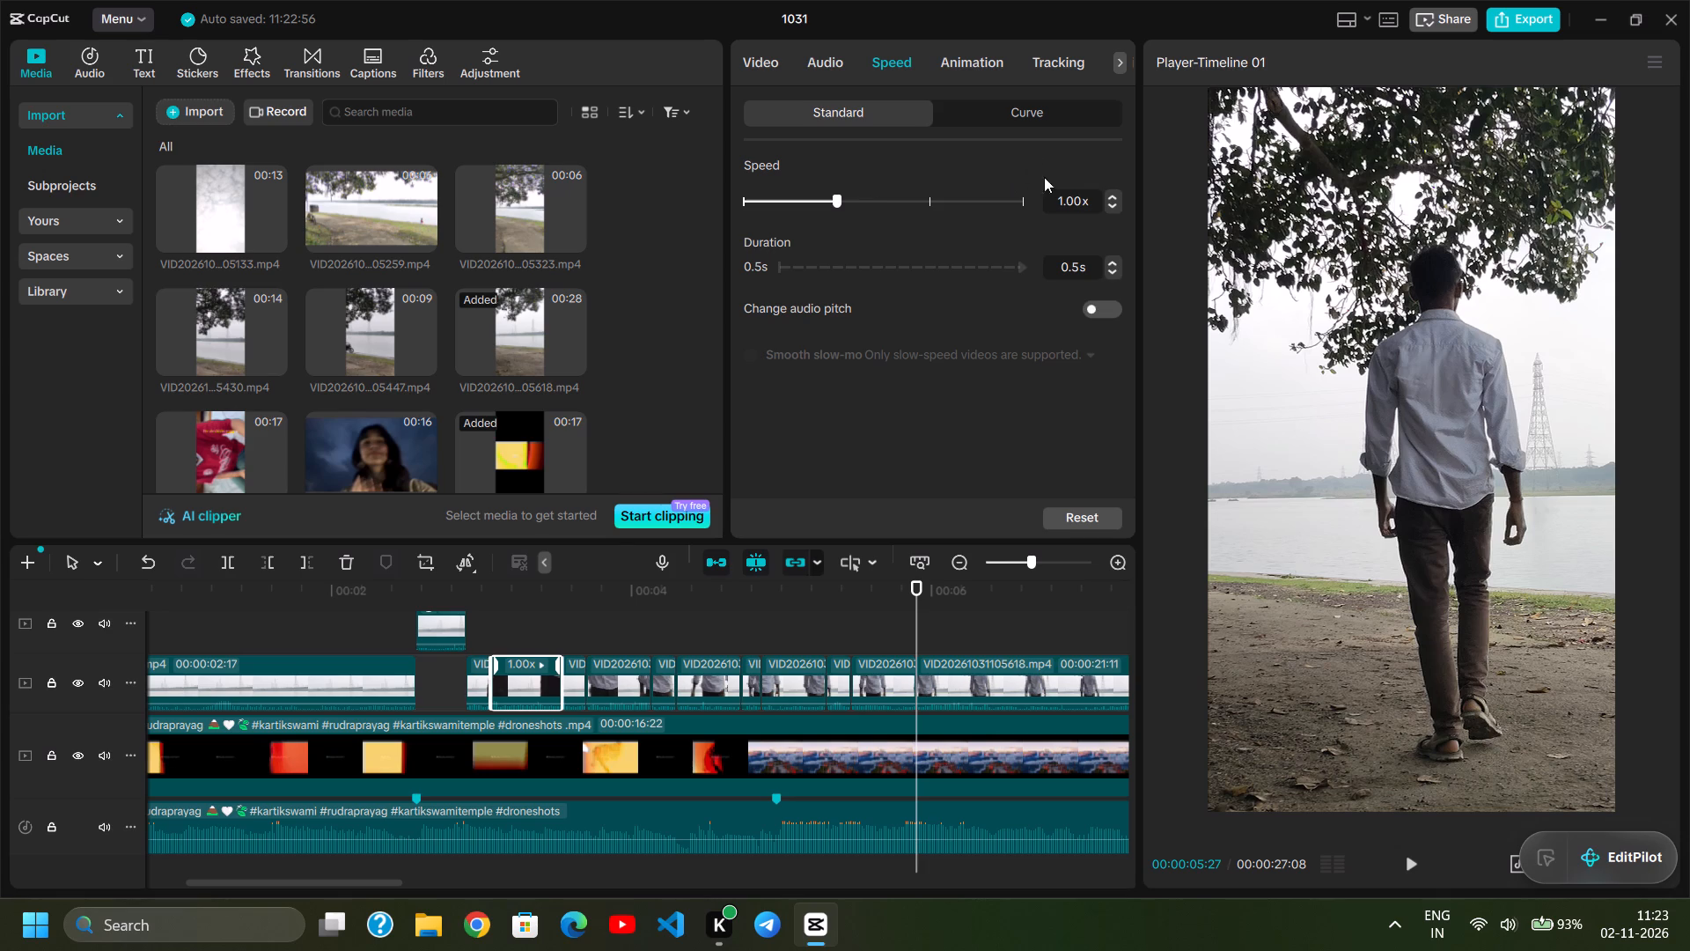
pyautogui.click(1070, 195)
pyautogui.press('Up')
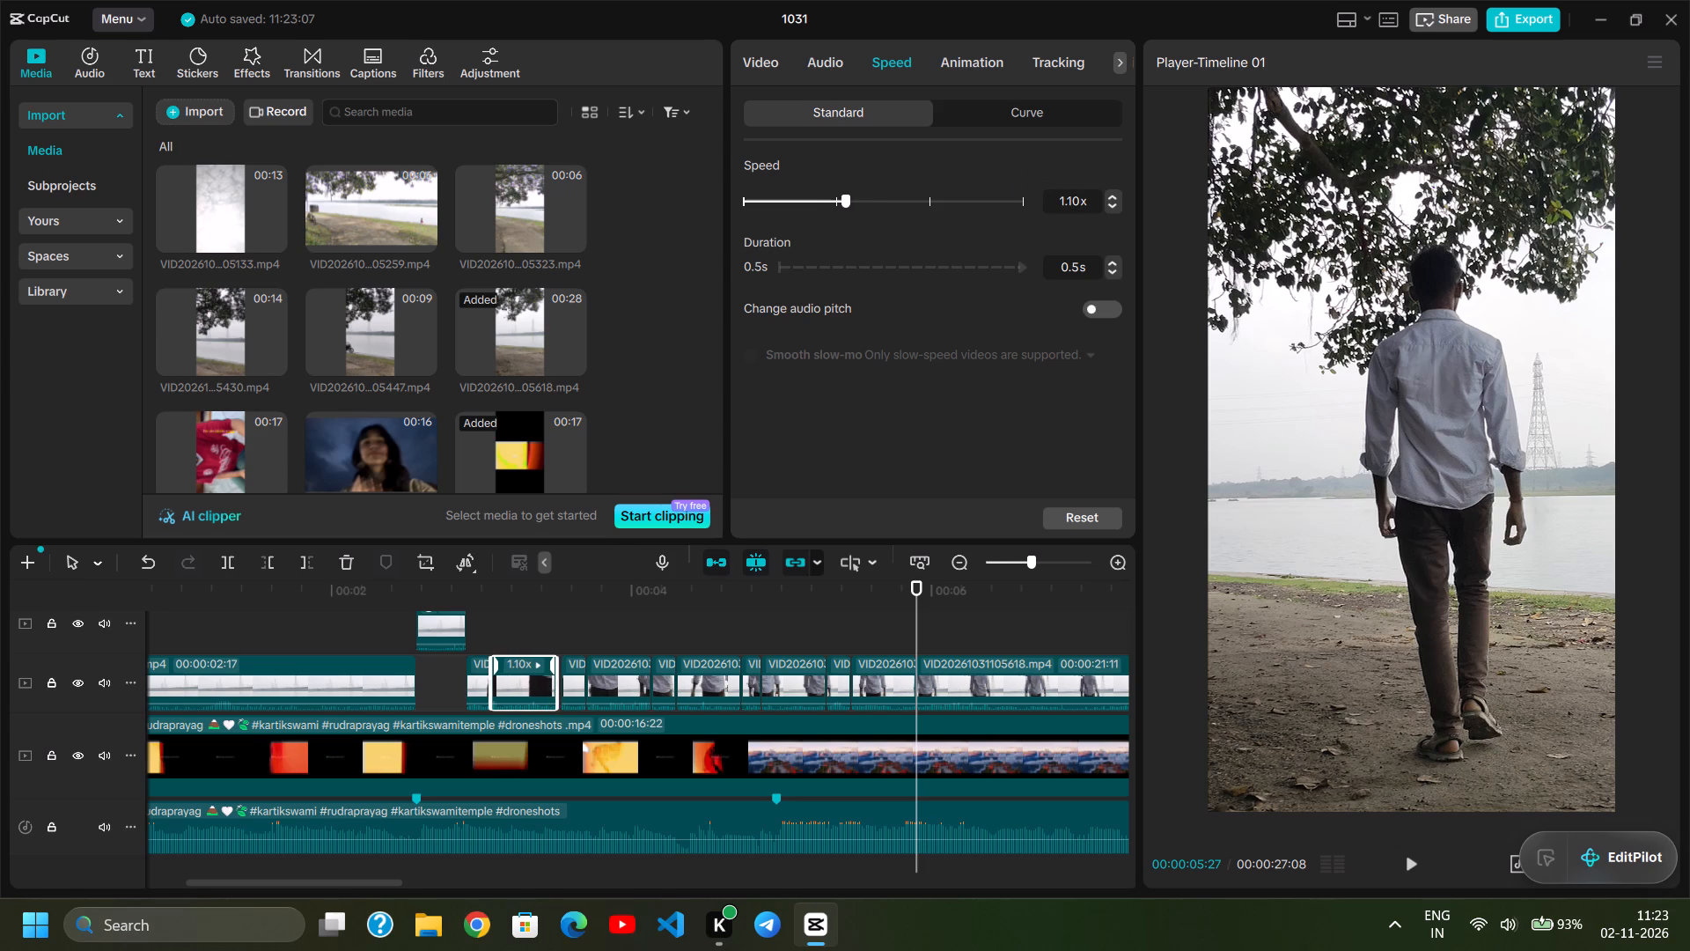
pyautogui.press('Up')
pyautogui.press('Up')
pyautogui.press('Up')
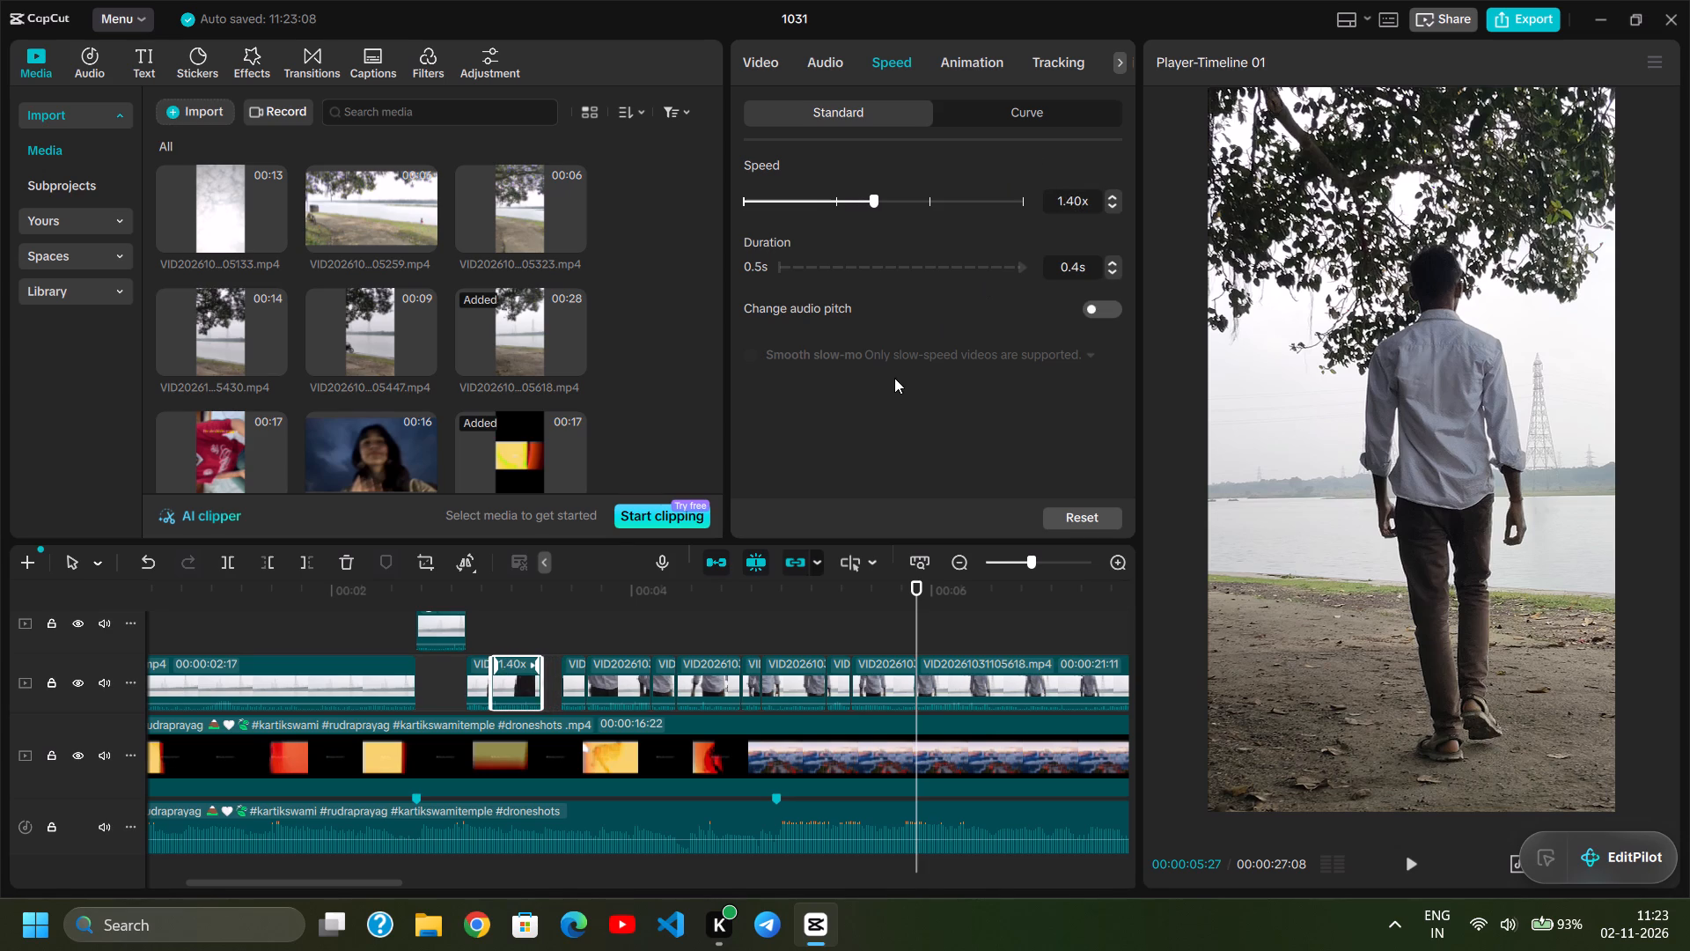
# Set the speed of the next longer piece, starting at about 00:00:03:20, to 1.40x.
pyautogui.click(624, 679)
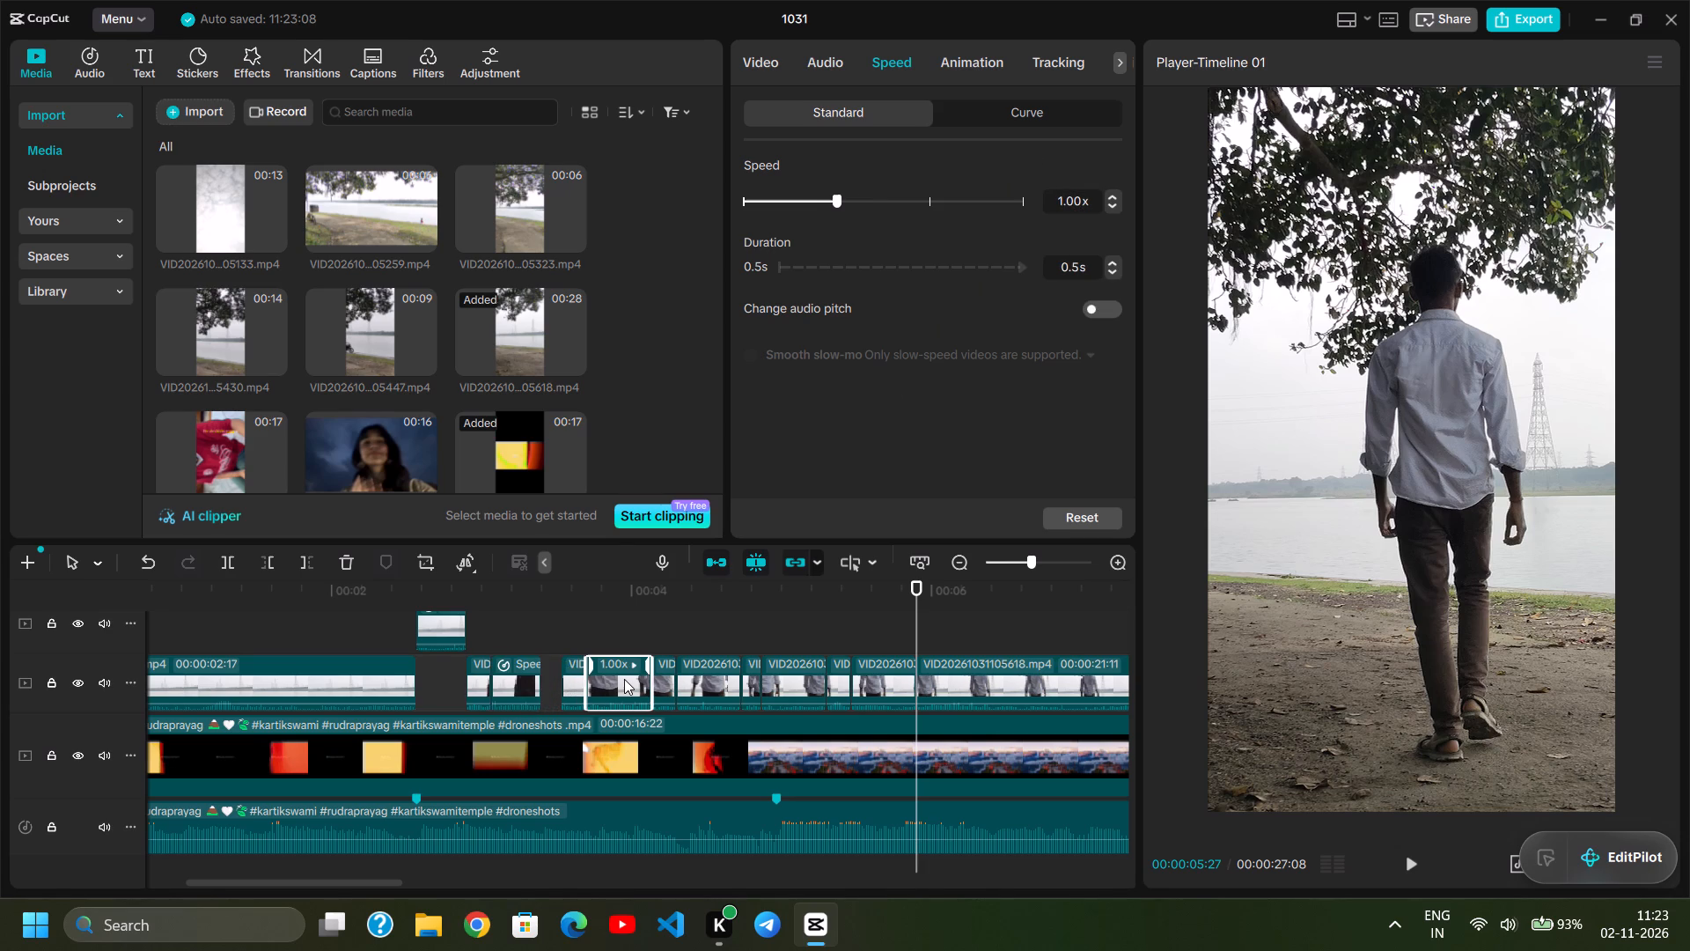
pyautogui.click(1074, 203)
pyautogui.press('Up')
pyautogui.press('Up')
pyautogui.press('Up')
pyautogui.press('Up')
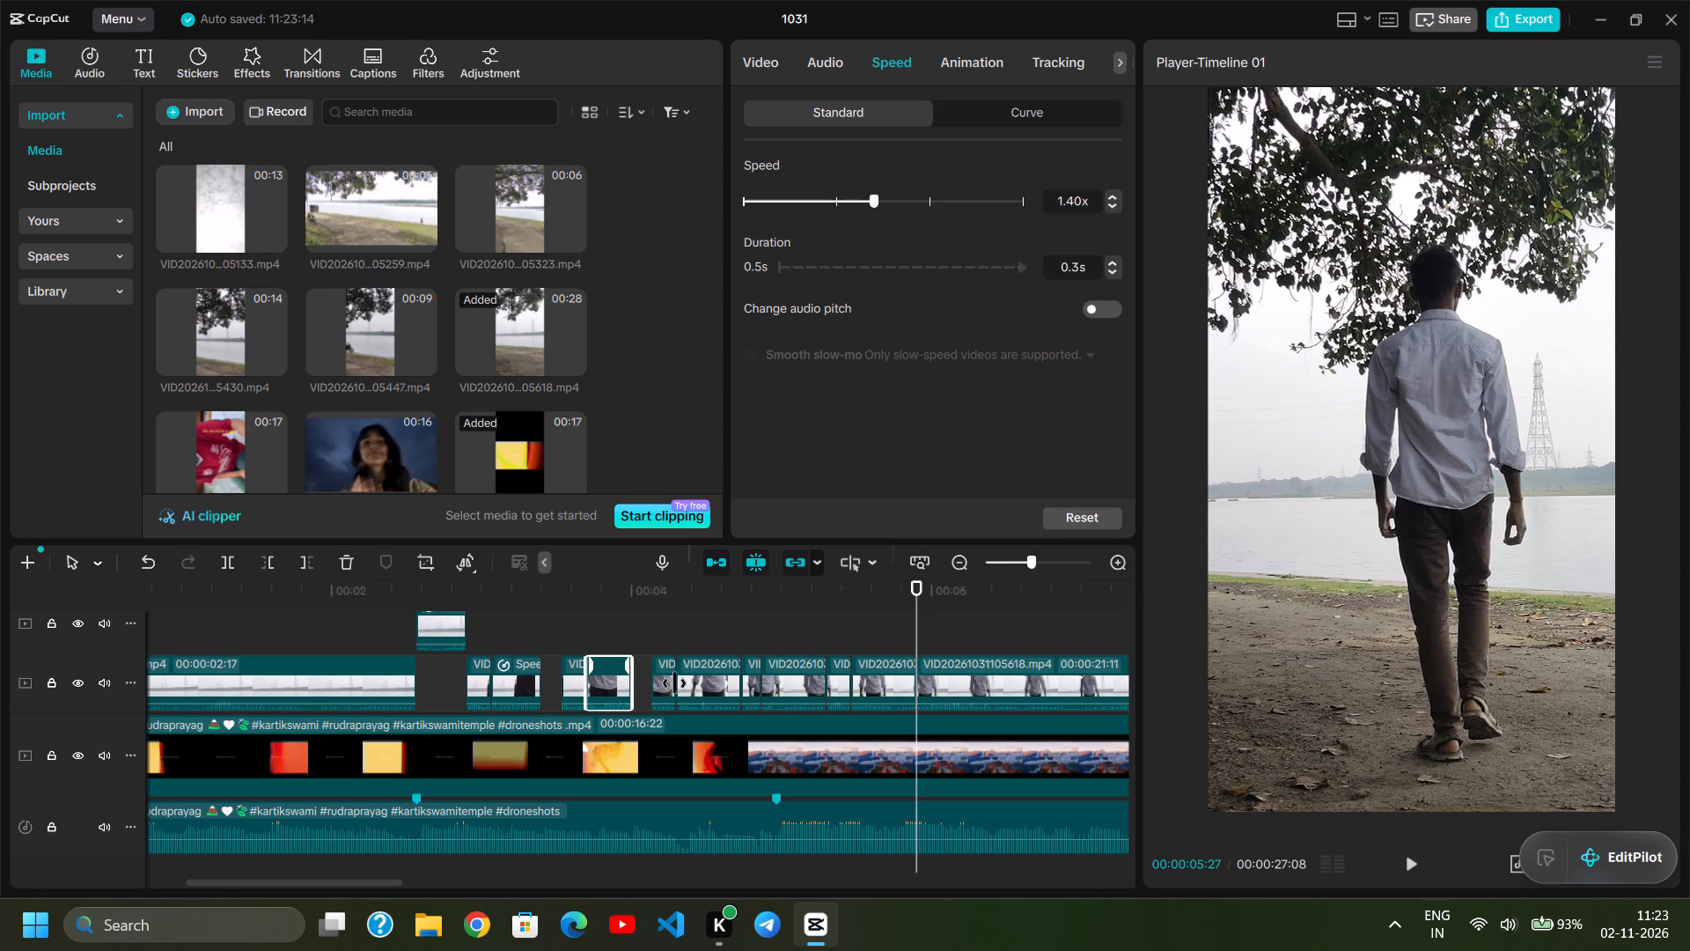
# Set the speed of the third longer piece of clip 05618, starting at about 00:00:04:08, to 1.40x.
pyautogui.click(709, 684)
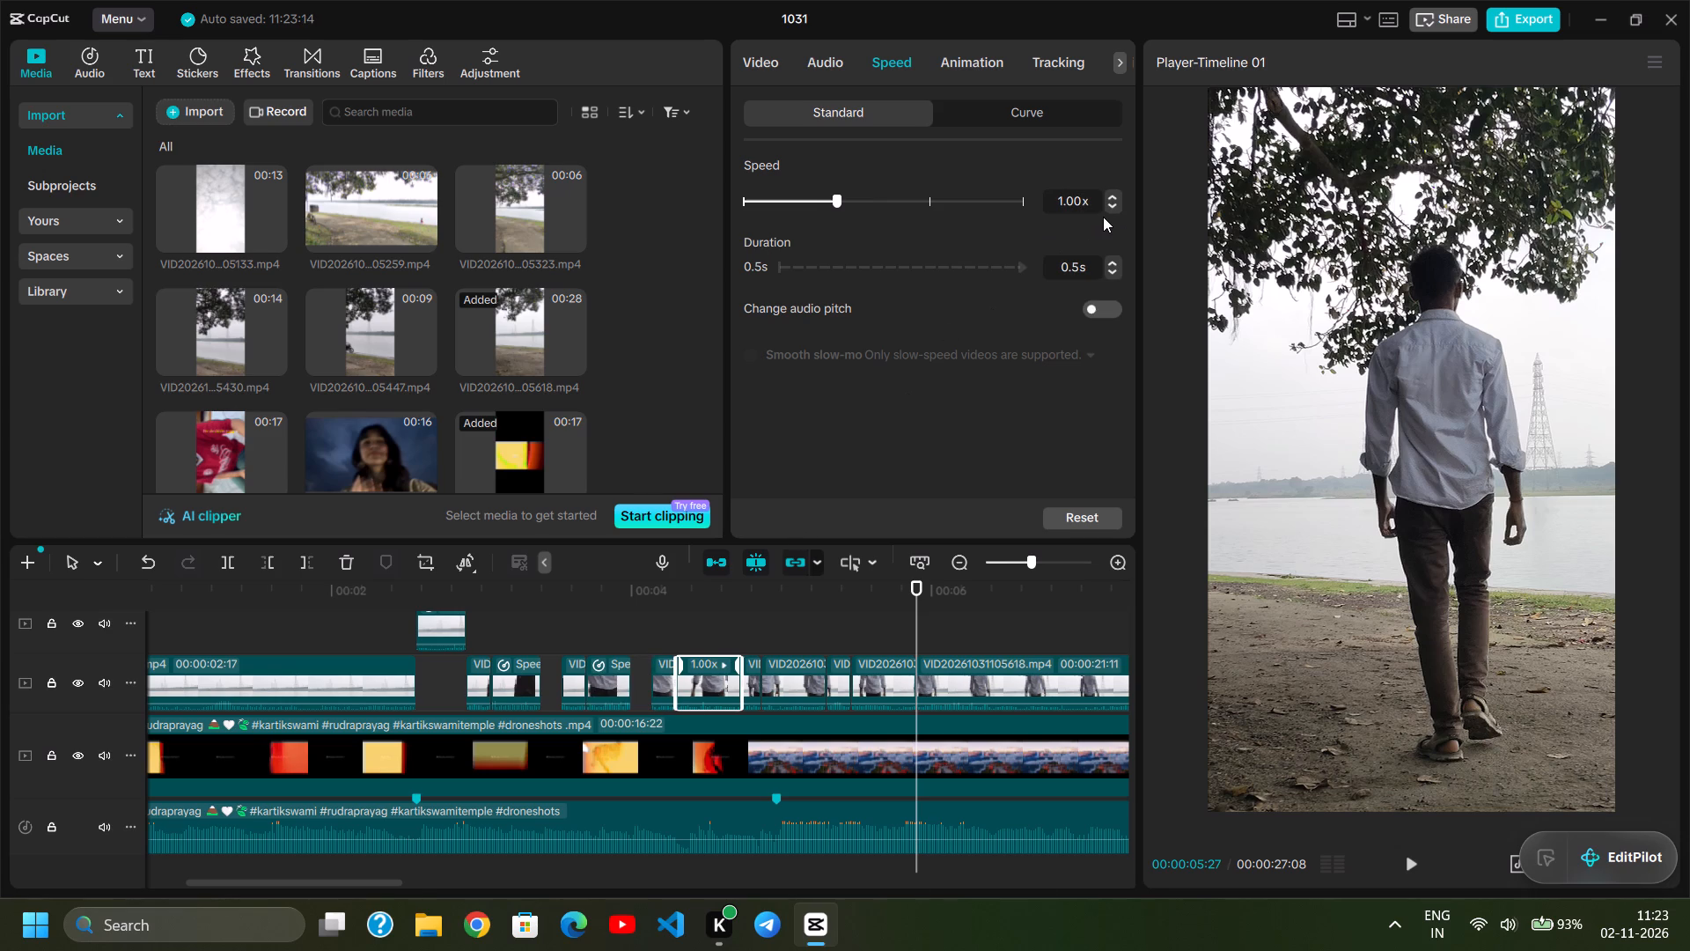
pyautogui.press('Up')
pyautogui.press('Down')
pyautogui.click(708, 691)
pyautogui.click(692, 624)
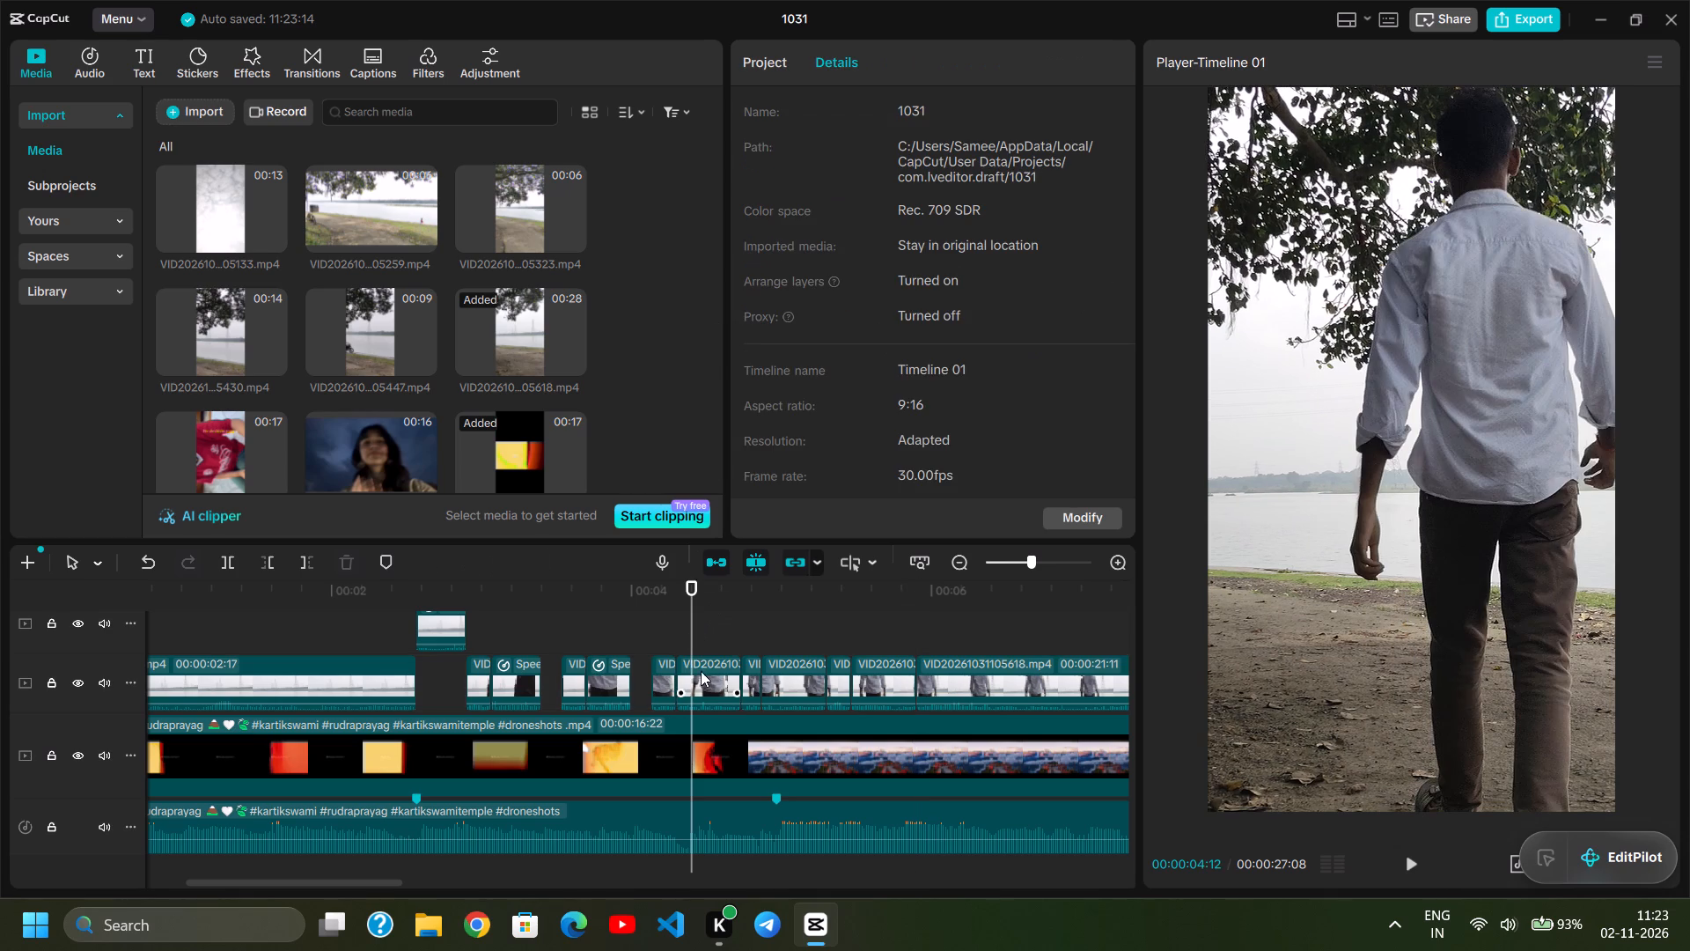
pyautogui.click(701, 675)
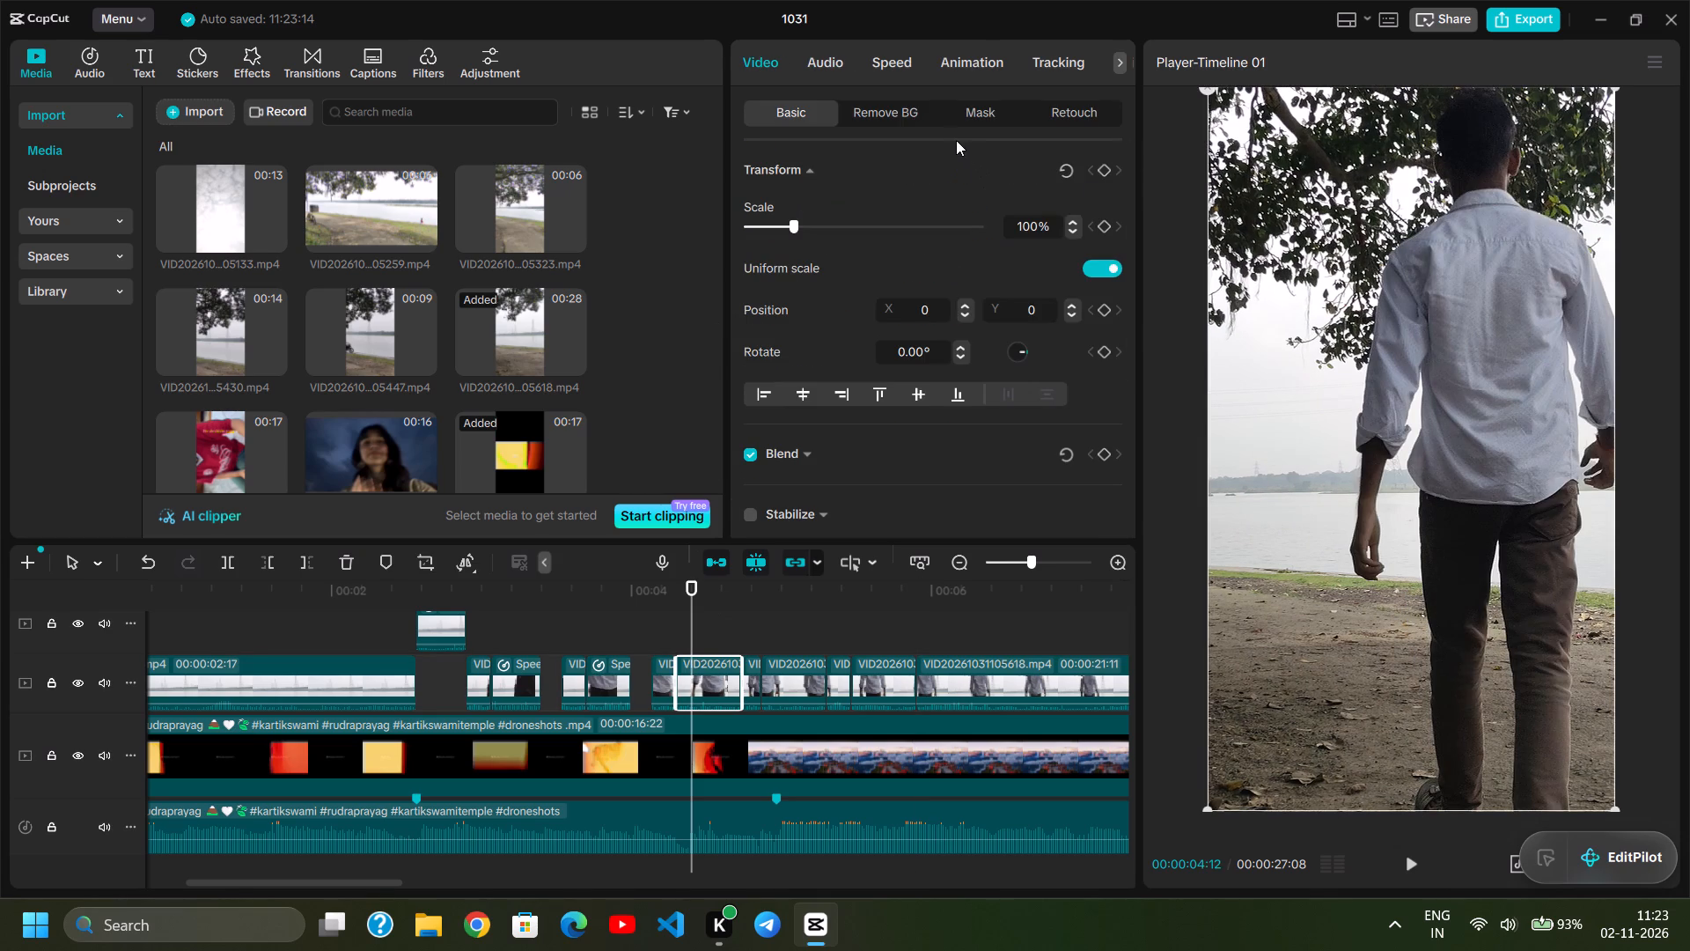
pyautogui.click(884, 68)
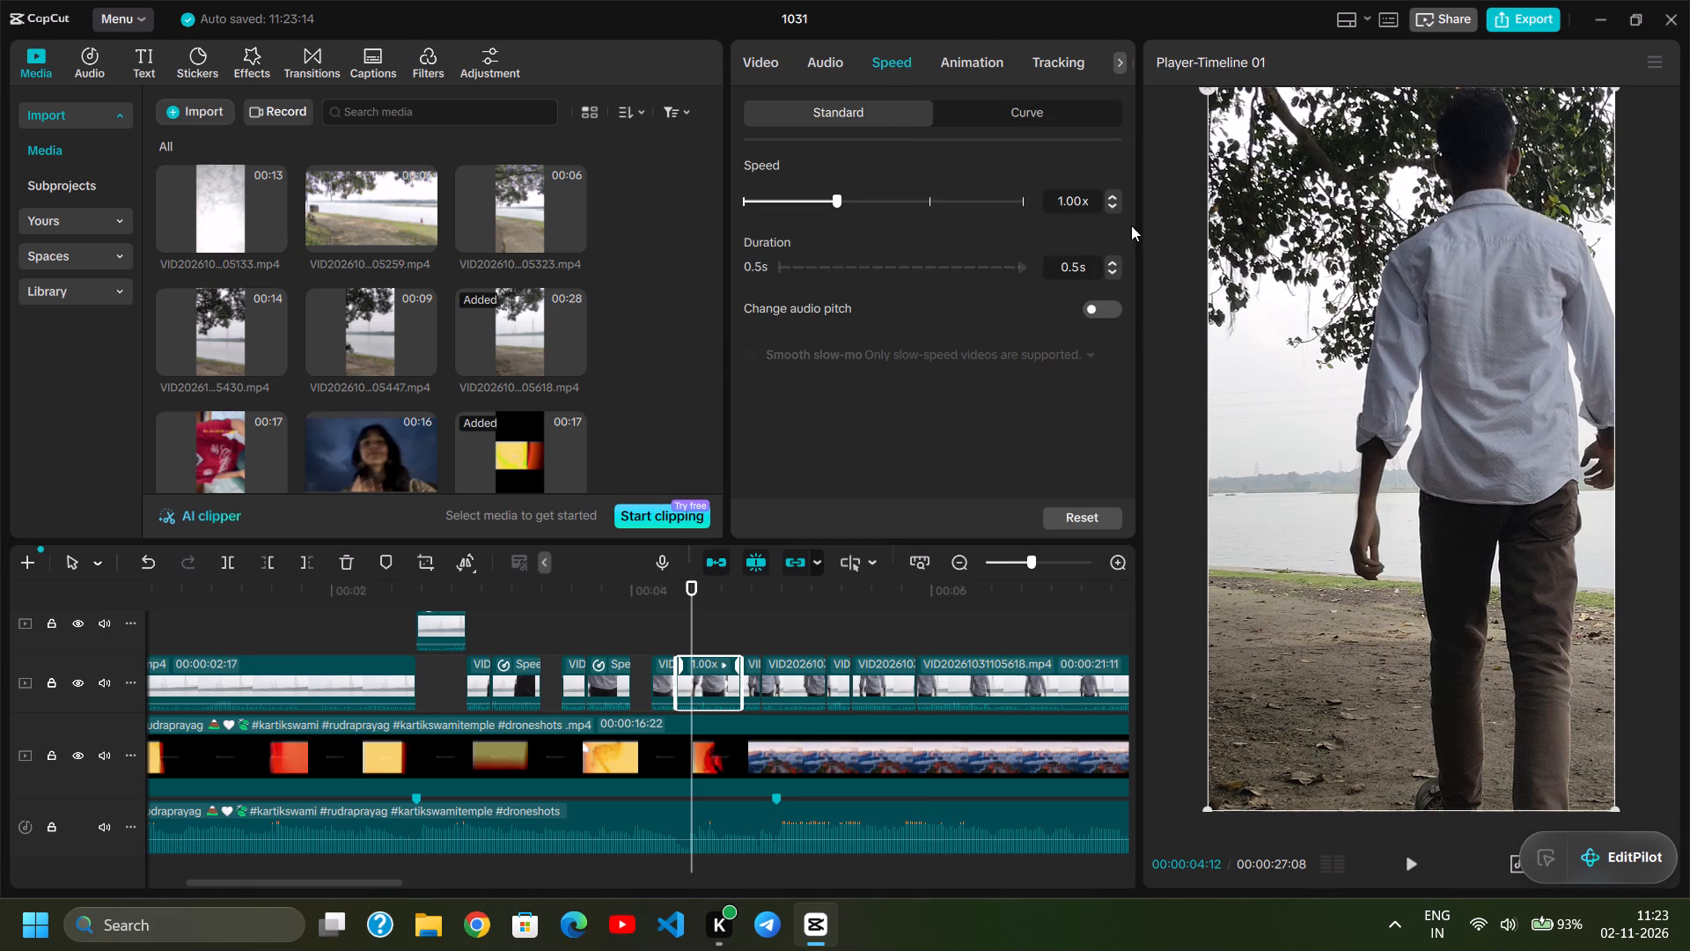
pyautogui.click(1082, 201)
pyautogui.press('Up')
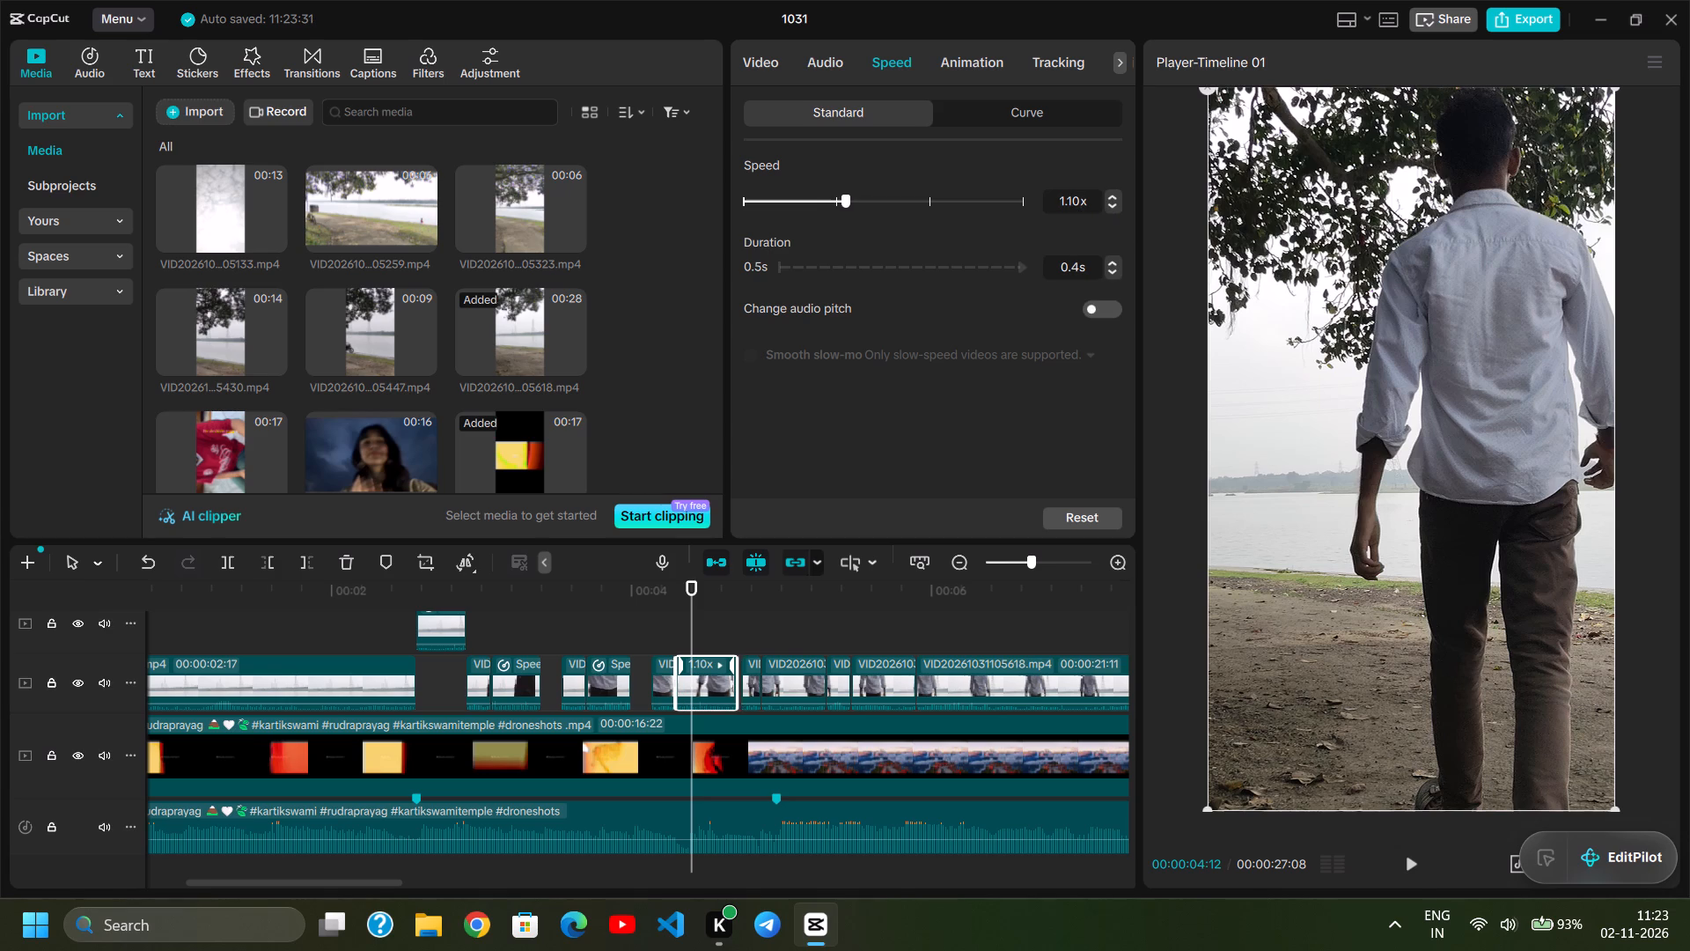
pyautogui.press('Up')
pyautogui.press('Up')
pyautogui.press('Up')
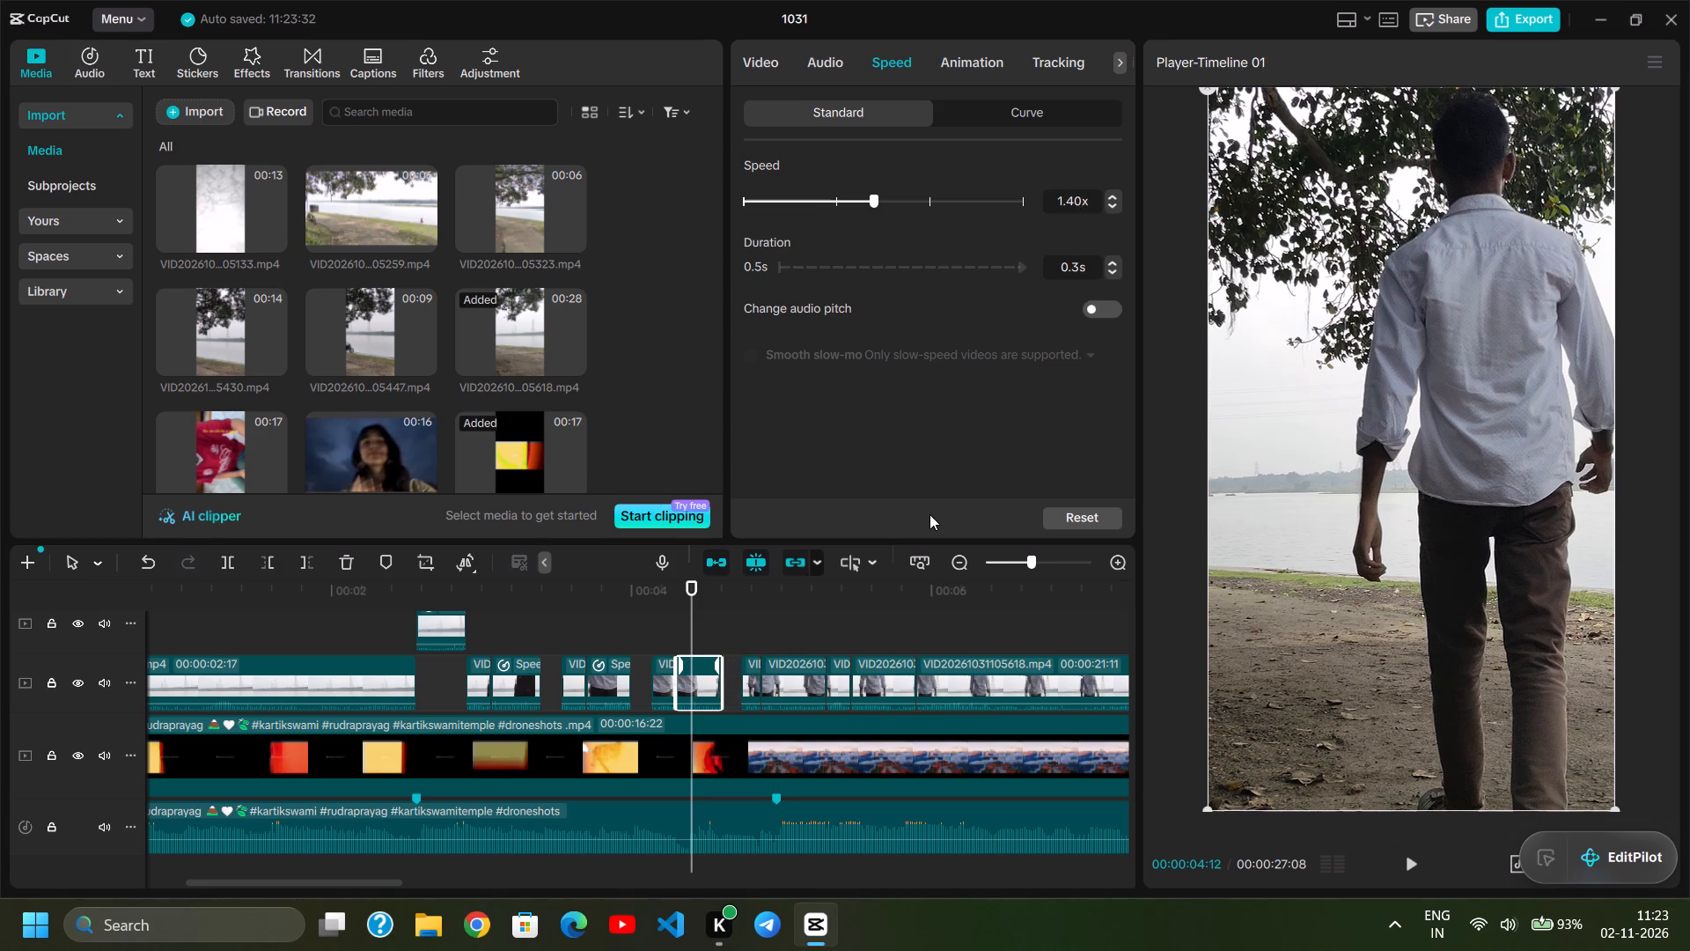
# Set the speed of the next longer piece, starting at about 00:00:04:25, to 1.40x.
pyautogui.click(794, 670)
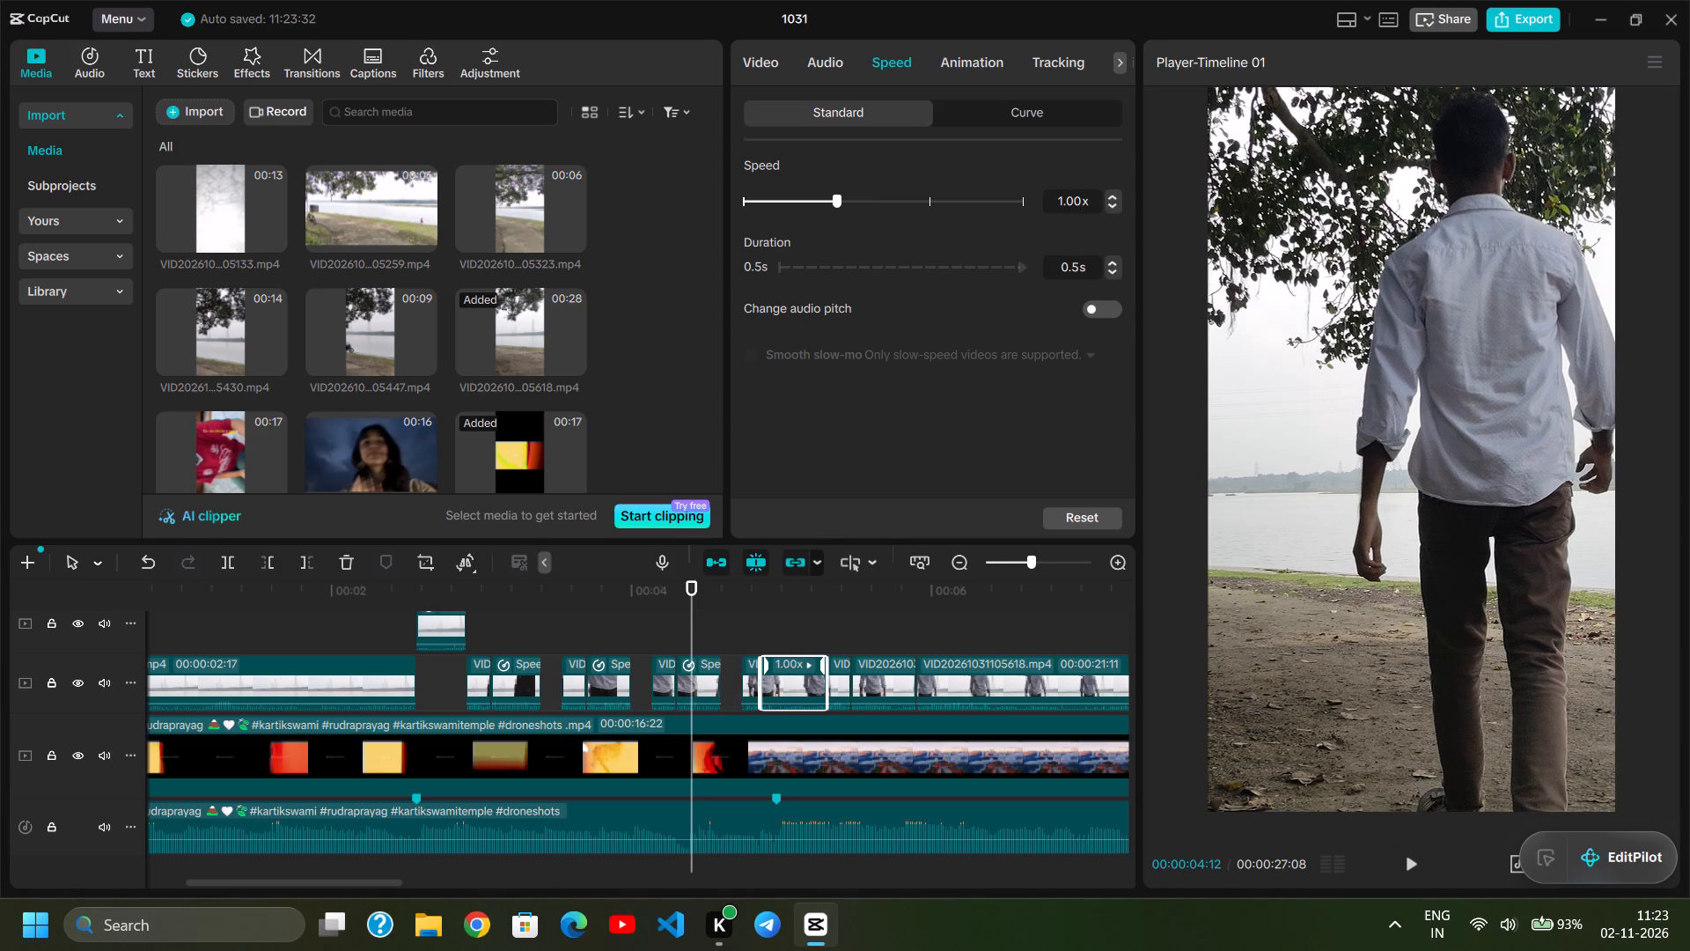
pyautogui.click(1073, 200)
pyautogui.press('Up')
pyautogui.press('Up')
pyautogui.press('Up')
pyautogui.press('Up')
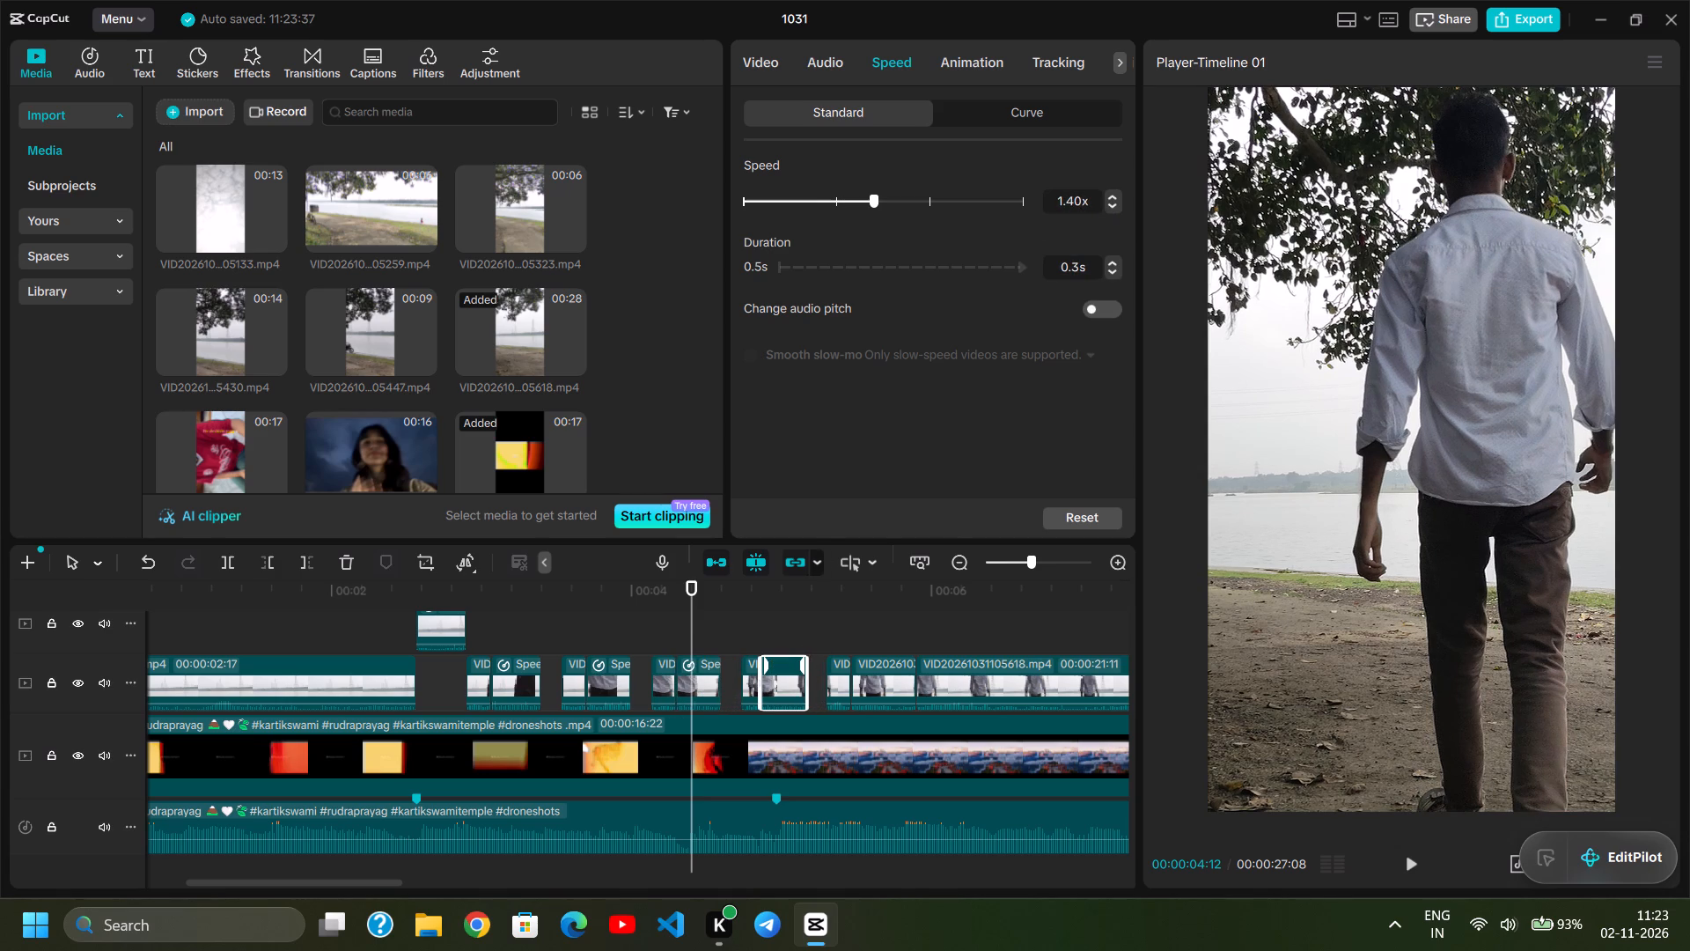
# Set the speed of the last longer piece before the uncut 00:00:21:11 remainder to 1.40x.
pyautogui.click(878, 667)
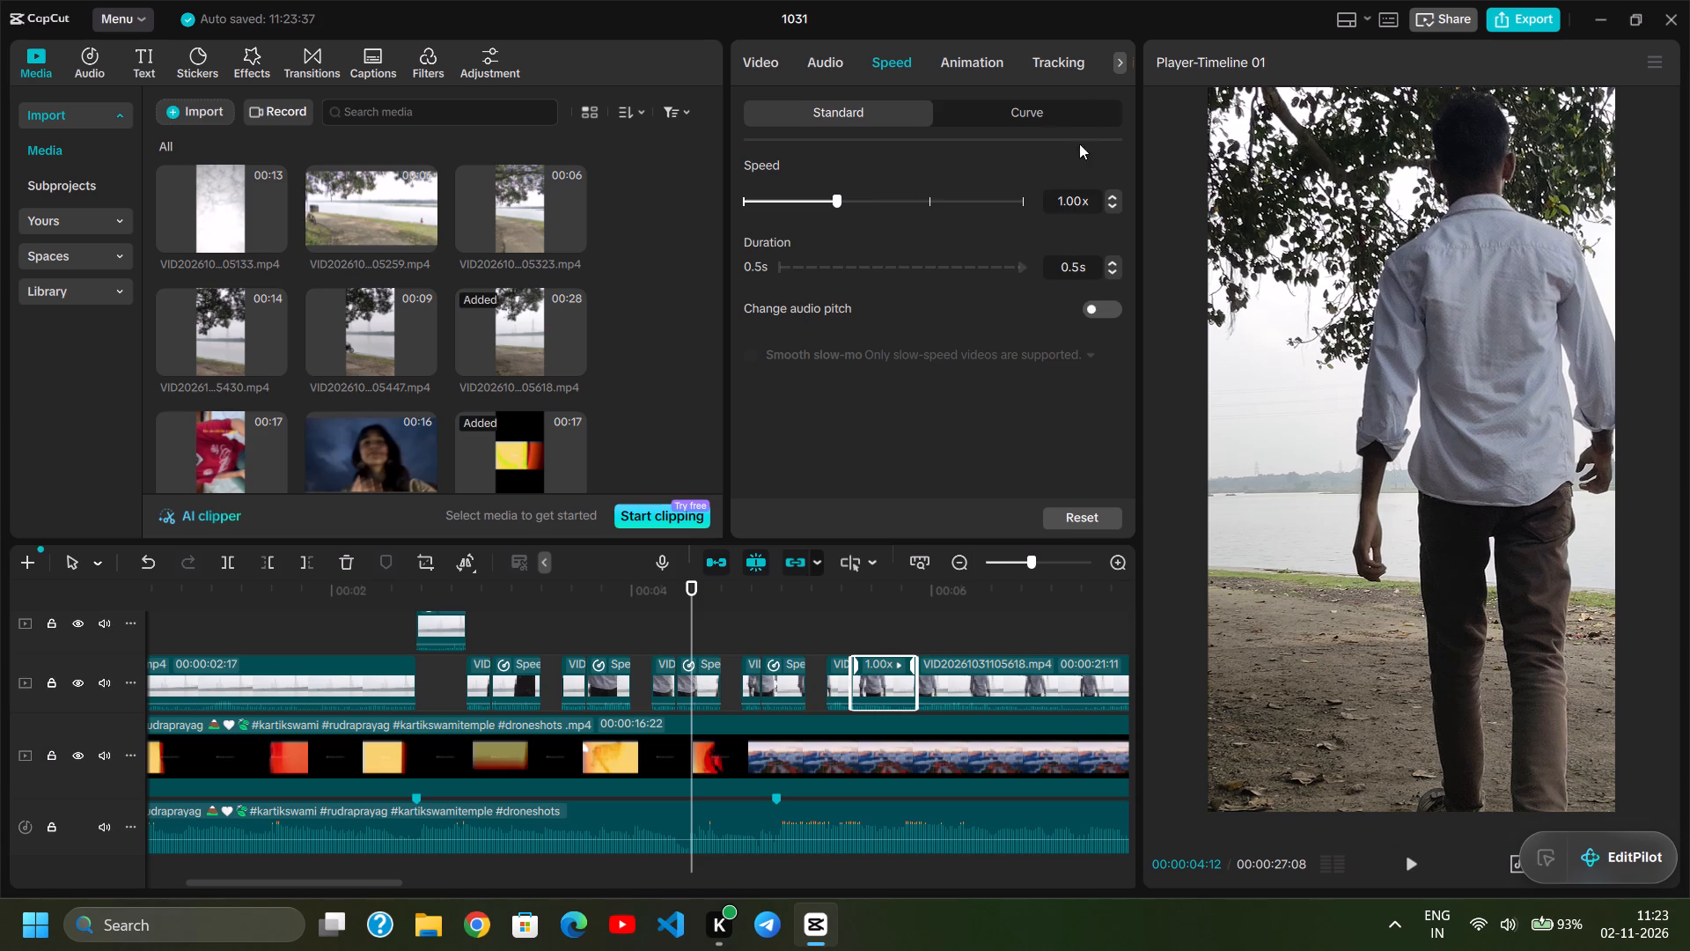
pyautogui.click(1078, 198)
pyautogui.press('Up')
pyautogui.press('Up')
pyautogui.press('Up')
pyautogui.press('Up')
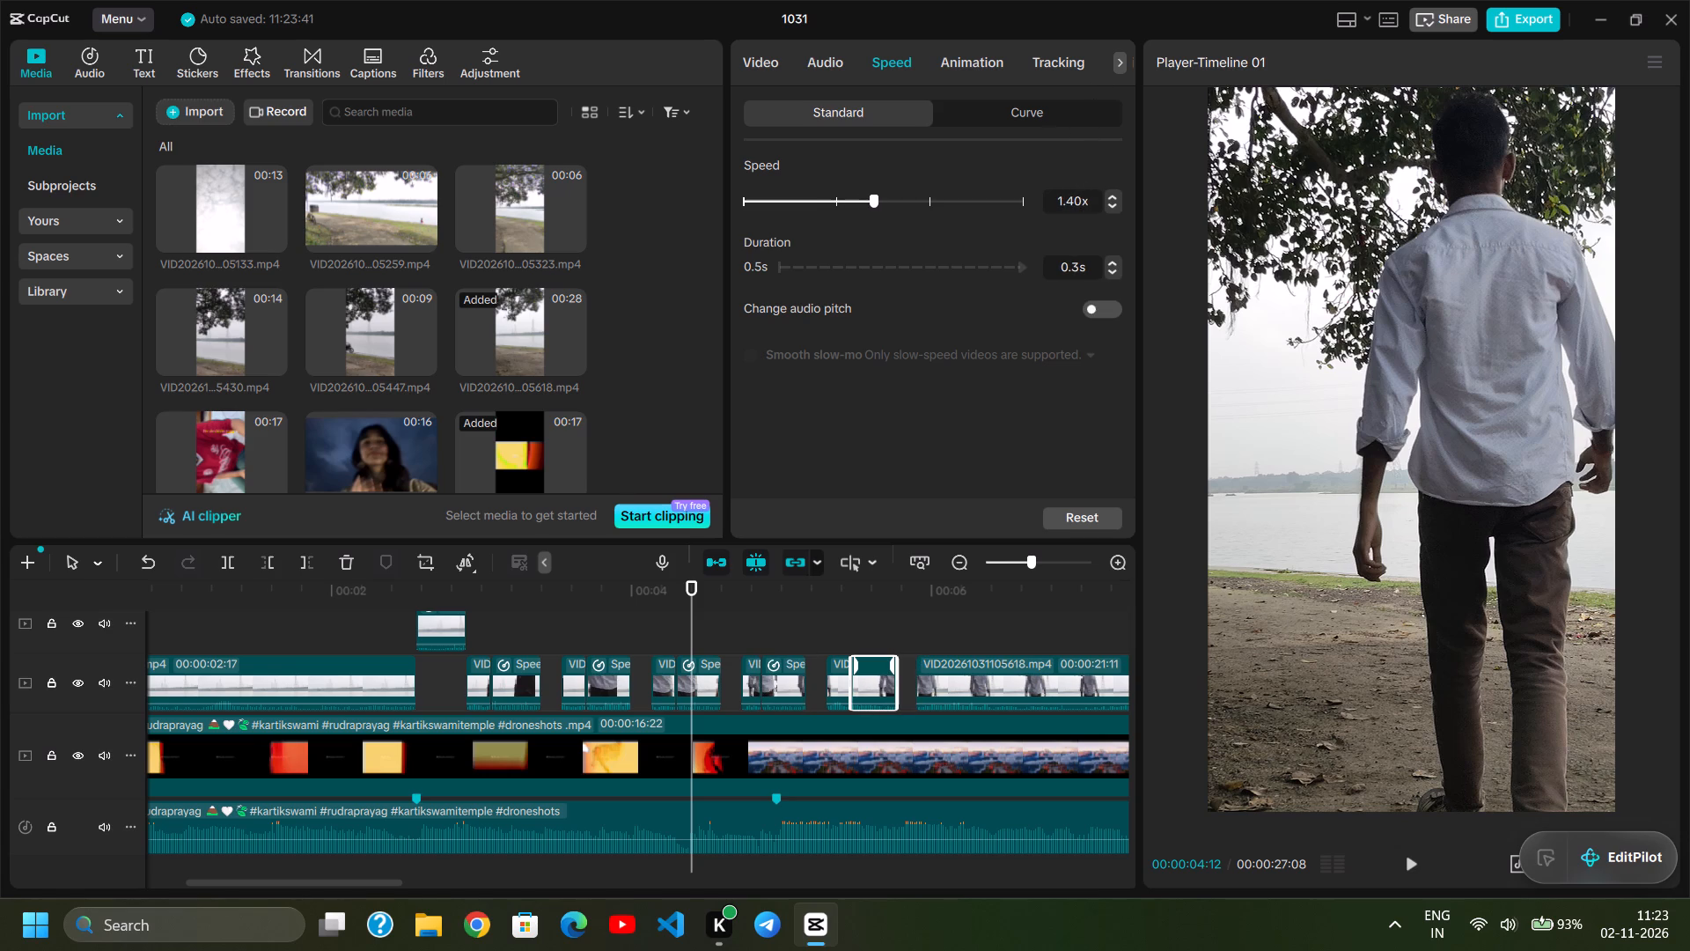
# Move the sped-up piece from the upper video track down into the gap directly after the 00:00:02:17 opening clip.
pyautogui.hscroll(-1, 952, 639)
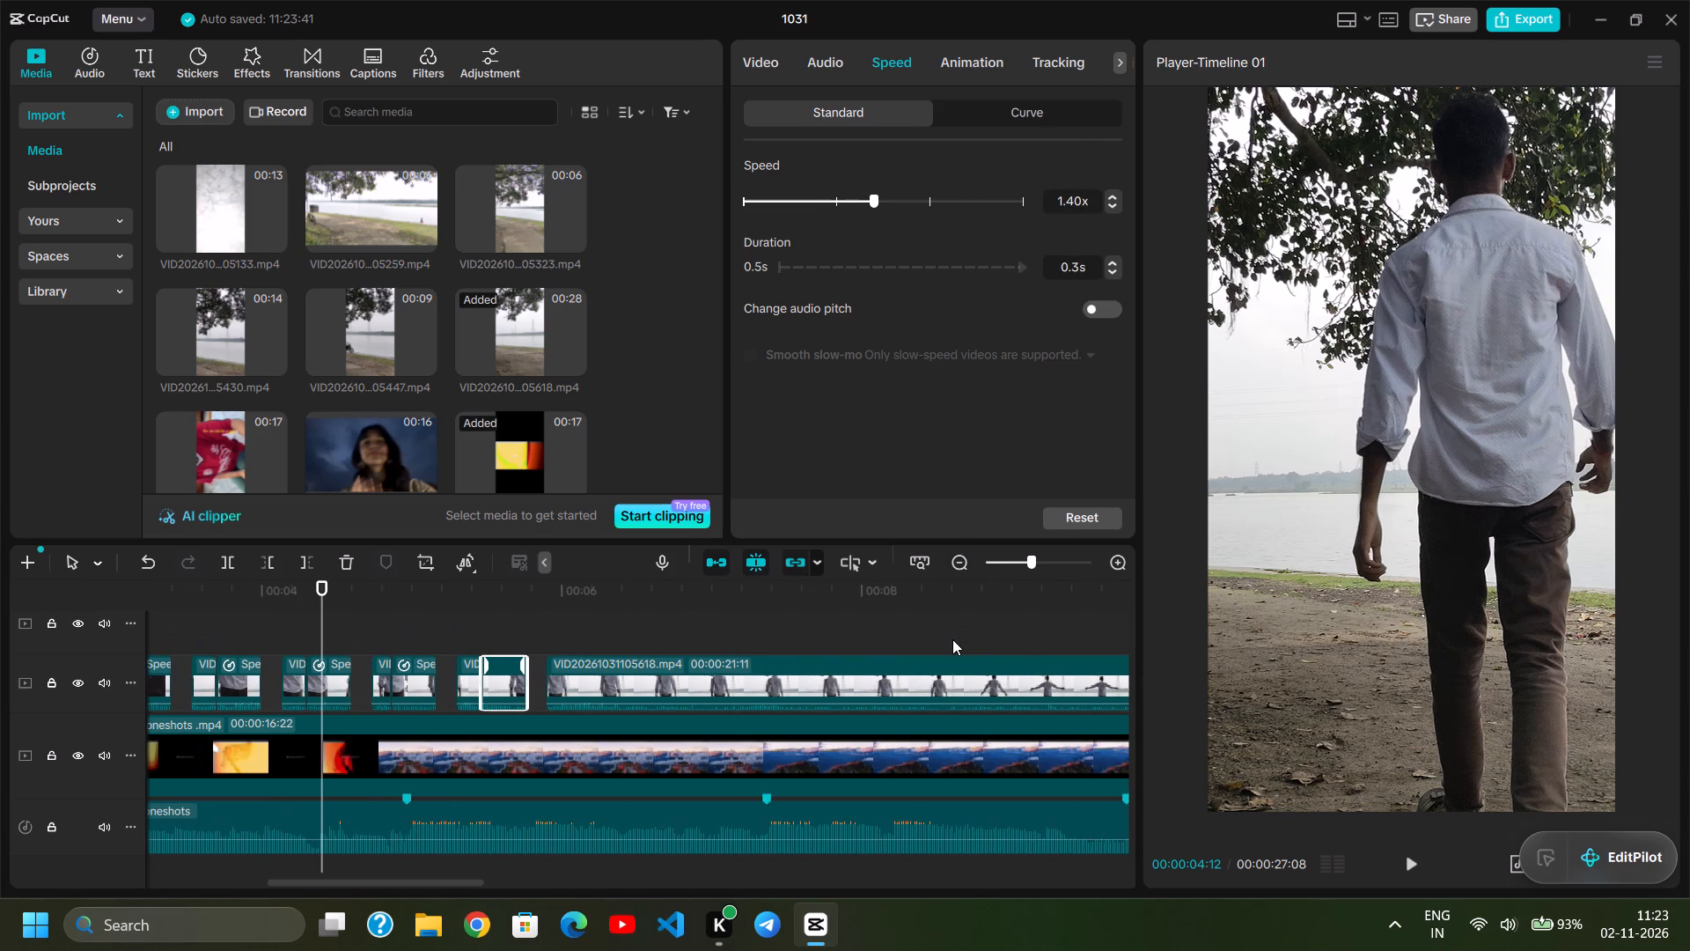
pyautogui.hscroll(1, 952, 639)
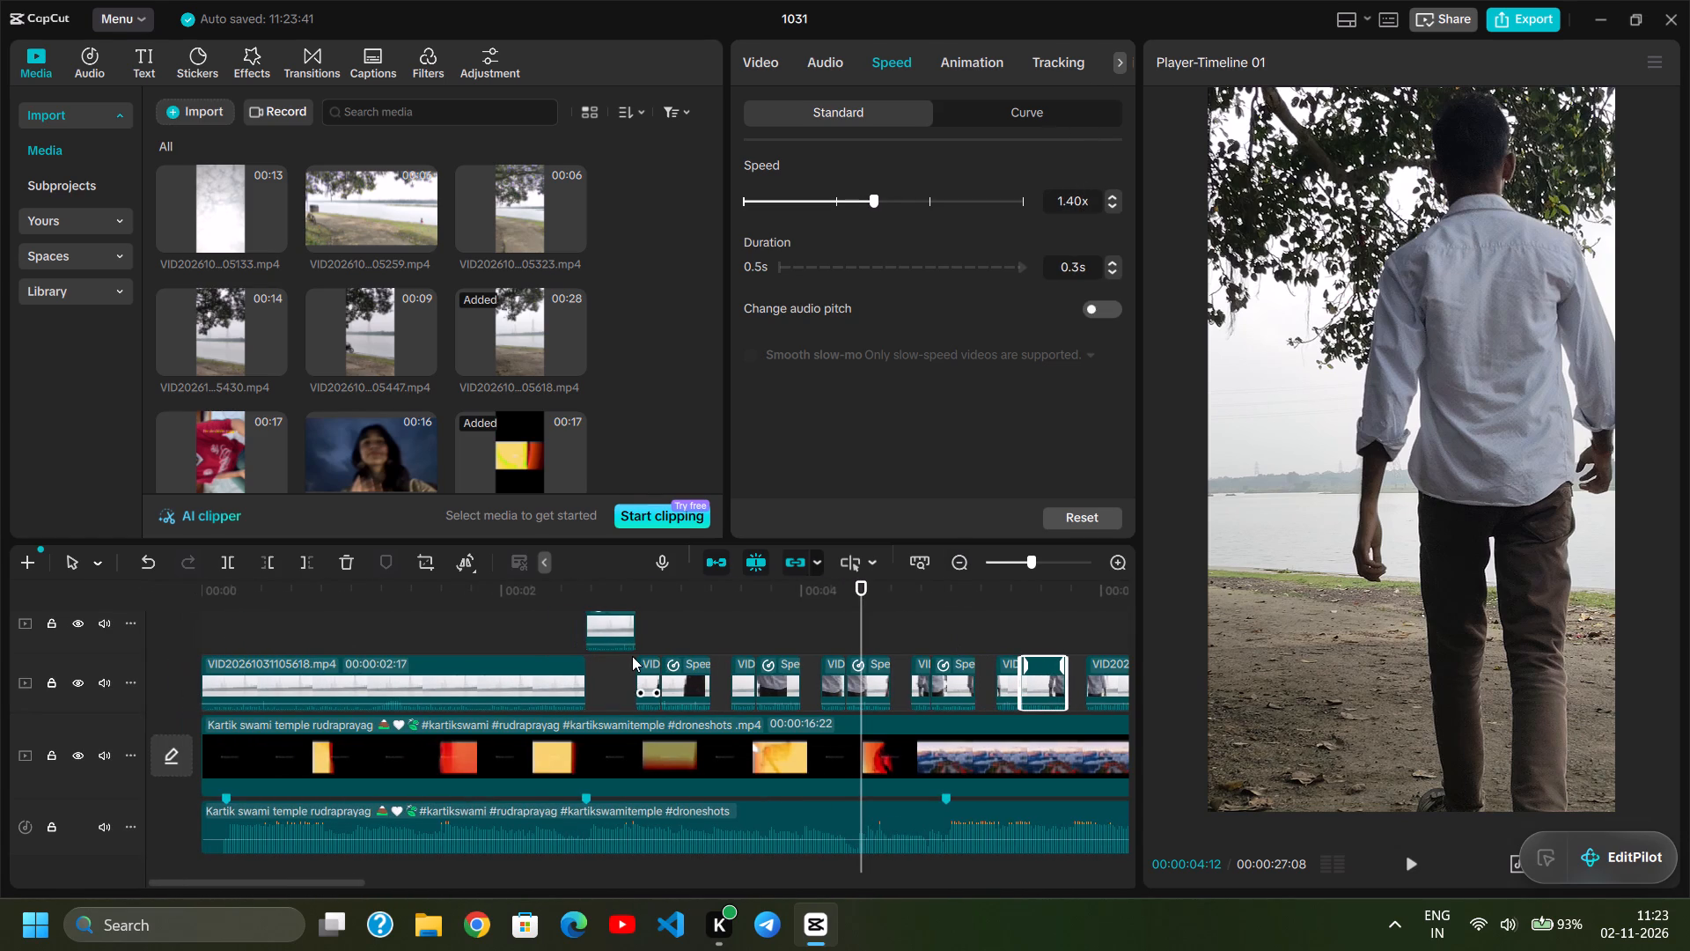
pyautogui.moveTo(614, 616); pyautogui.dragTo(618, 673)
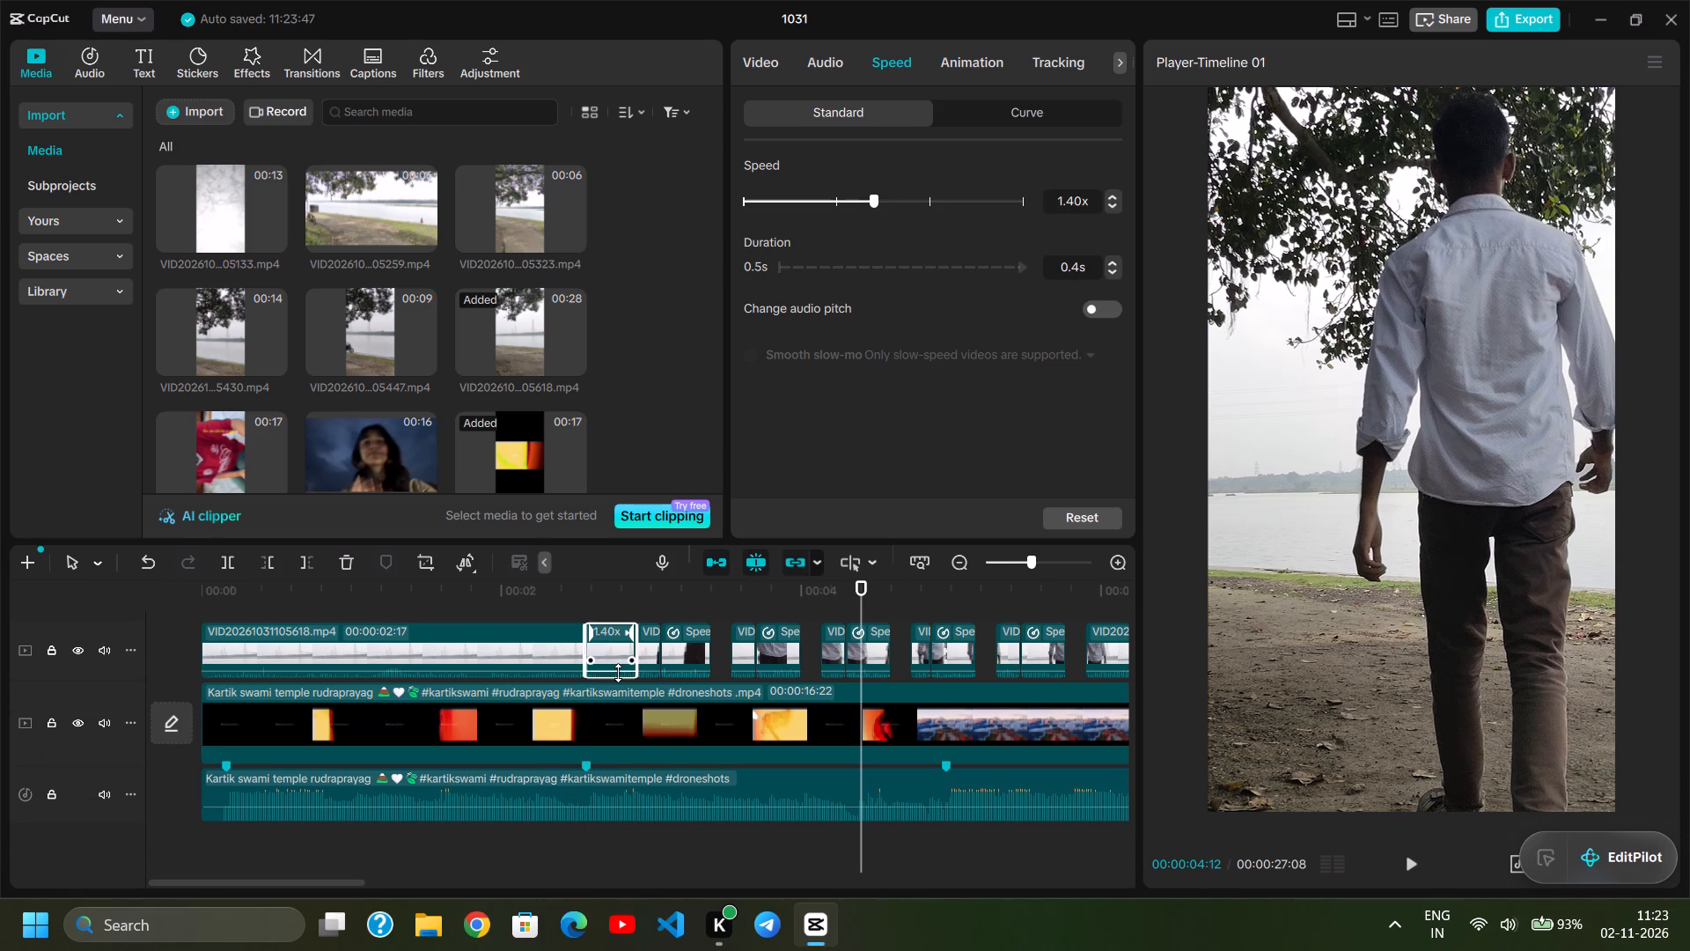
pyautogui.scroll(1, 676, 683)
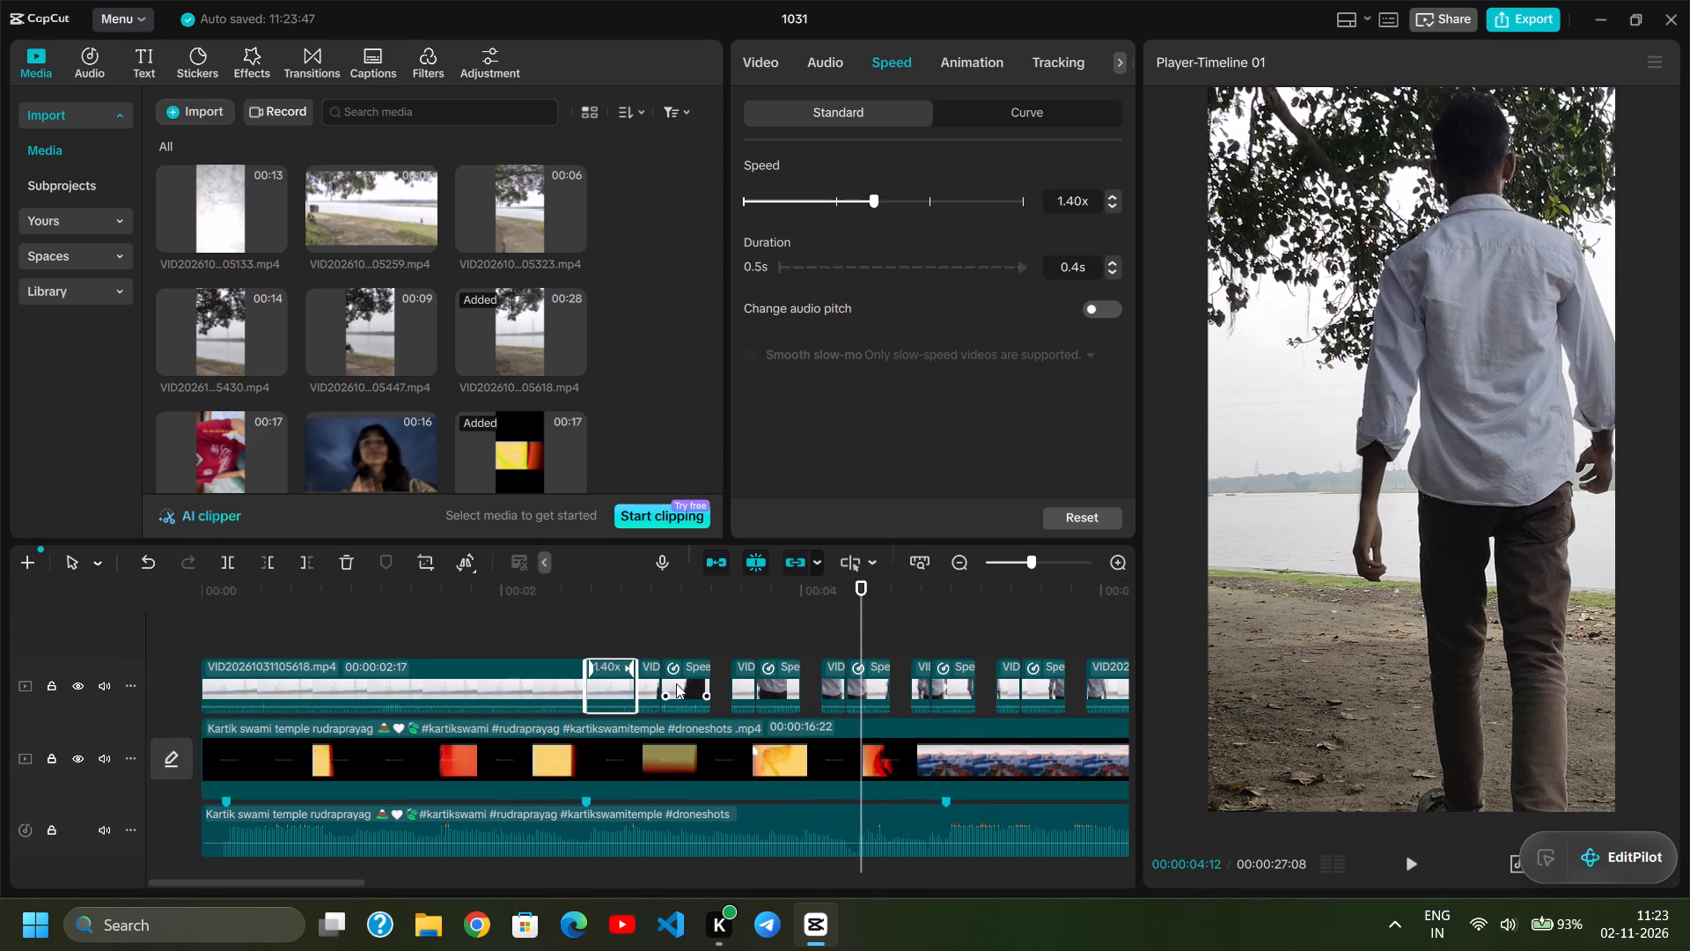
# Close the gap near 00:00:03:15 by moving the following short piece and its 1.40x piece up against the preceding footage.
pyautogui.moveTo(743, 689); pyautogui.dragTo(731, 692)
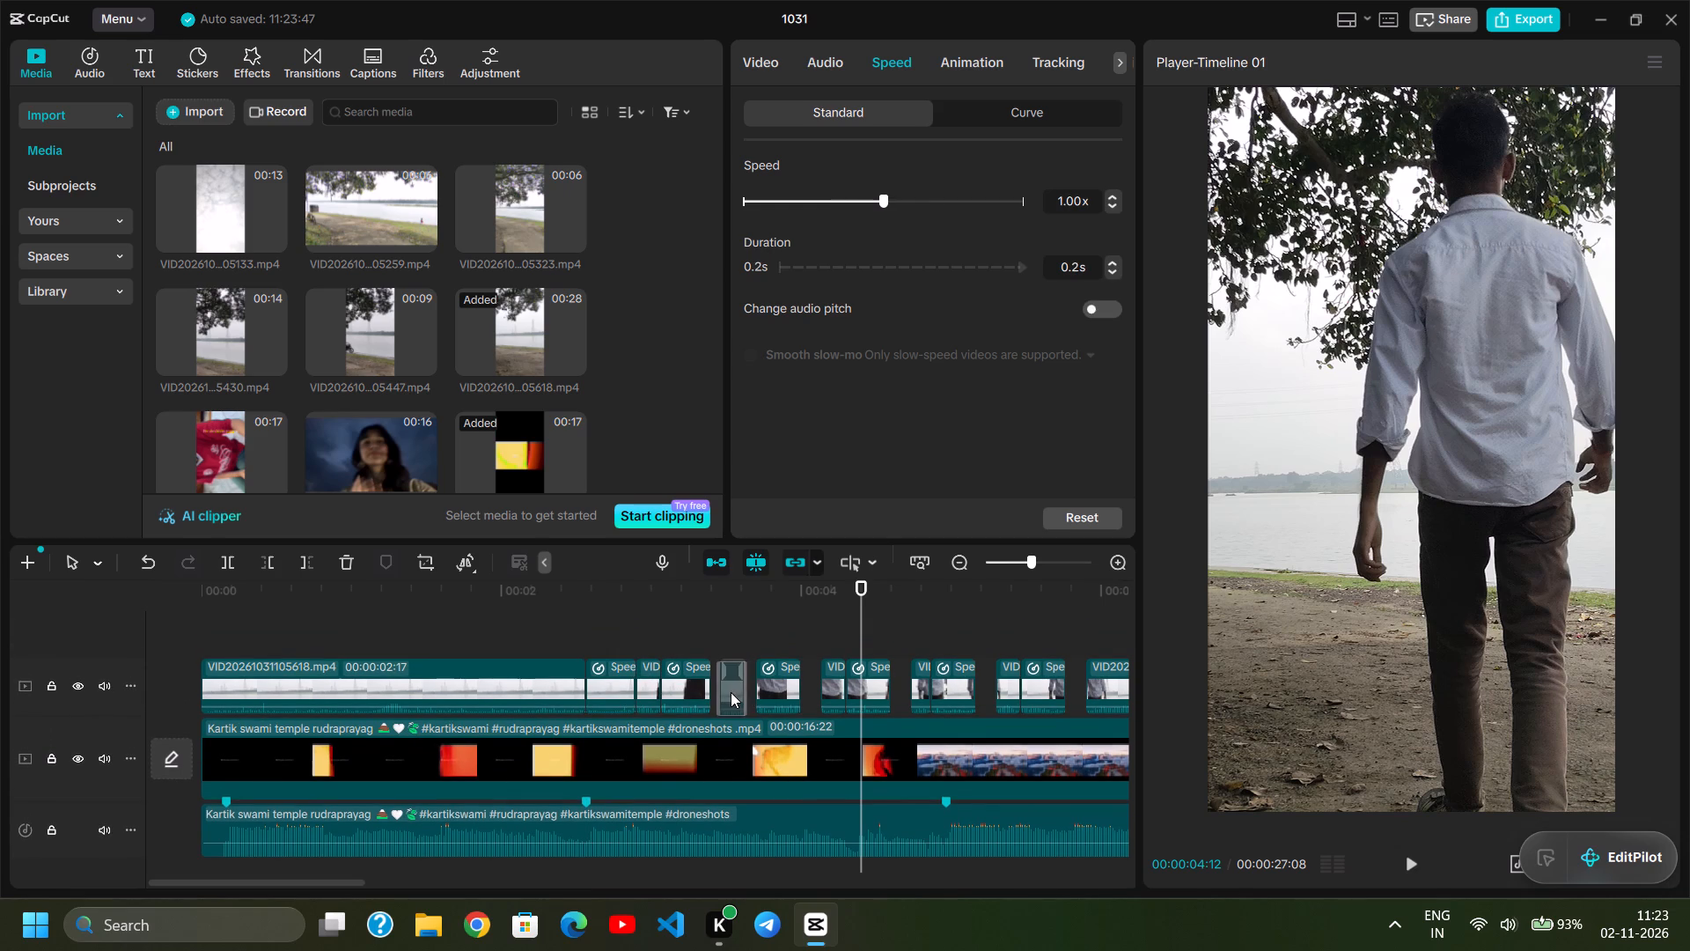
pyautogui.moveTo(731, 692); pyautogui.dragTo(727, 692)
pyautogui.moveTo(775, 689); pyautogui.dragTo(763, 689)
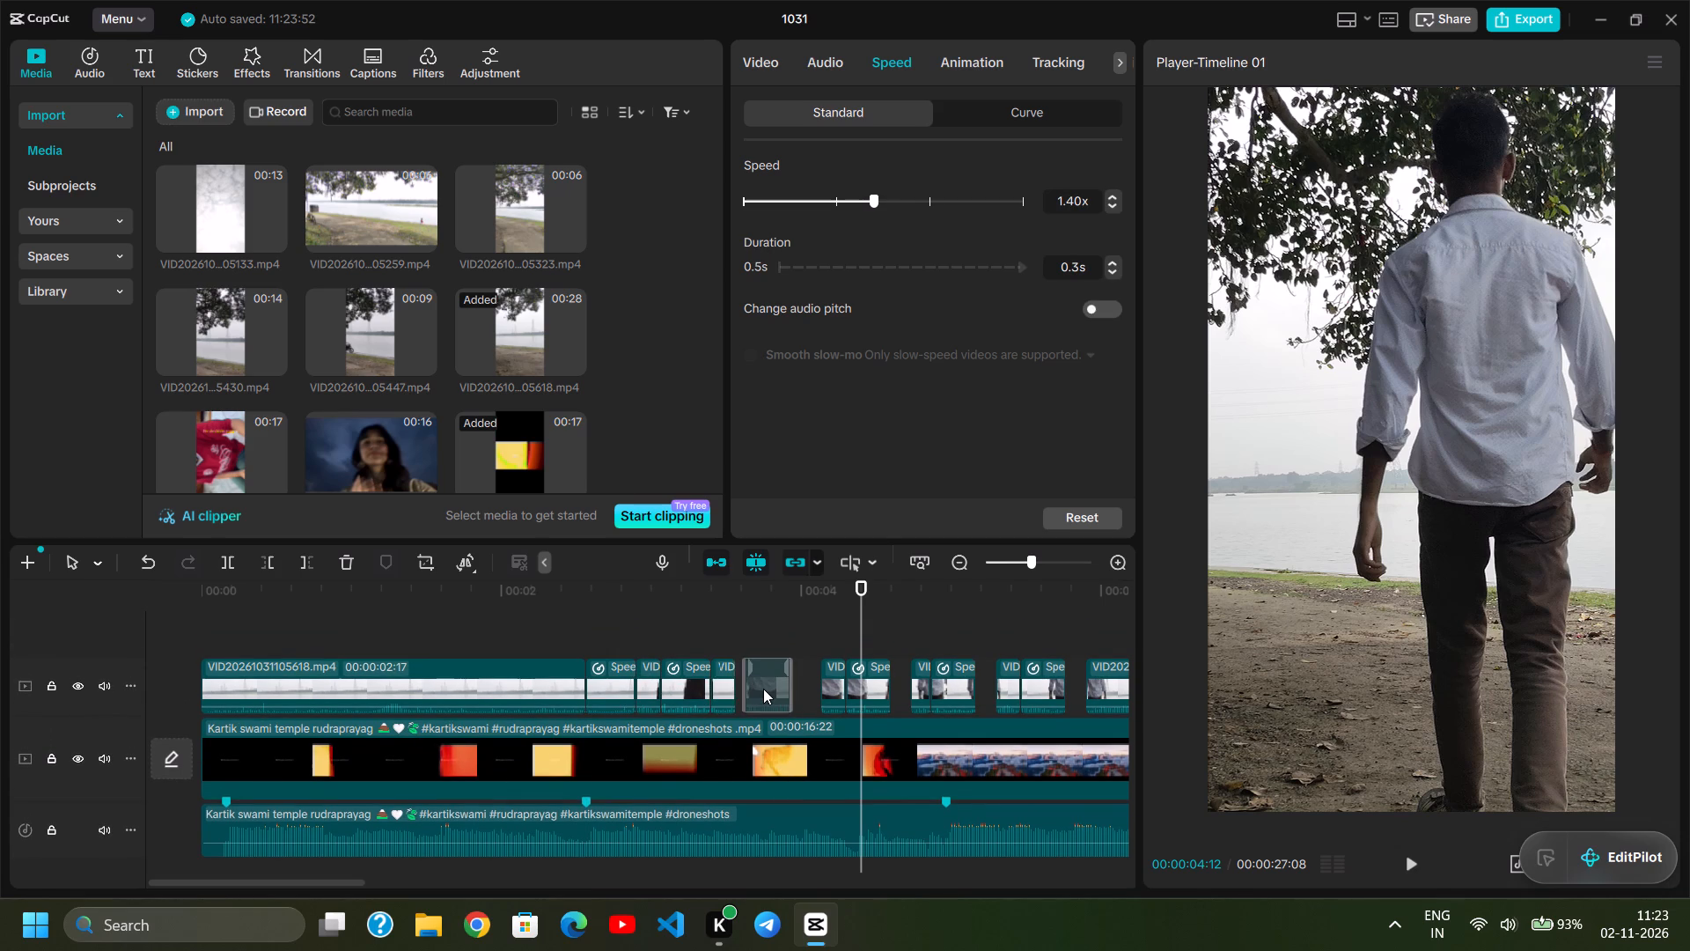
pyautogui.moveTo(763, 689); pyautogui.dragTo(760, 690)
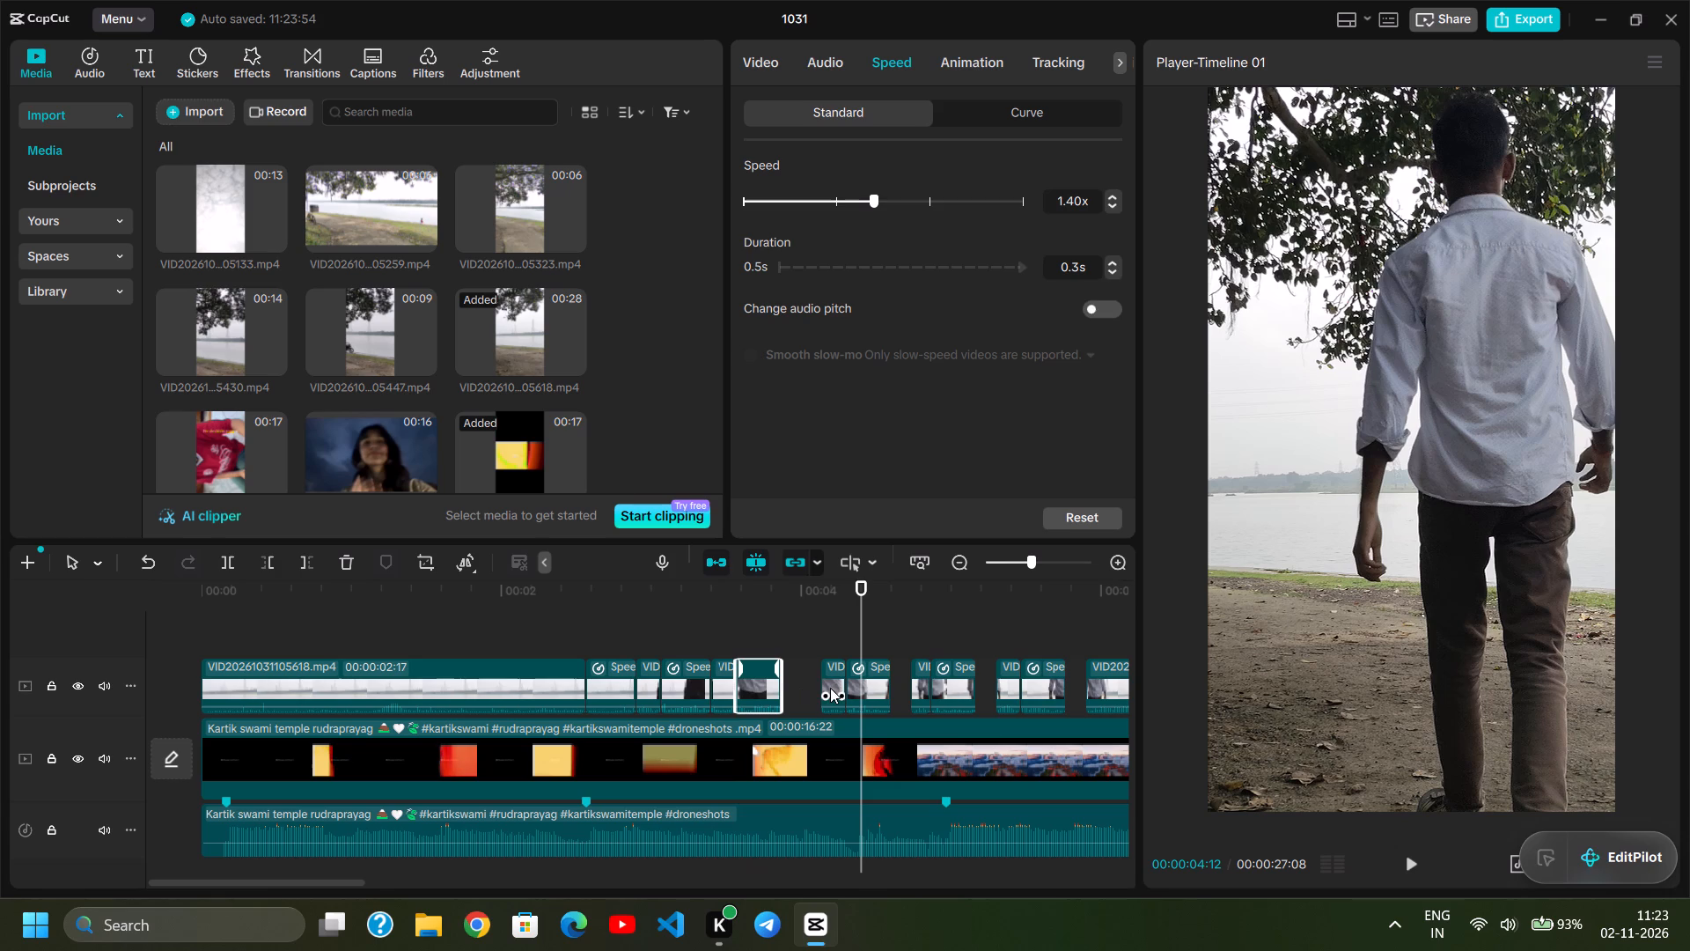
# Move the short and 1.40x pieces starting near 00:00:04:04 earlier so they directly follow the previous pair.
pyautogui.moveTo(833, 679); pyautogui.dragTo(803, 682)
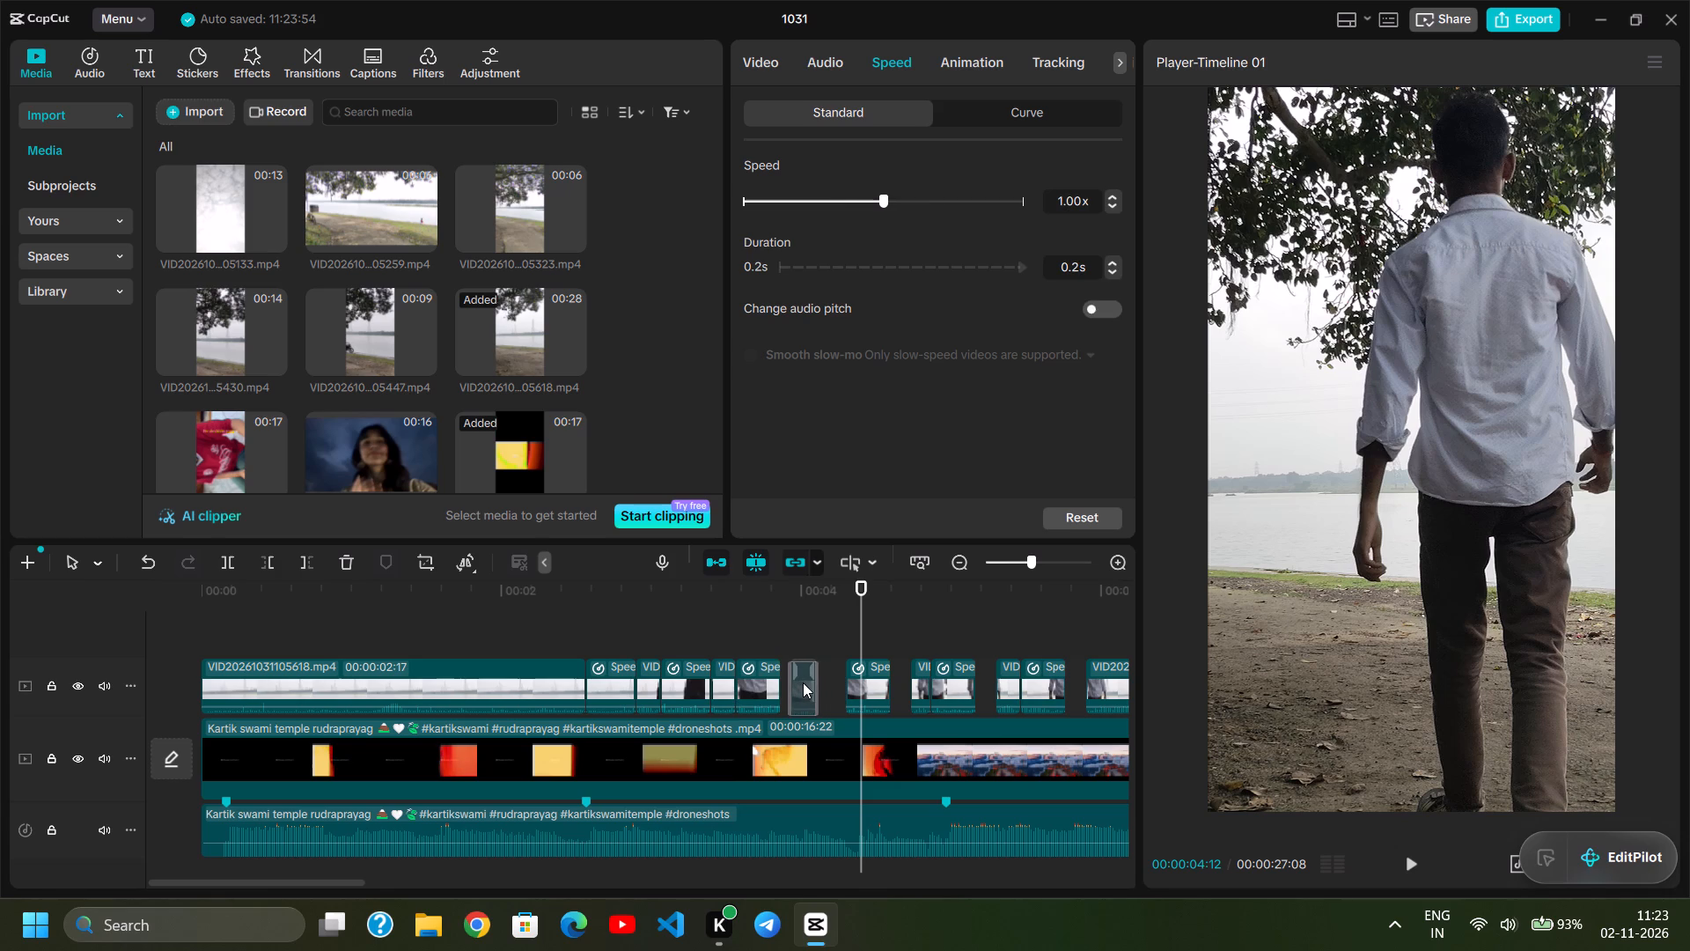
pyautogui.moveTo(803, 682); pyautogui.dragTo(796, 682)
pyautogui.moveTo(872, 681); pyautogui.dragTo(834, 686)
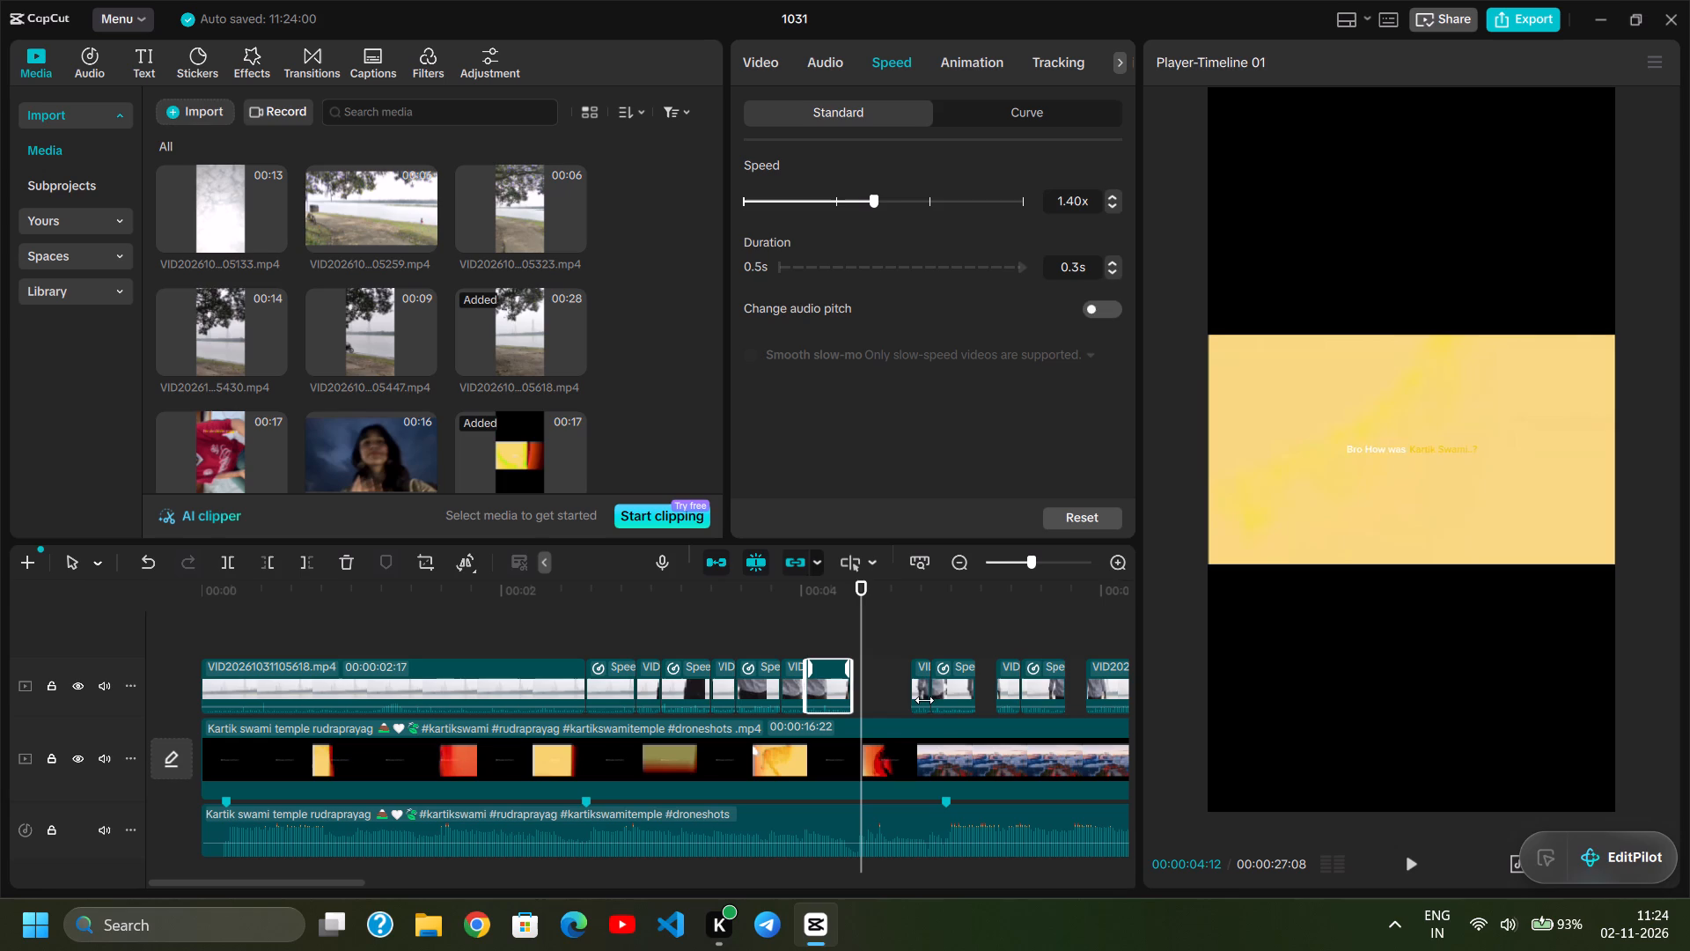
# Move the short and 1.40x pieces starting near 00:00:04:22 earlier so they directly follow the previous pair.
pyautogui.moveTo(919, 684); pyautogui.dragTo(877, 686)
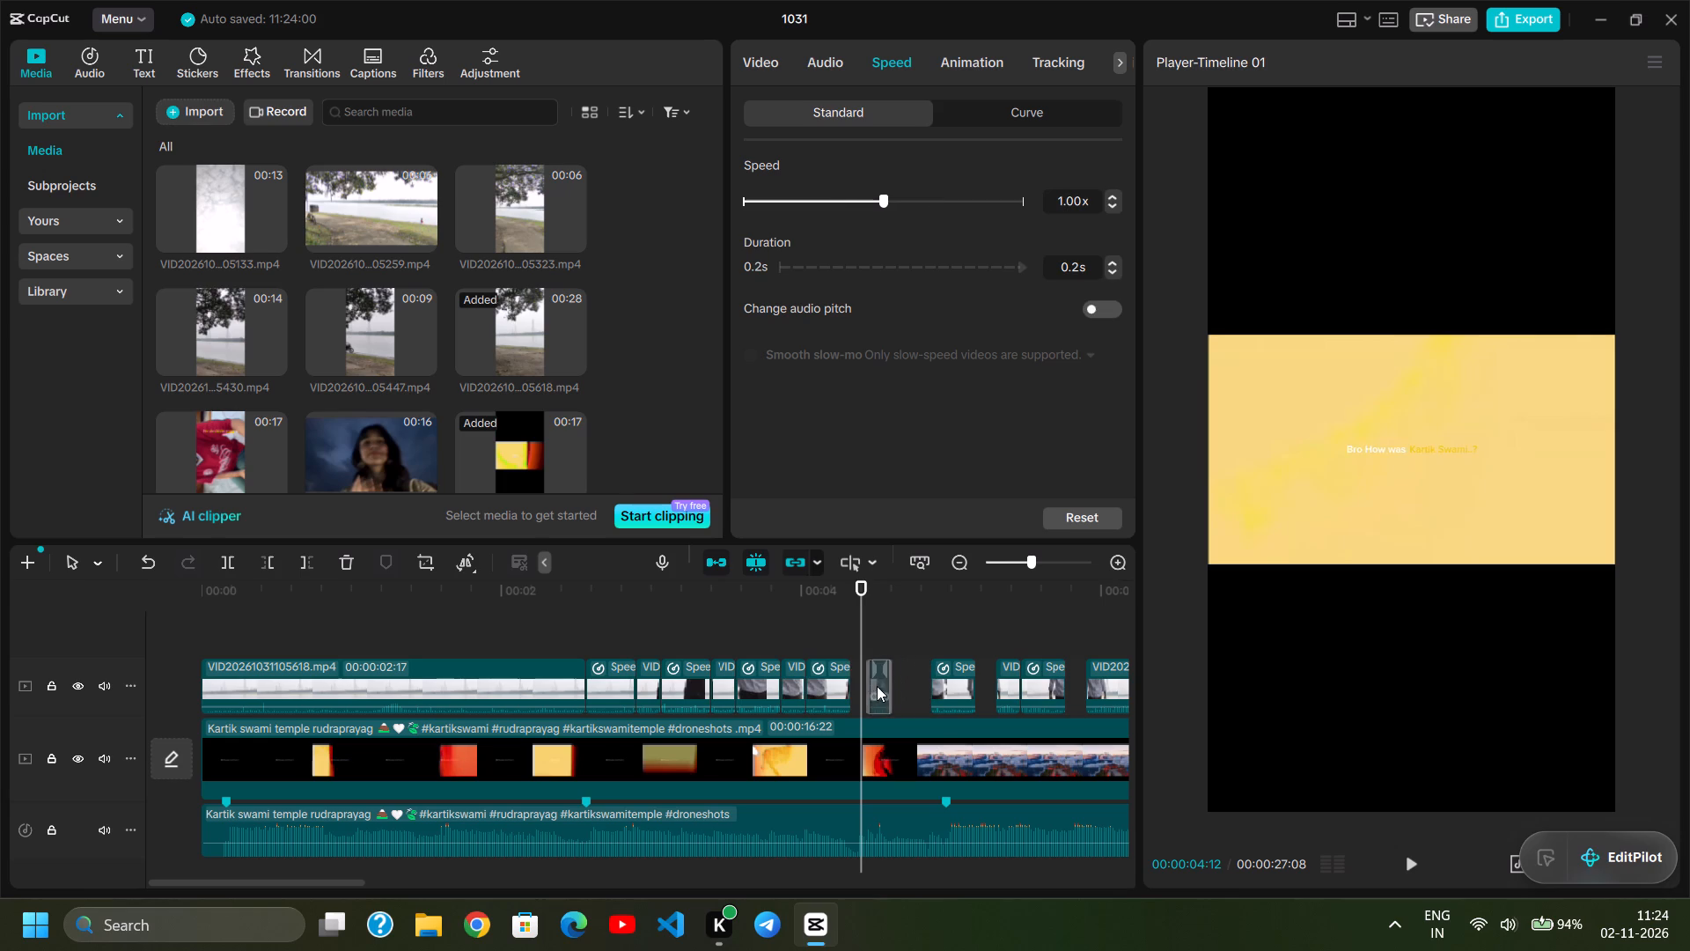
pyautogui.moveTo(877, 686); pyautogui.dragTo(859, 688)
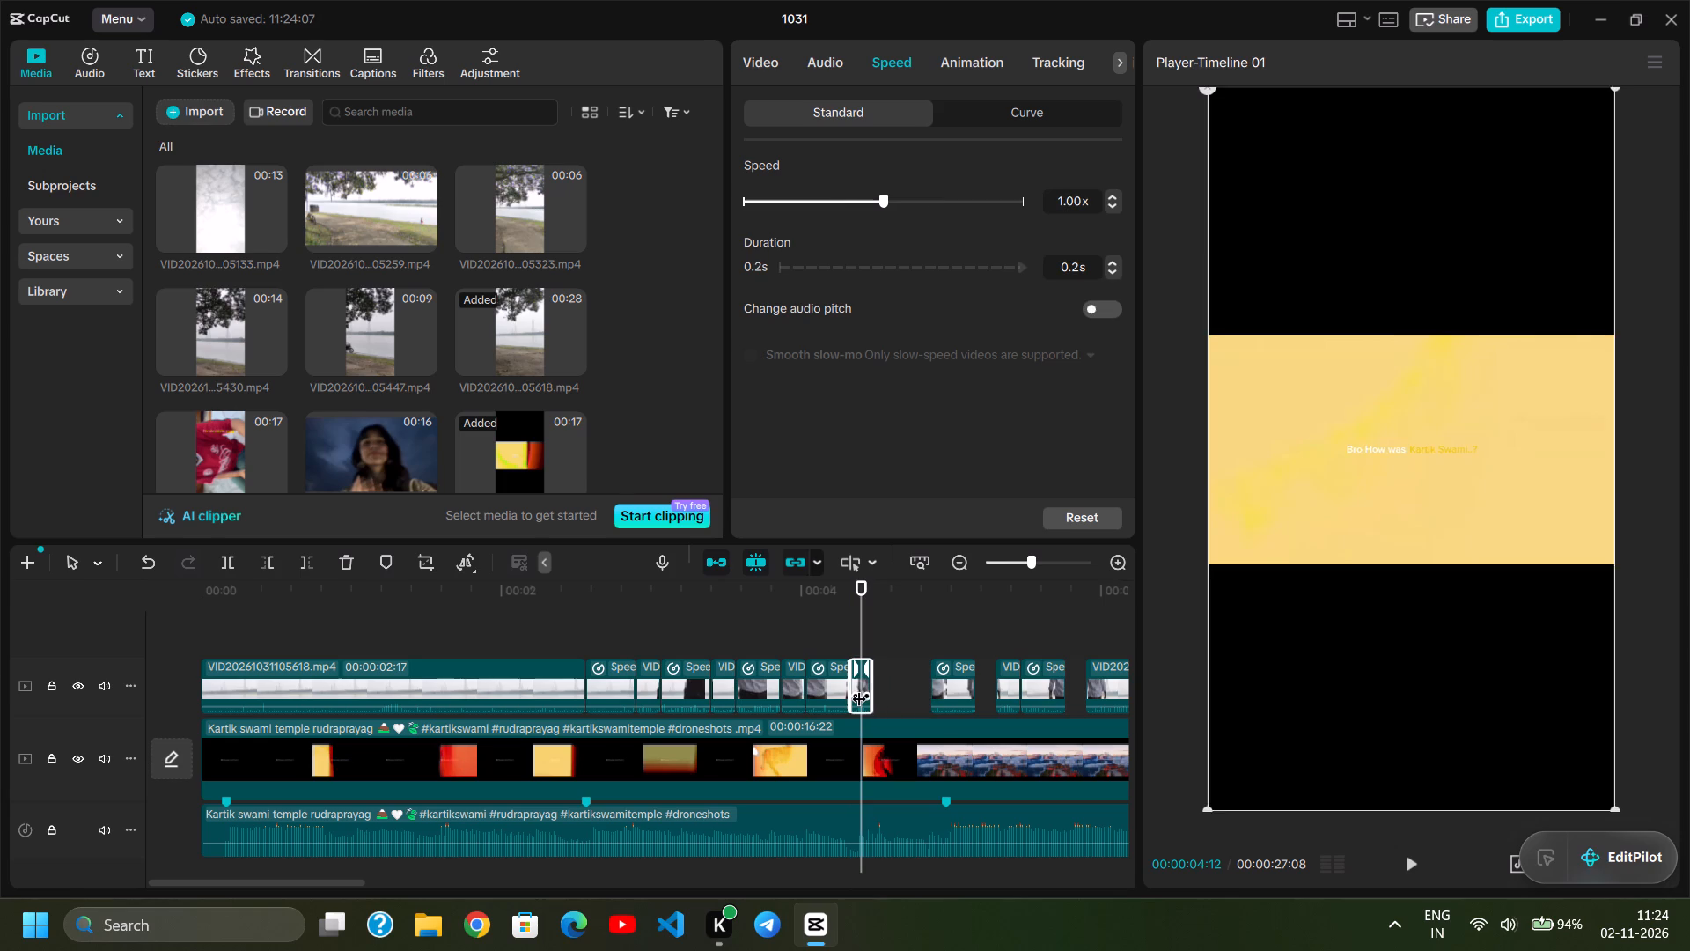
pyautogui.moveTo(955, 684); pyautogui.dragTo(904, 686)
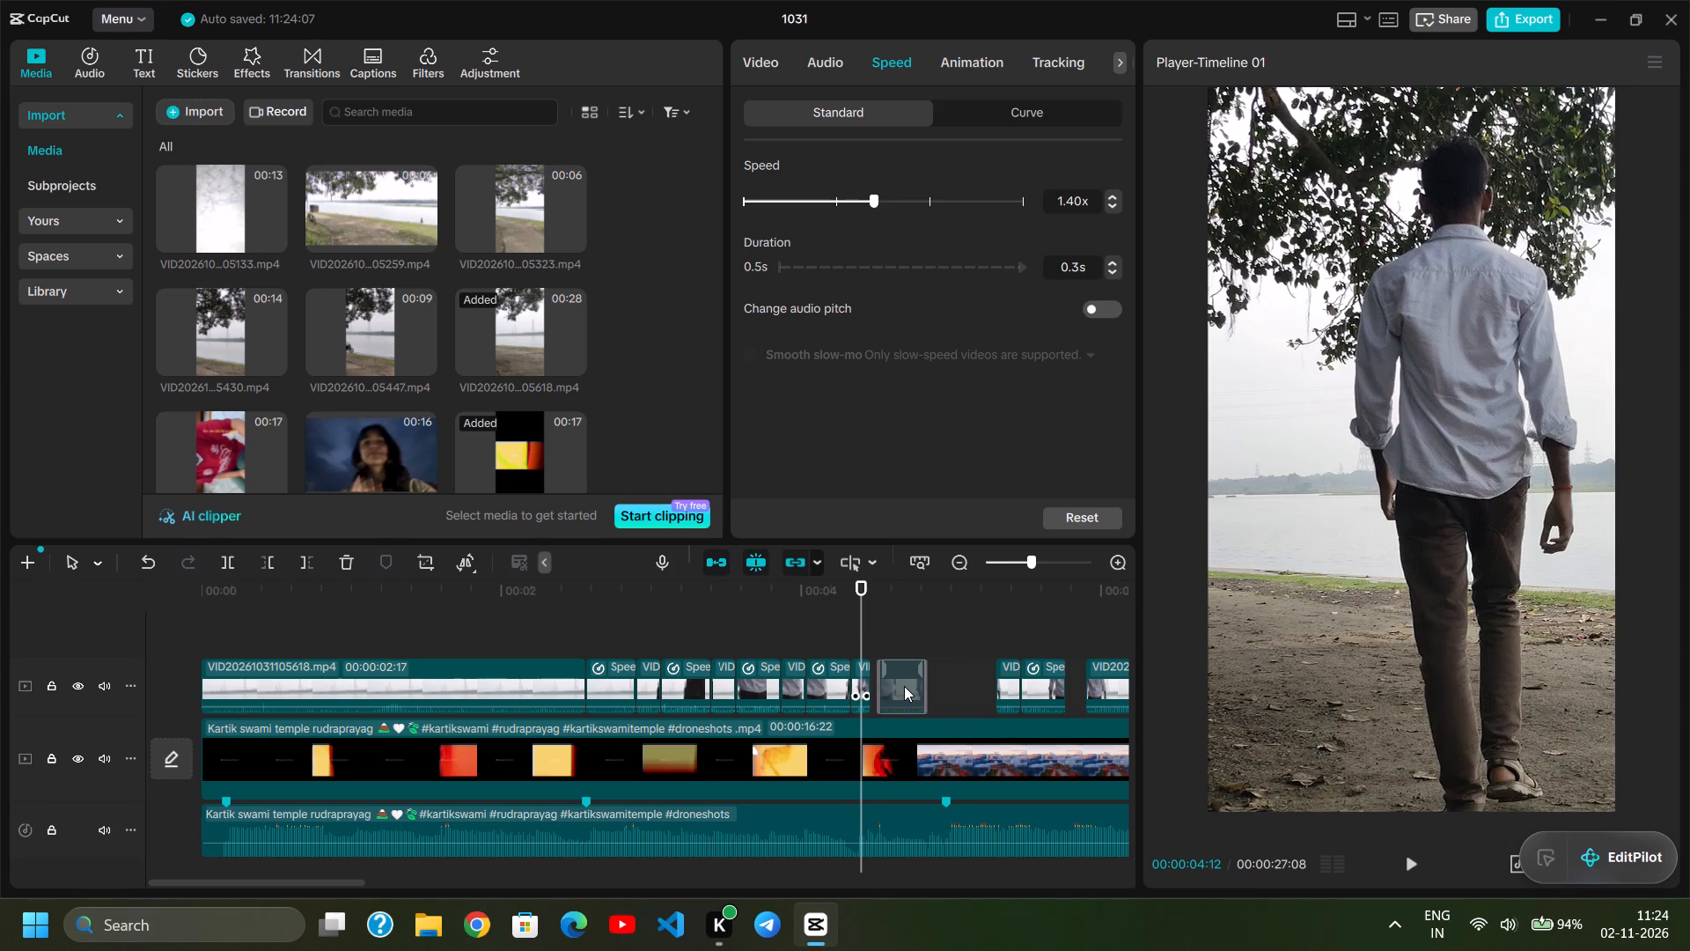
pyautogui.moveTo(904, 686); pyautogui.dragTo(900, 686)
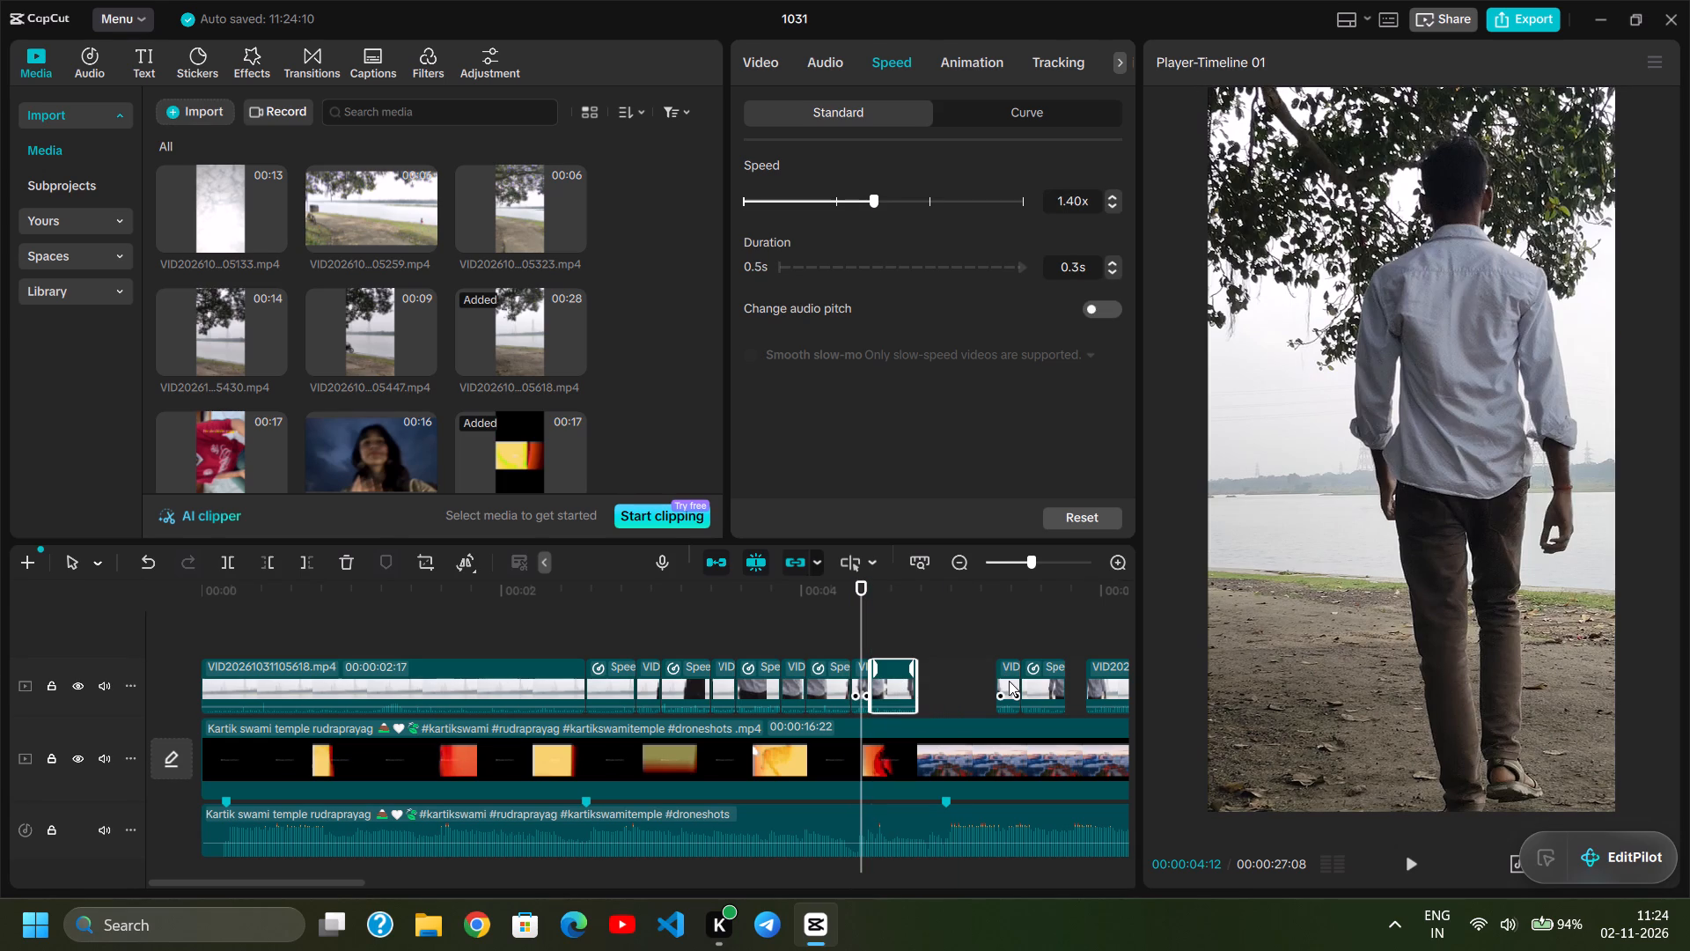
# Move the short piece starting near 00:00:05:09 earlier against the end of the joined pieces.
pyautogui.click(1009, 681)
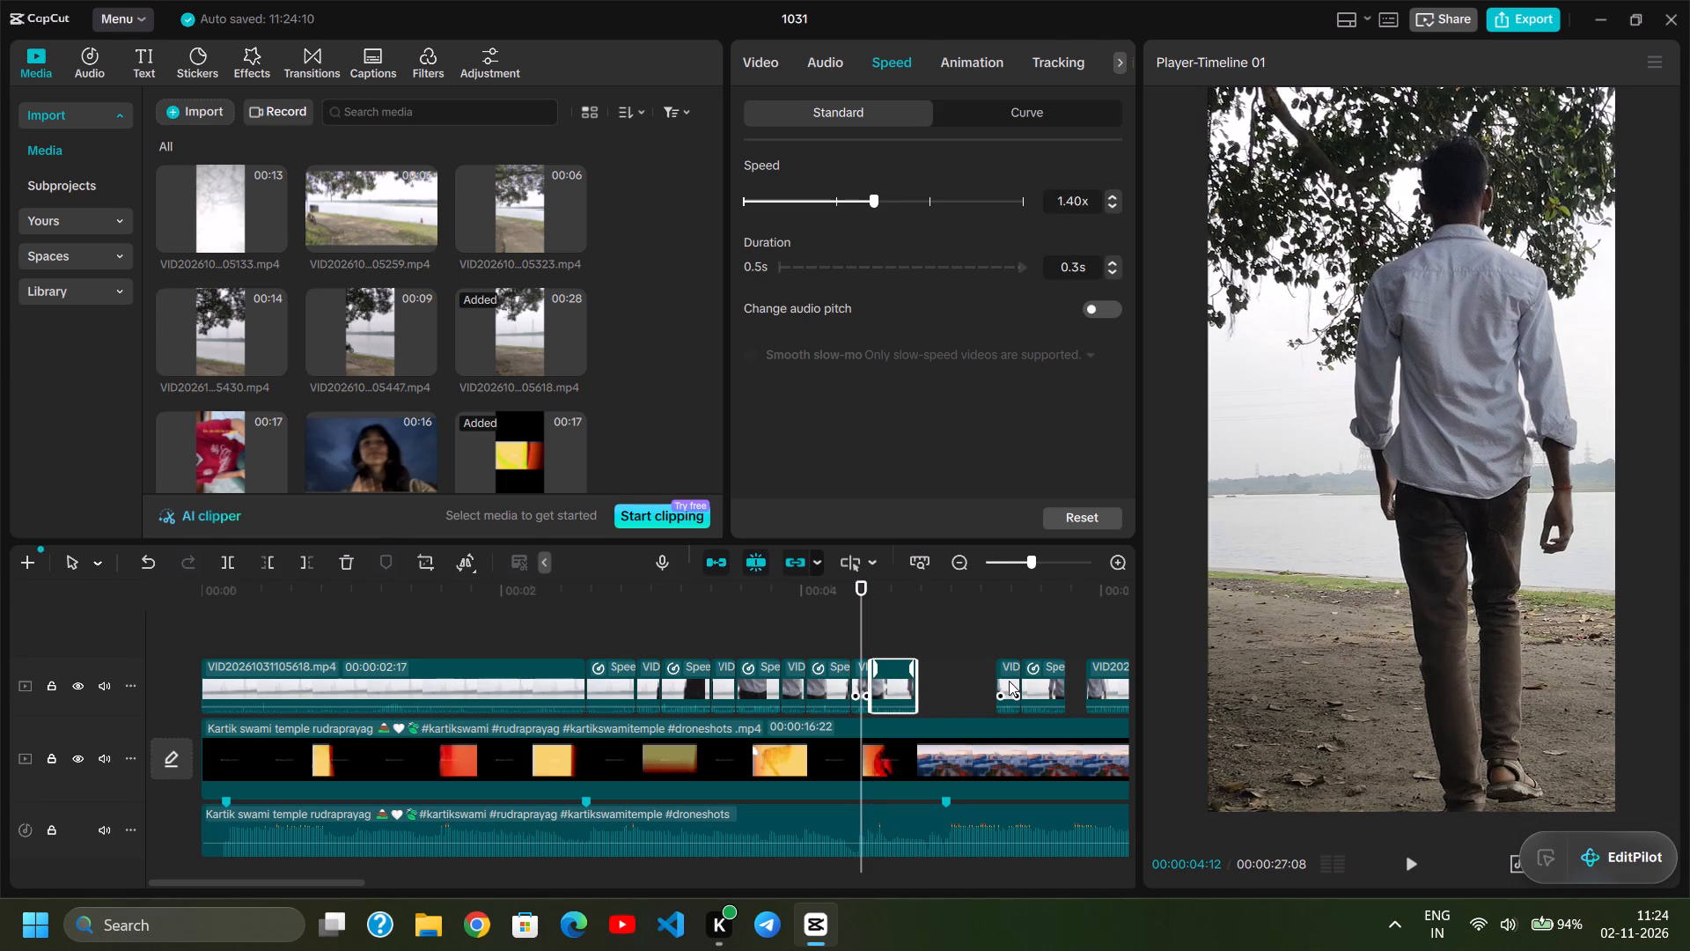
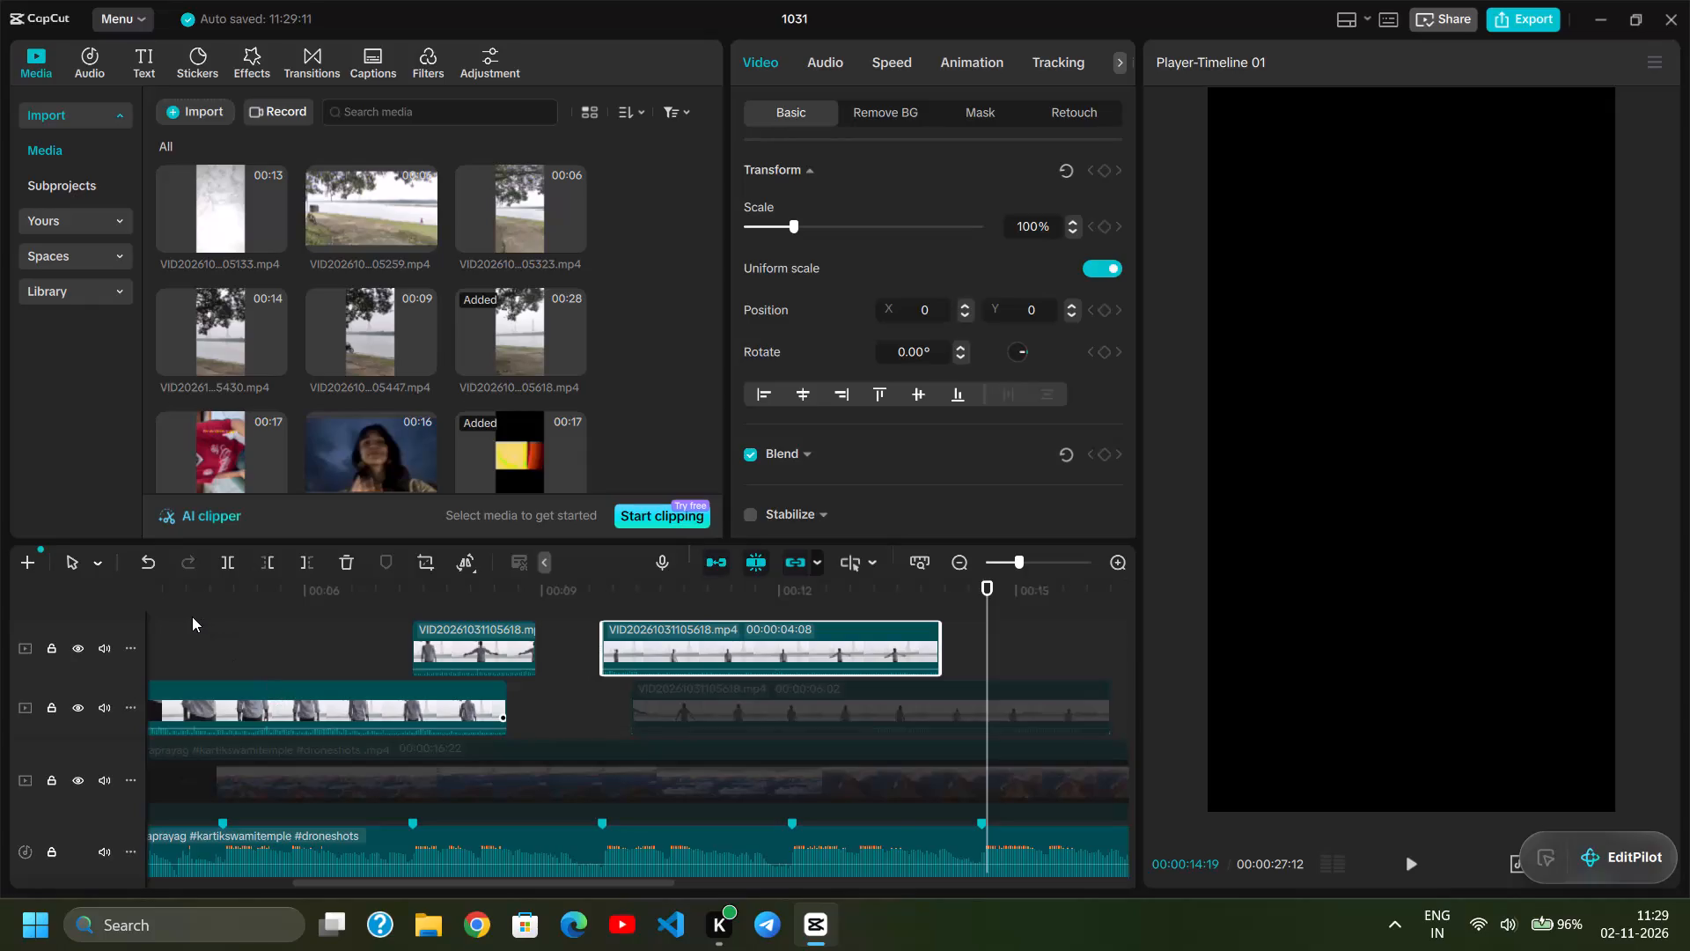
# Play the edited timeline from the start twice to review how the pieces follow the music and its beat markers.
pyautogui.hscroll(2, 192, 616)
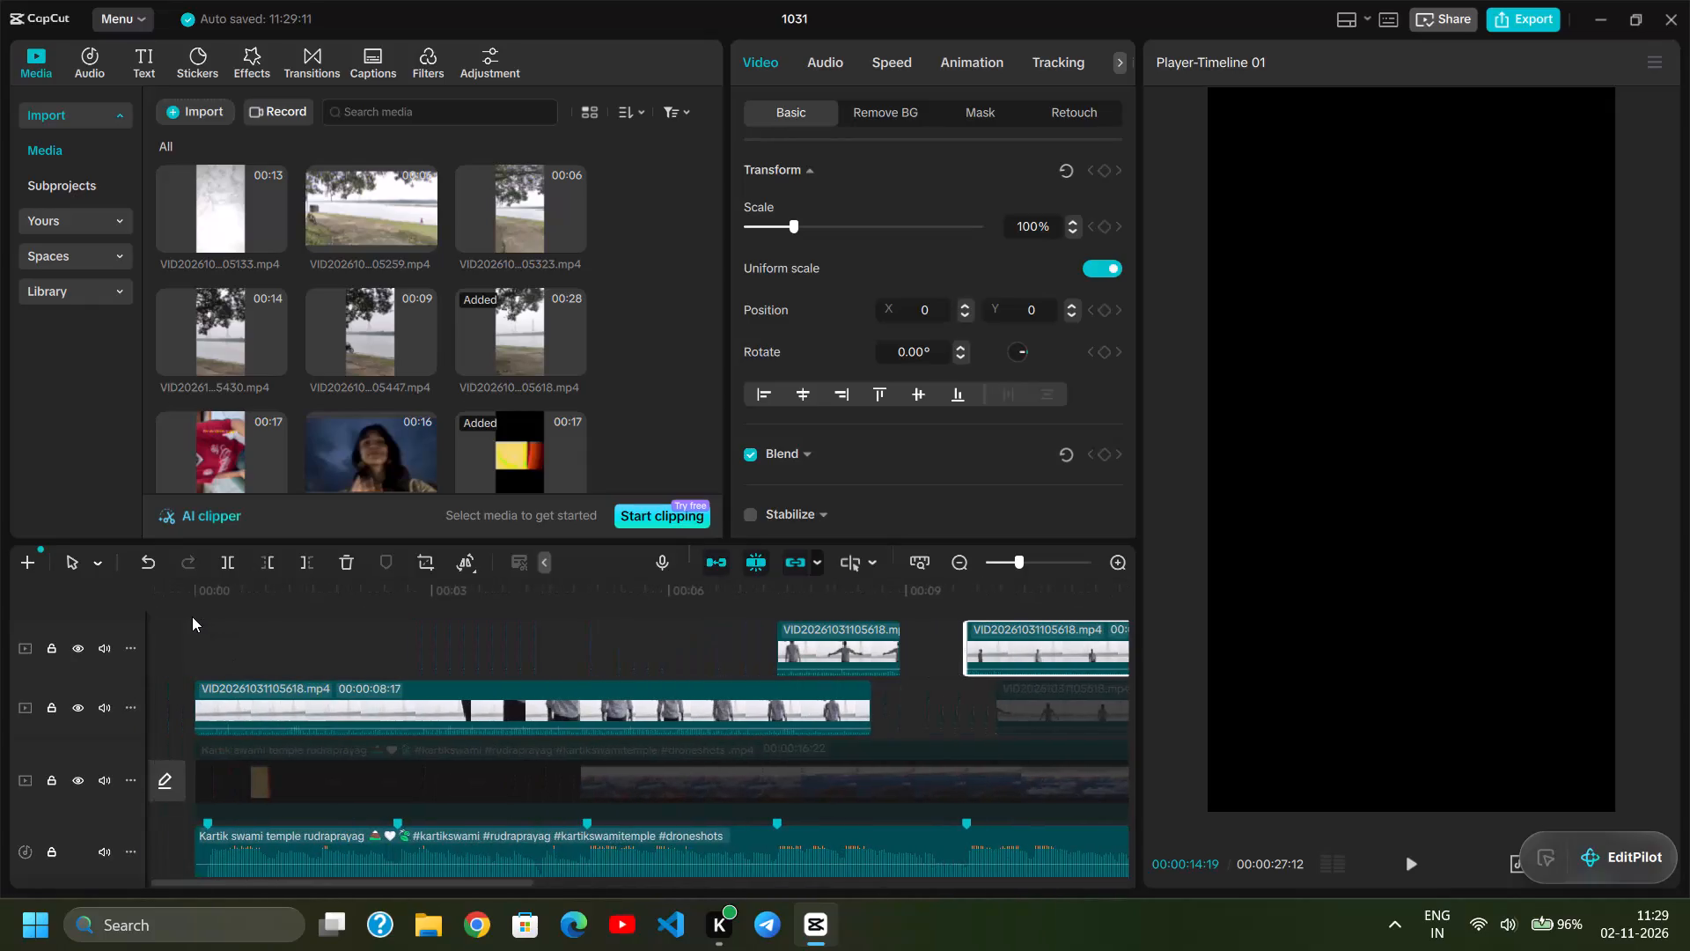
pyautogui.click(199, 614)
pyautogui.press('space')
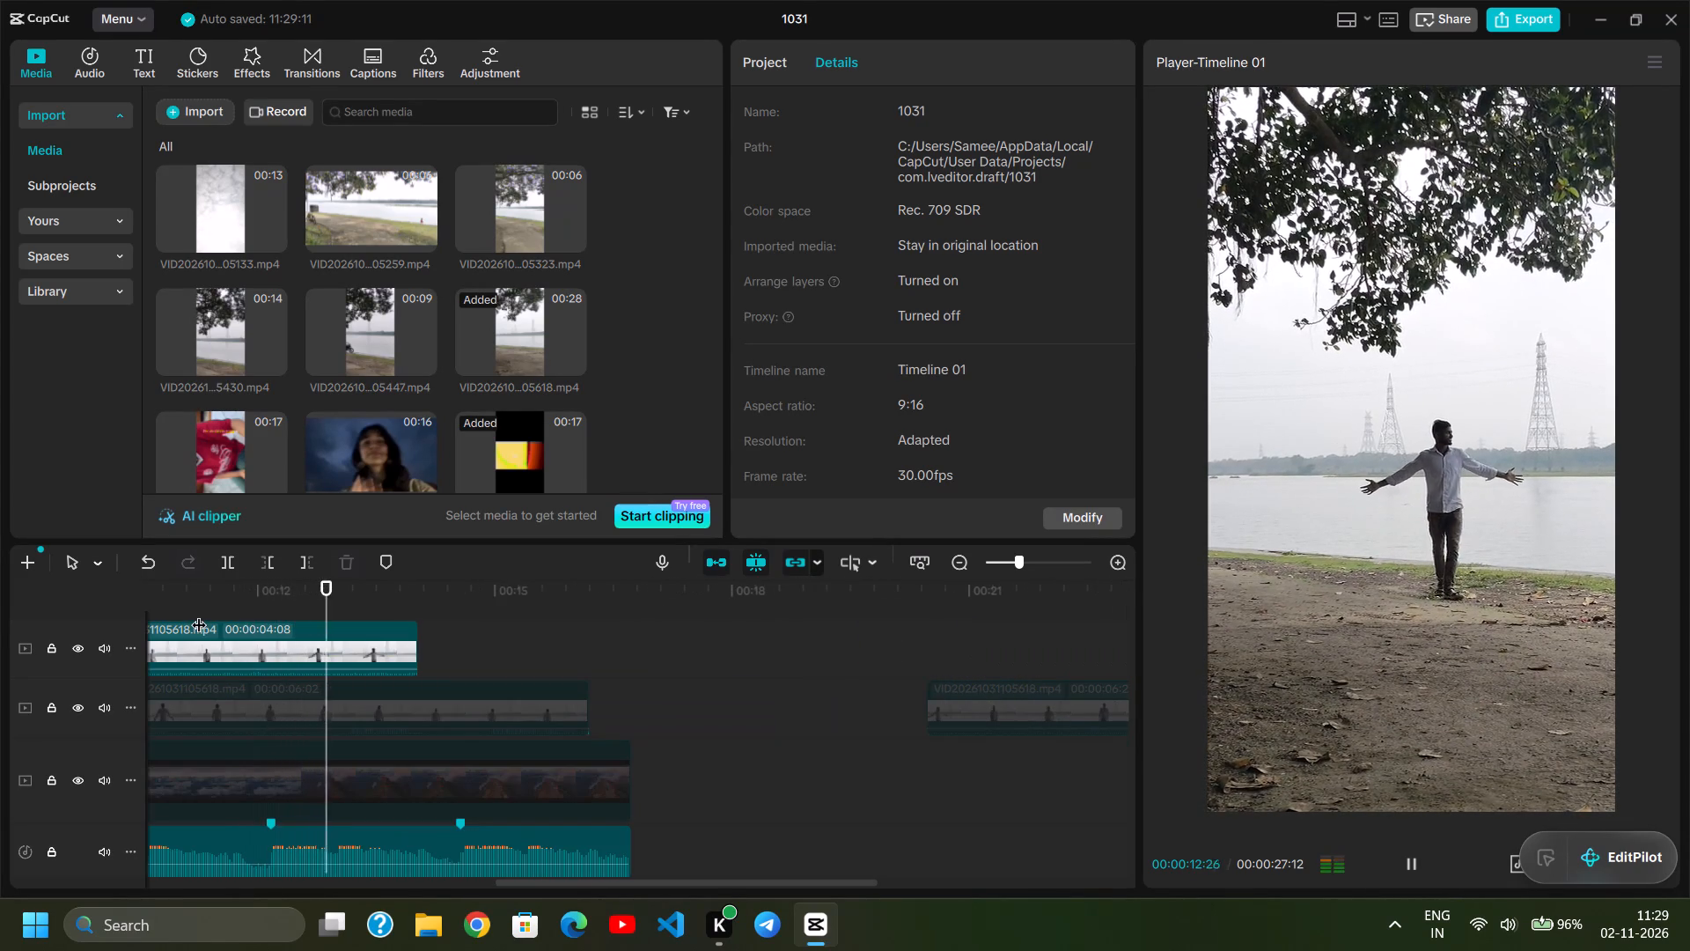
pyautogui.press('space')
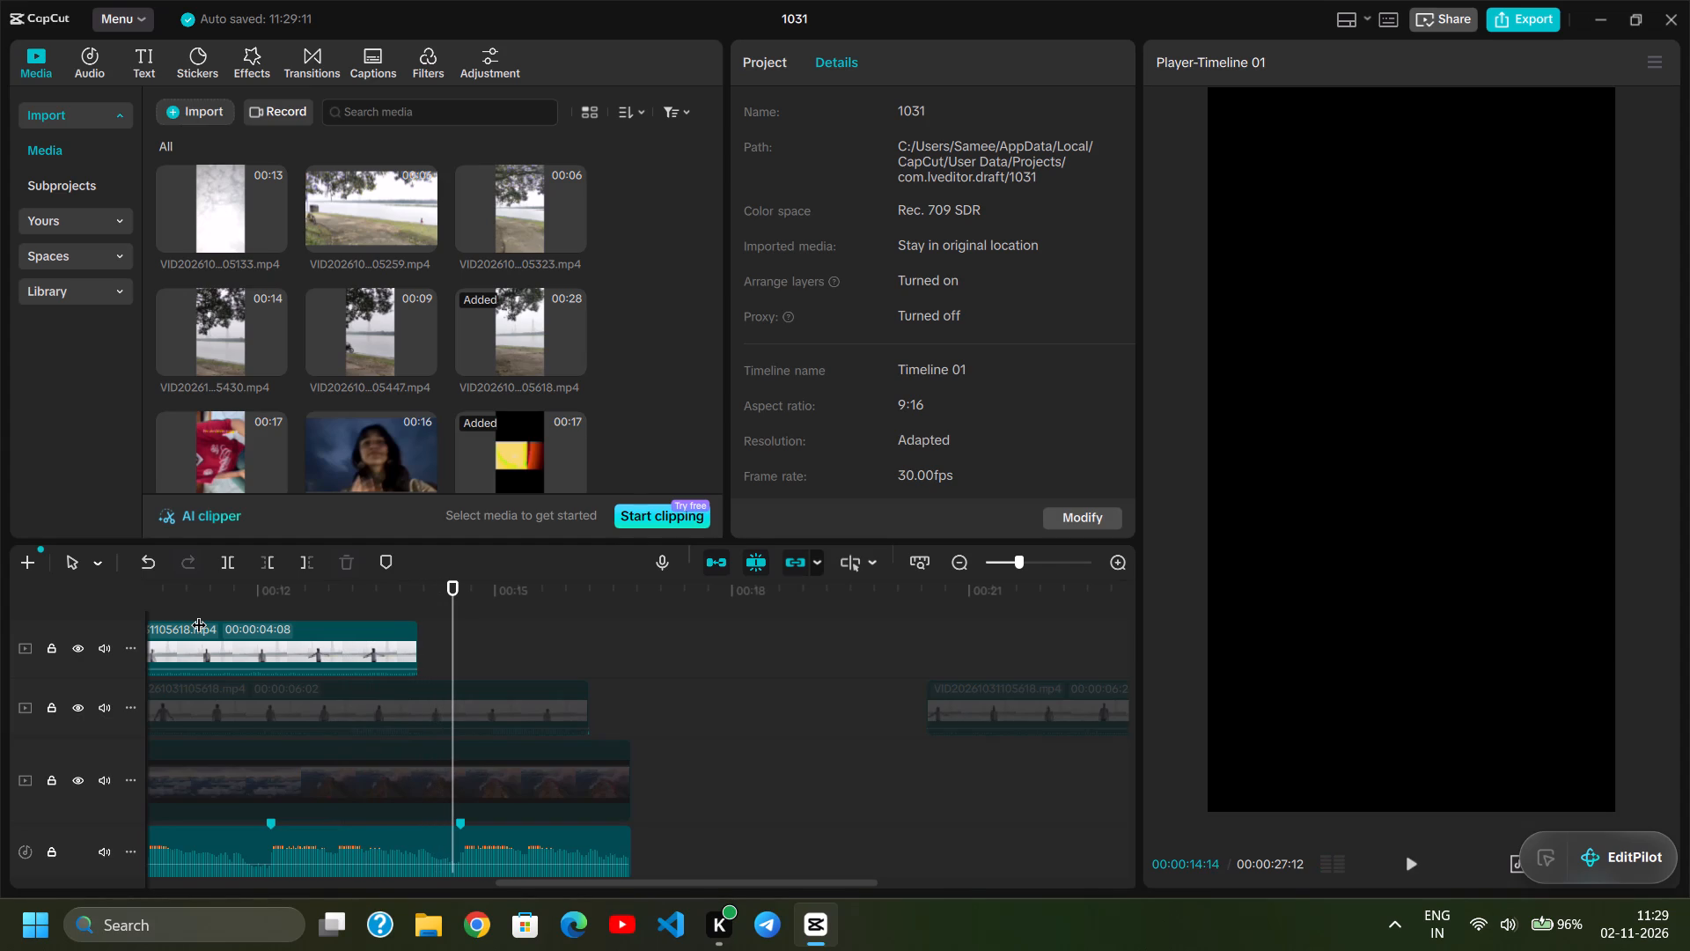
pyautogui.hscroll(1, 326, 734)
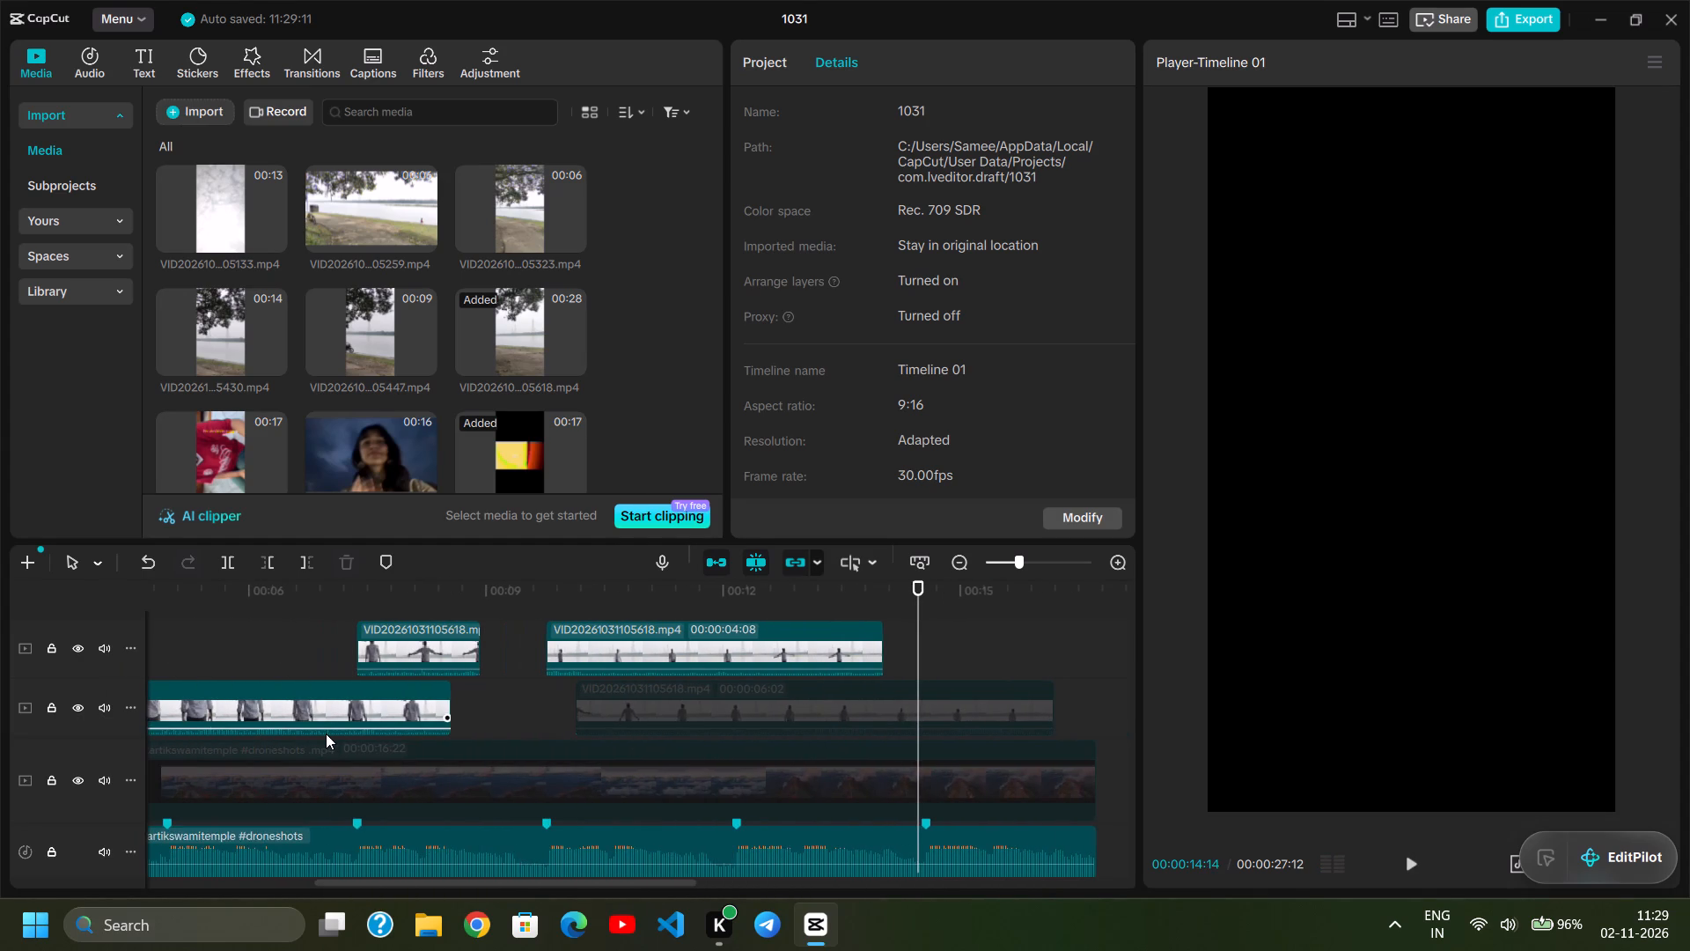
pyautogui.hscroll(3, 326, 734)
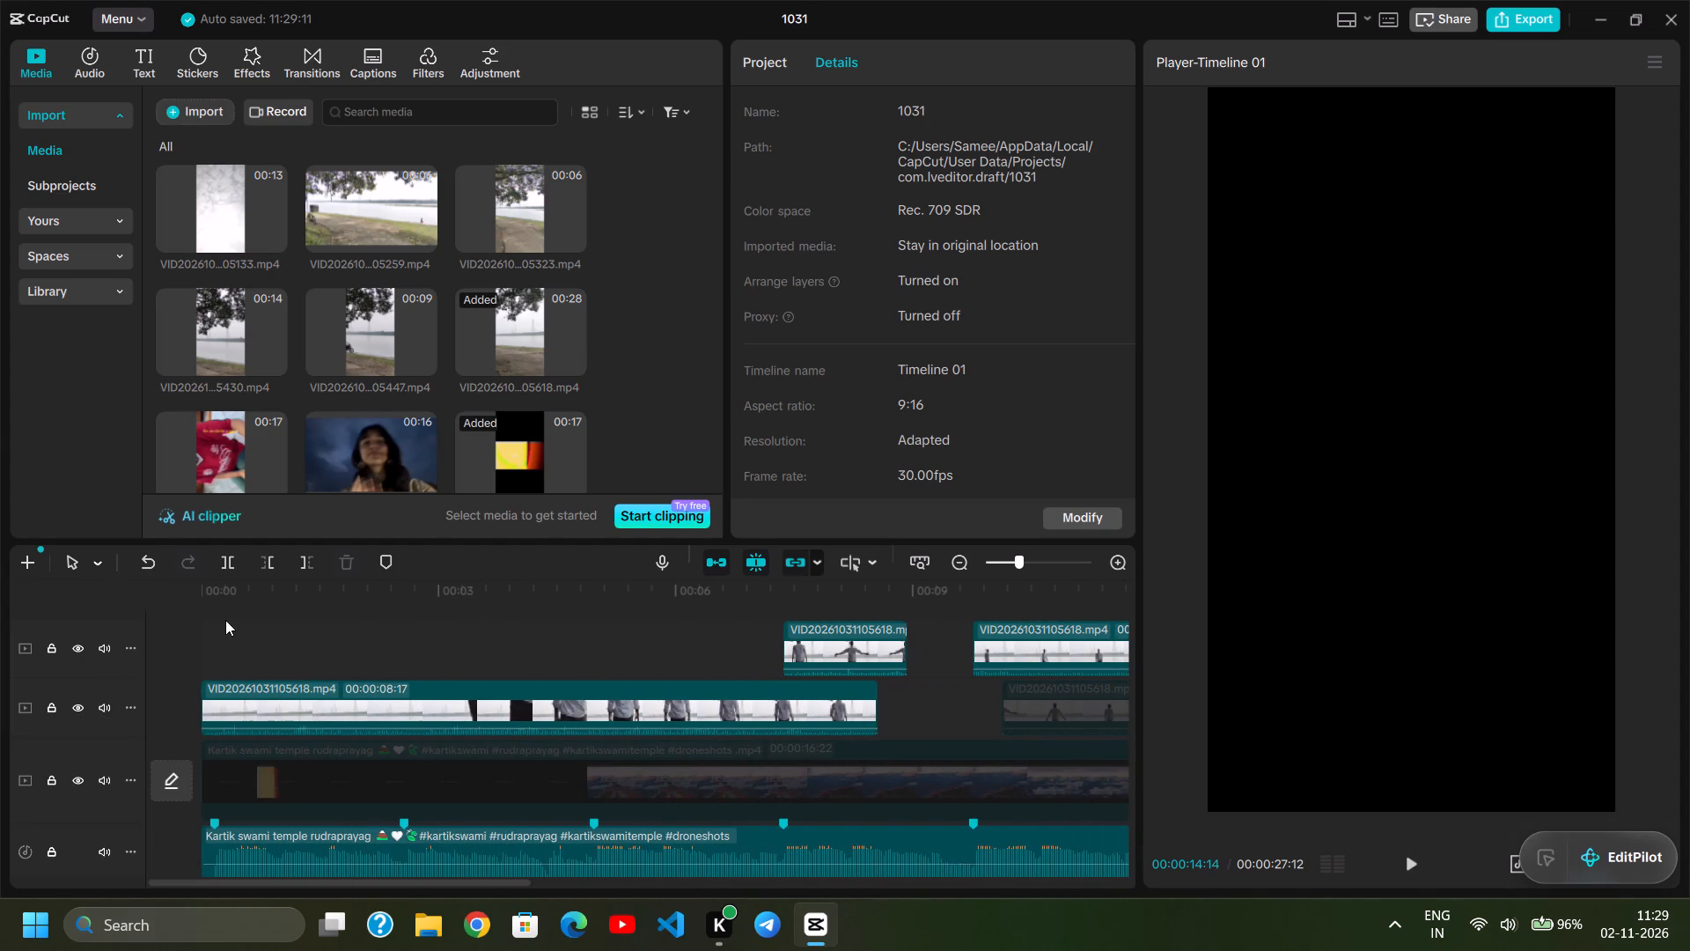
pyautogui.click(210, 616)
pyautogui.press('space')
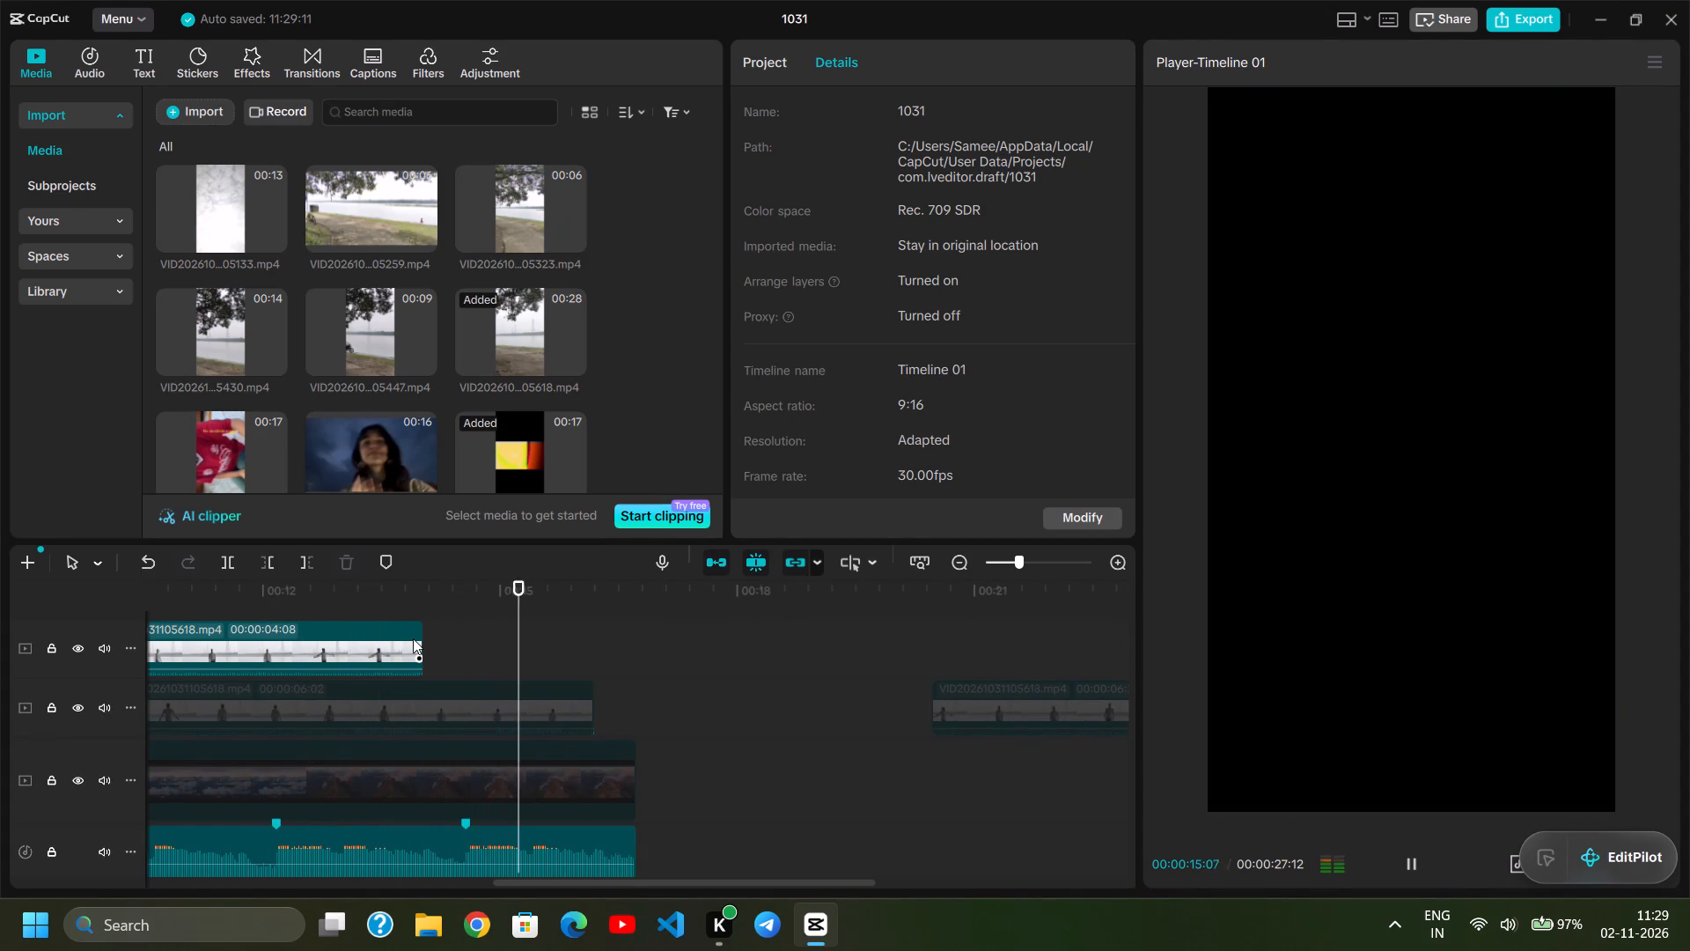
pyautogui.press('space')
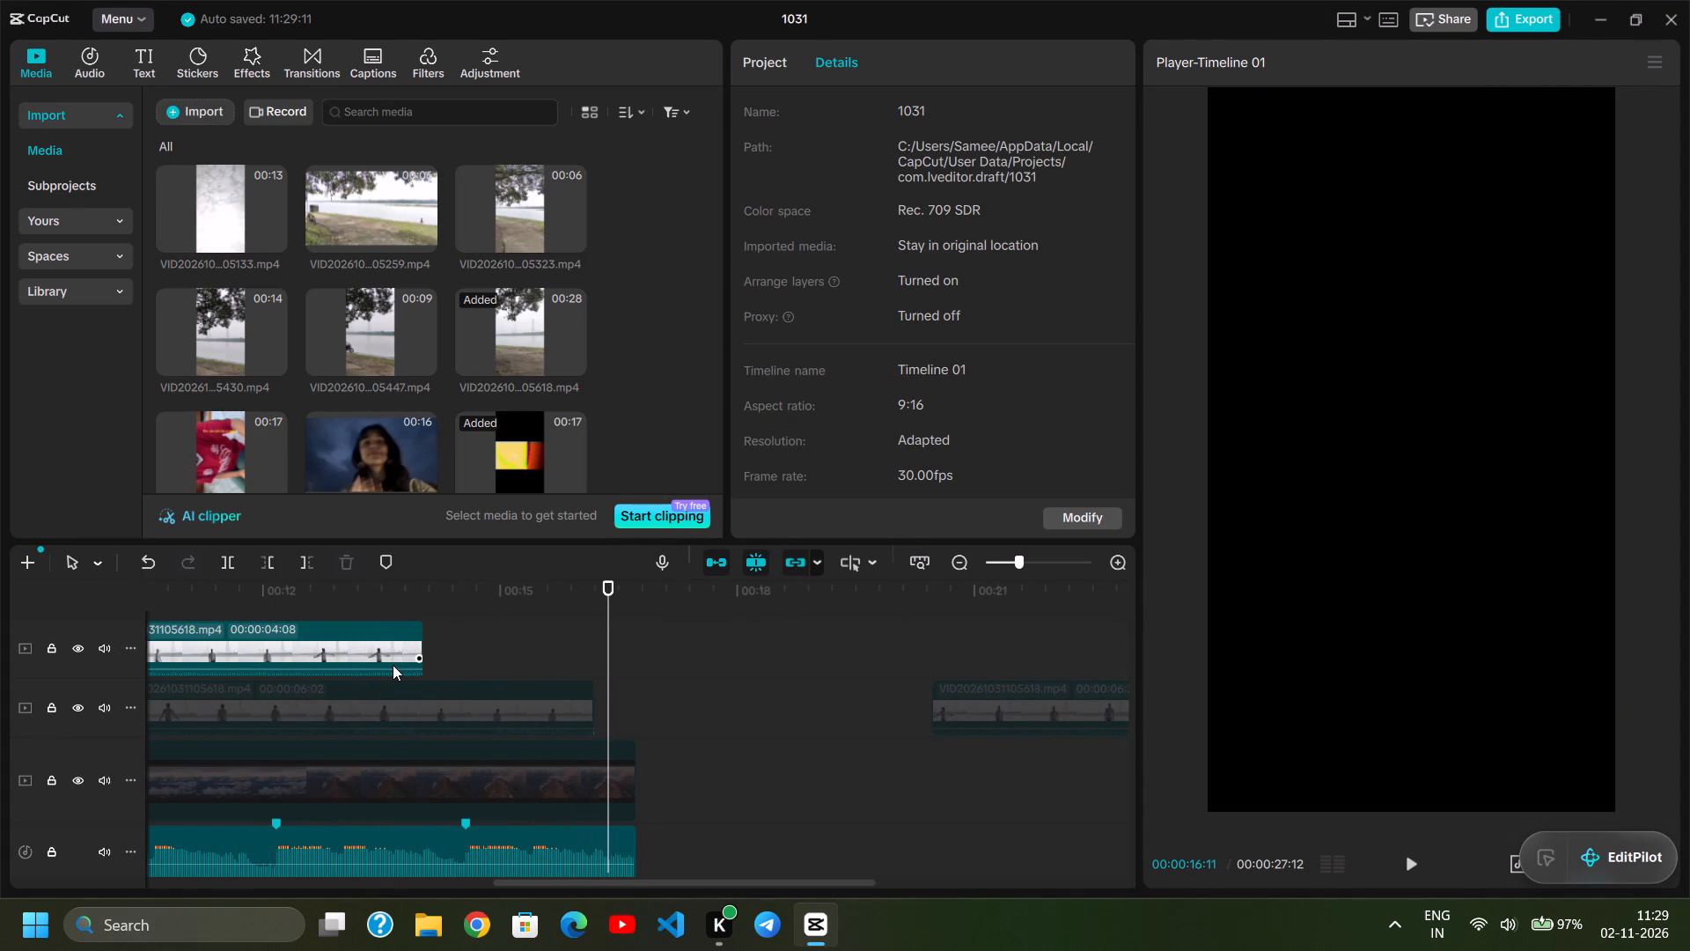
pyautogui.hscroll(2, 393, 665)
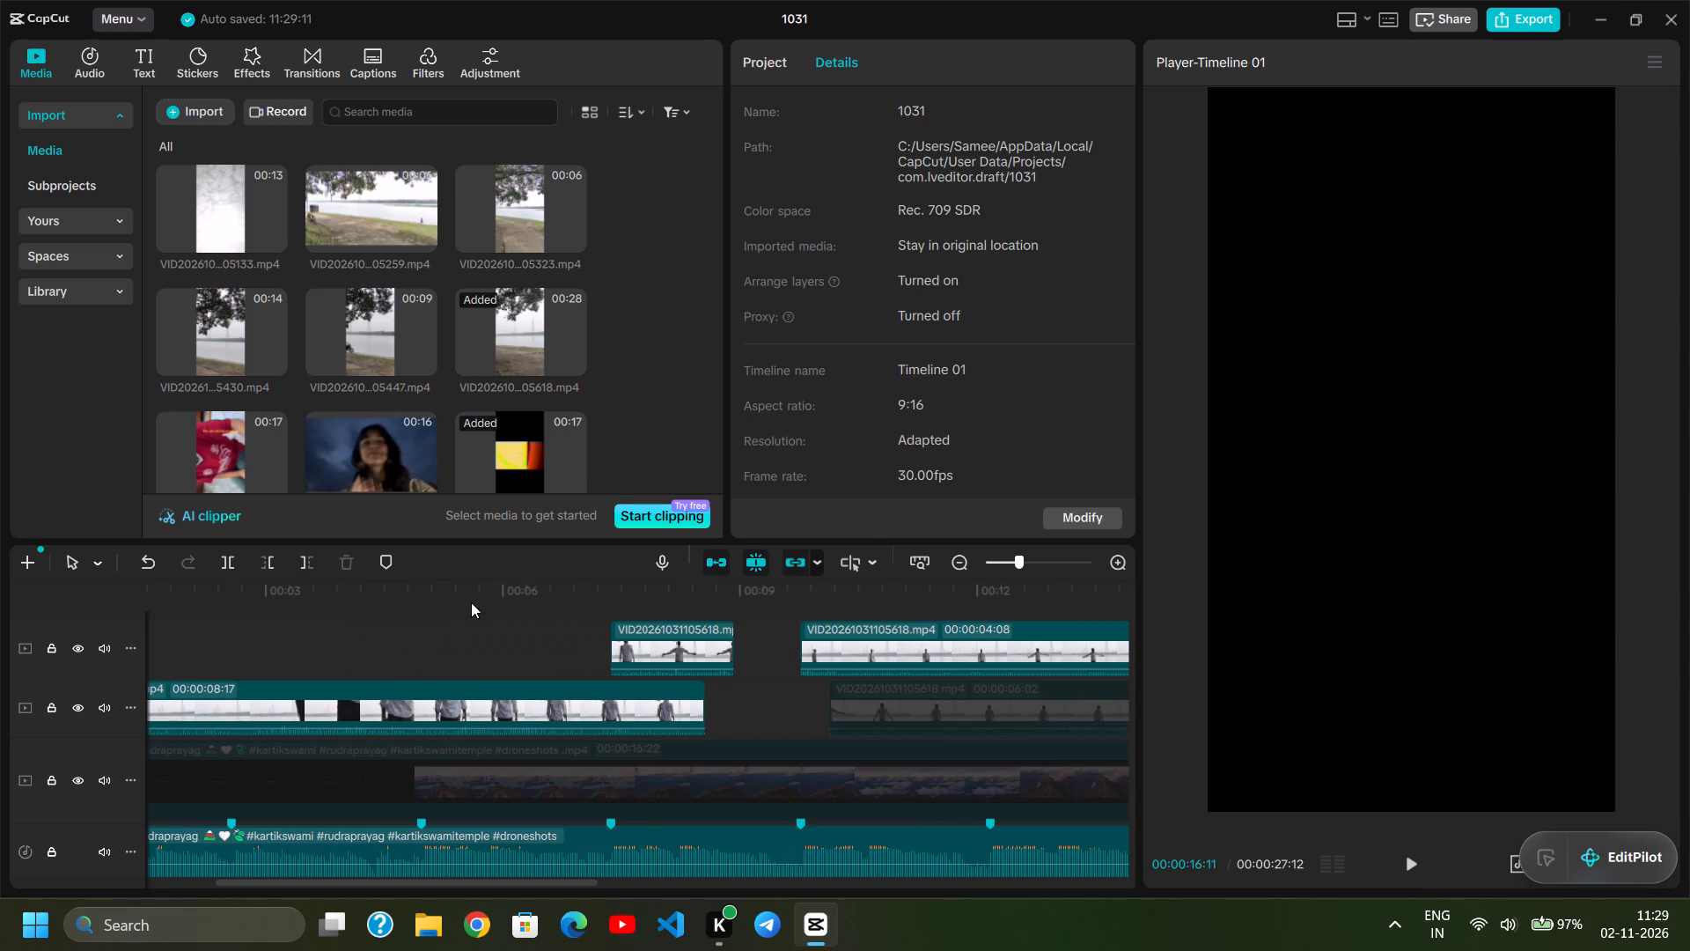
# Preview the 16-second night portrait video and the 17-second Kartik Swami reference video from the imported media.
pyautogui.click(414, 449)
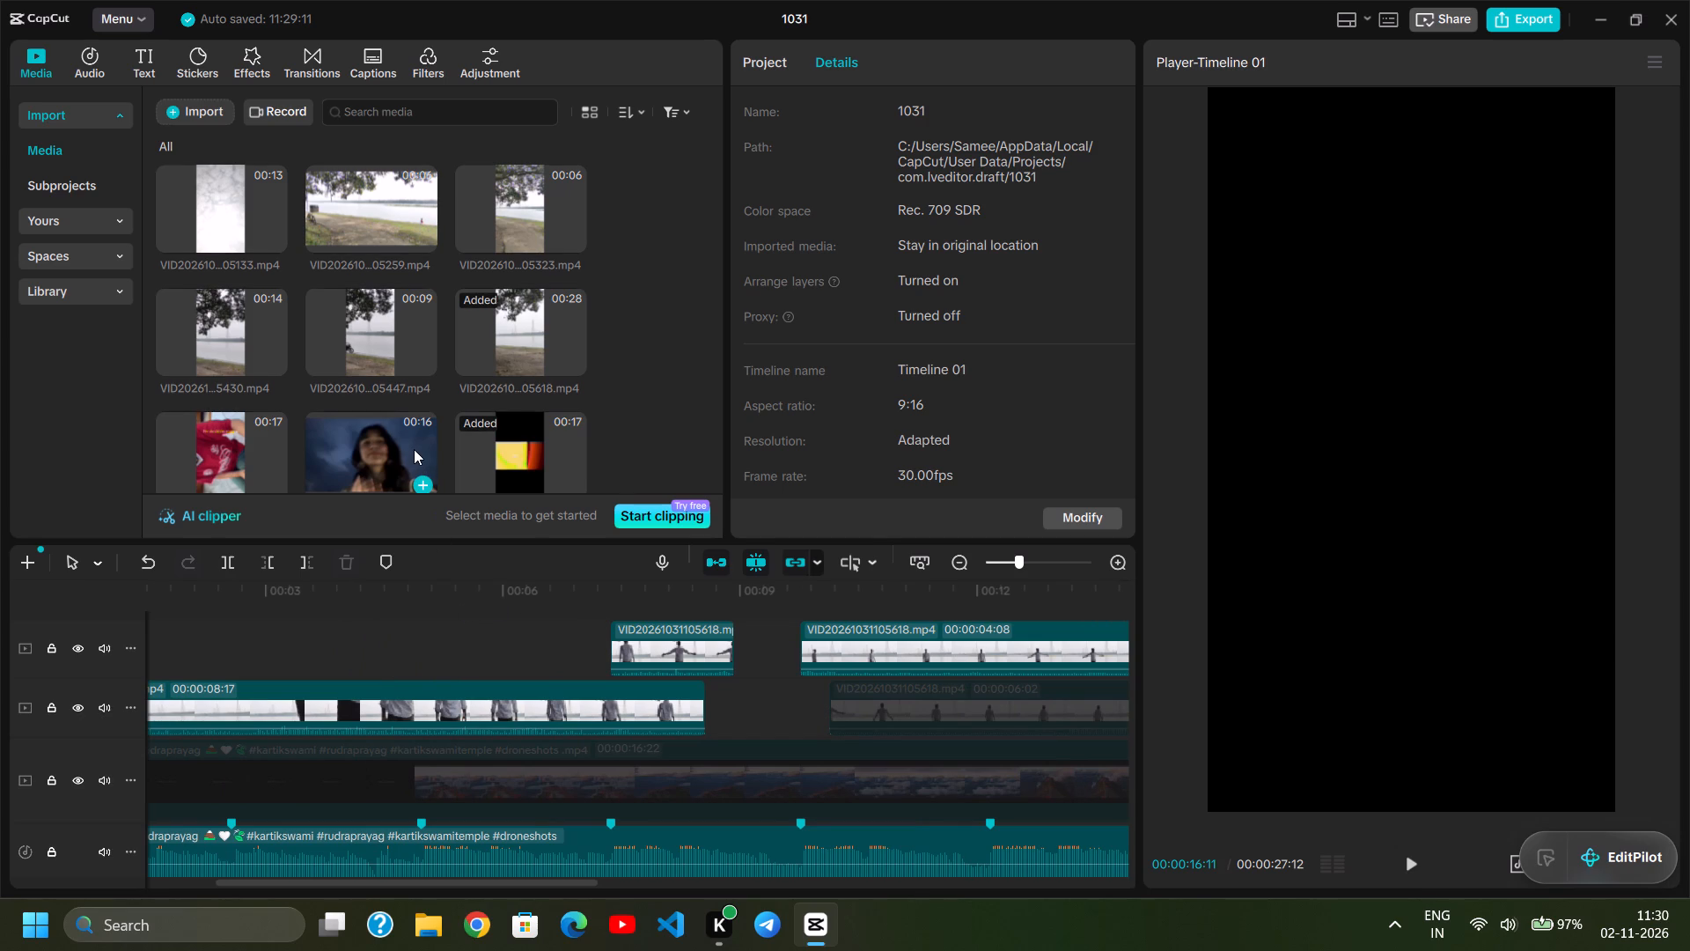
pyautogui.click(414, 449)
pyautogui.click(414, 449)
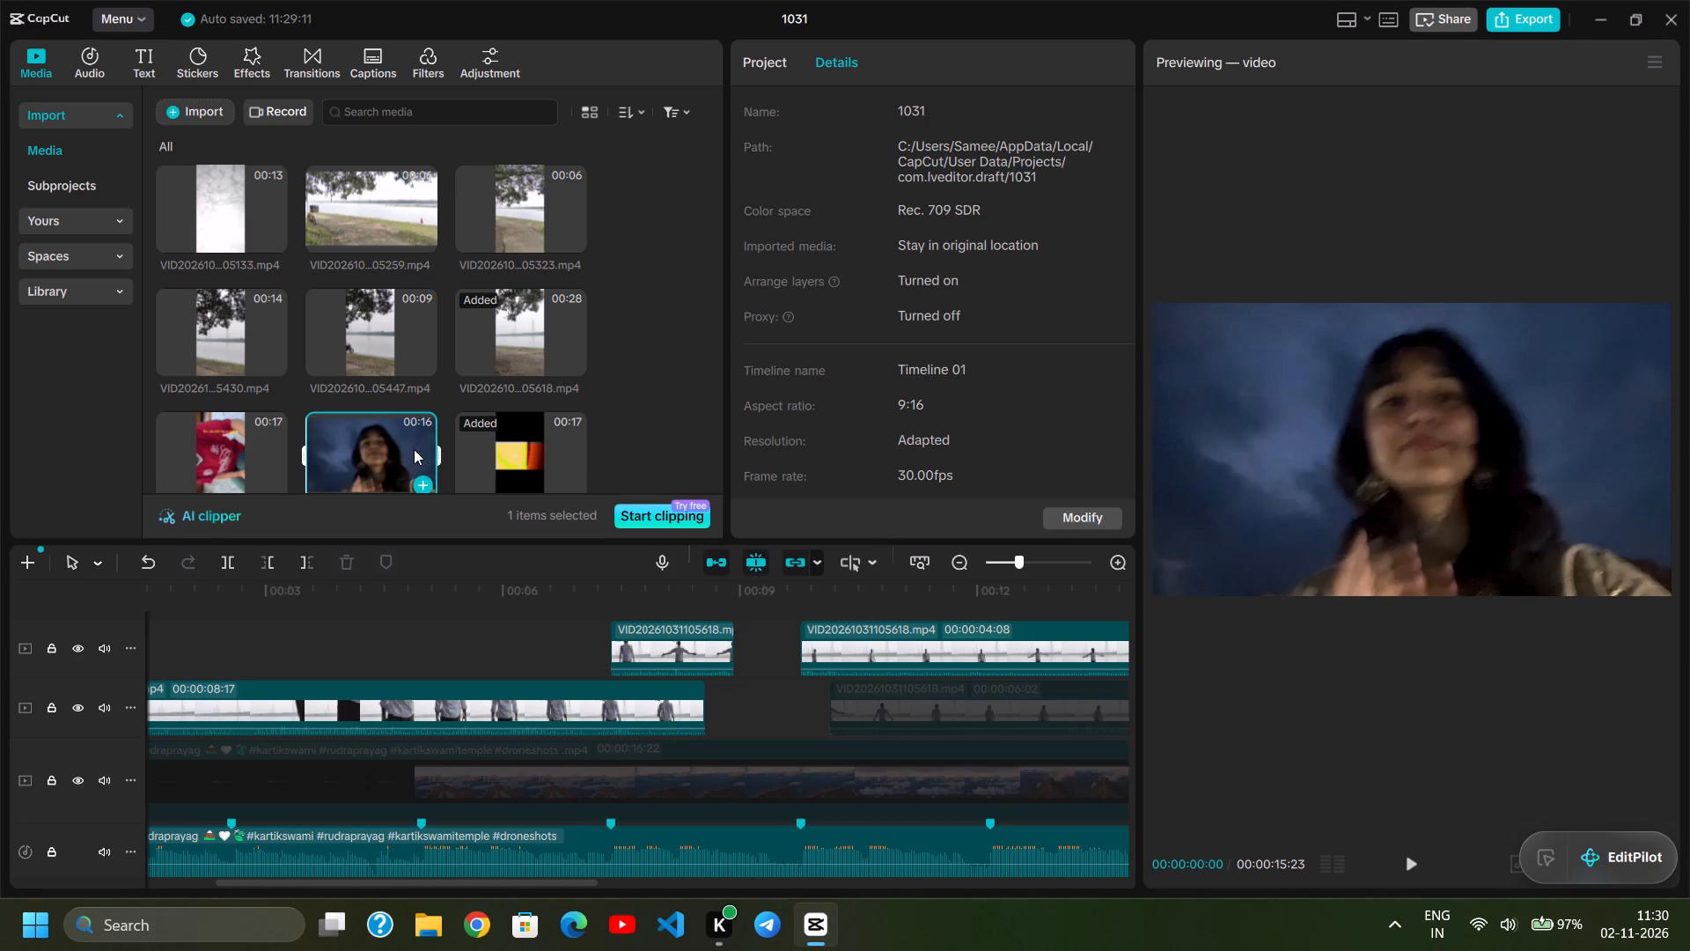
pyautogui.click(517, 456)
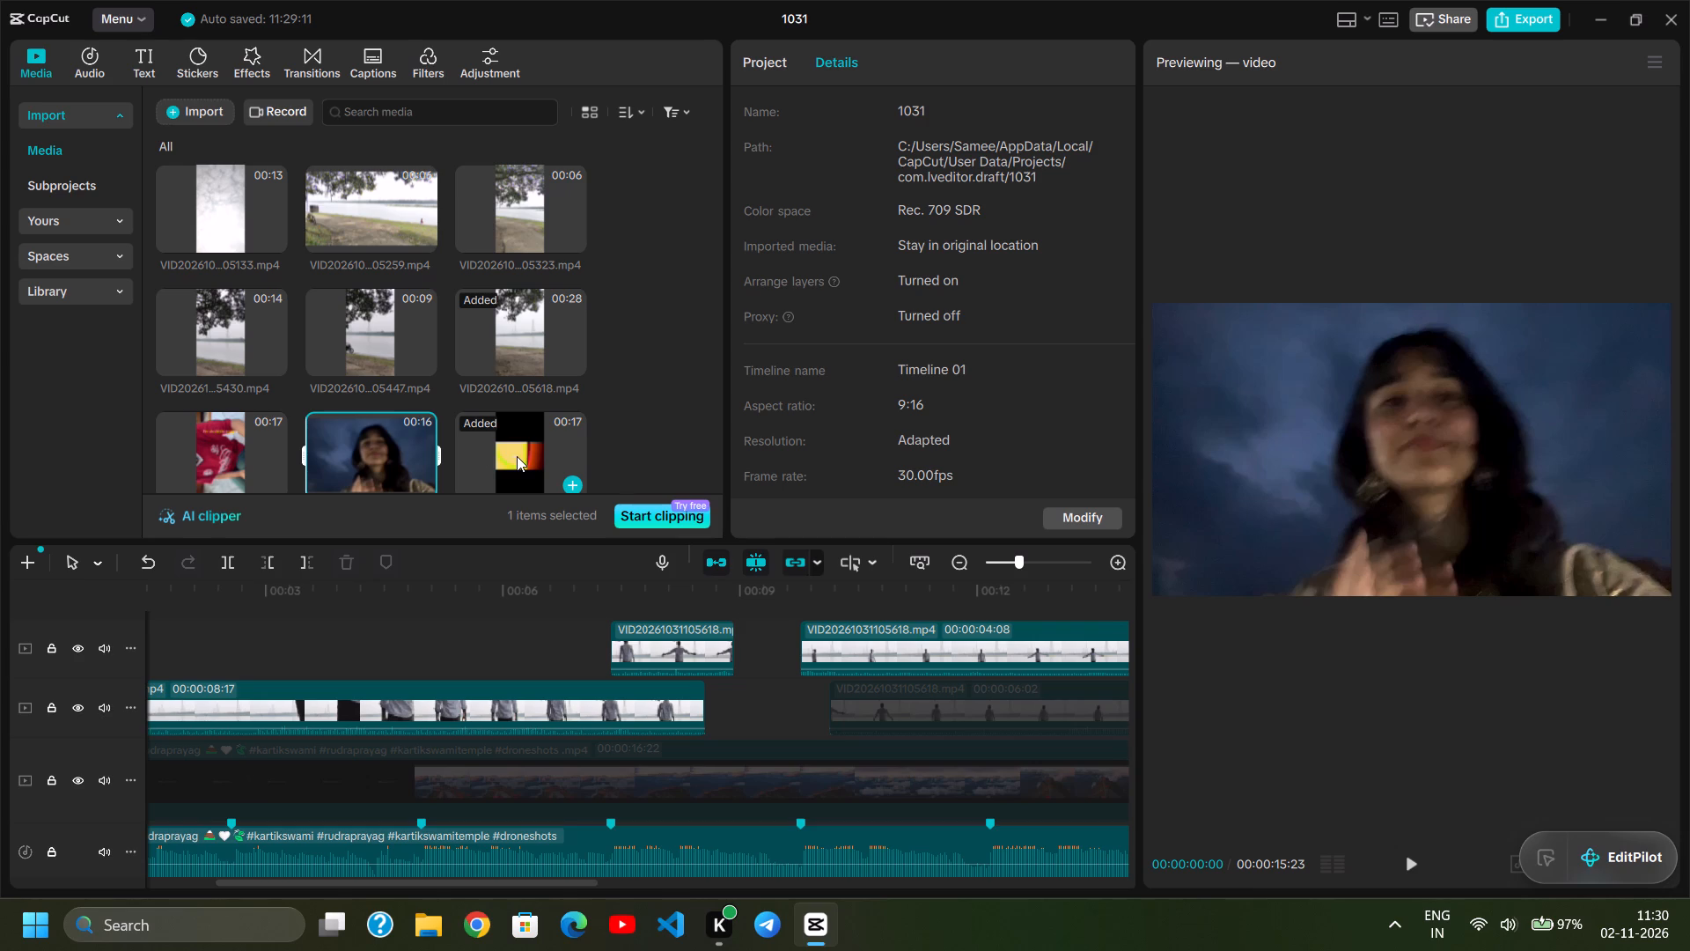
pyautogui.click(396, 450)
pyautogui.click(498, 446)
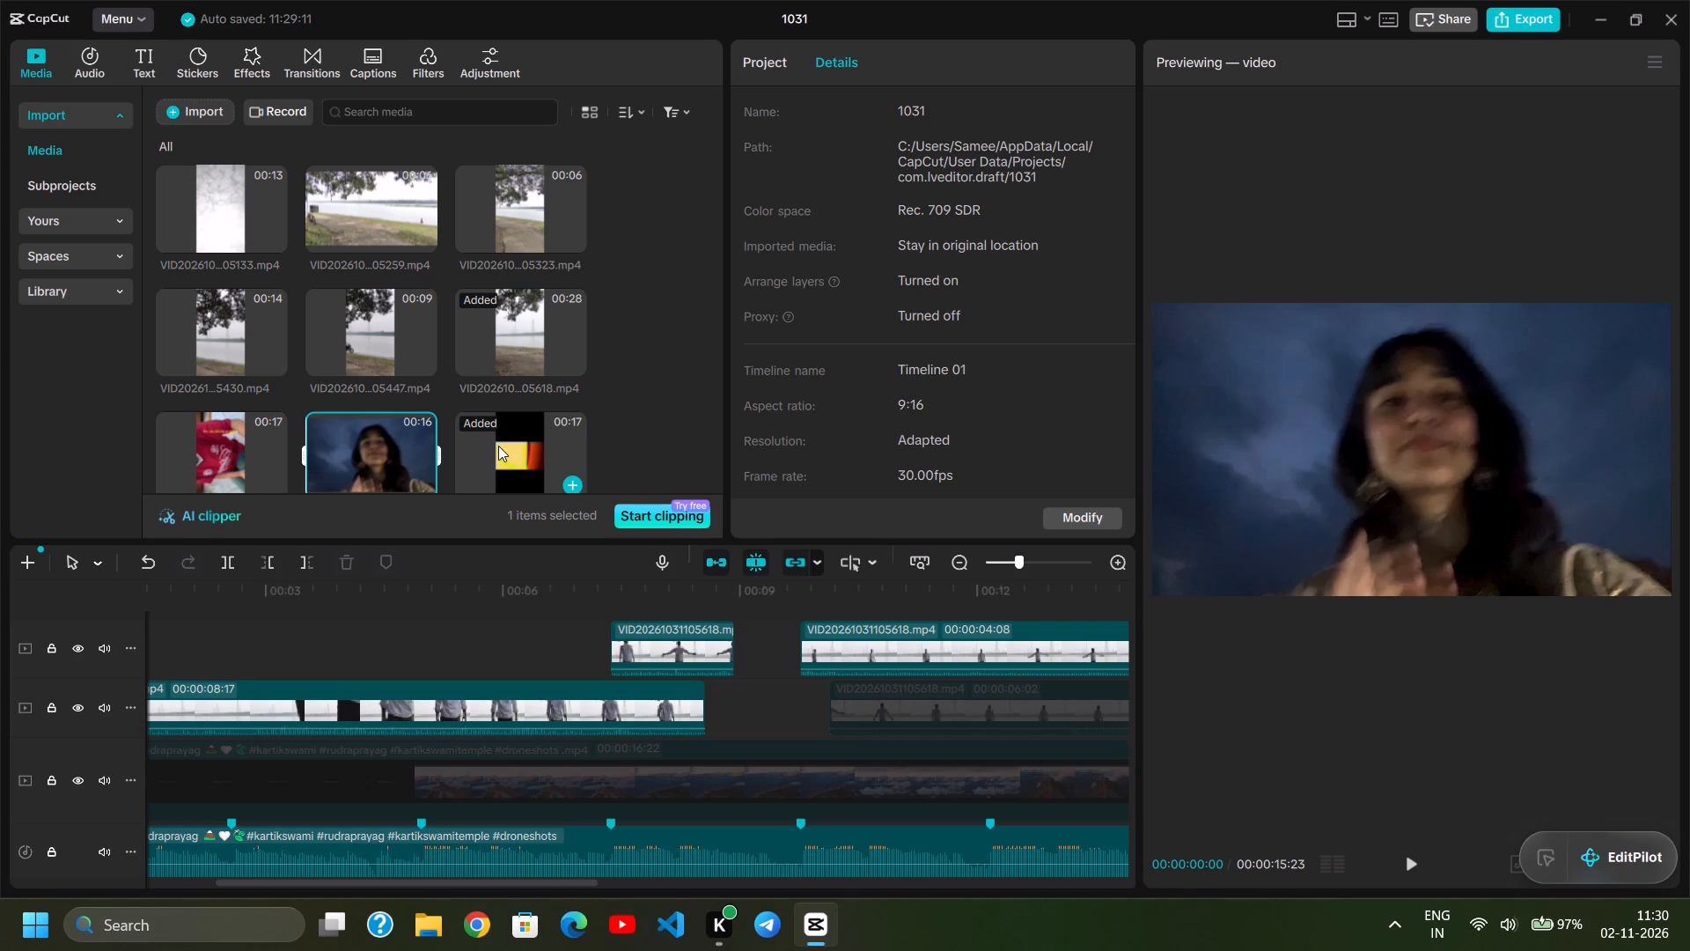
pyautogui.click(498, 446)
pyautogui.click(382, 449)
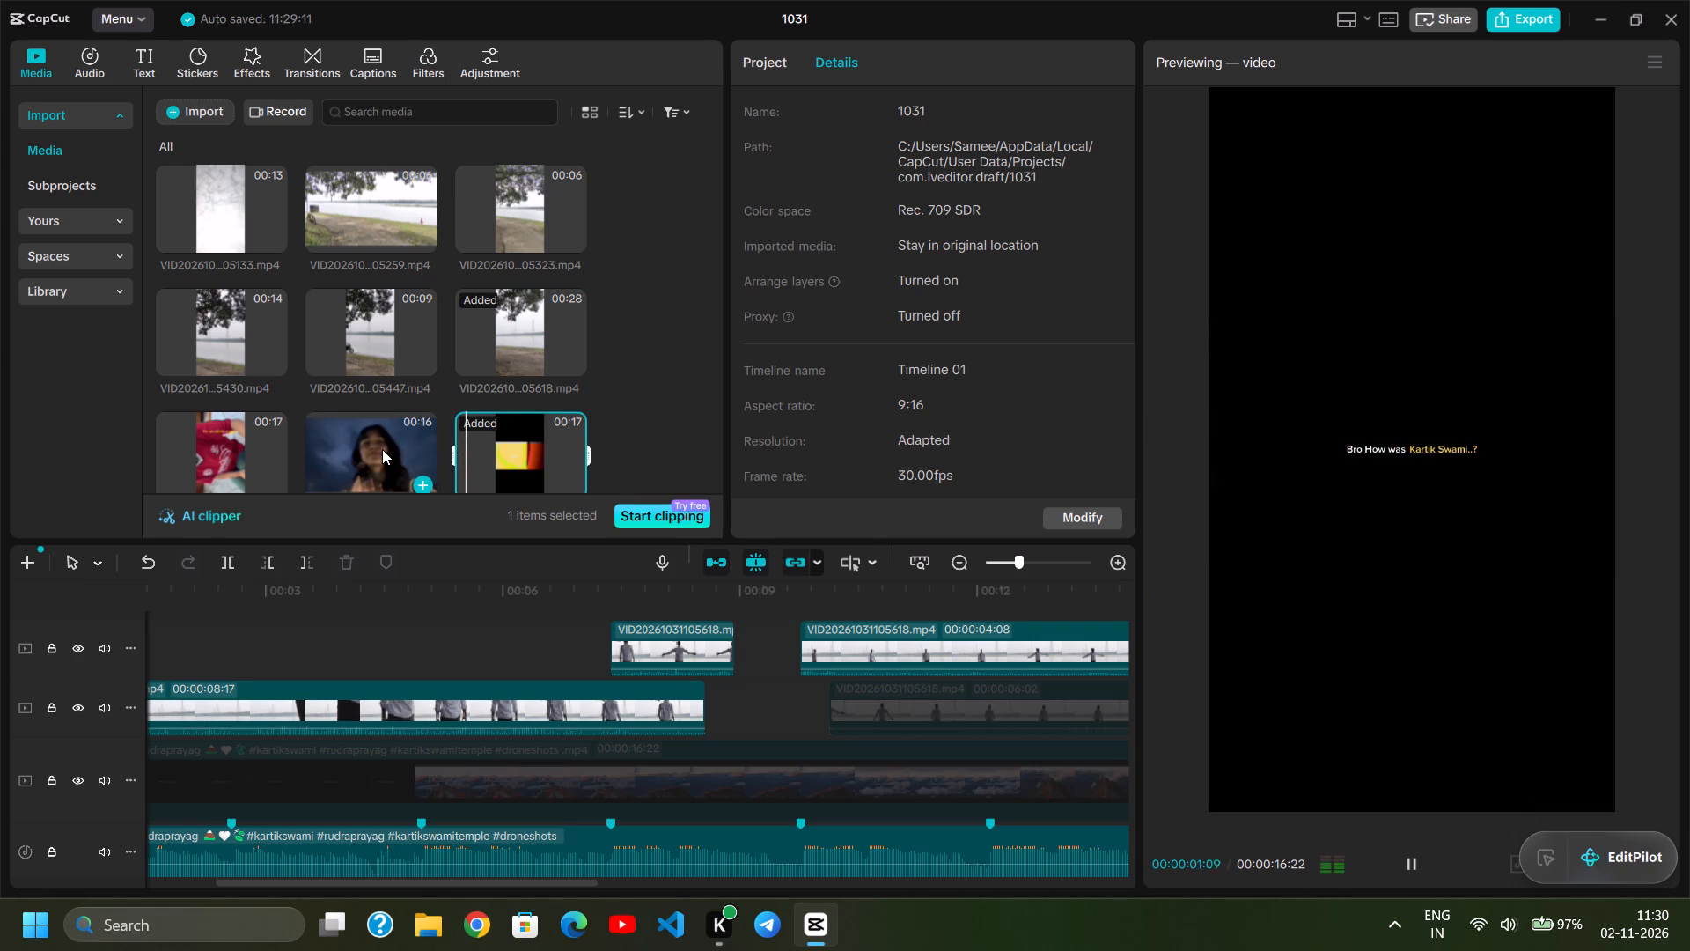
pyautogui.click(382, 449)
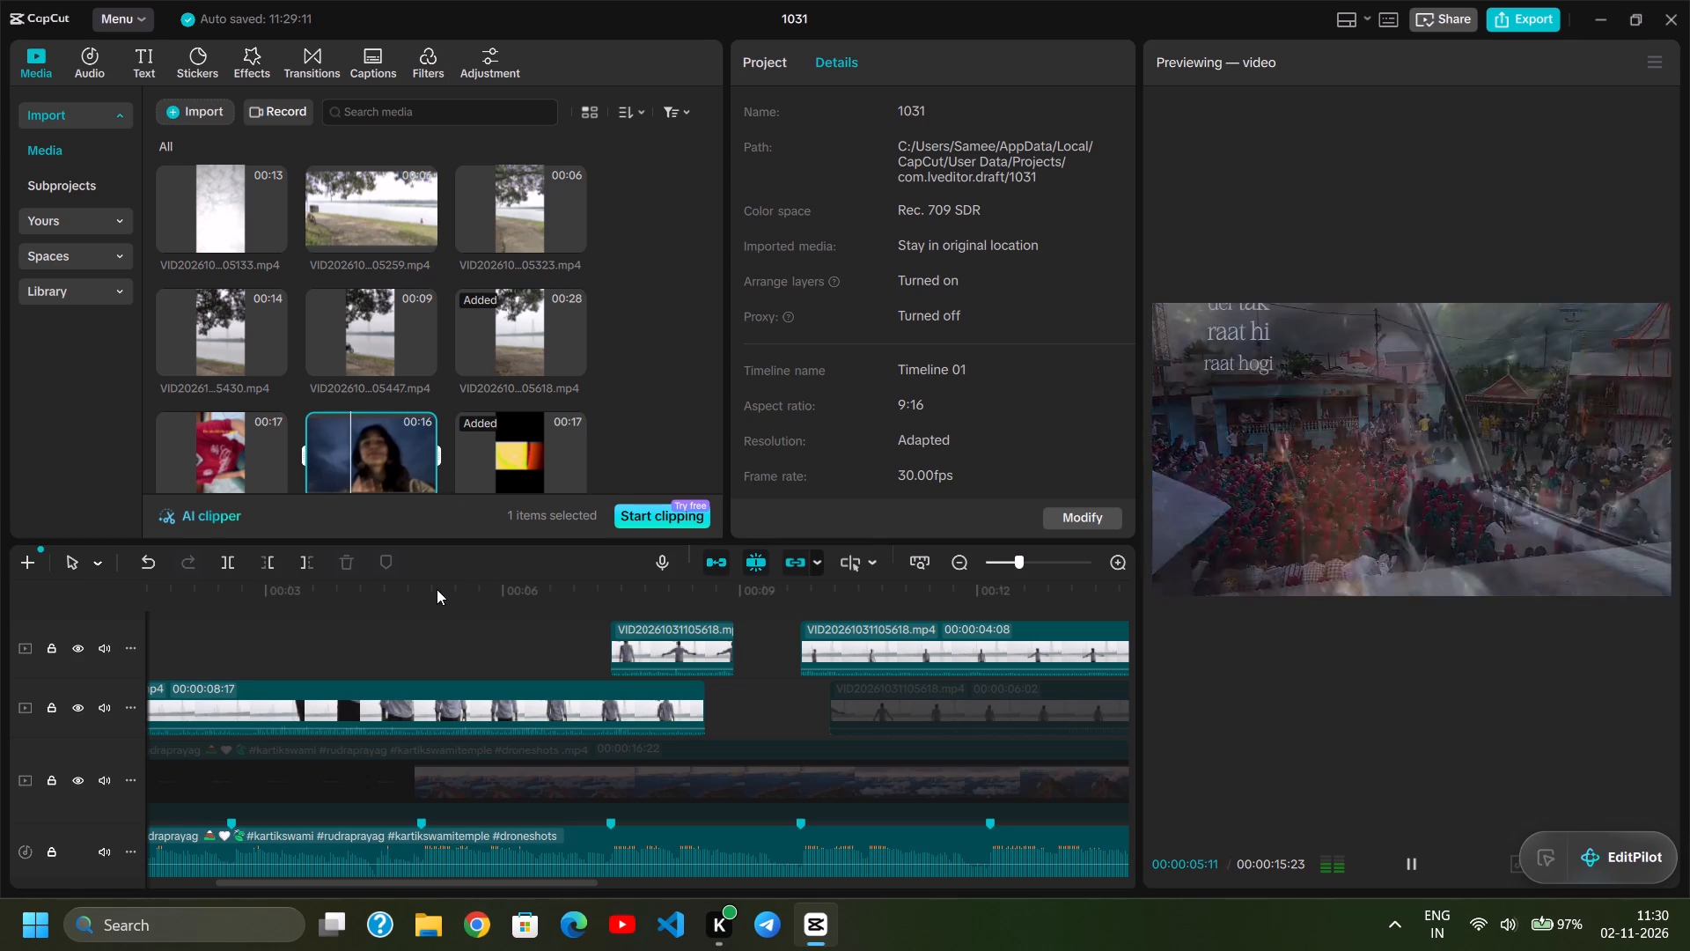
pyautogui.click(509, 448)
pyautogui.click(509, 448)
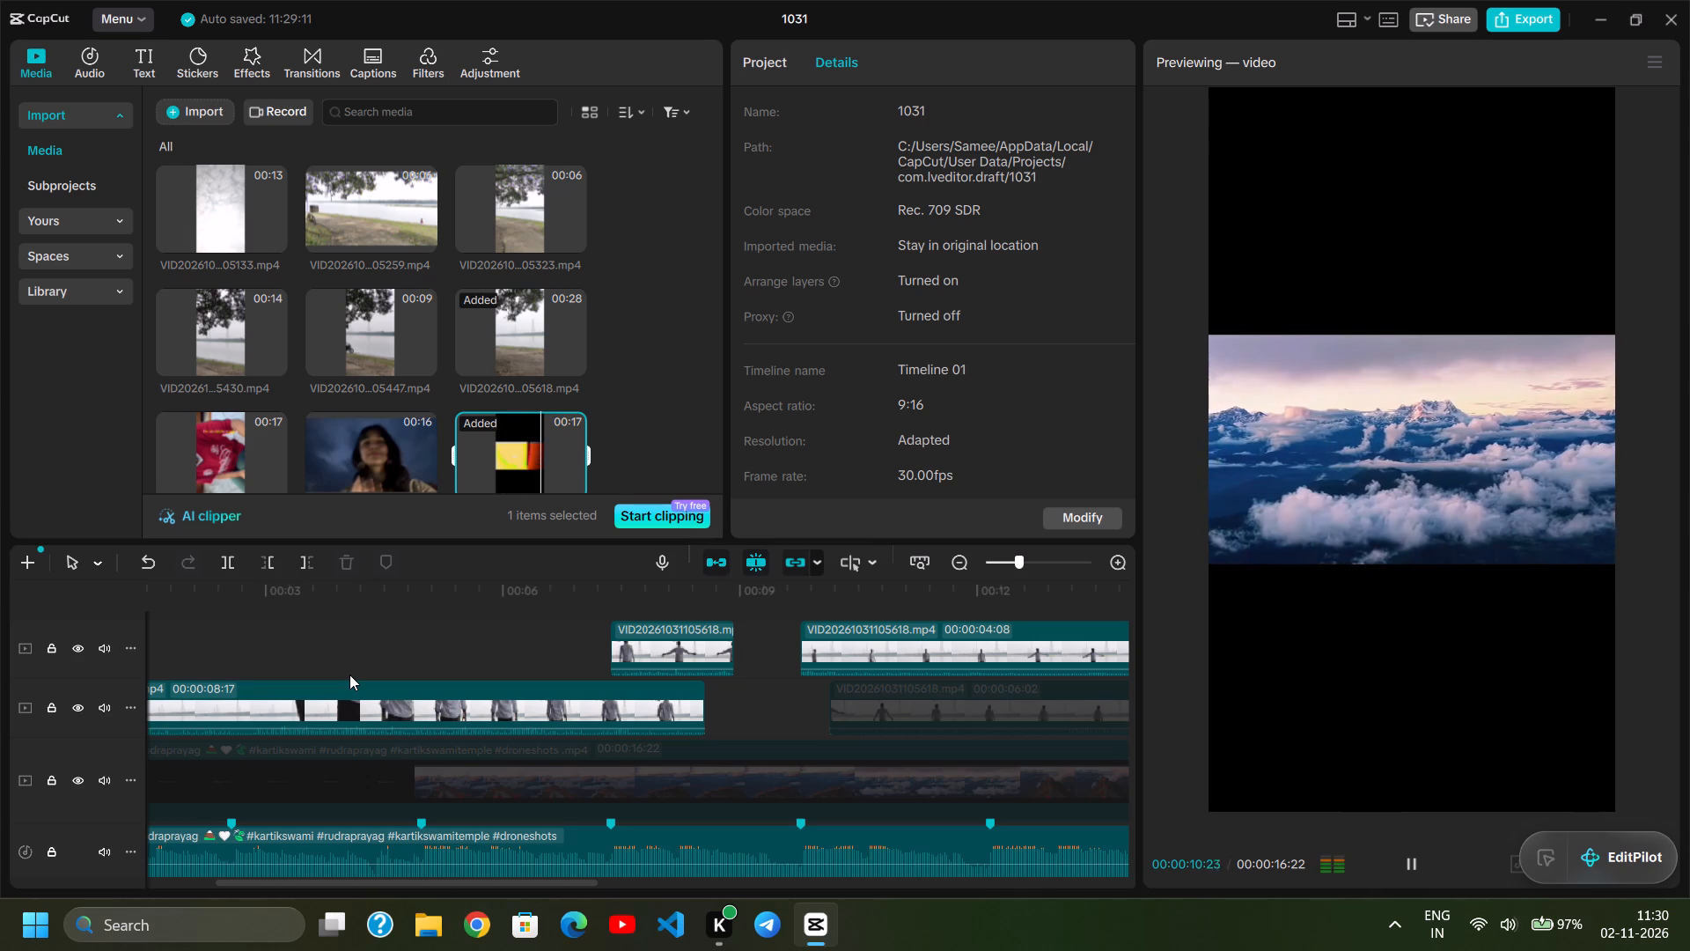
# Play the timeline from the beginning again to check the cuts and the gap after the short upper piece.
pyautogui.hscroll(2, 349, 675)
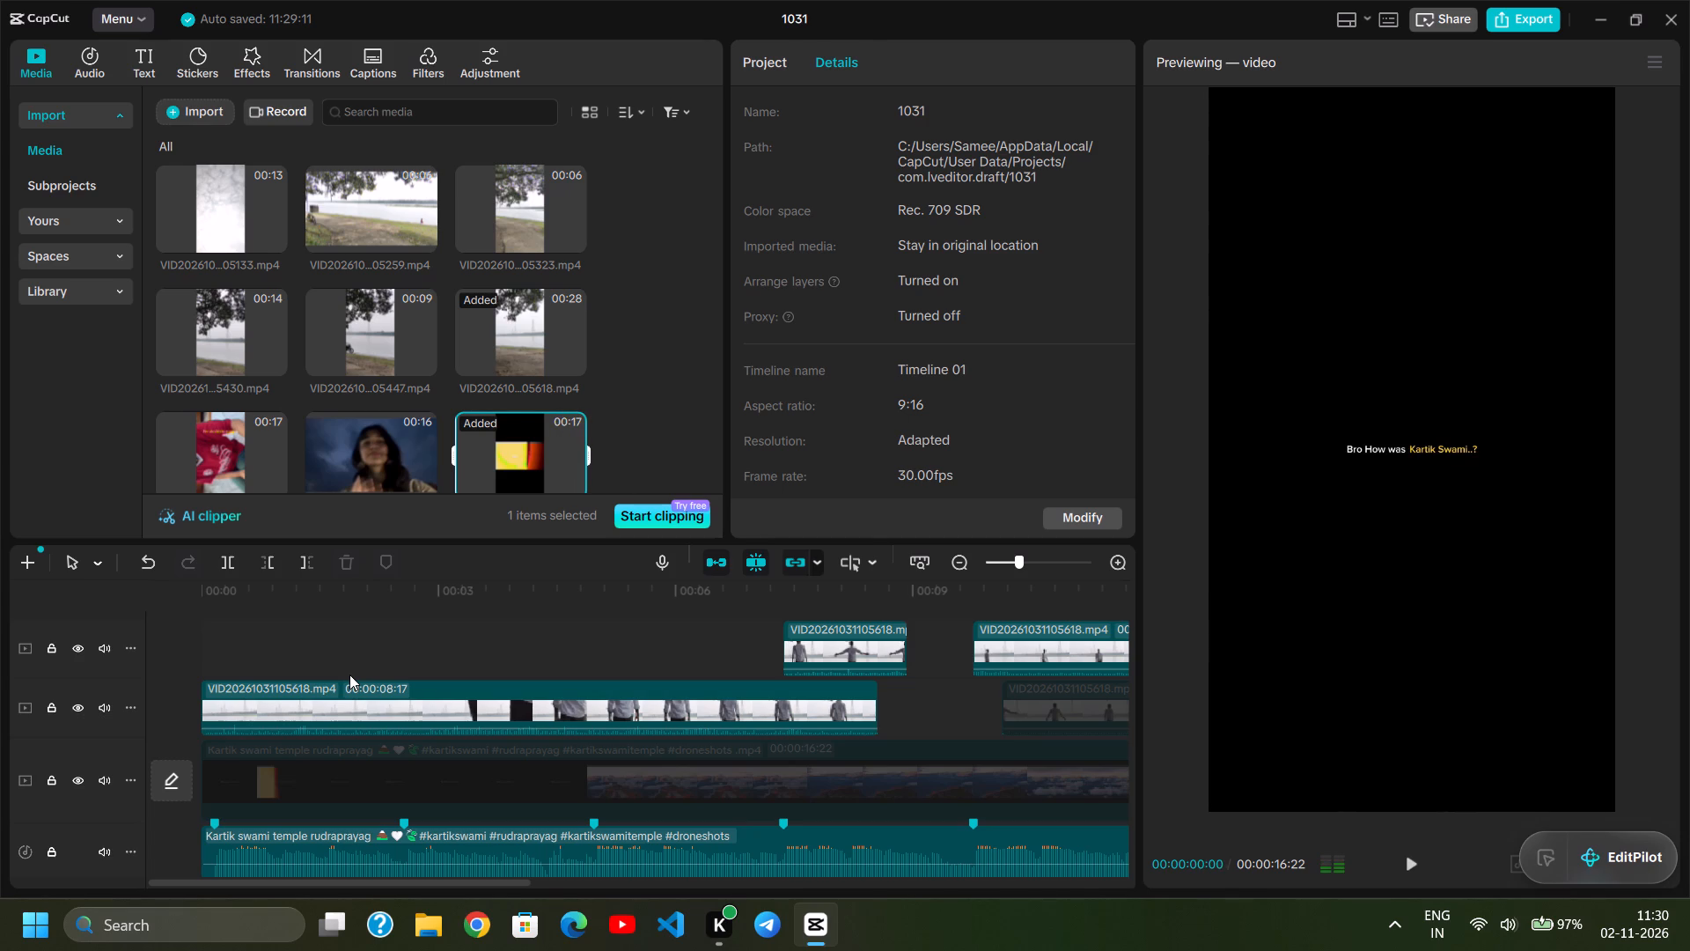
pyautogui.click(207, 634)
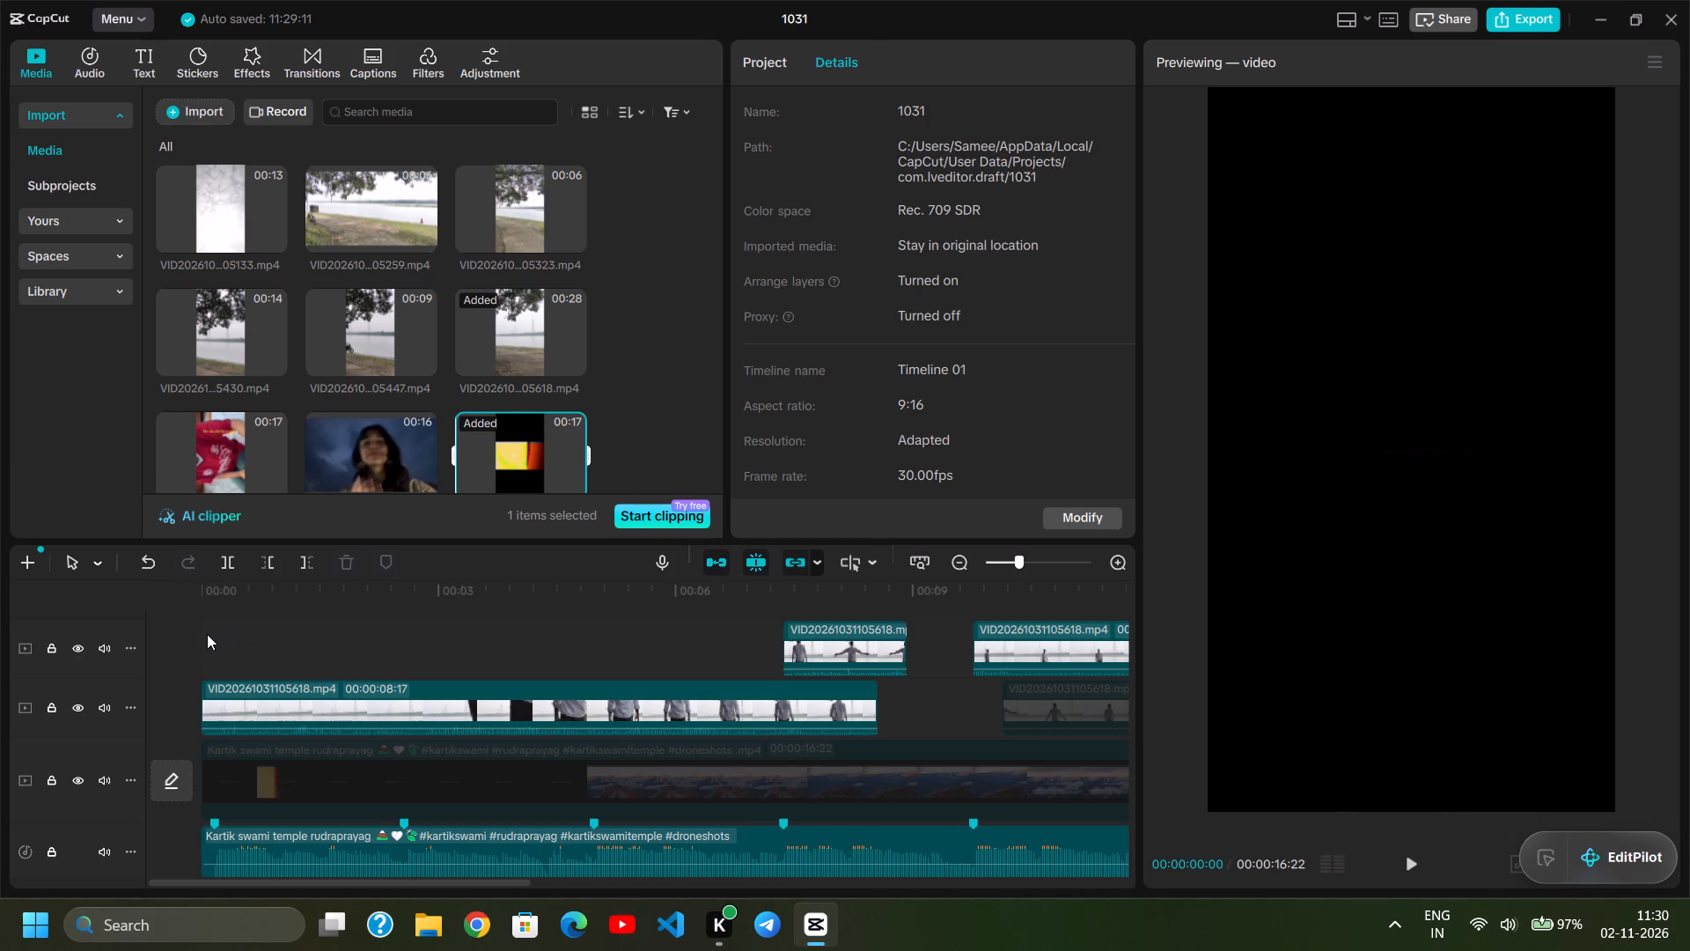
pyautogui.press('space')
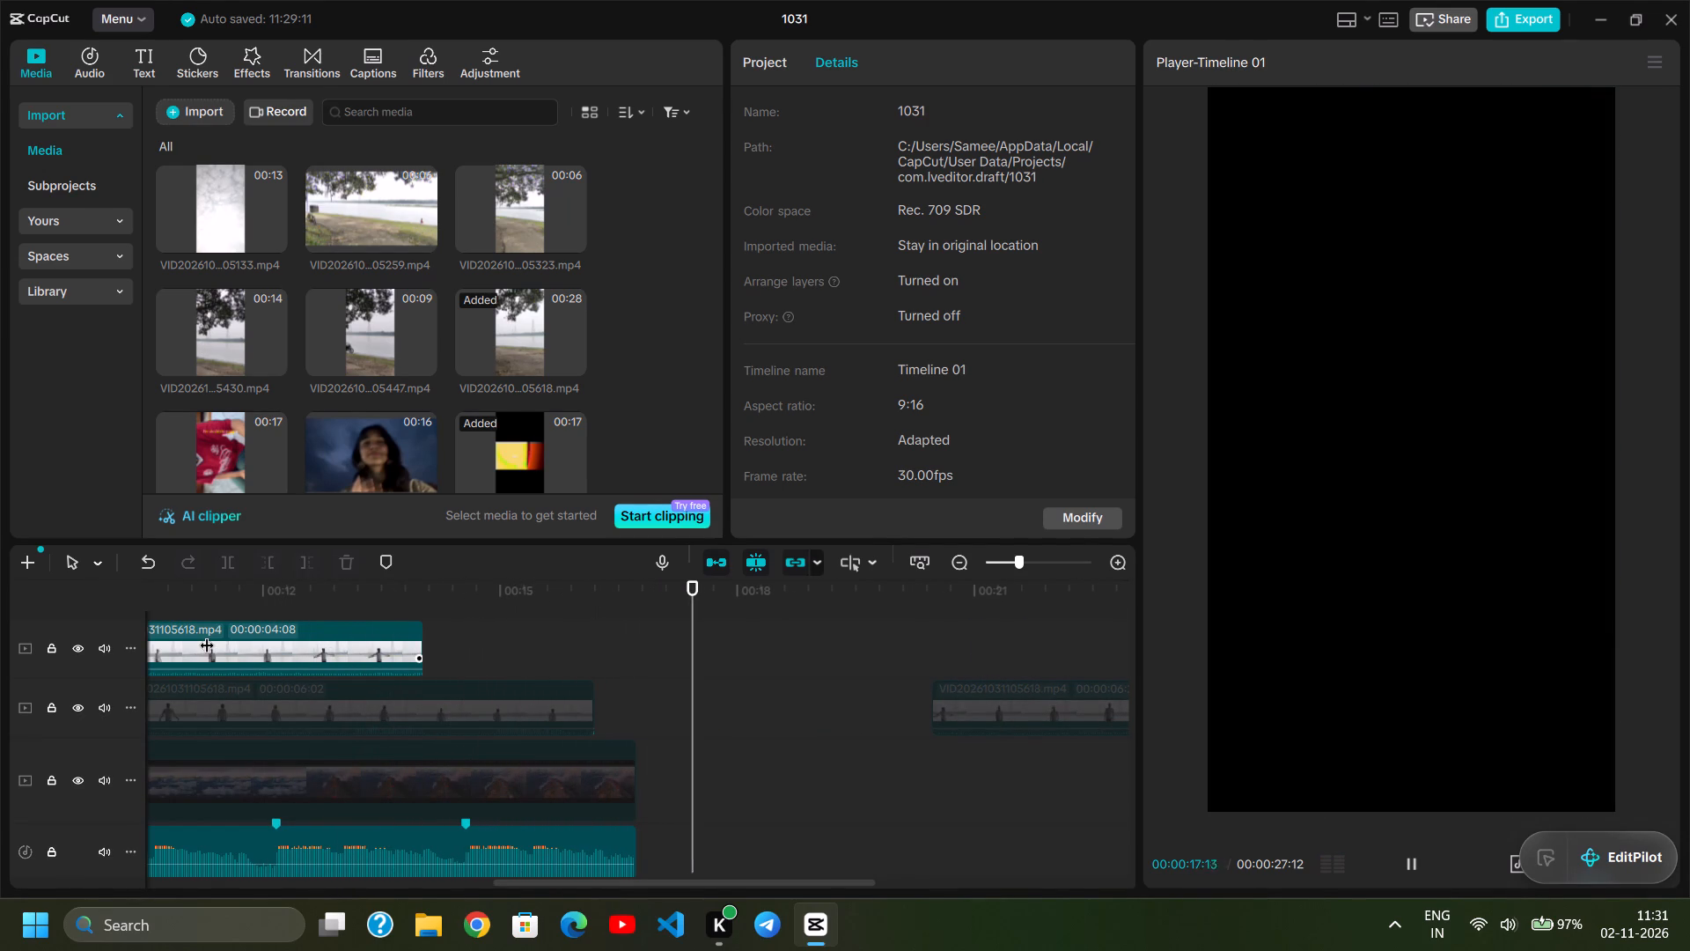
pyautogui.press('space')
pyautogui.hscroll(-1, 553, 698)
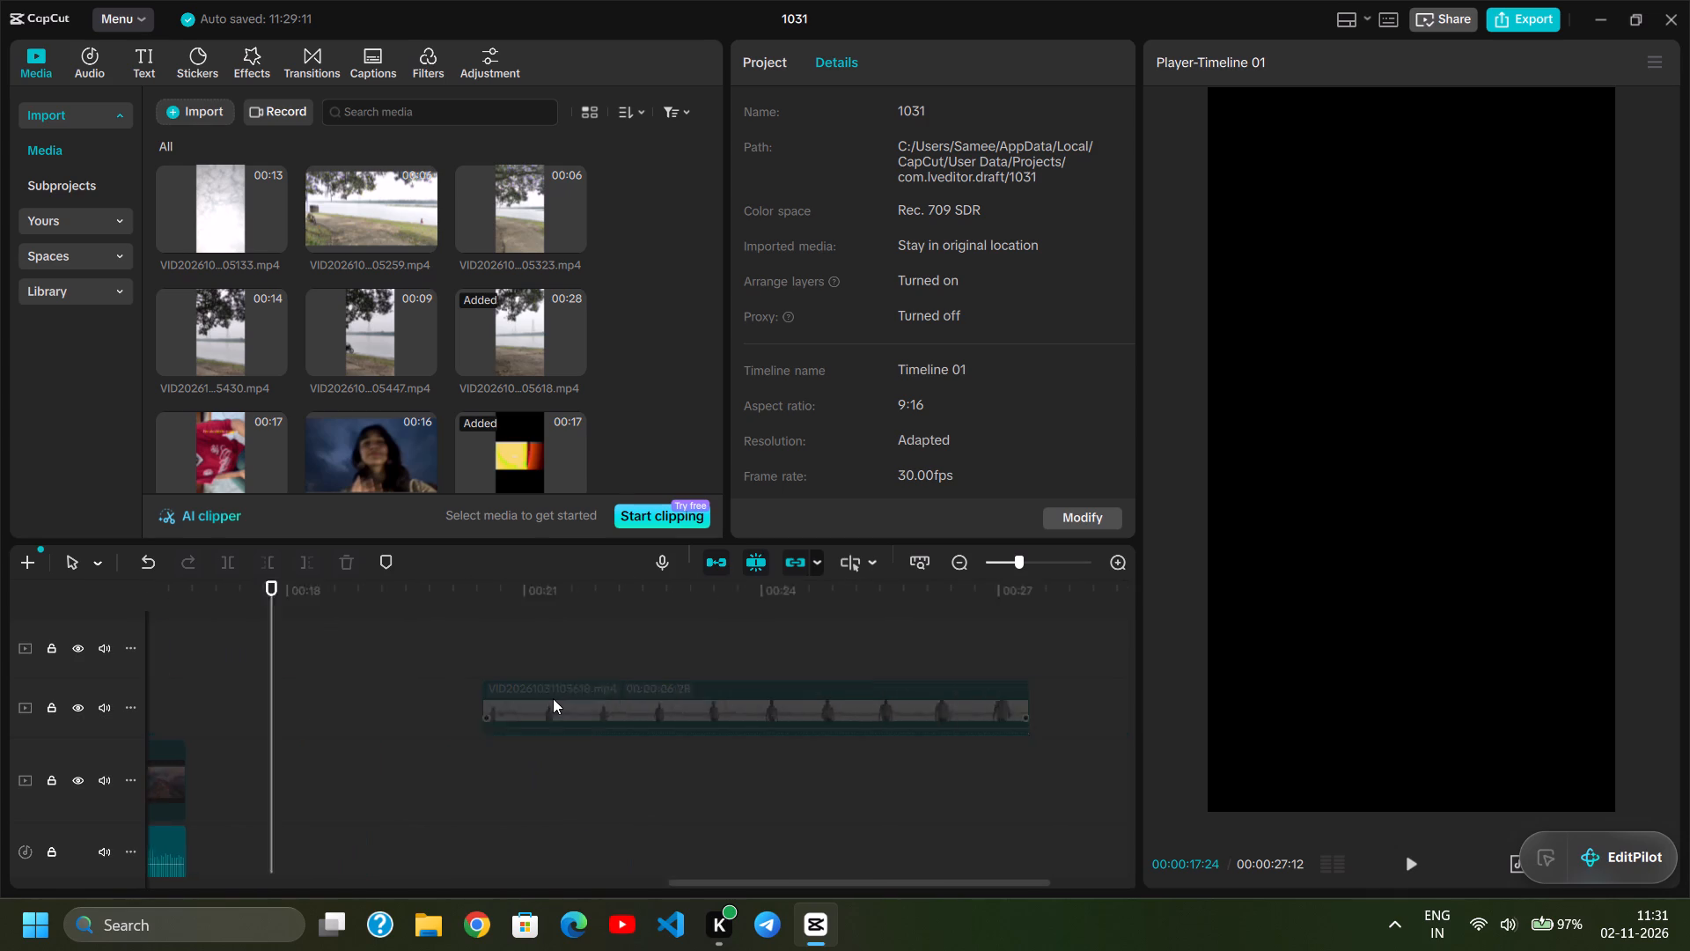
pyautogui.hscroll(-1, 553, 698)
pyautogui.hscroll(7, 553, 698)
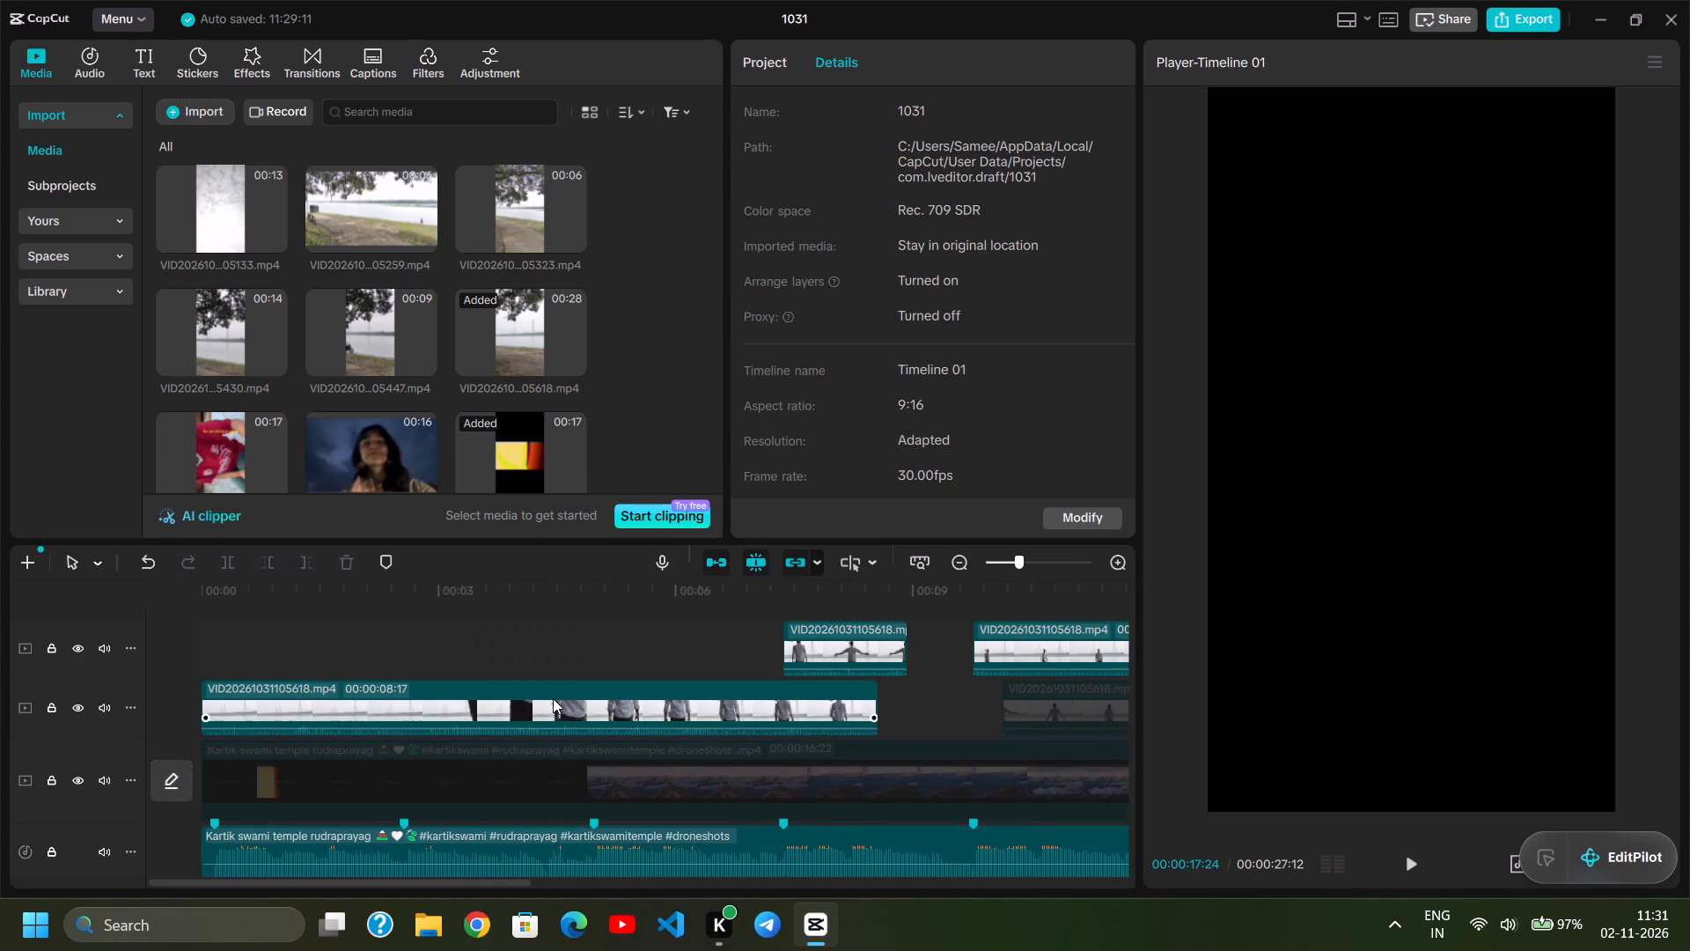
pyautogui.click(210, 606)
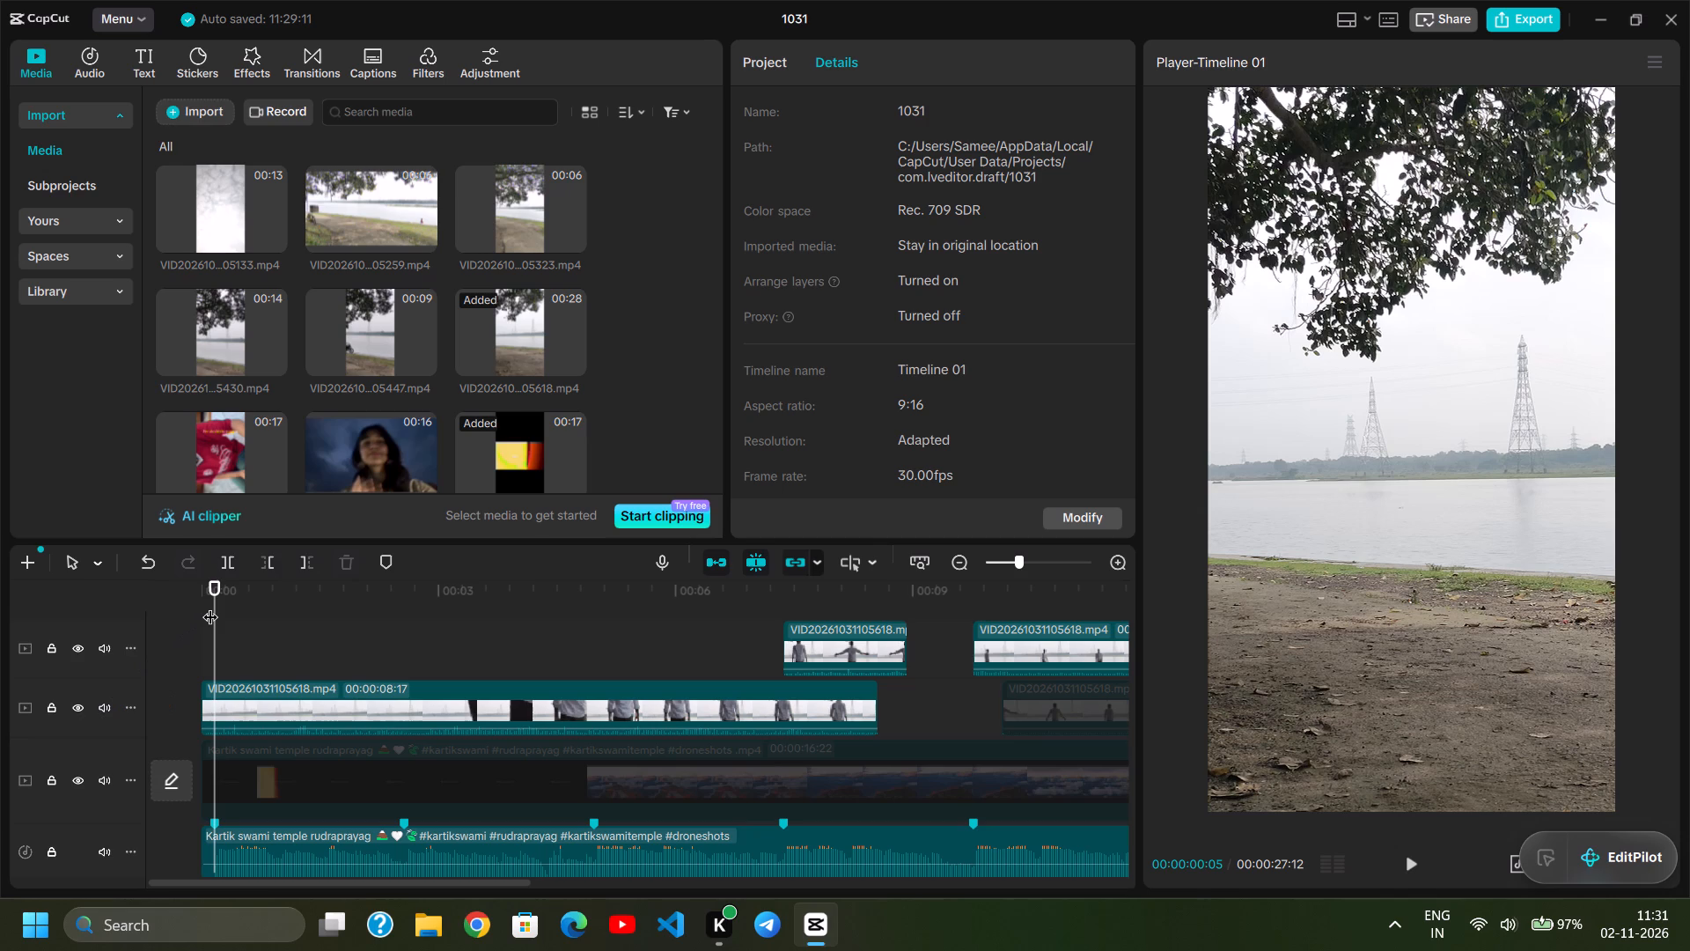
pyautogui.click(206, 609)
pyautogui.press('space')
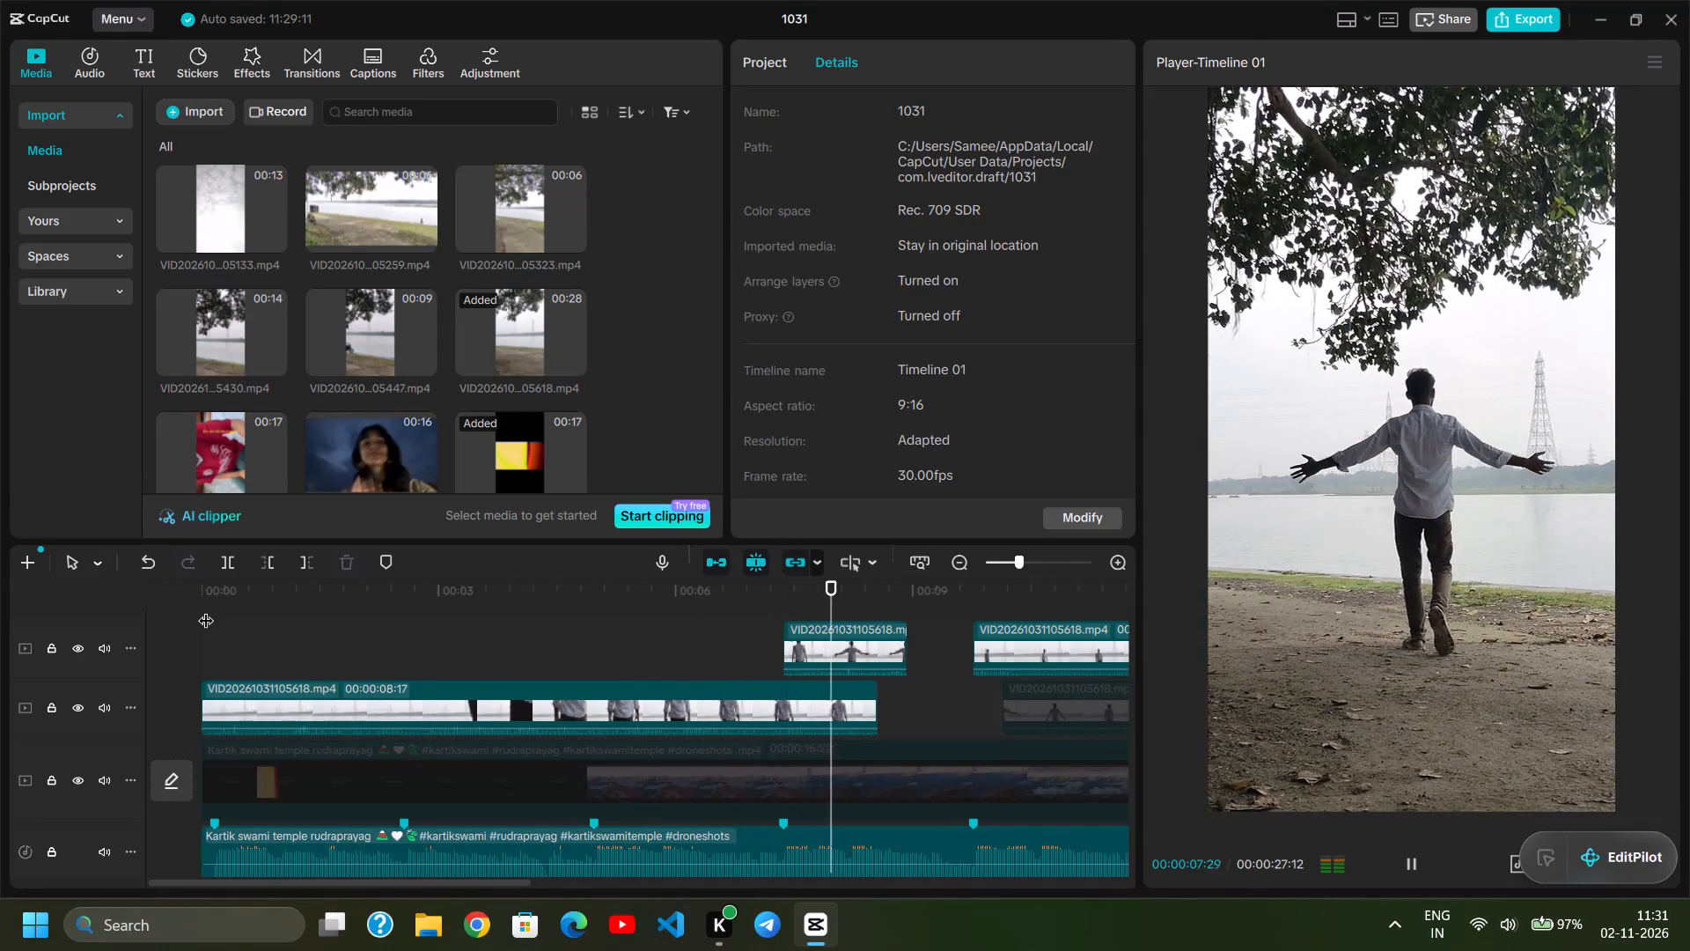
pyautogui.press('space')
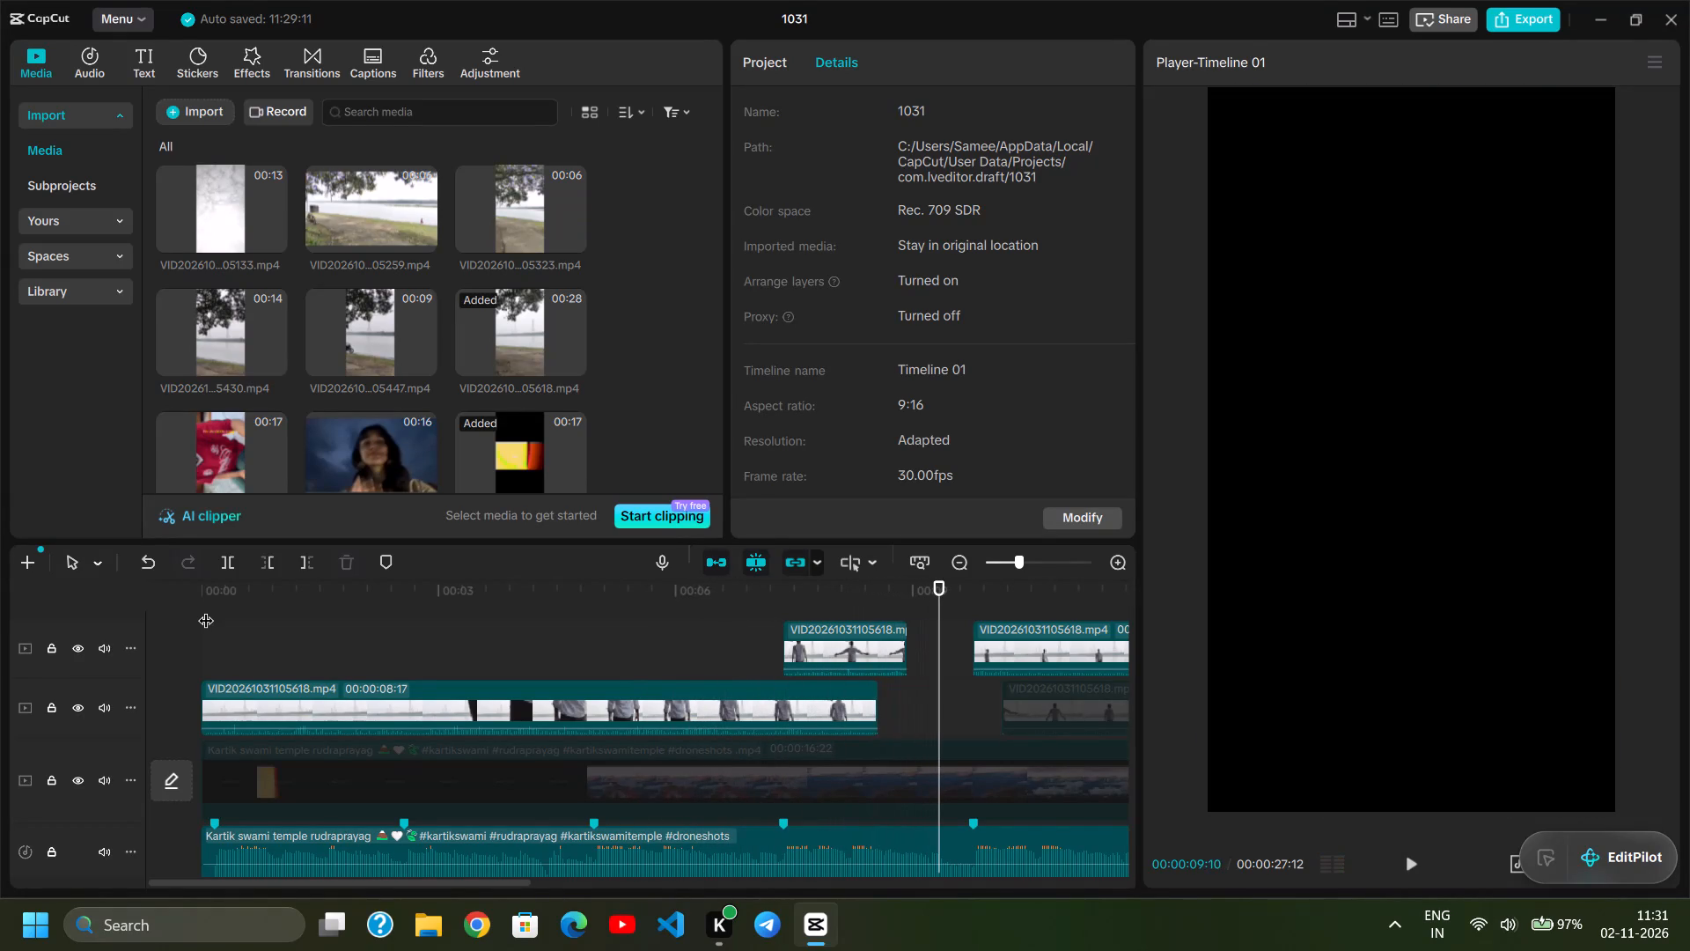
# Slow the short upper-track piece starting near 00:00:07 to 0.75x and enable Smooth slow-mo with Optical flow.
pyautogui.click(856, 650)
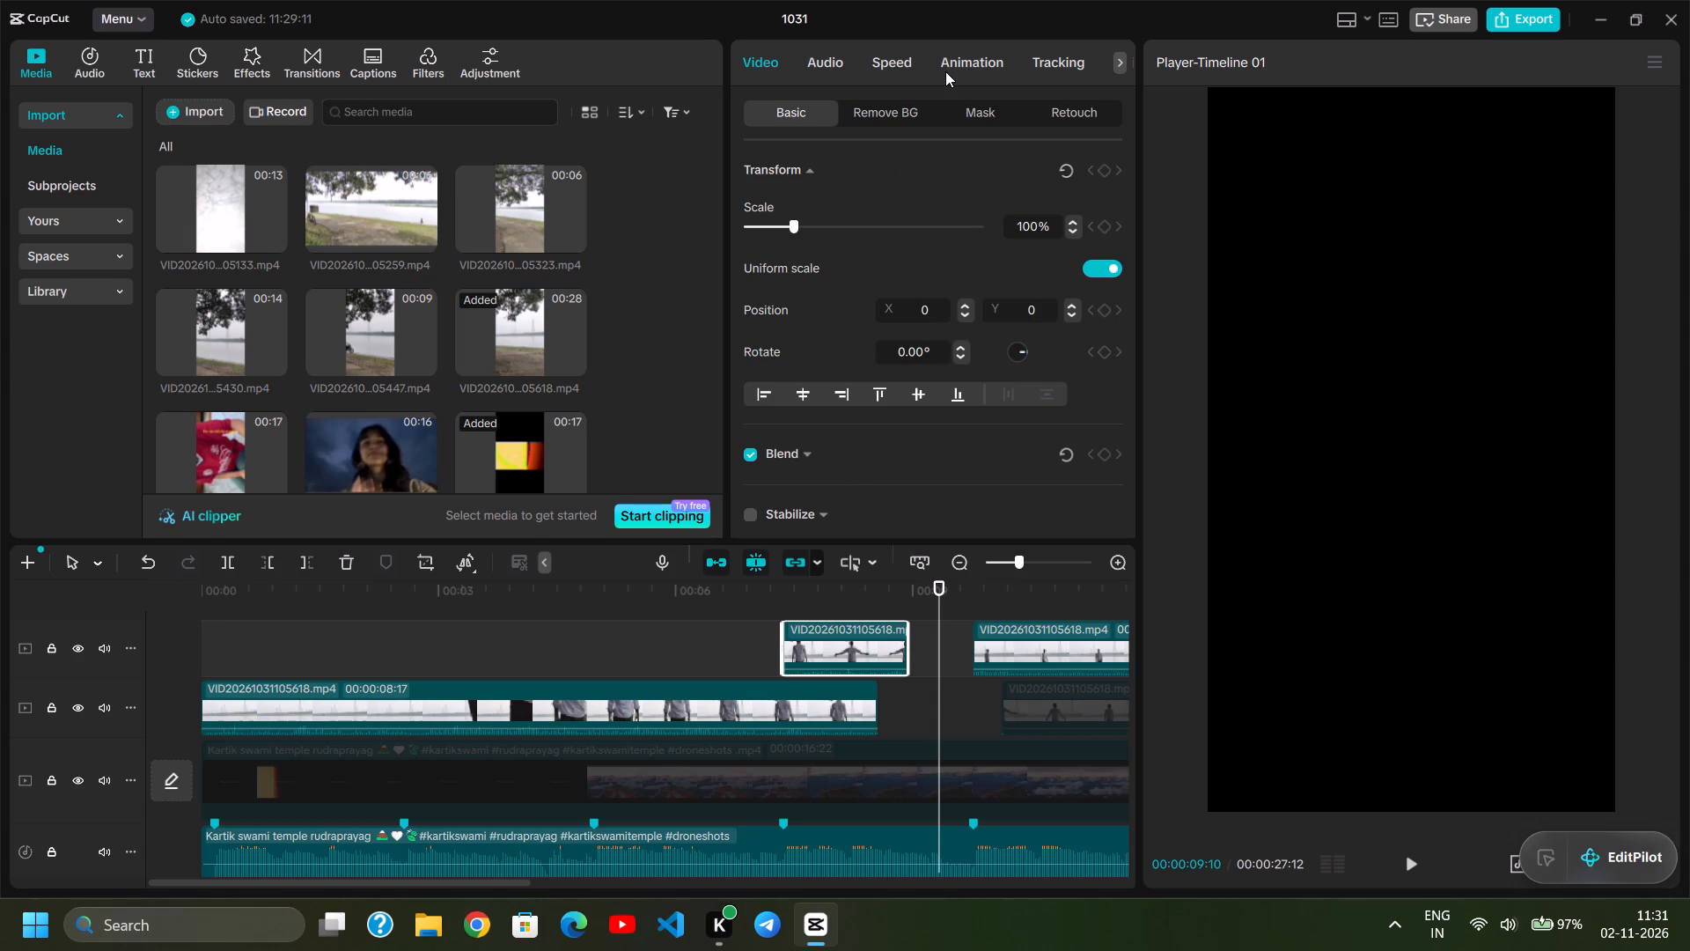
pyautogui.click(903, 62)
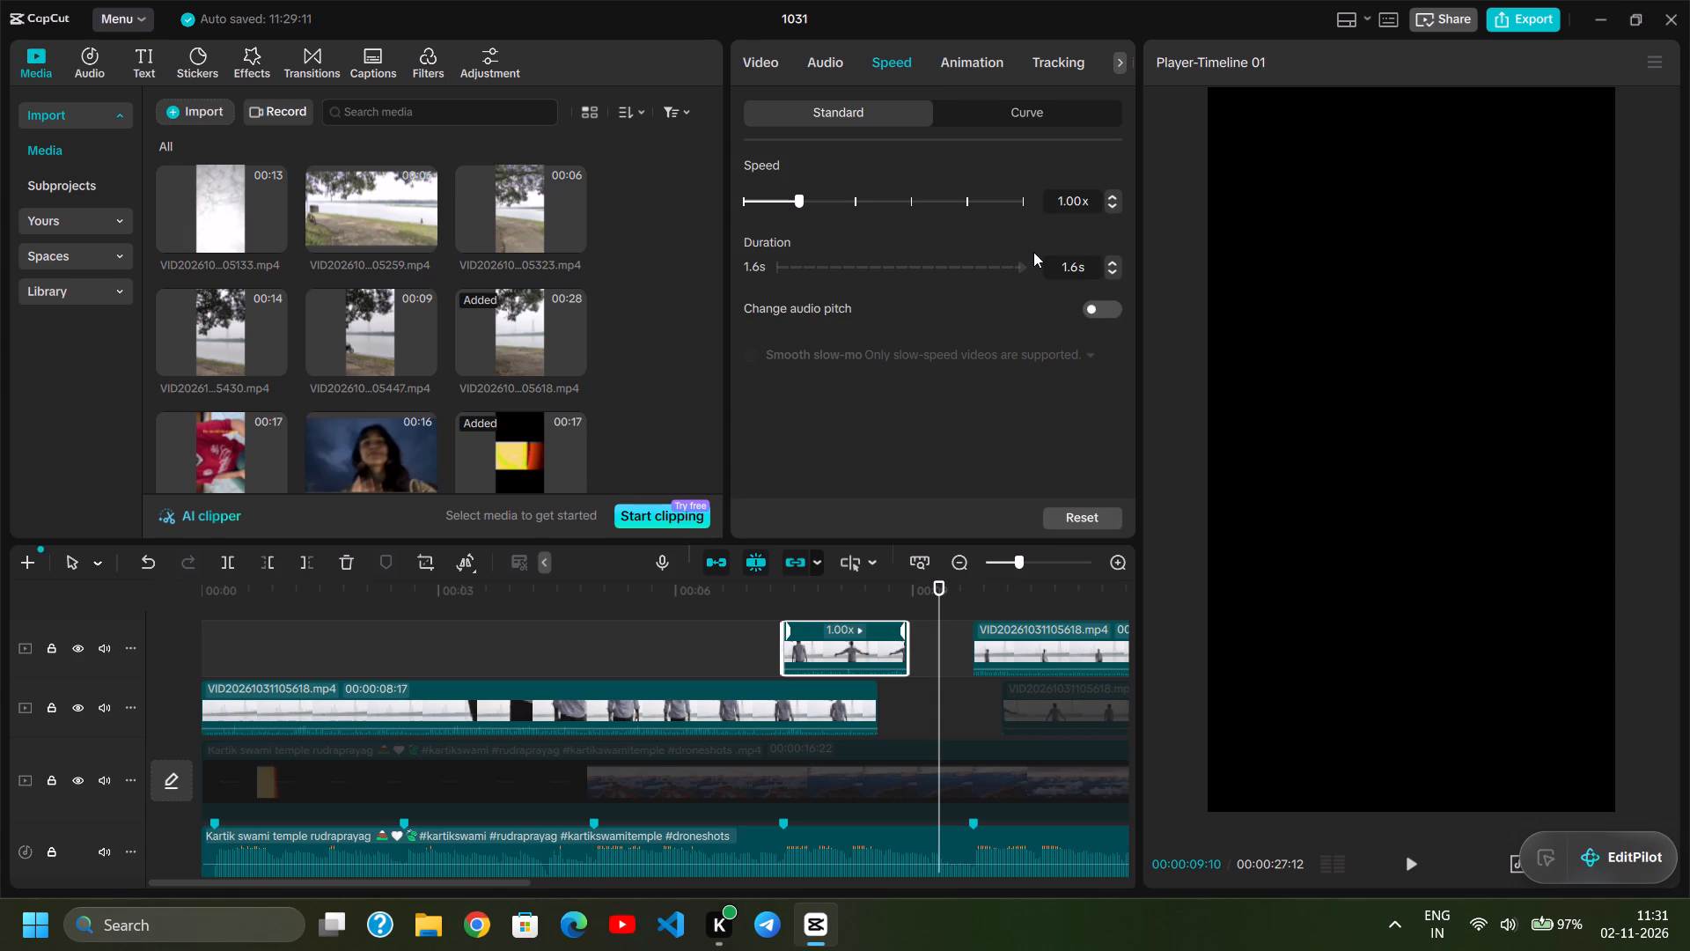
pyautogui.click(784, 195)
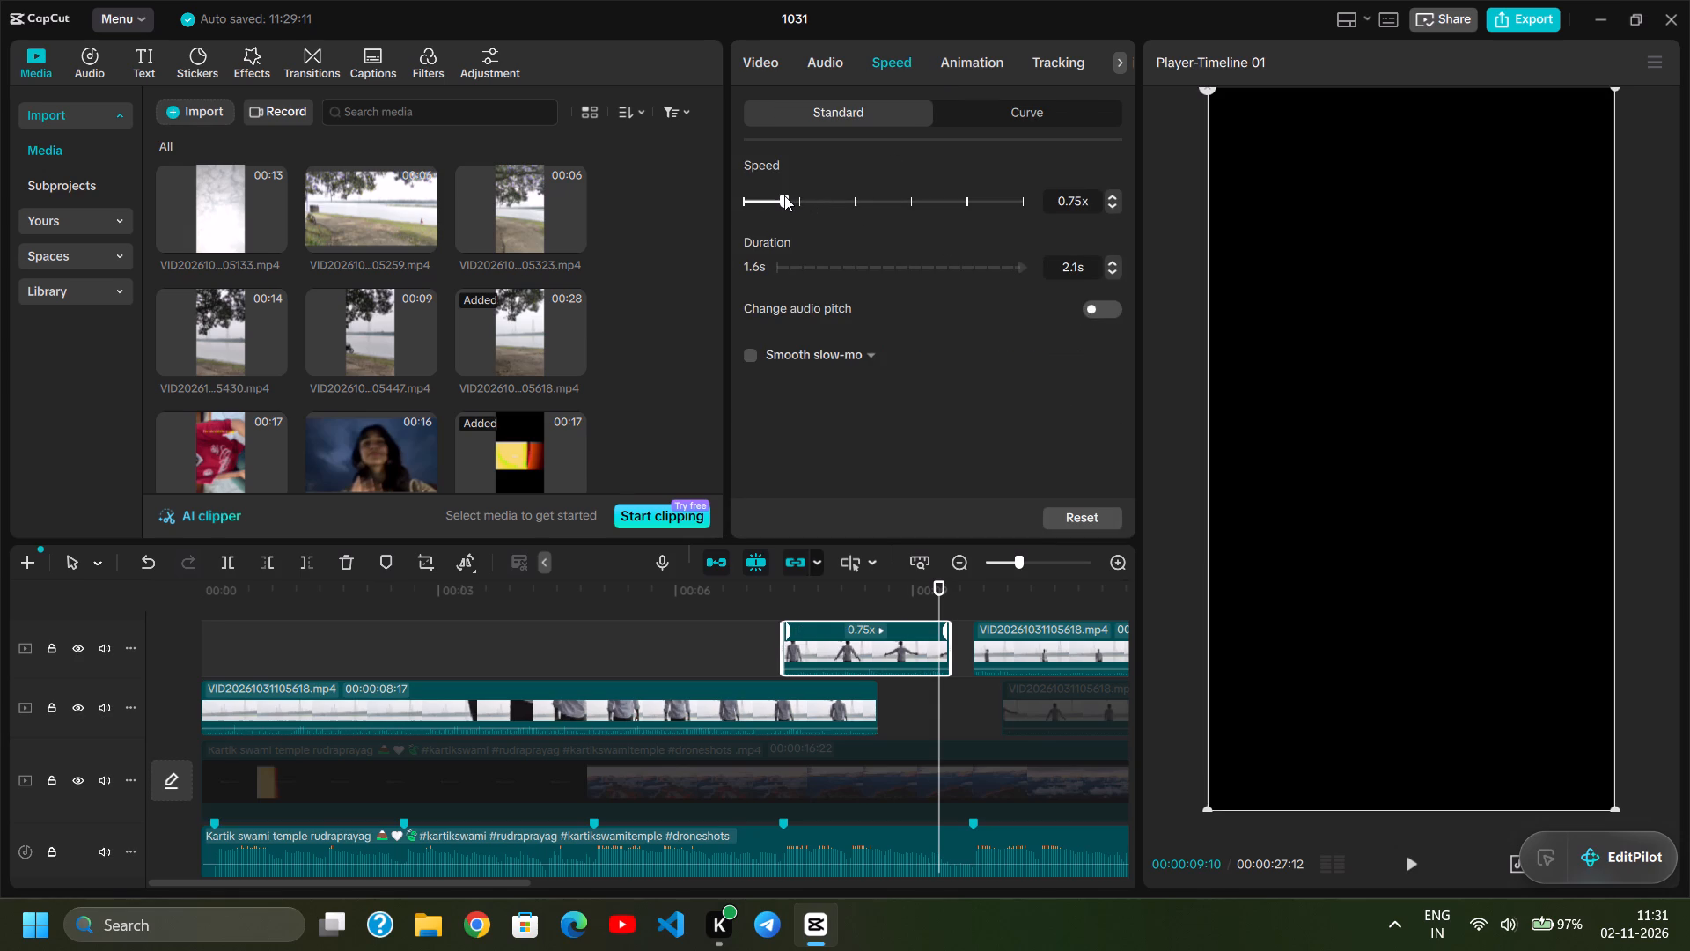
pyautogui.click(857, 350)
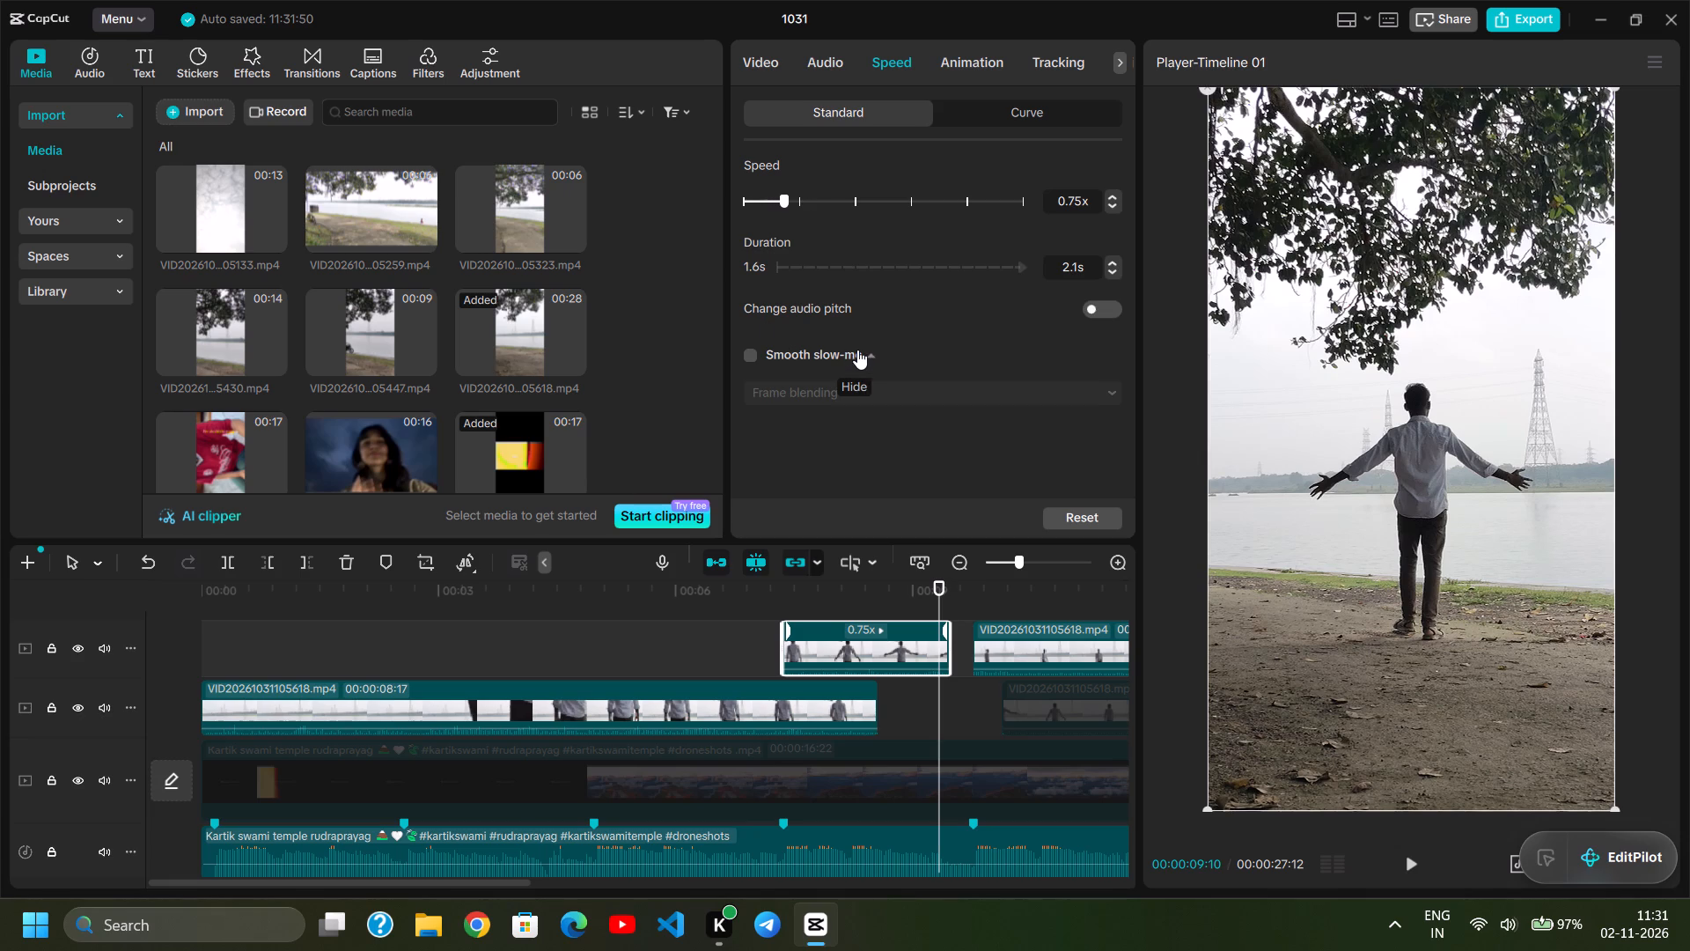
pyautogui.click(756, 353)
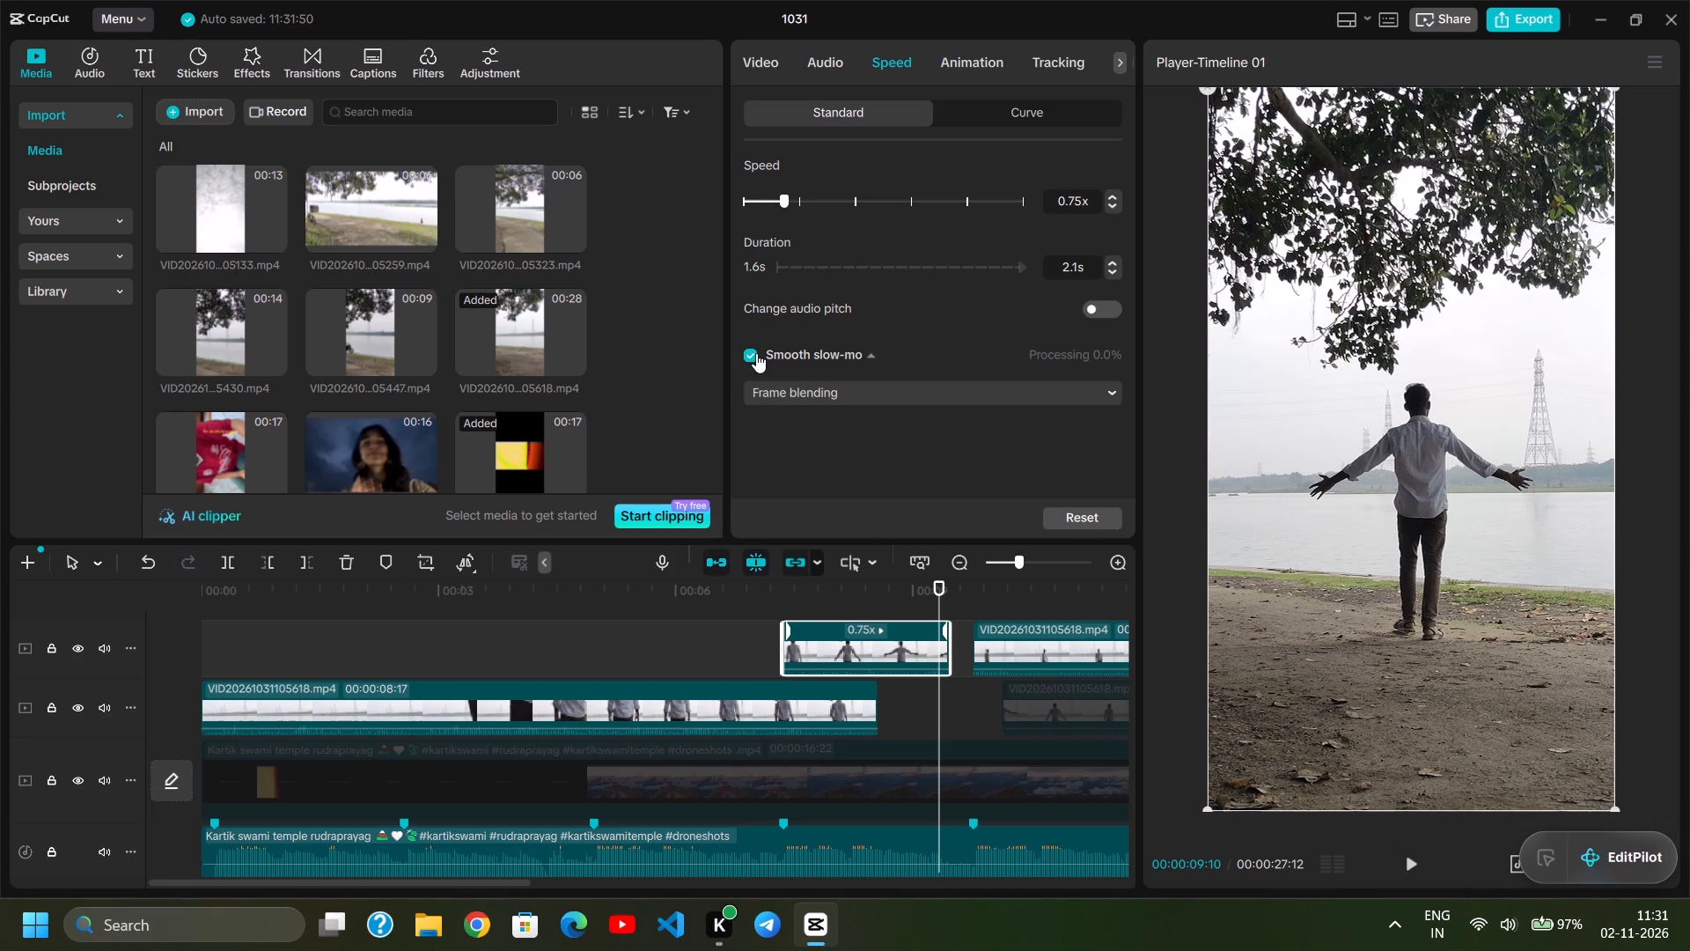
pyautogui.click(797, 394)
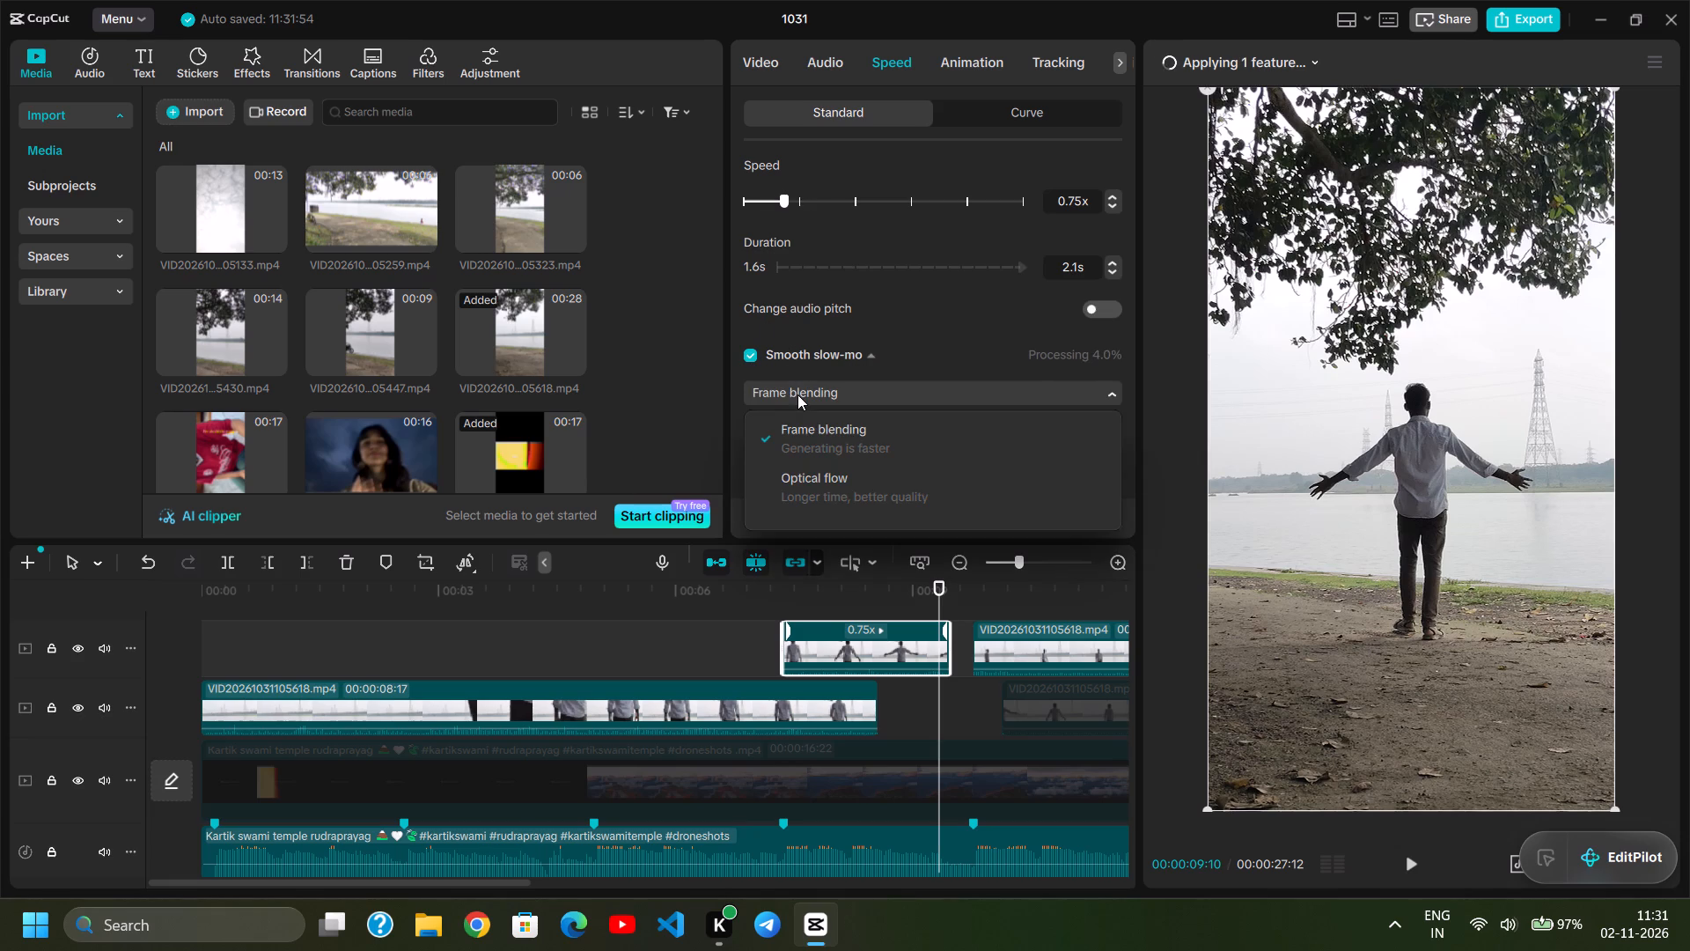
pyautogui.click(802, 472)
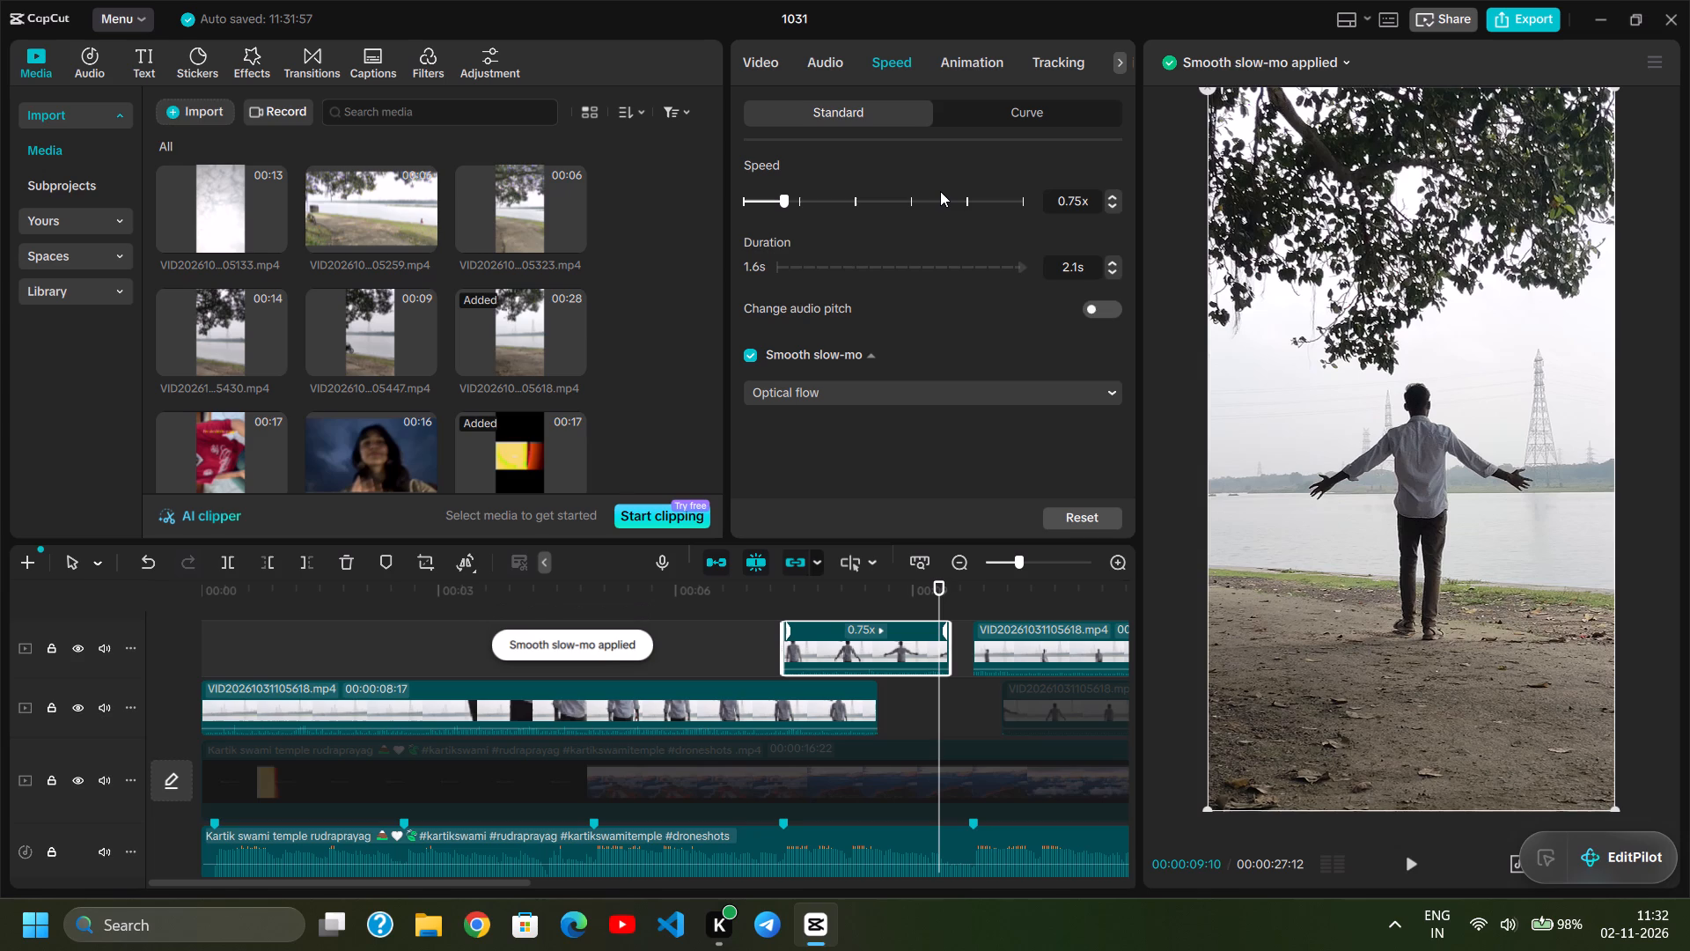
# Play the timeline from about 00:00:06 onward to review the slowed upper piece and the cut to the following one.
pyautogui.click(716, 593)
pyautogui.press('space')
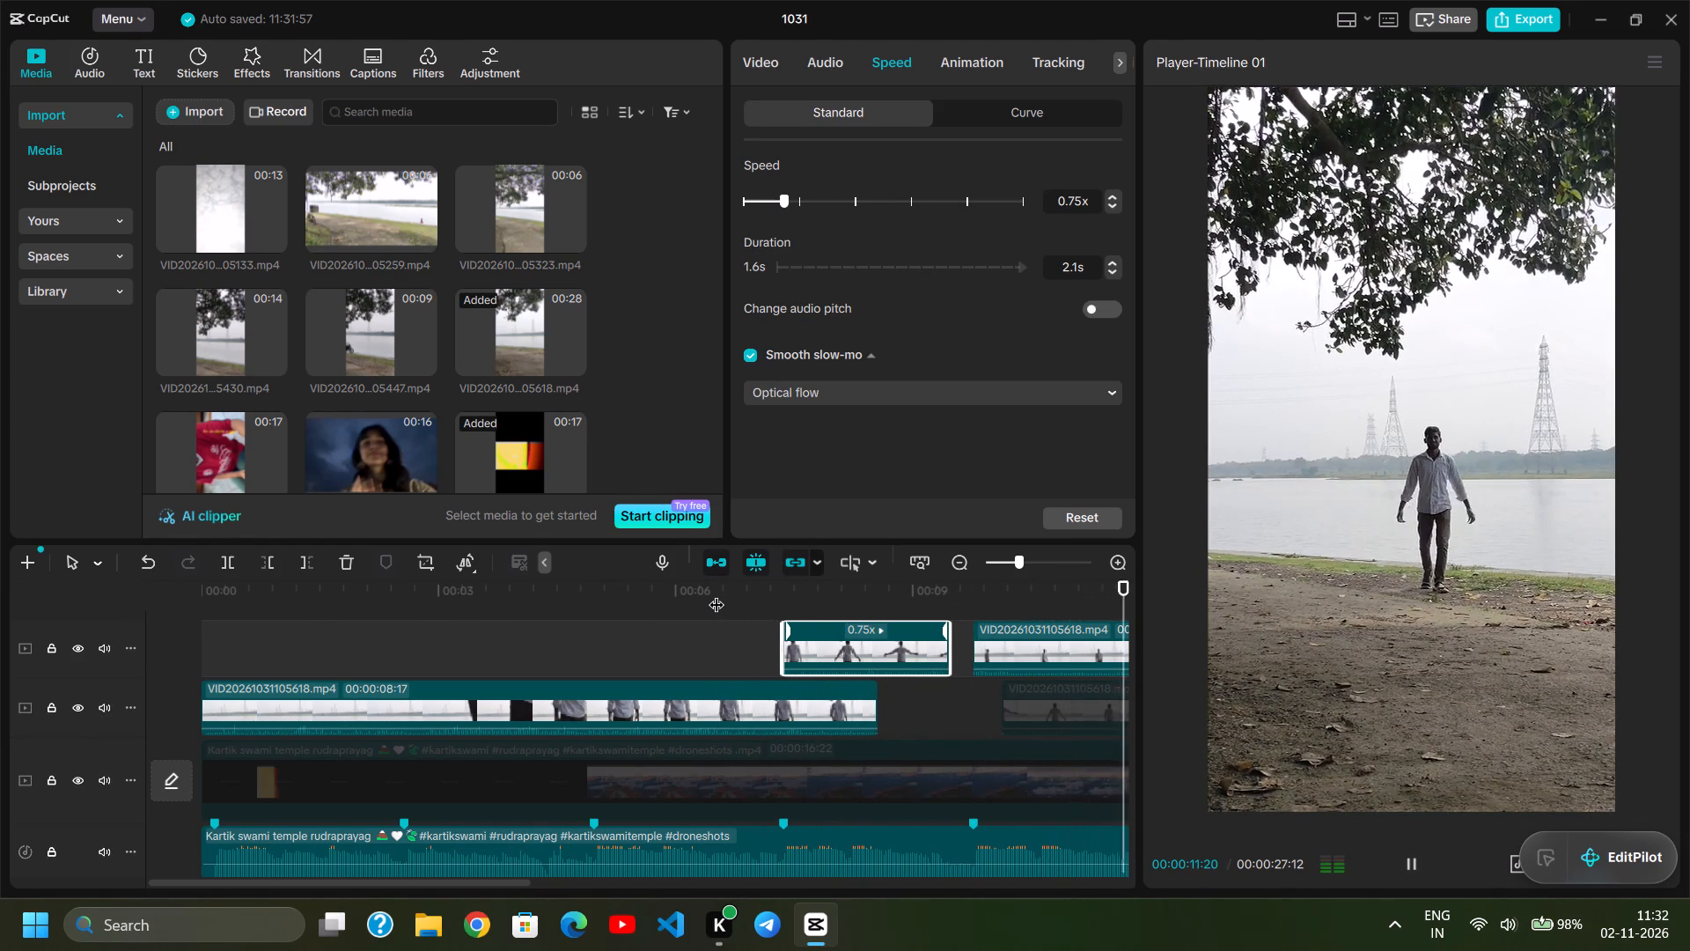
pyautogui.press('space')
pyautogui.hscroll(1, 716, 593)
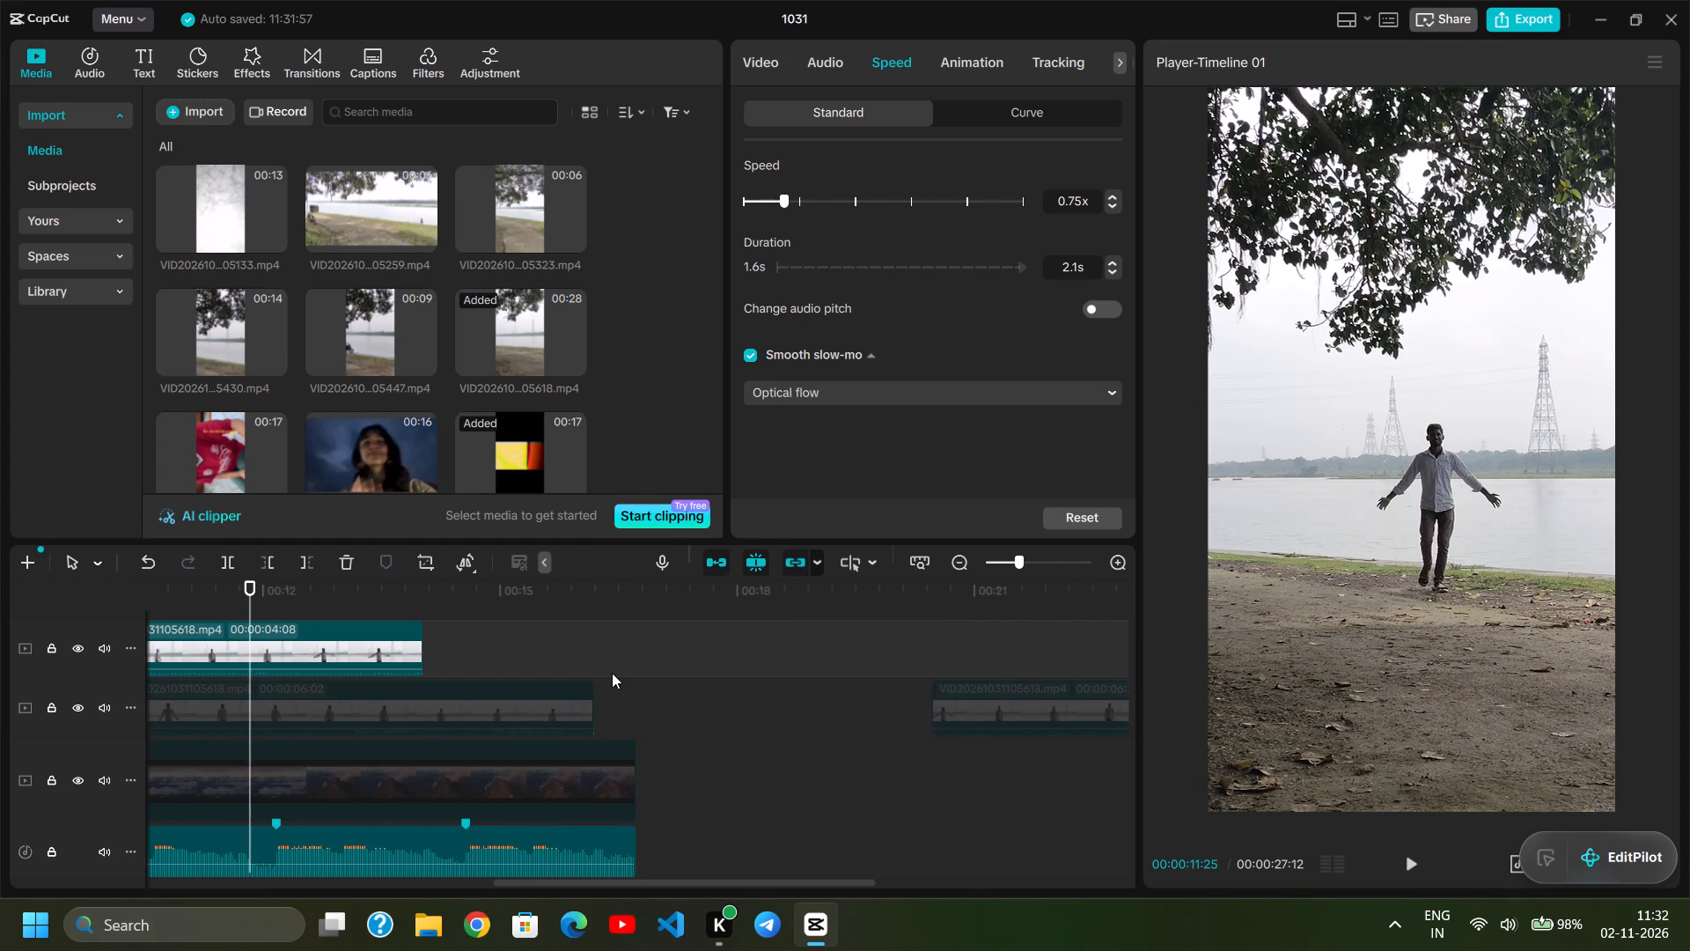
pyautogui.hscroll(1, 612, 673)
pyautogui.click(290, 622)
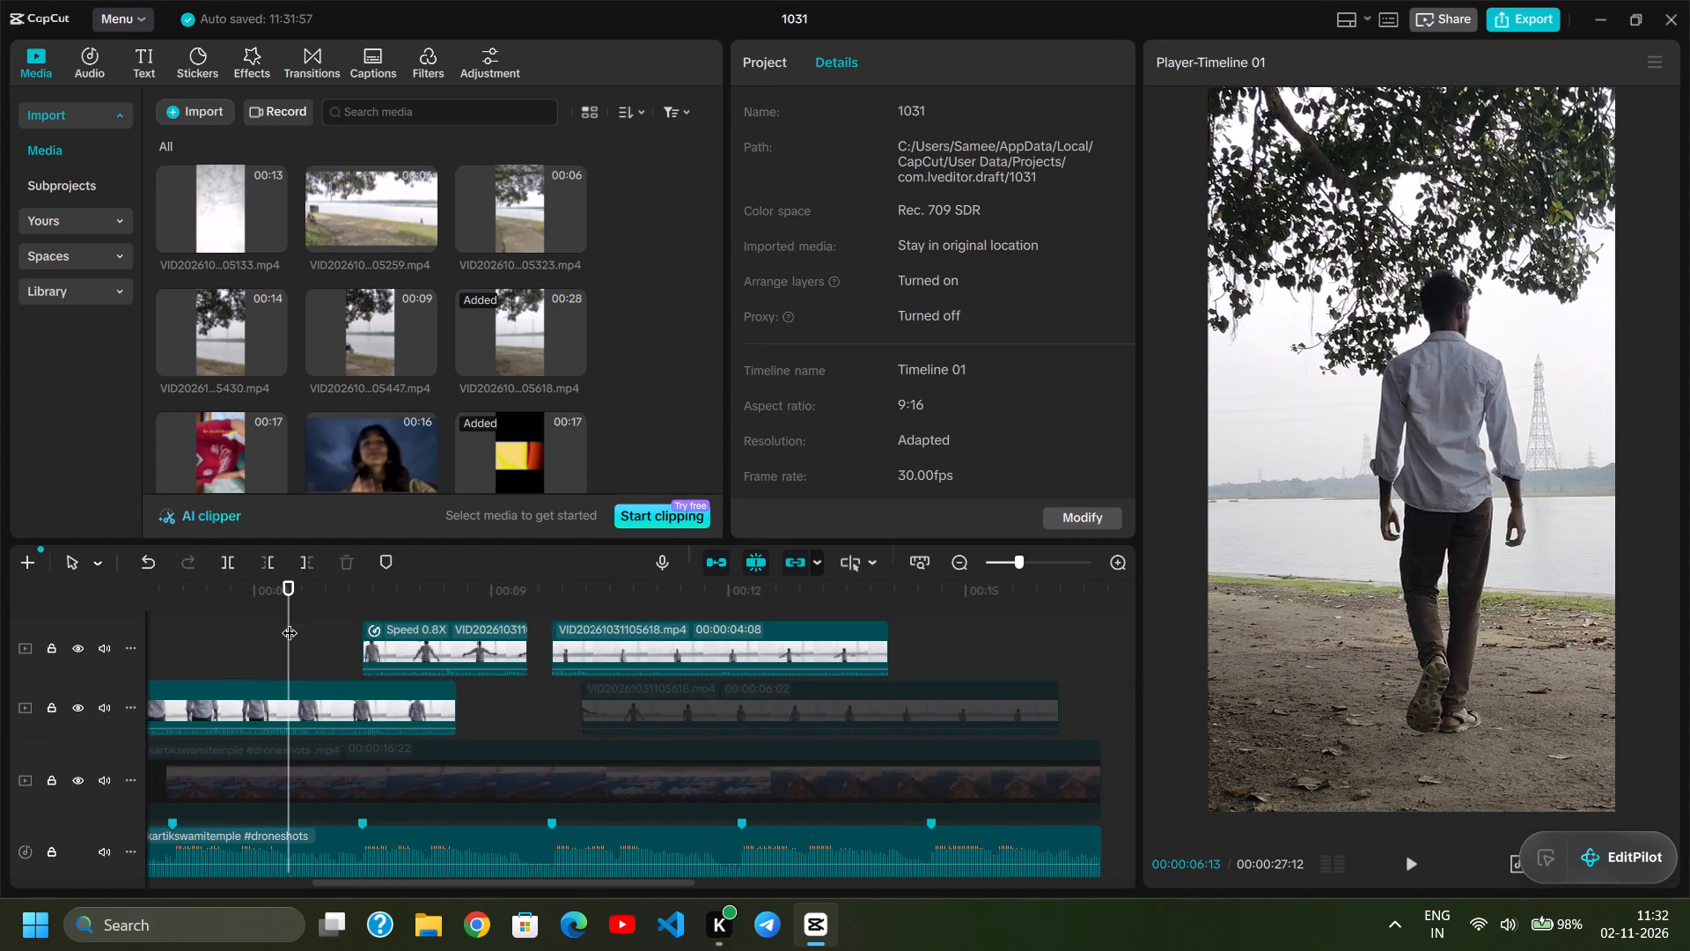
pyautogui.press('space')
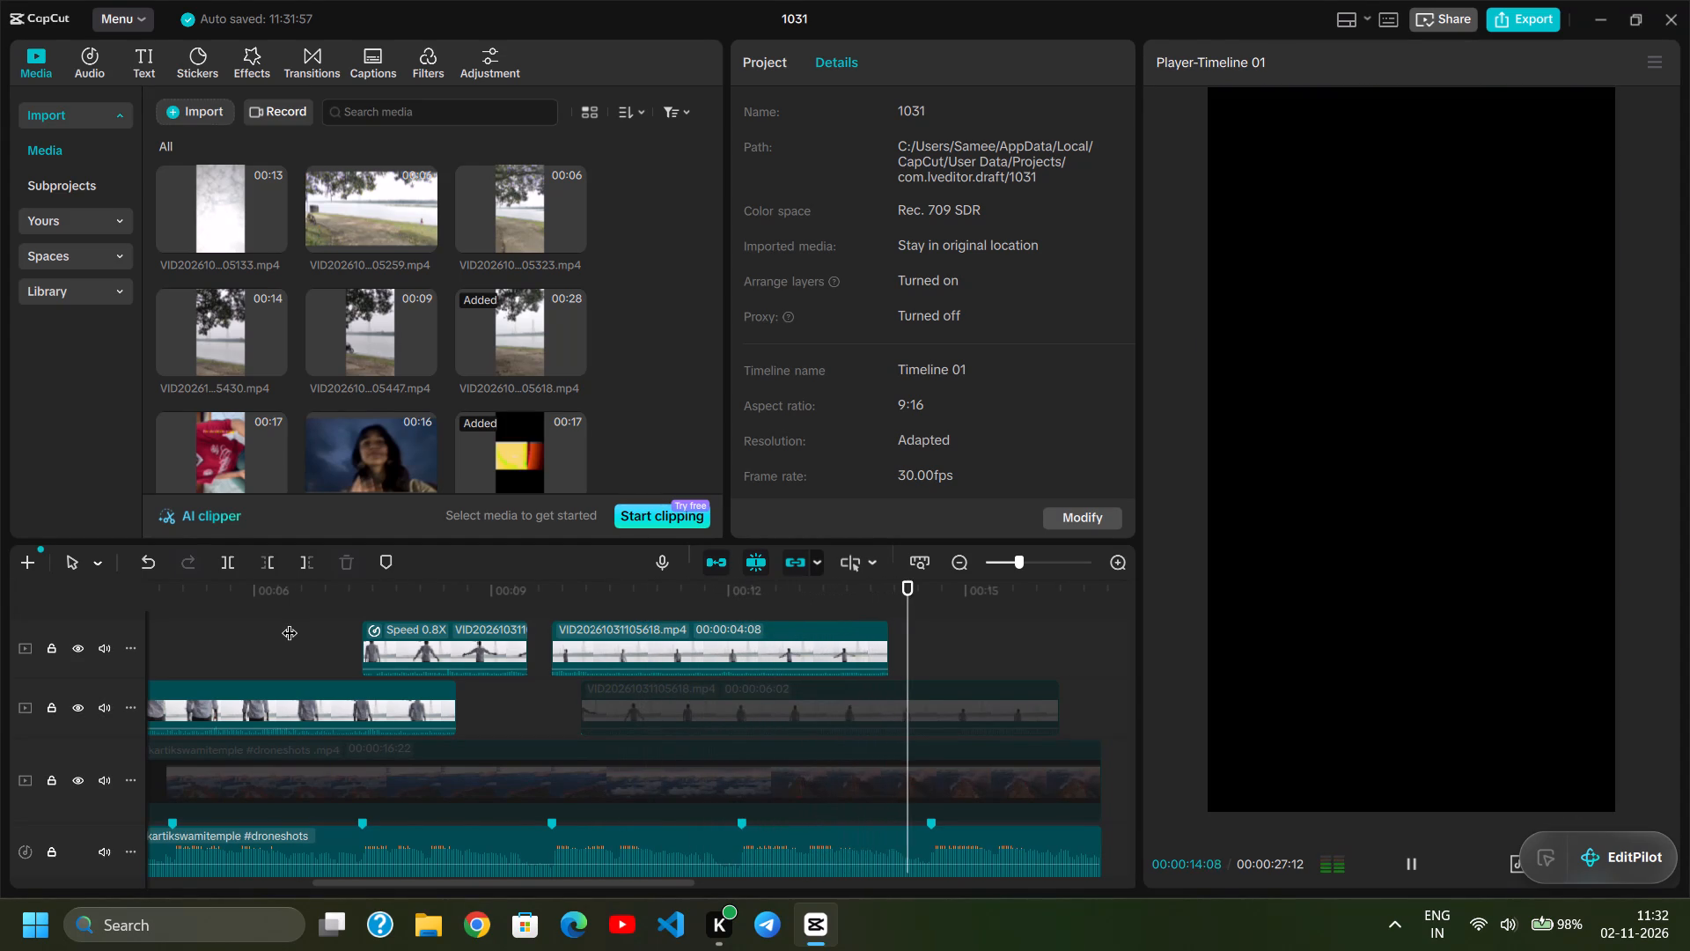
pyautogui.press('space')
pyautogui.click(322, 614)
pyautogui.press('space')
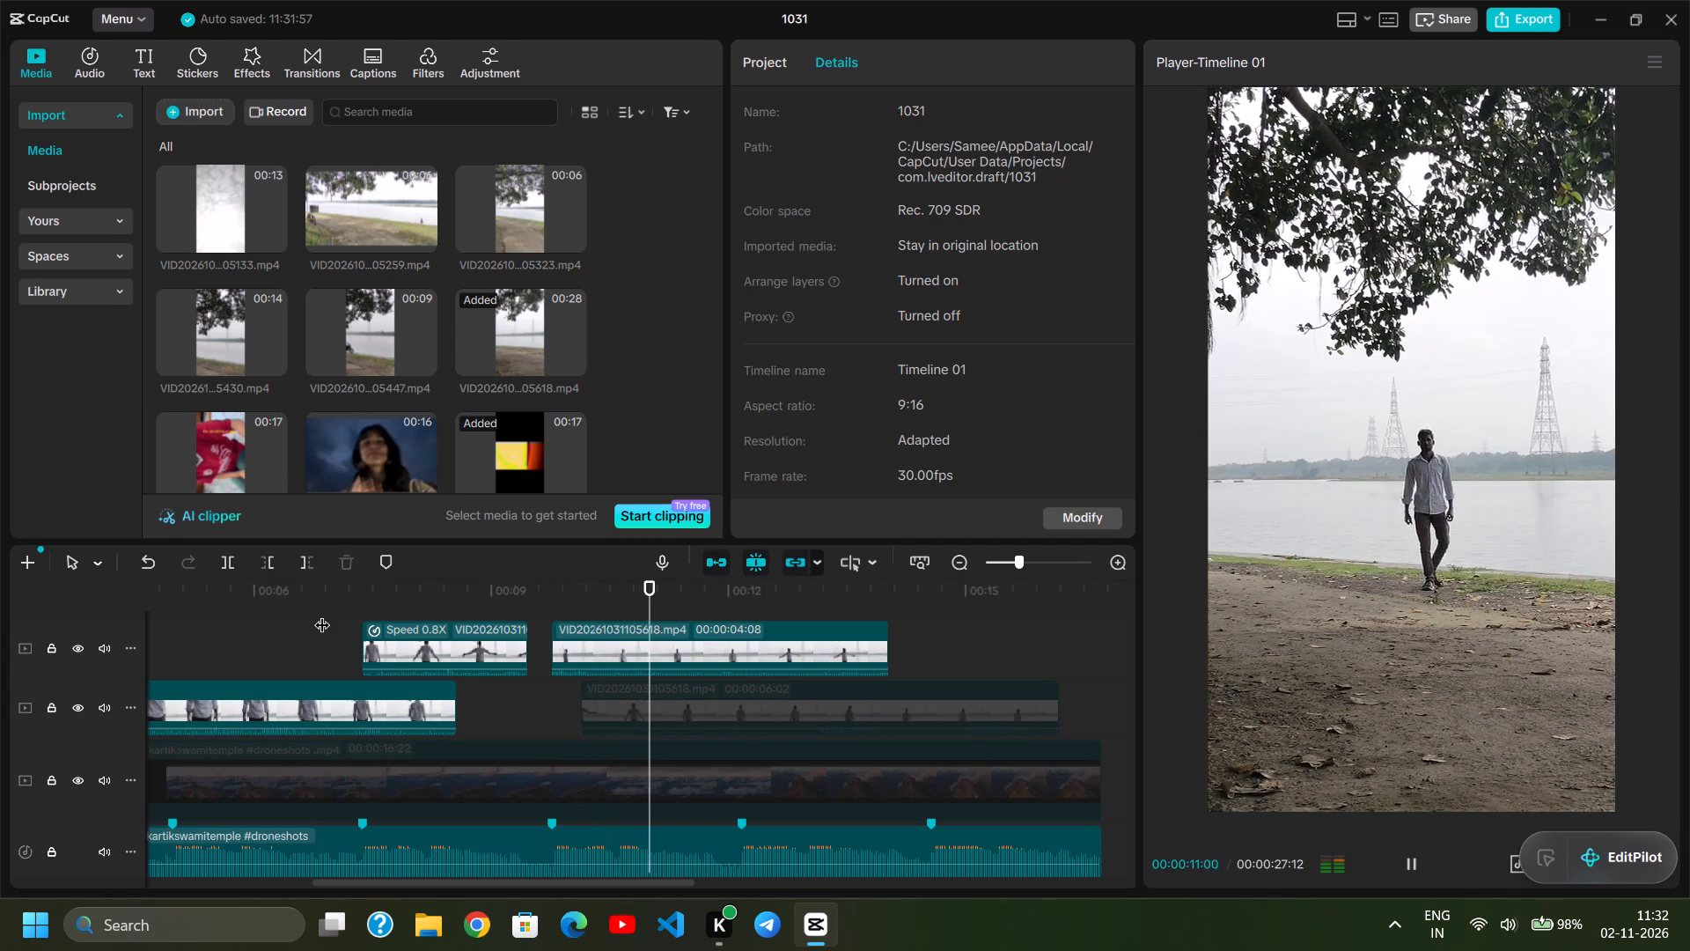
pyautogui.press('space')
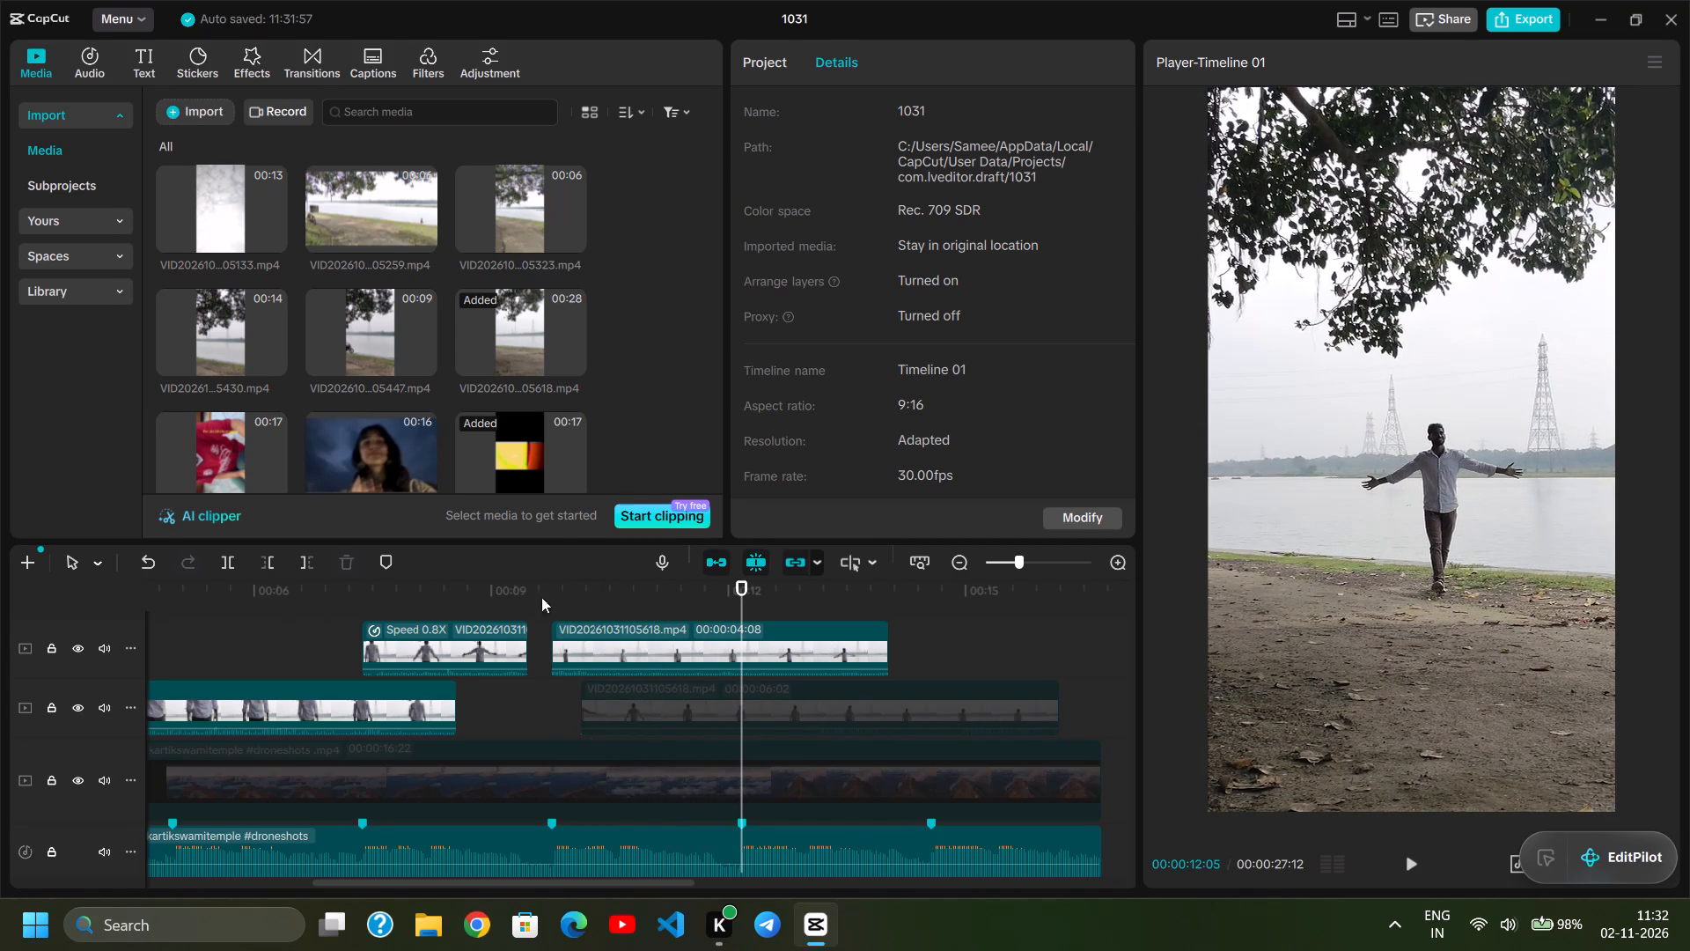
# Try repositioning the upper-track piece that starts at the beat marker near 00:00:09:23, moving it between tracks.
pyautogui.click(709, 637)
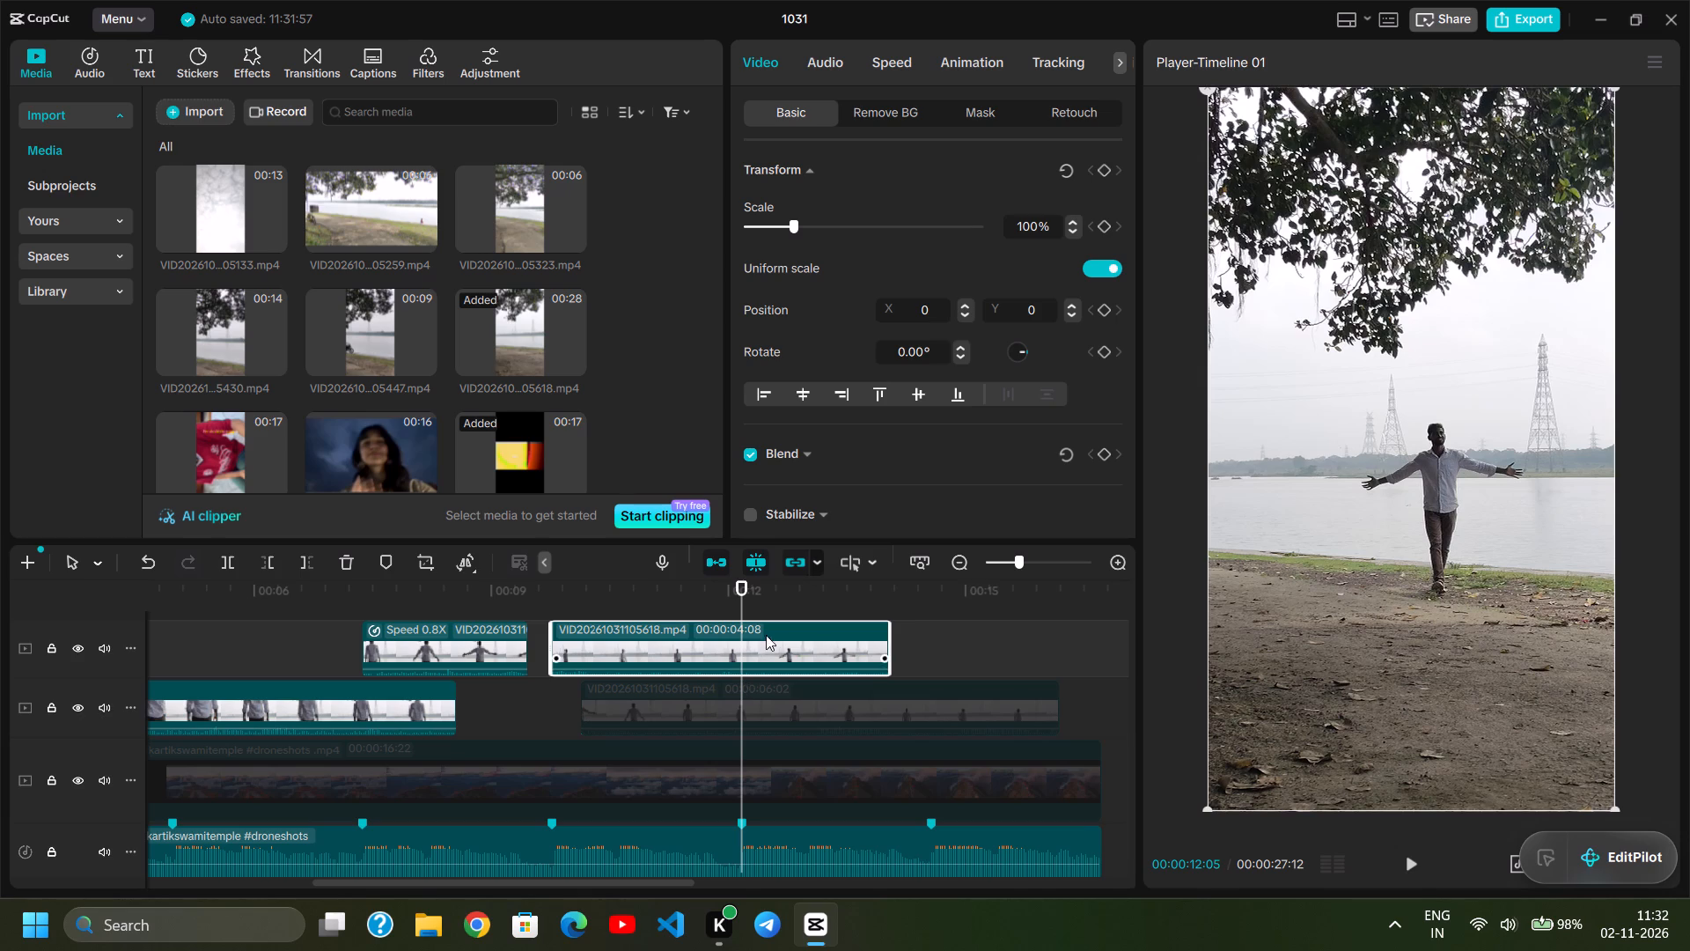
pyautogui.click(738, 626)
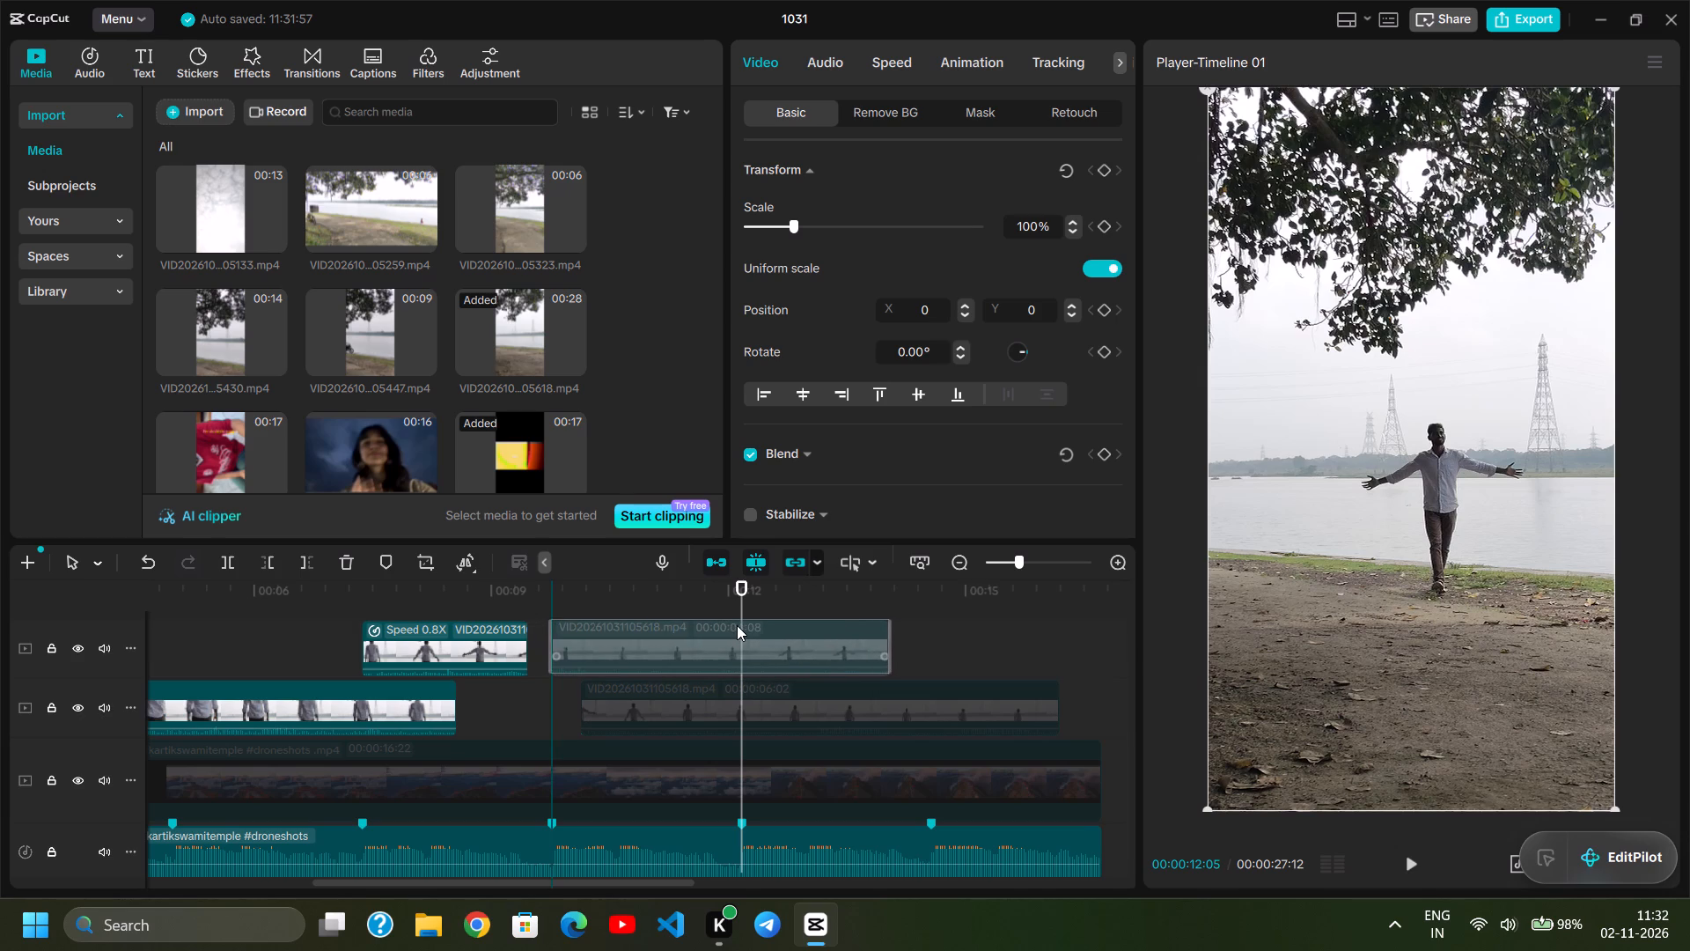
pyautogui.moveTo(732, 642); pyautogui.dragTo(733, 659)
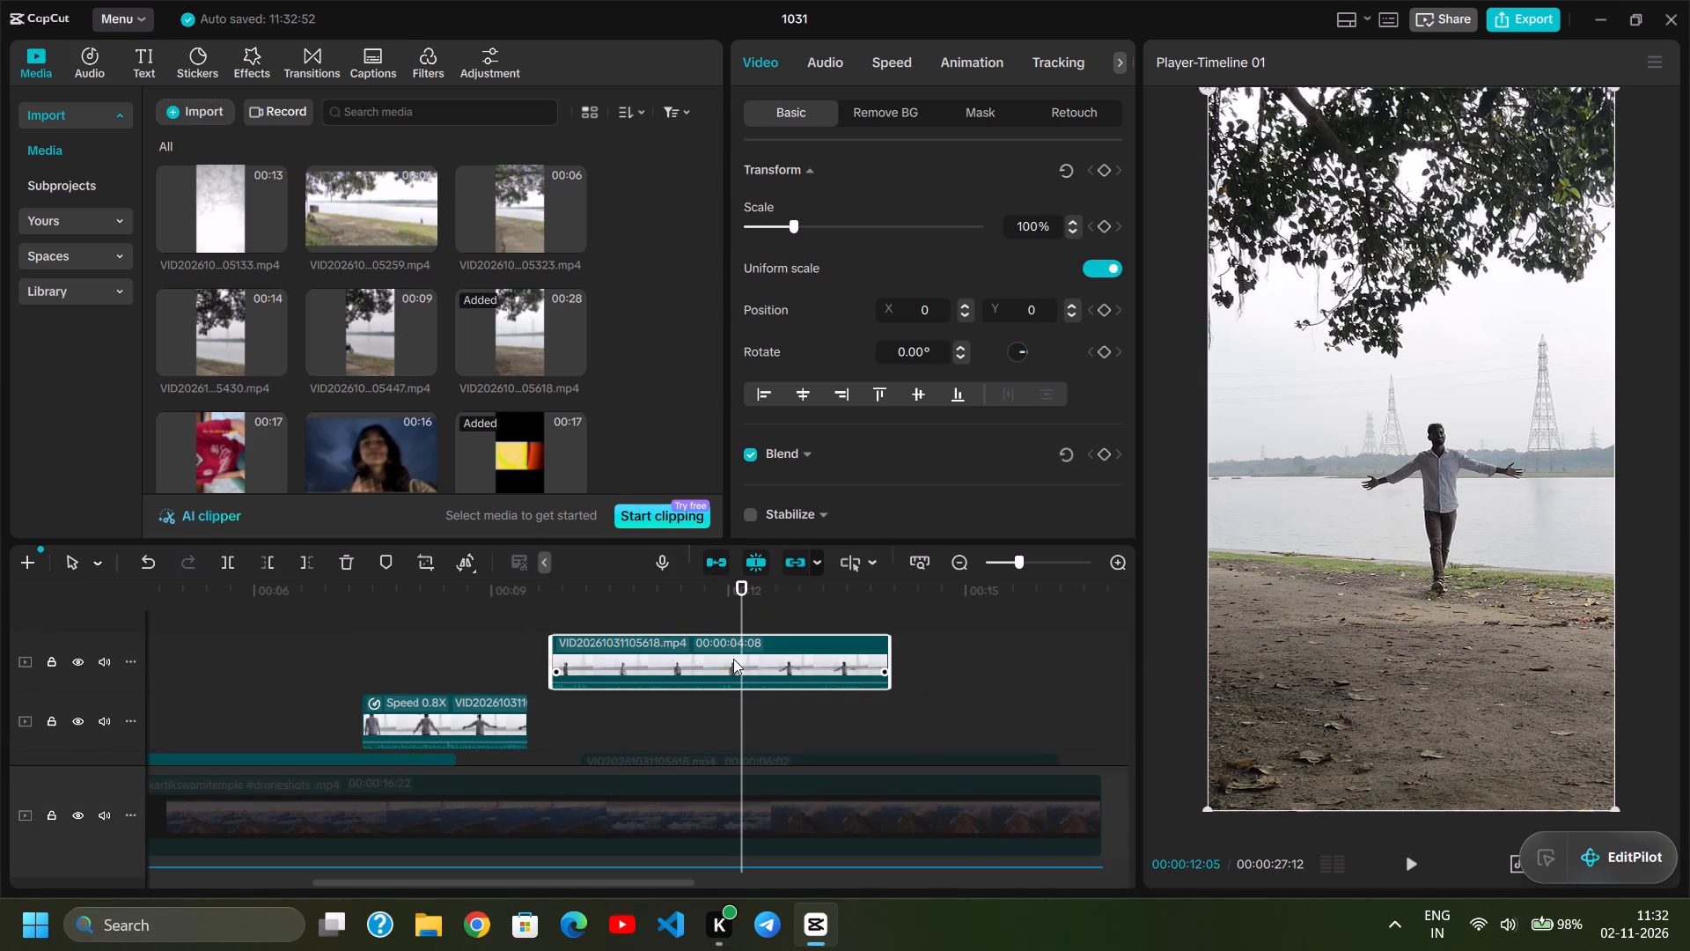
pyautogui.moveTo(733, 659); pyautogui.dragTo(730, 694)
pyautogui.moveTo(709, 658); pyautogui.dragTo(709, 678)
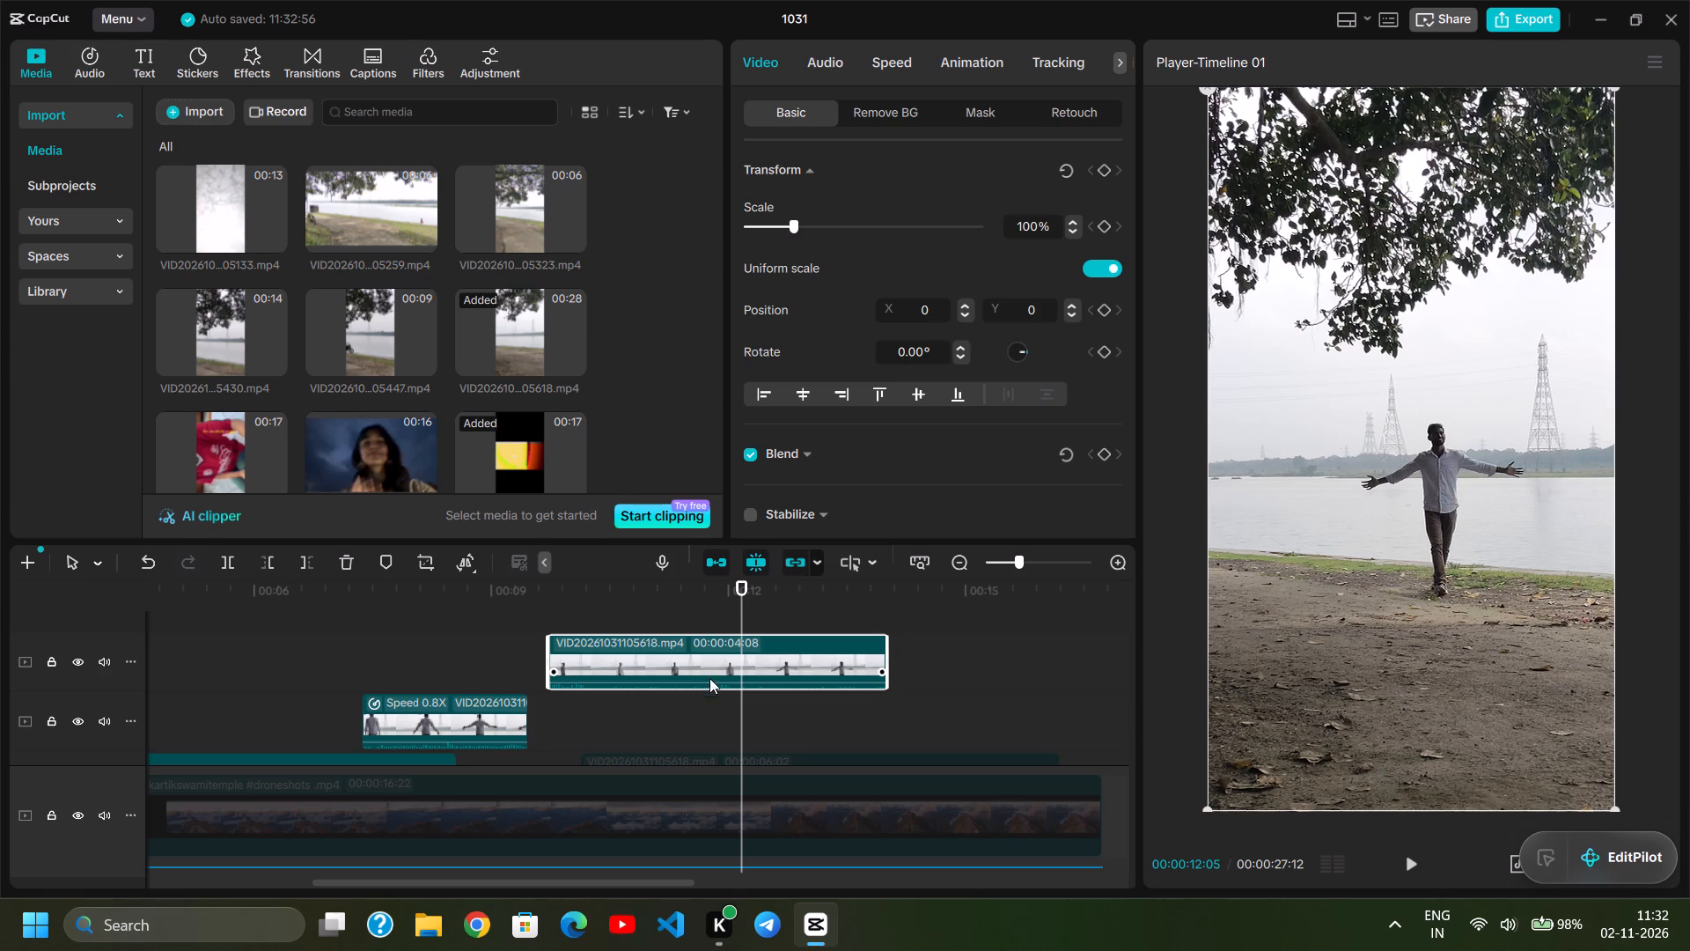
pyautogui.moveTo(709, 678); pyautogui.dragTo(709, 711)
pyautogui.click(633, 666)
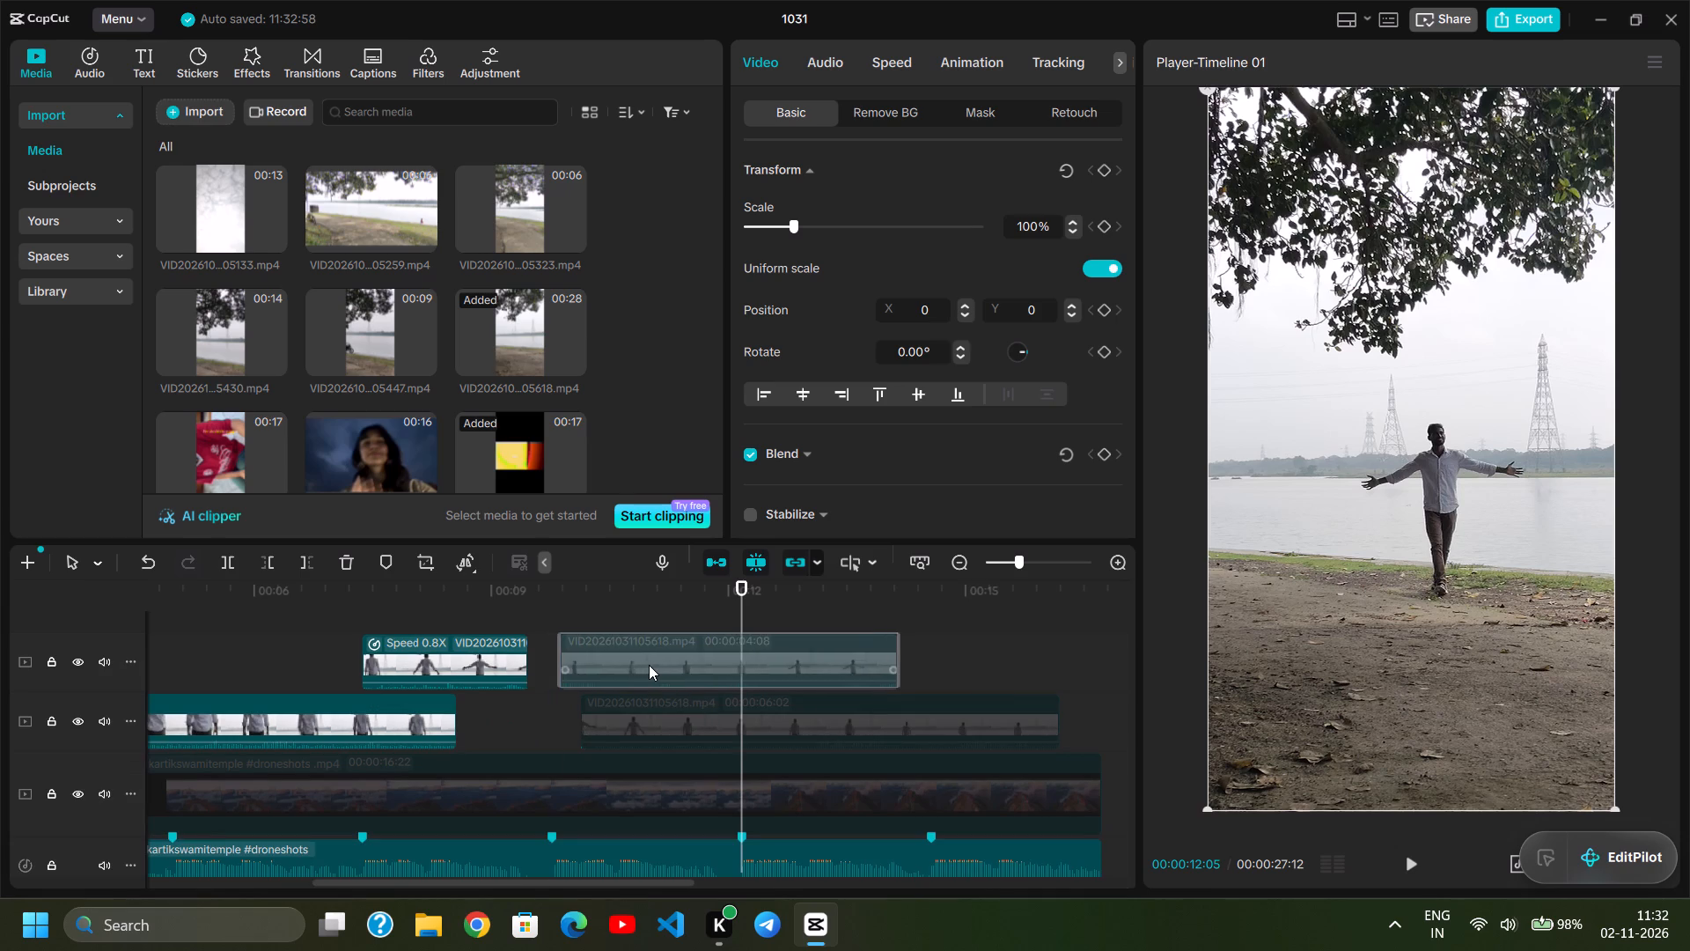
# Play and scrub from 00:00:09:23 to where the arms open, and replay from before the slowed piece to compare both.
pyautogui.click(547, 608)
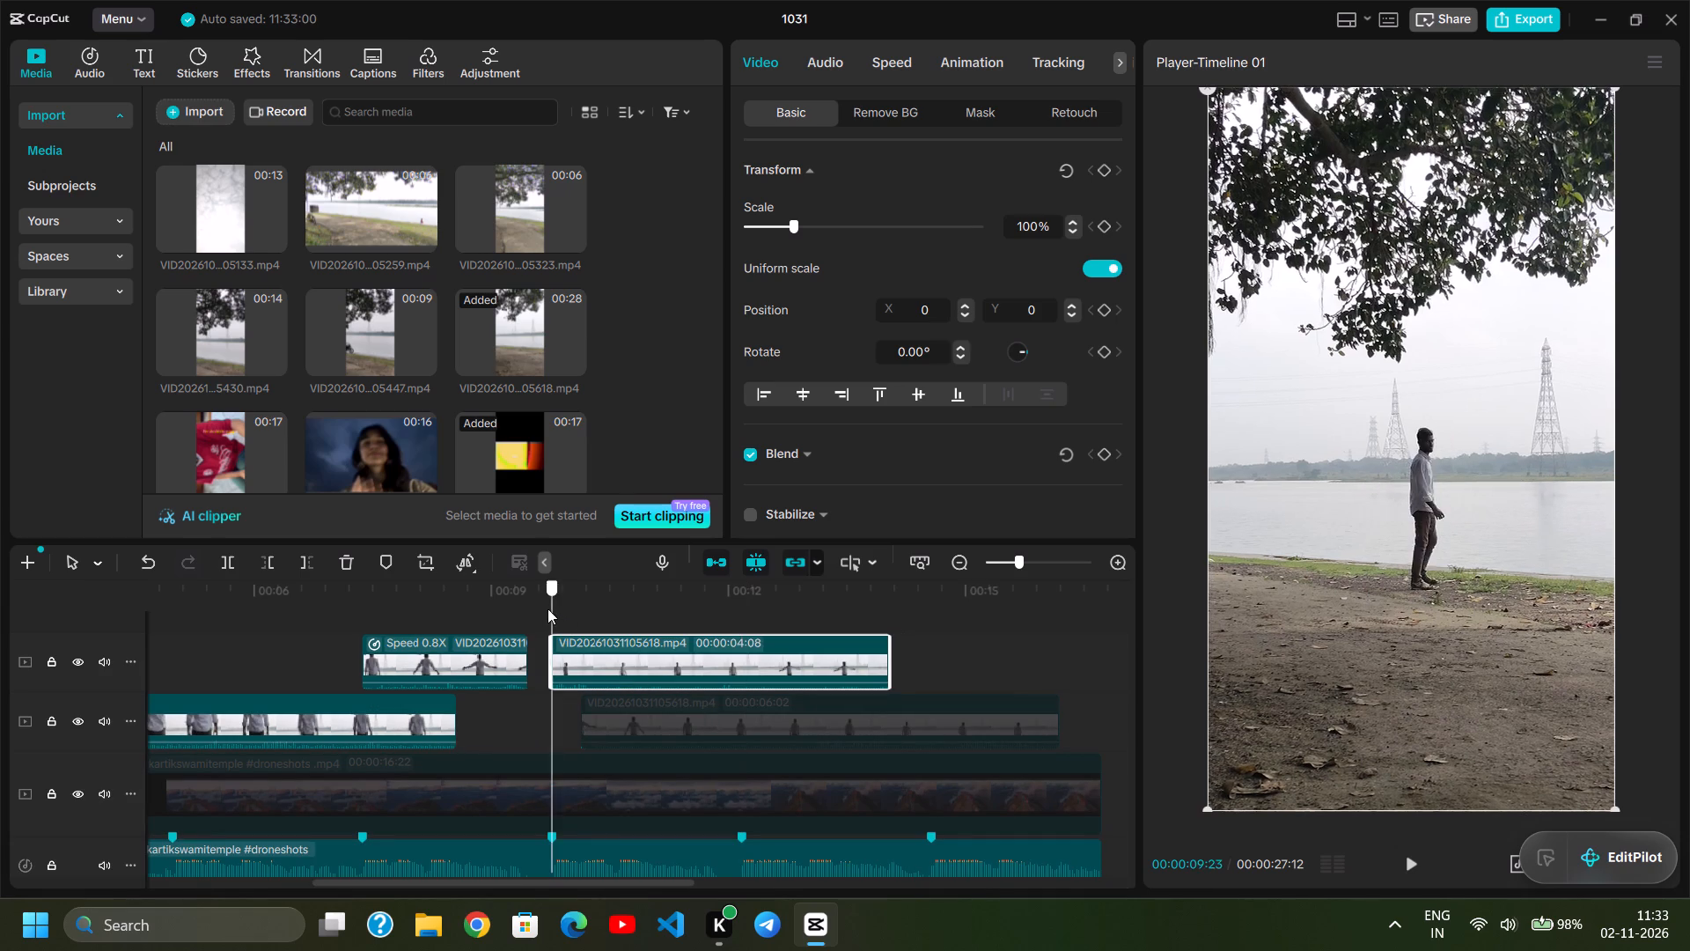
pyautogui.press('space')
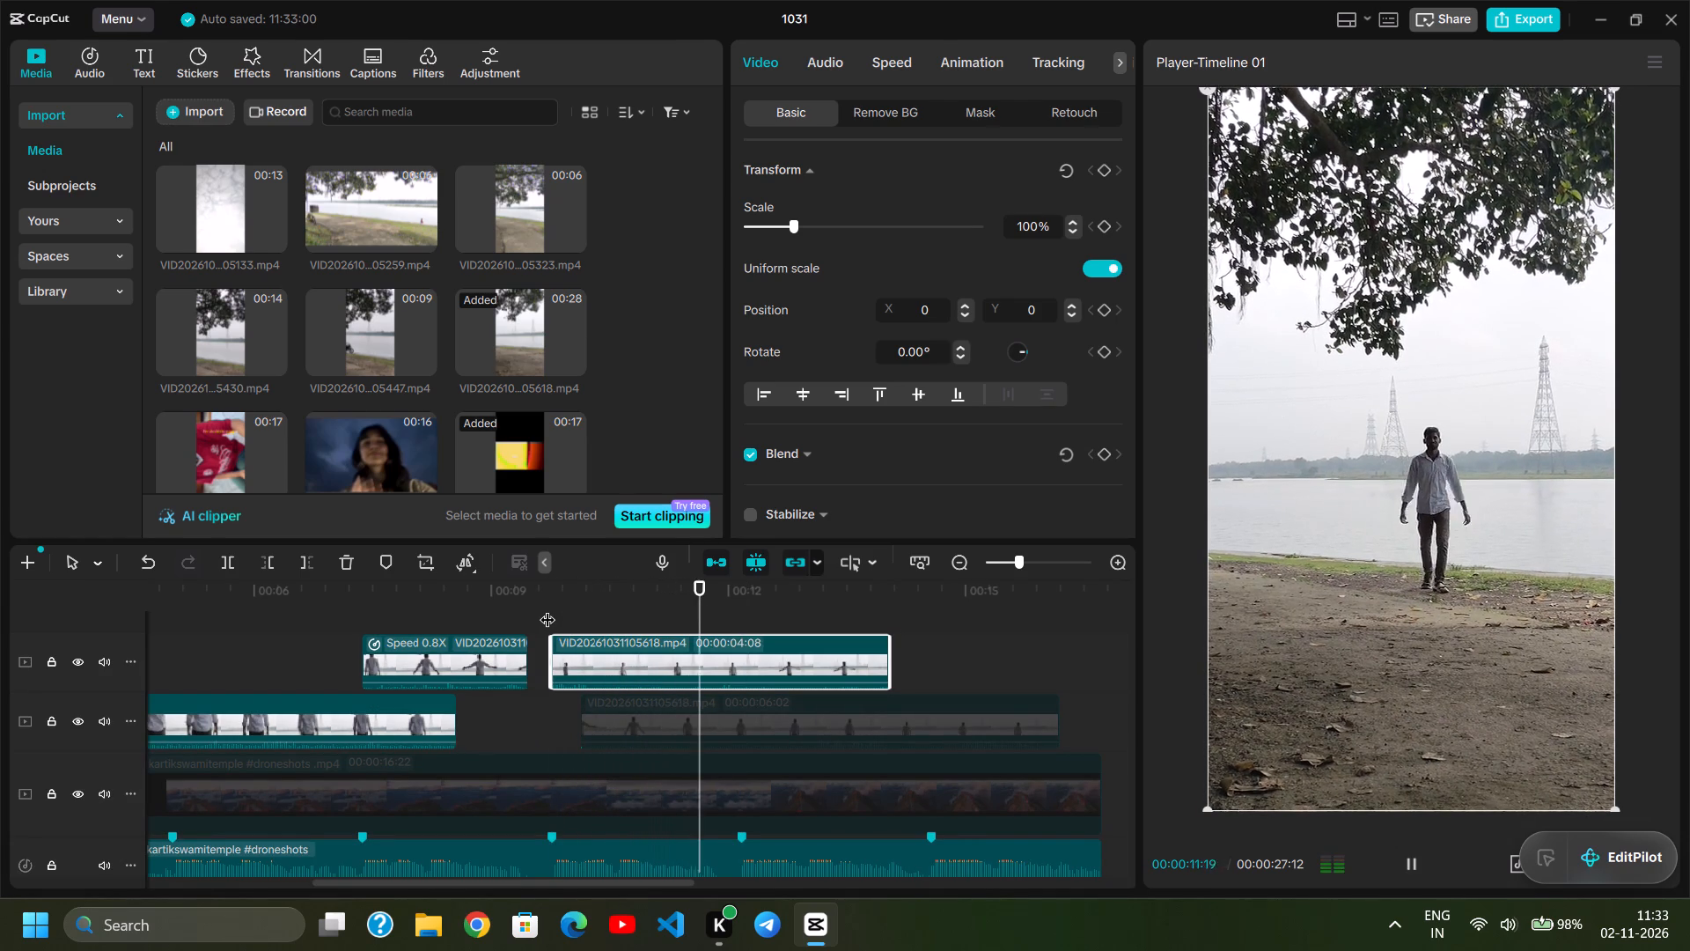
pyautogui.press('space')
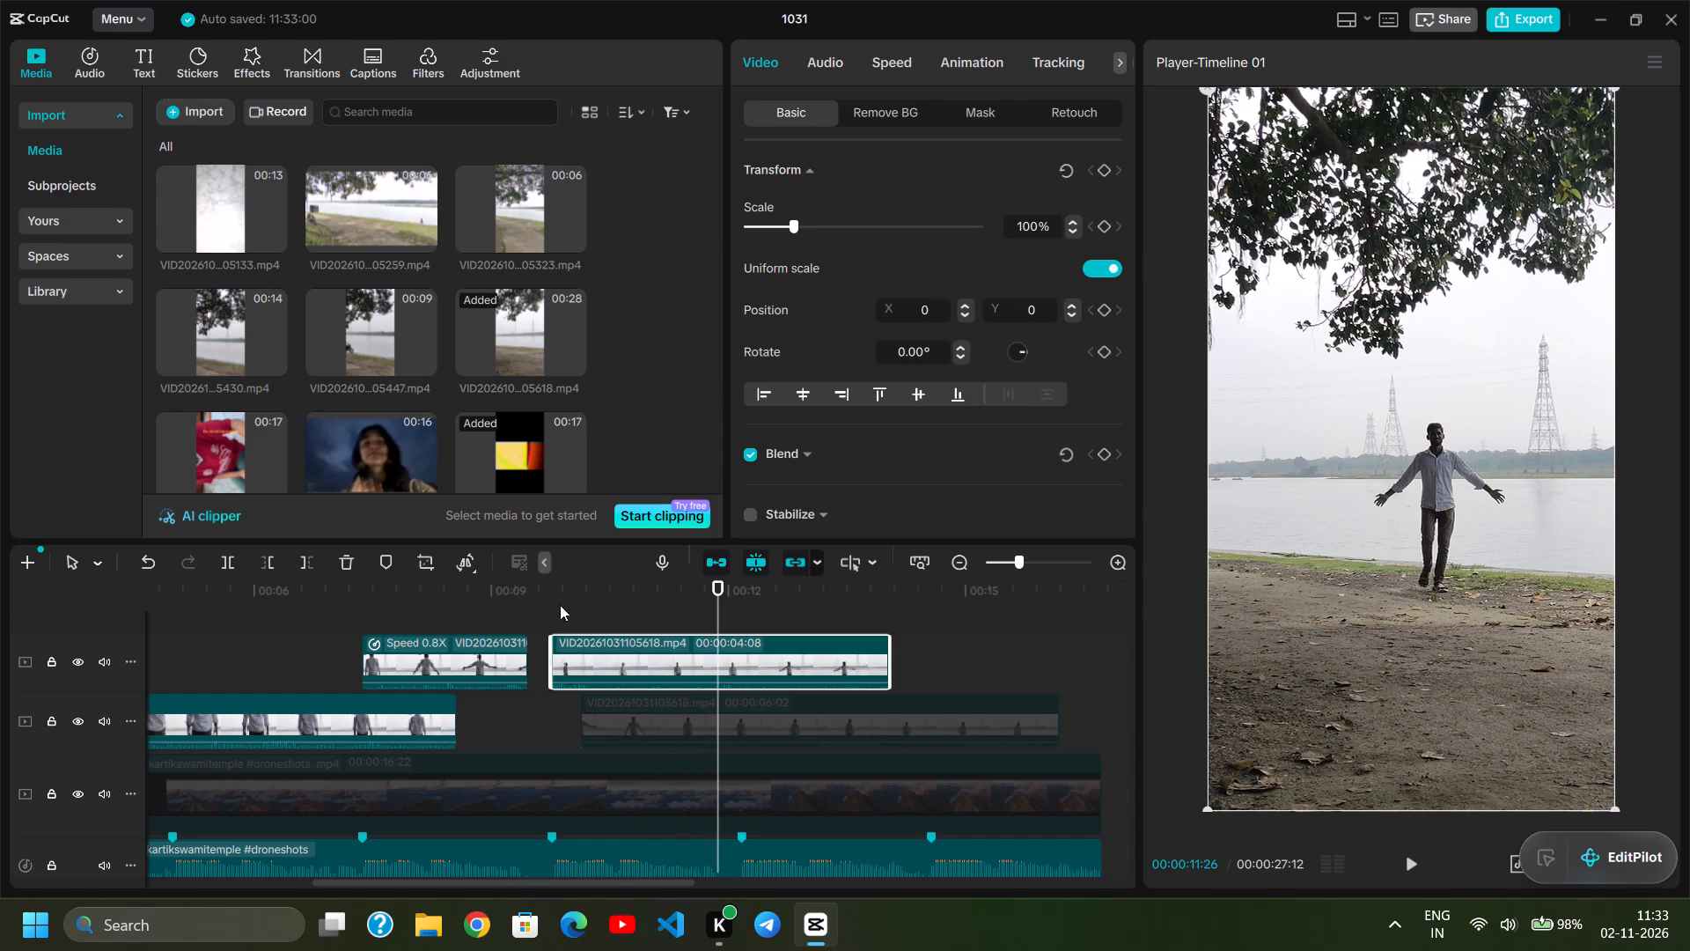
pyautogui.moveTo(716, 609); pyautogui.dragTo(709, 609)
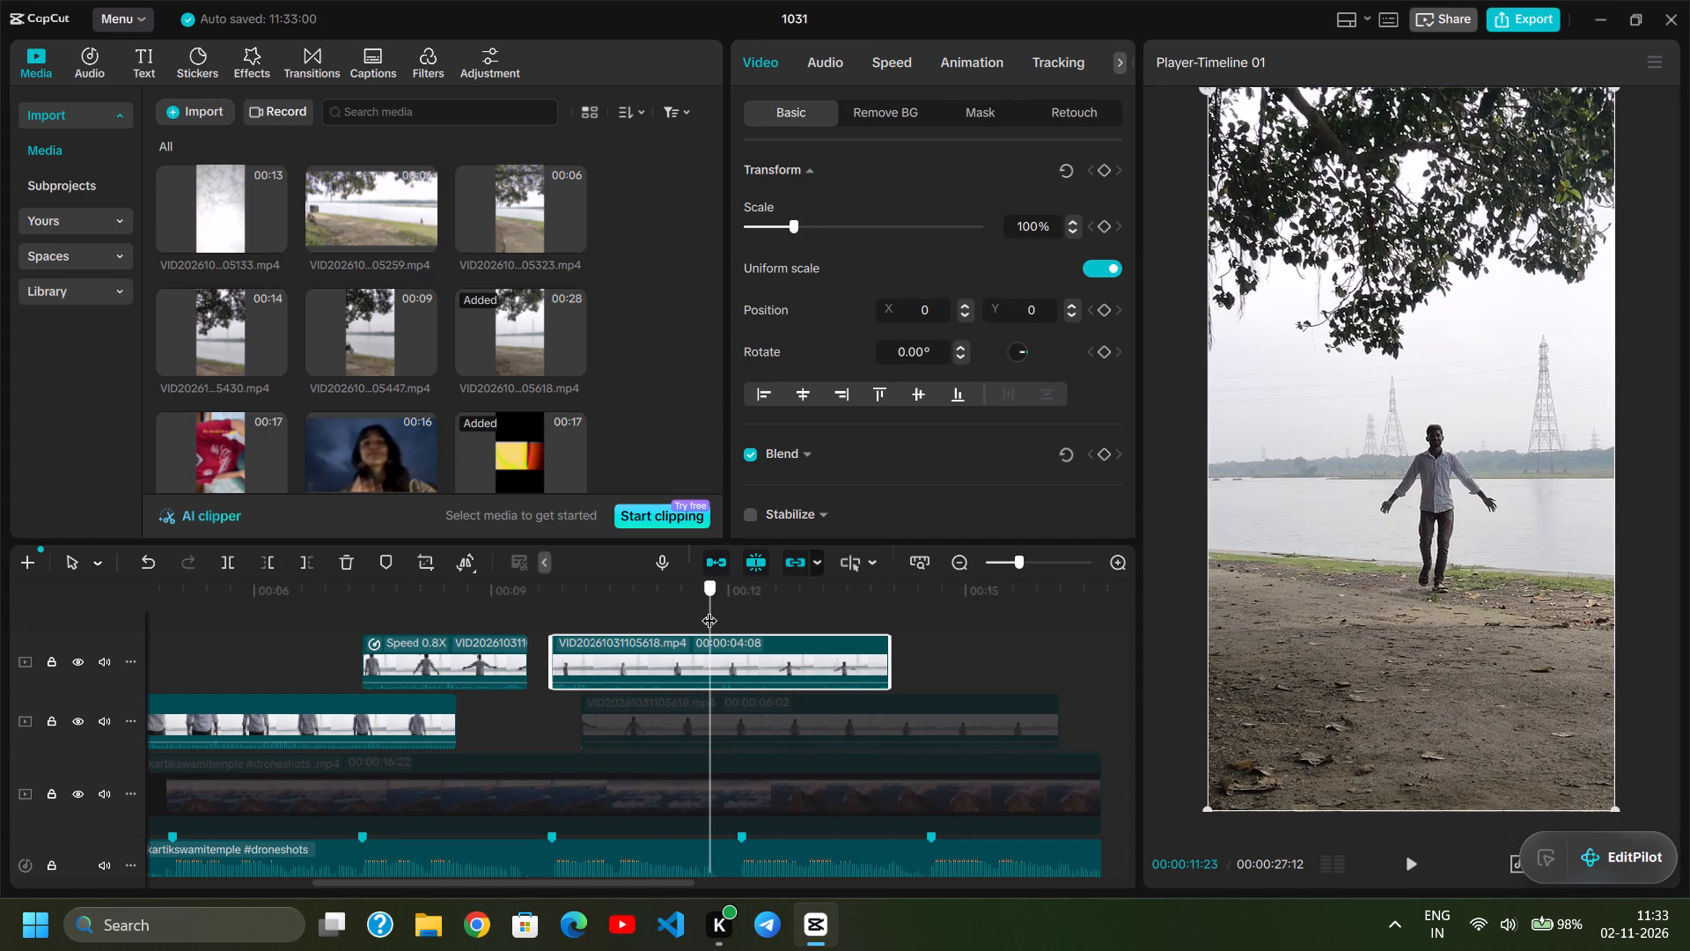
pyautogui.moveTo(709, 609); pyautogui.dragTo(700, 613)
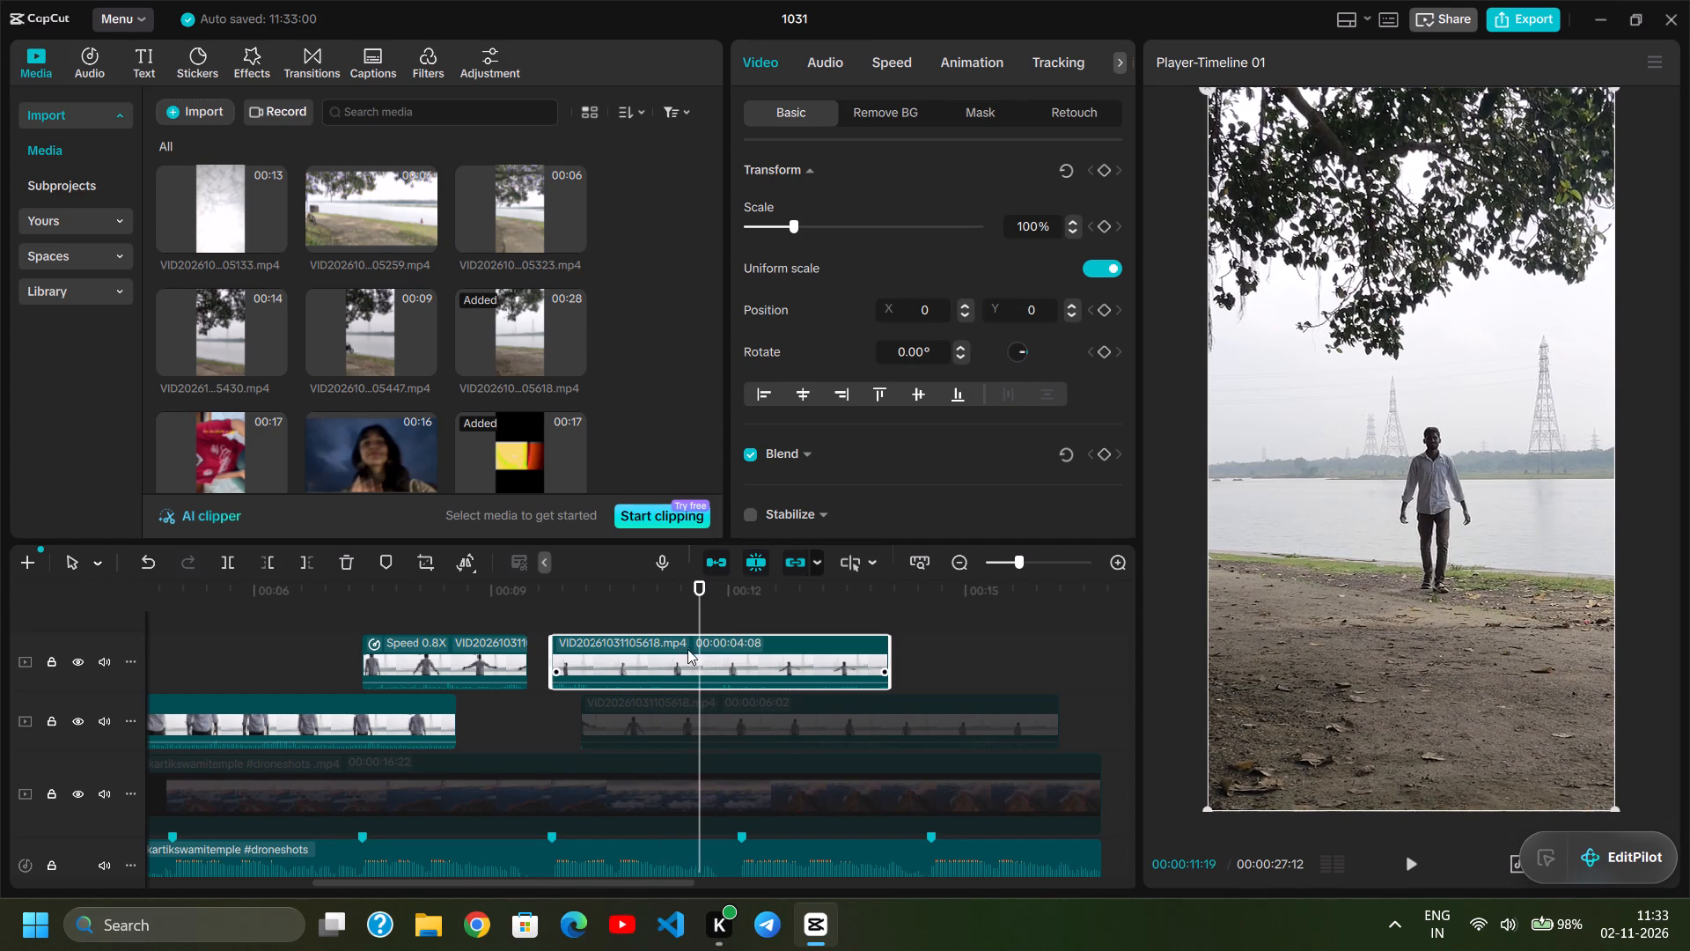
pyautogui.click(679, 656)
pyautogui.click(293, 651)
pyautogui.press('space')
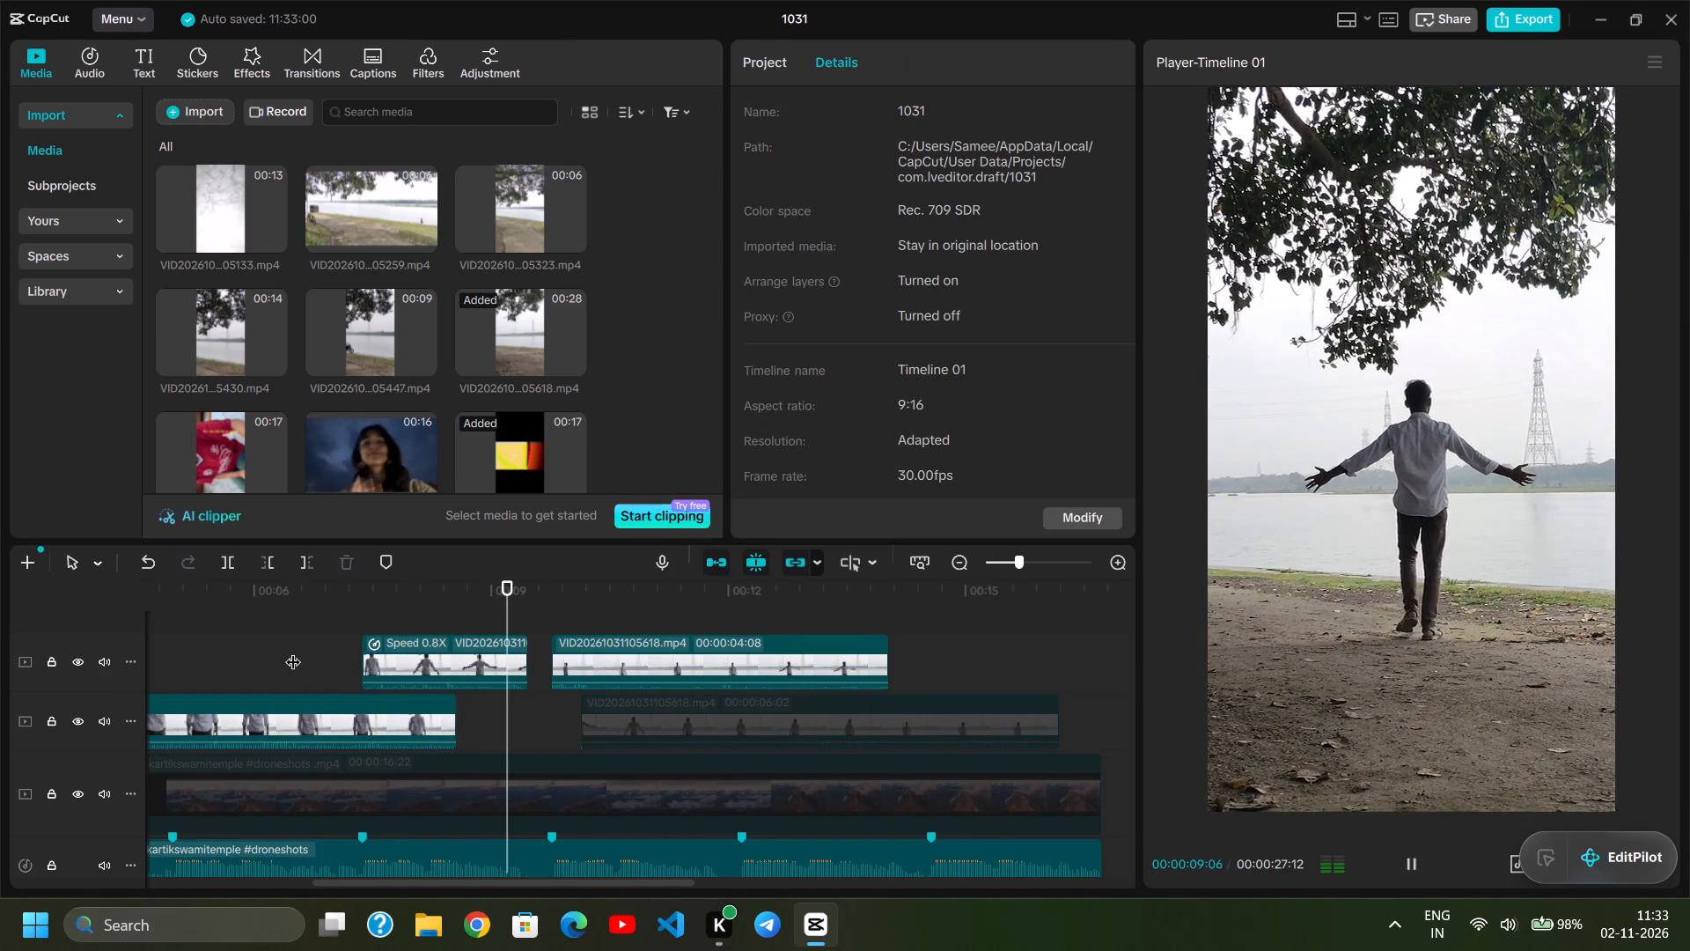
pyautogui.press('space')
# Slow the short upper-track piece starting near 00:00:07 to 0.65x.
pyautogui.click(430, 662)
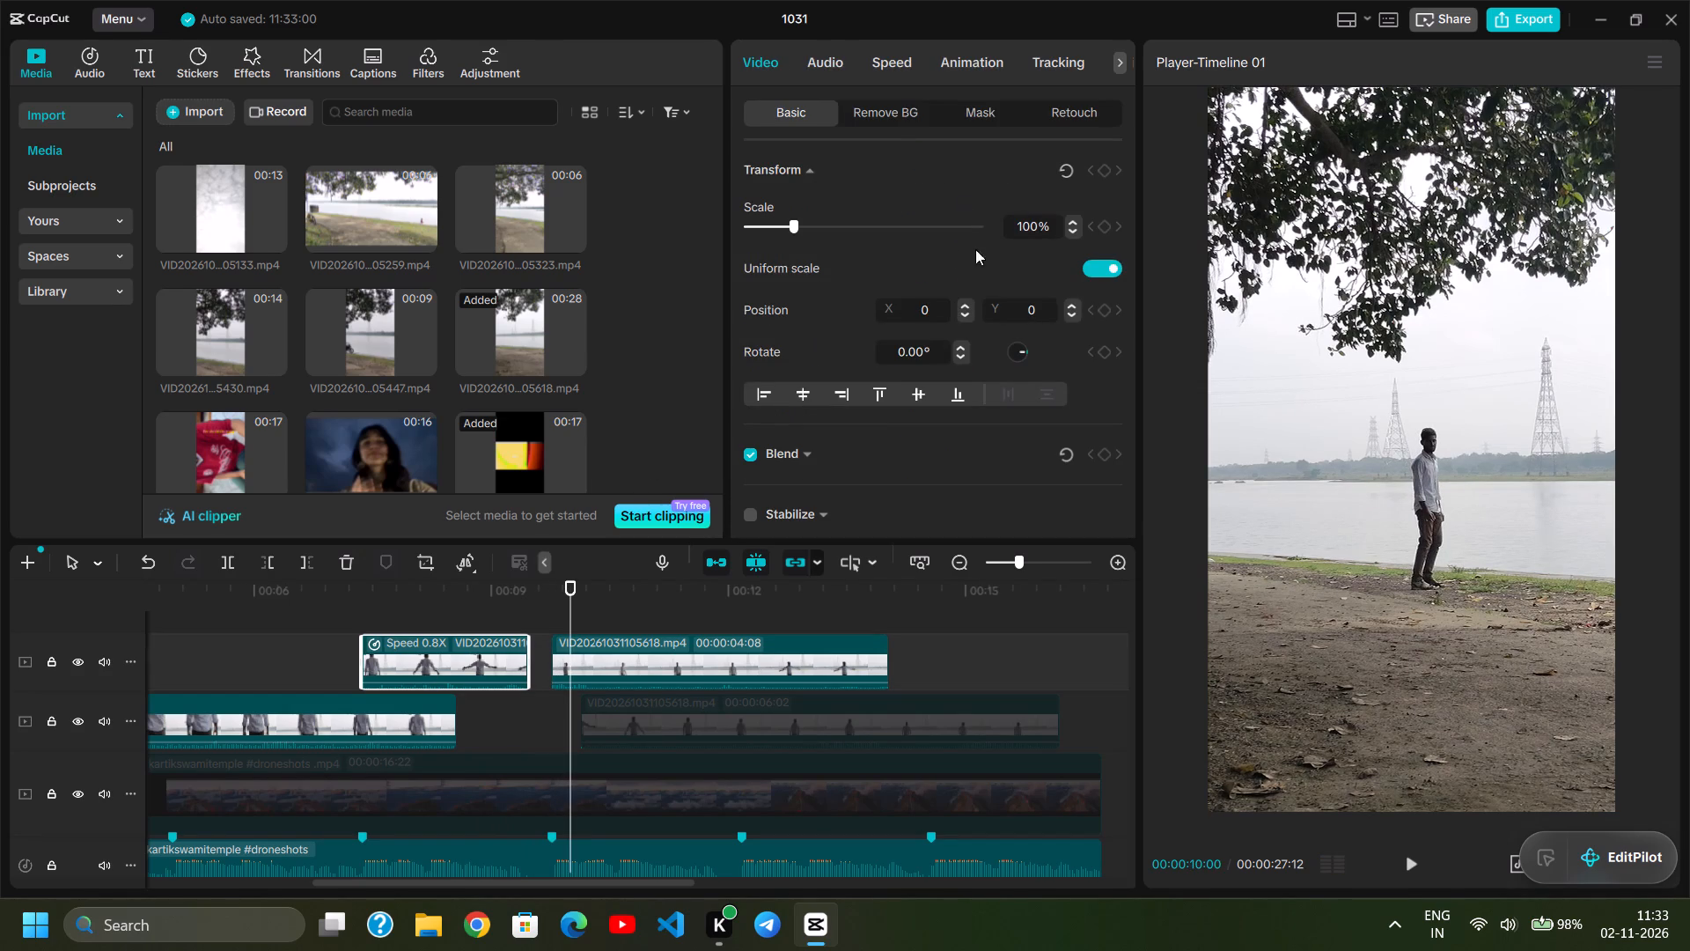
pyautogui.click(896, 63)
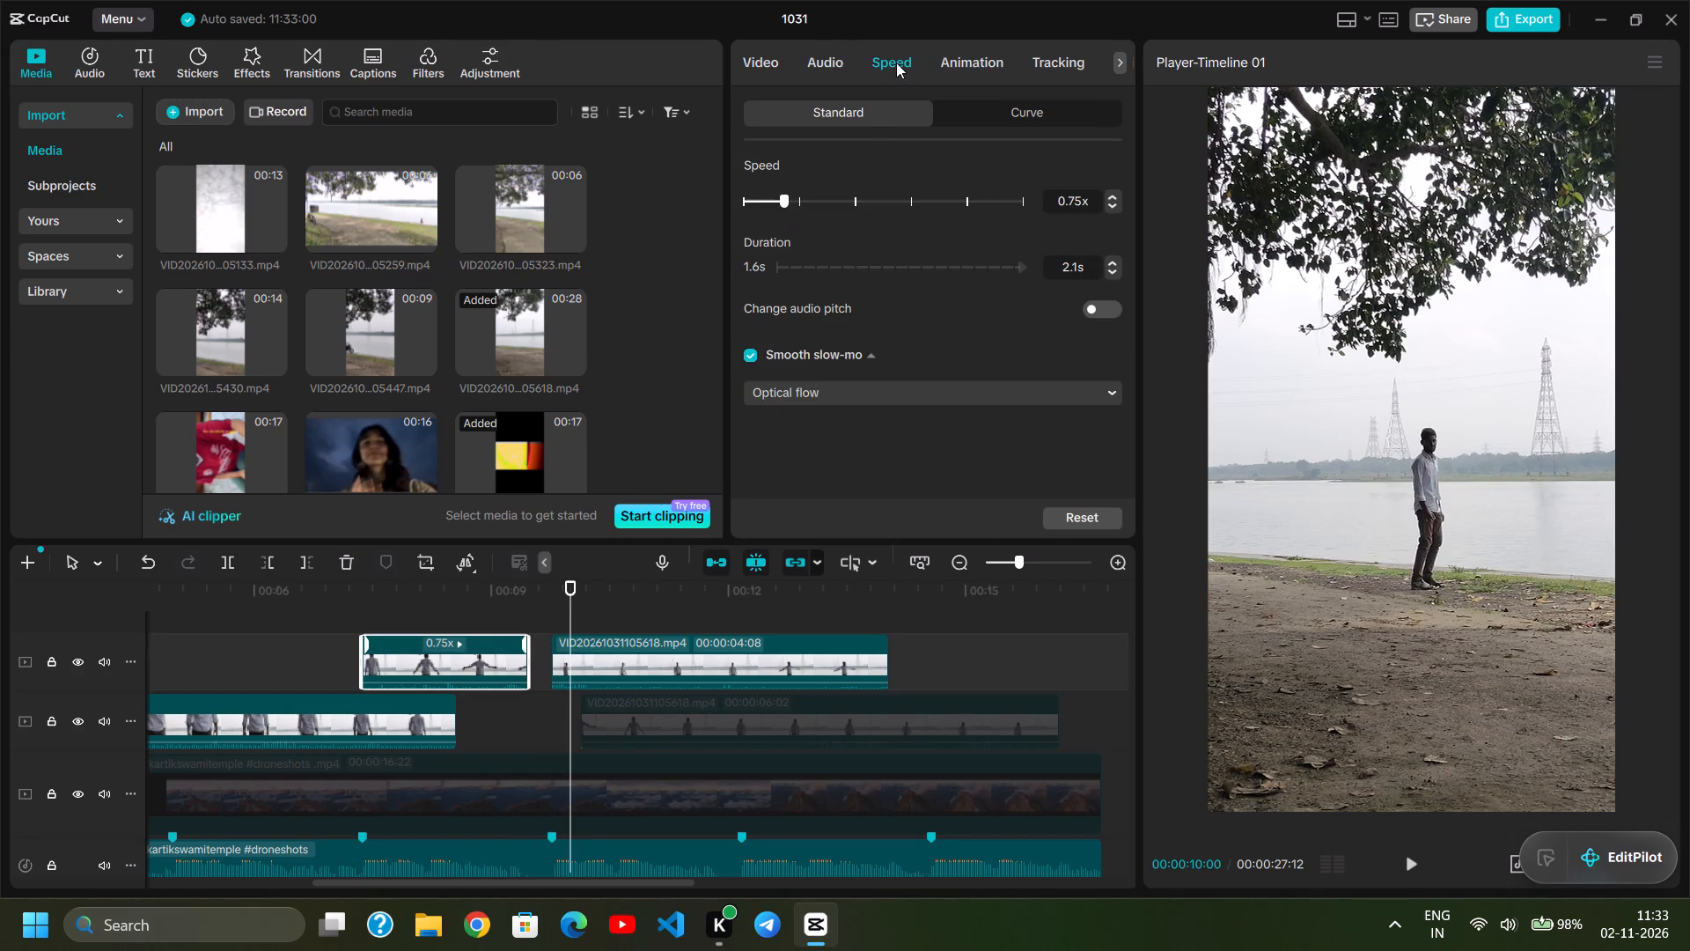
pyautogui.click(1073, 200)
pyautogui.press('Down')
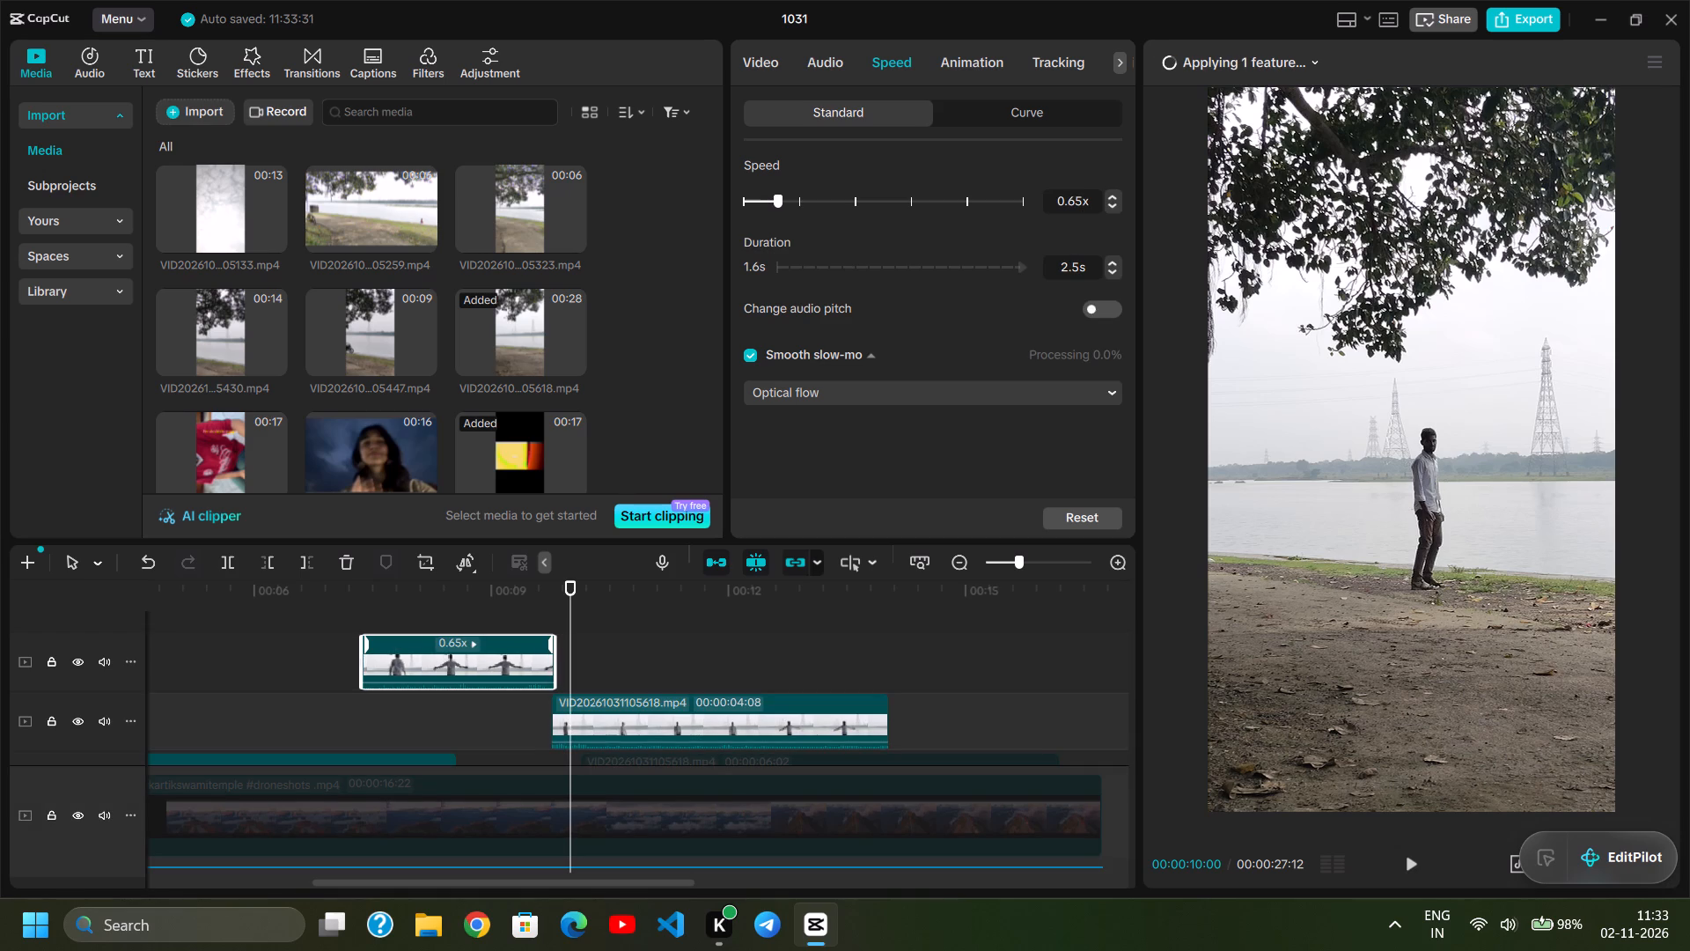
# Play from before the 0.65x piece against the beat markers and check its Smooth slow-mo processing in the speed settings.
pyautogui.scroll(-1, 716, 562)
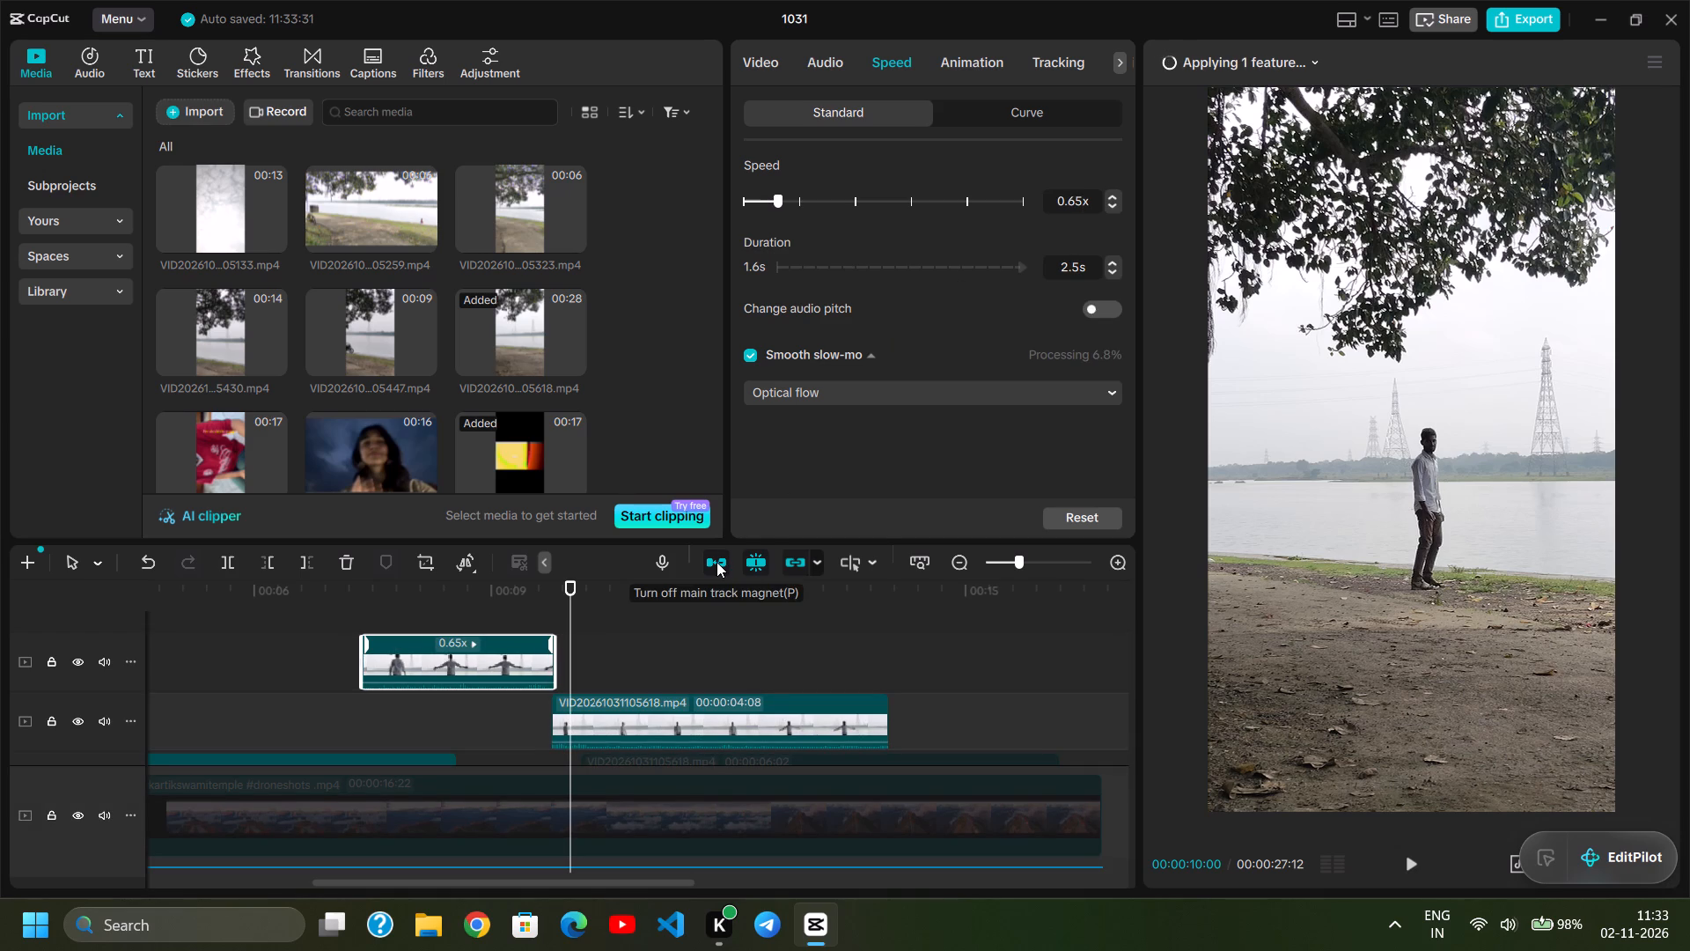
pyautogui.scroll(-2, 326, 675)
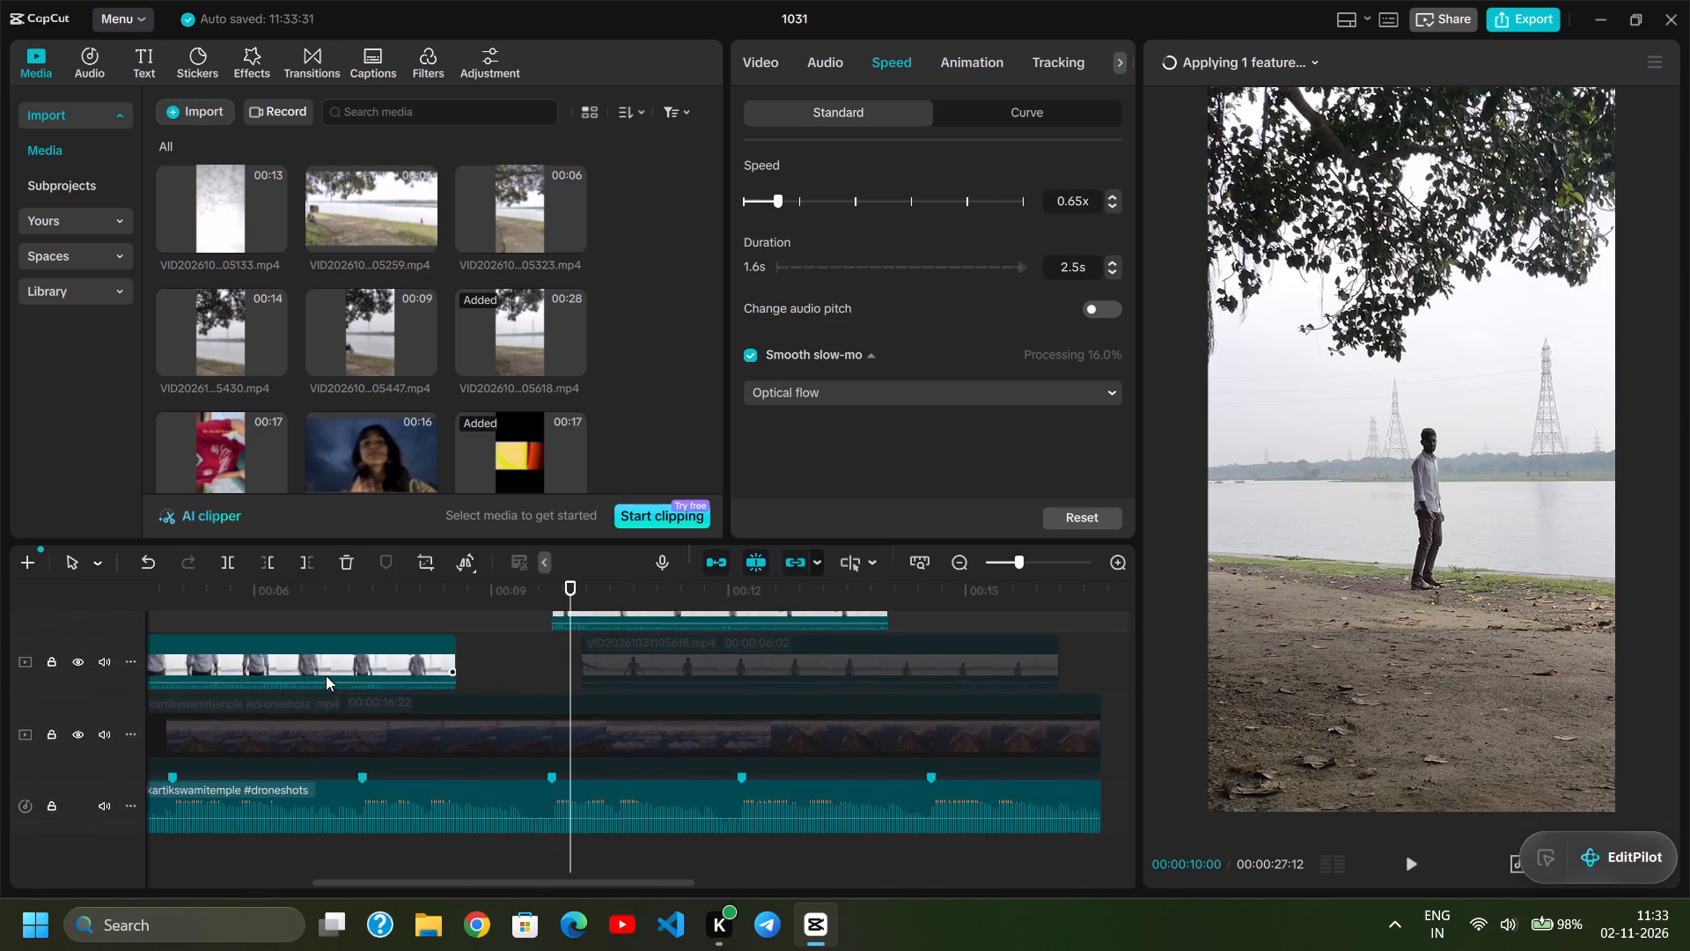
pyautogui.scroll(-1, 326, 675)
pyautogui.click(295, 687)
pyautogui.press('space')
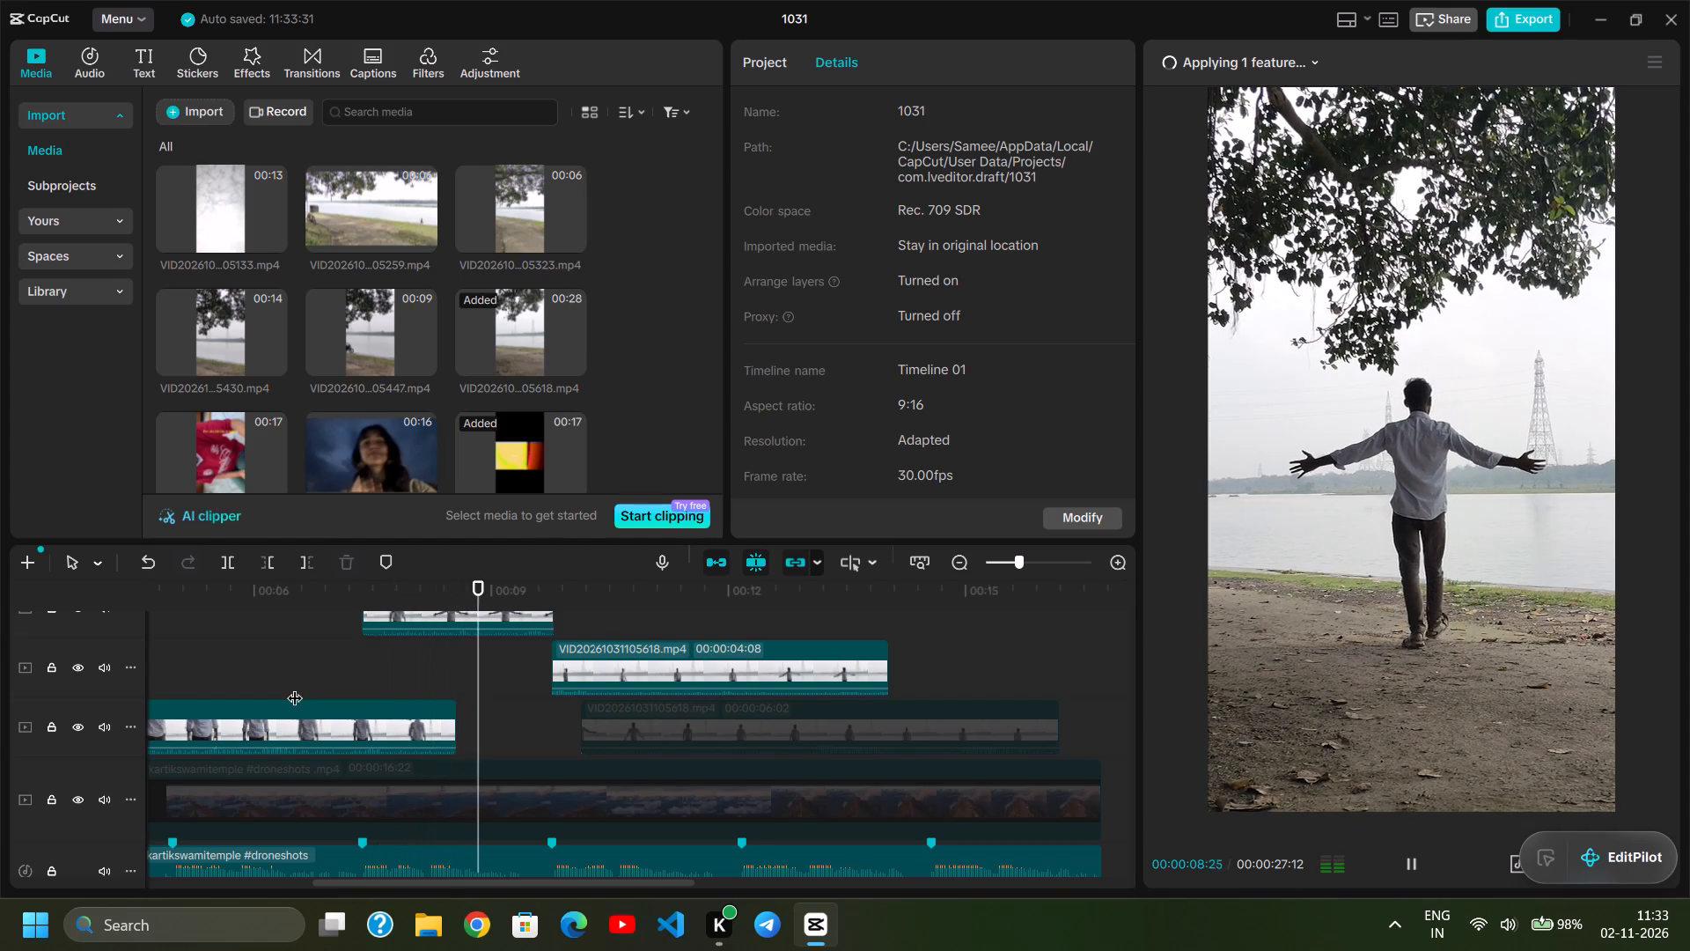
pyautogui.press('space')
pyautogui.scroll(1, 525, 662)
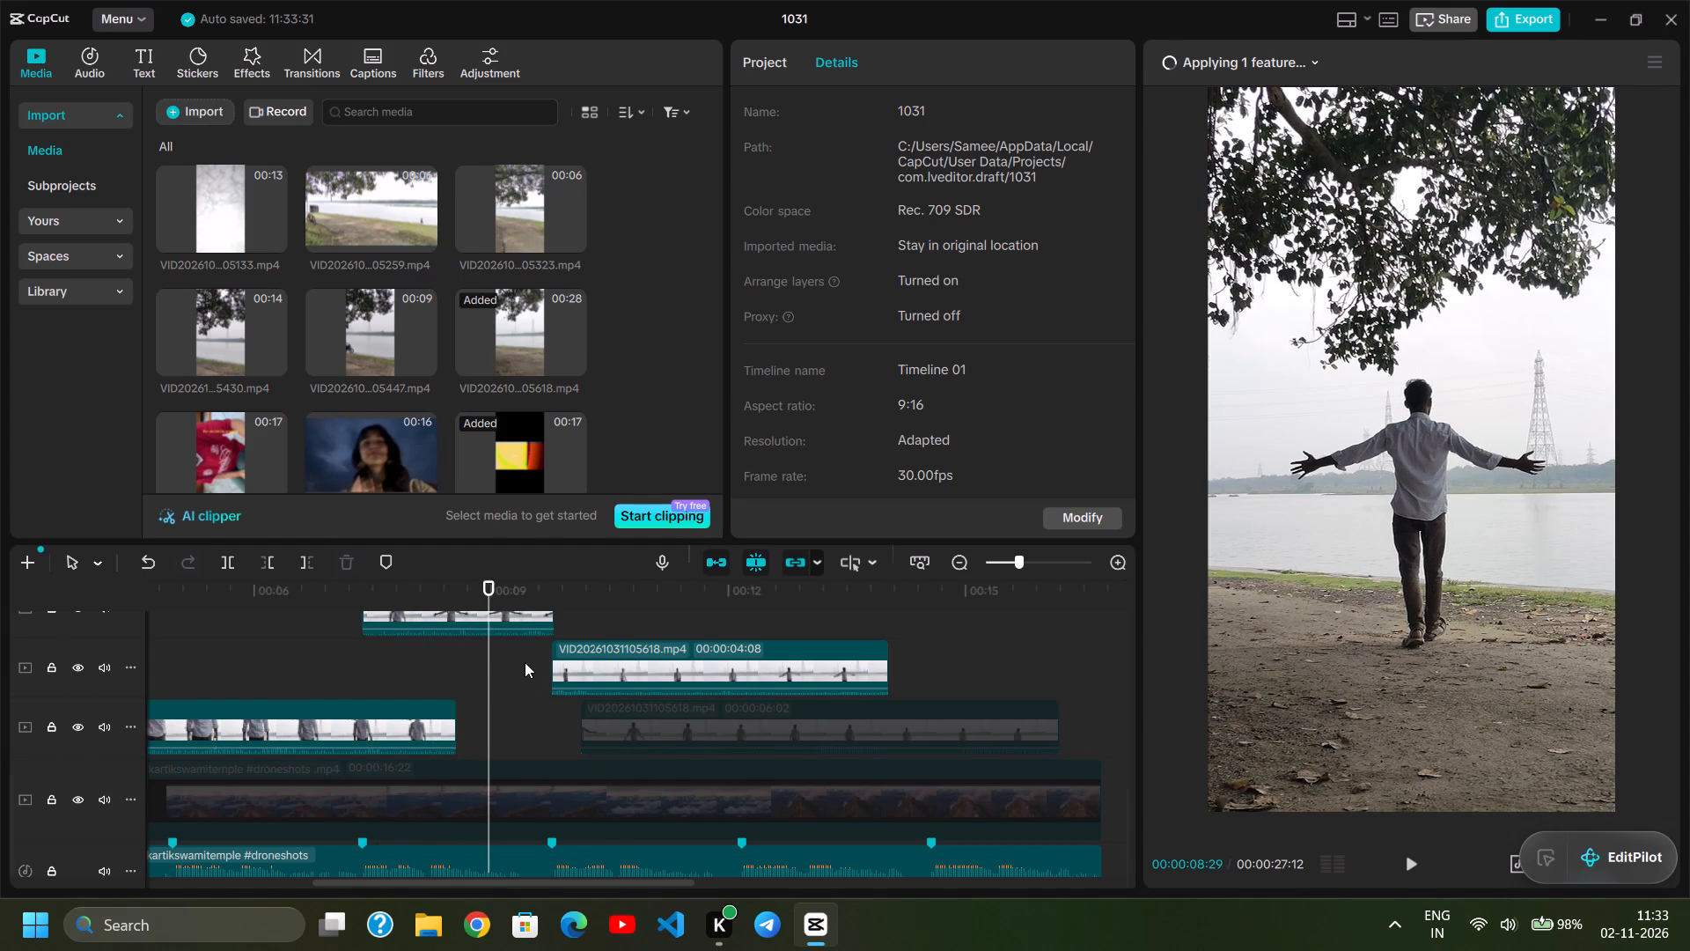
pyautogui.scroll(1, 525, 662)
pyautogui.click(457, 660)
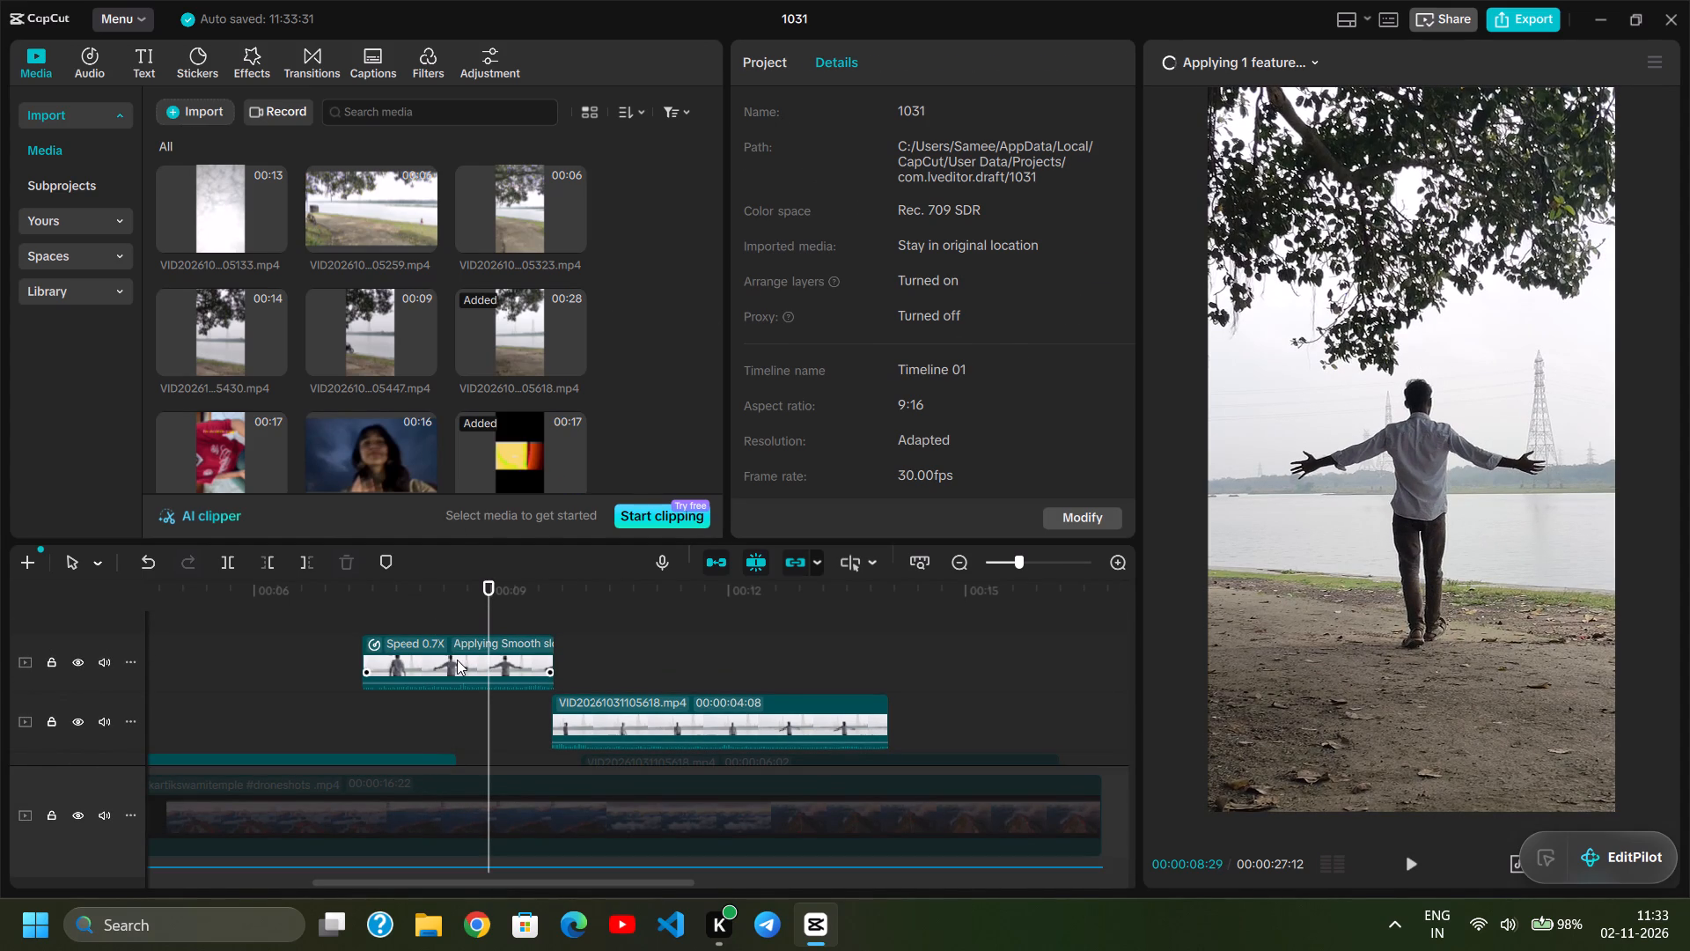
pyautogui.click(887, 56)
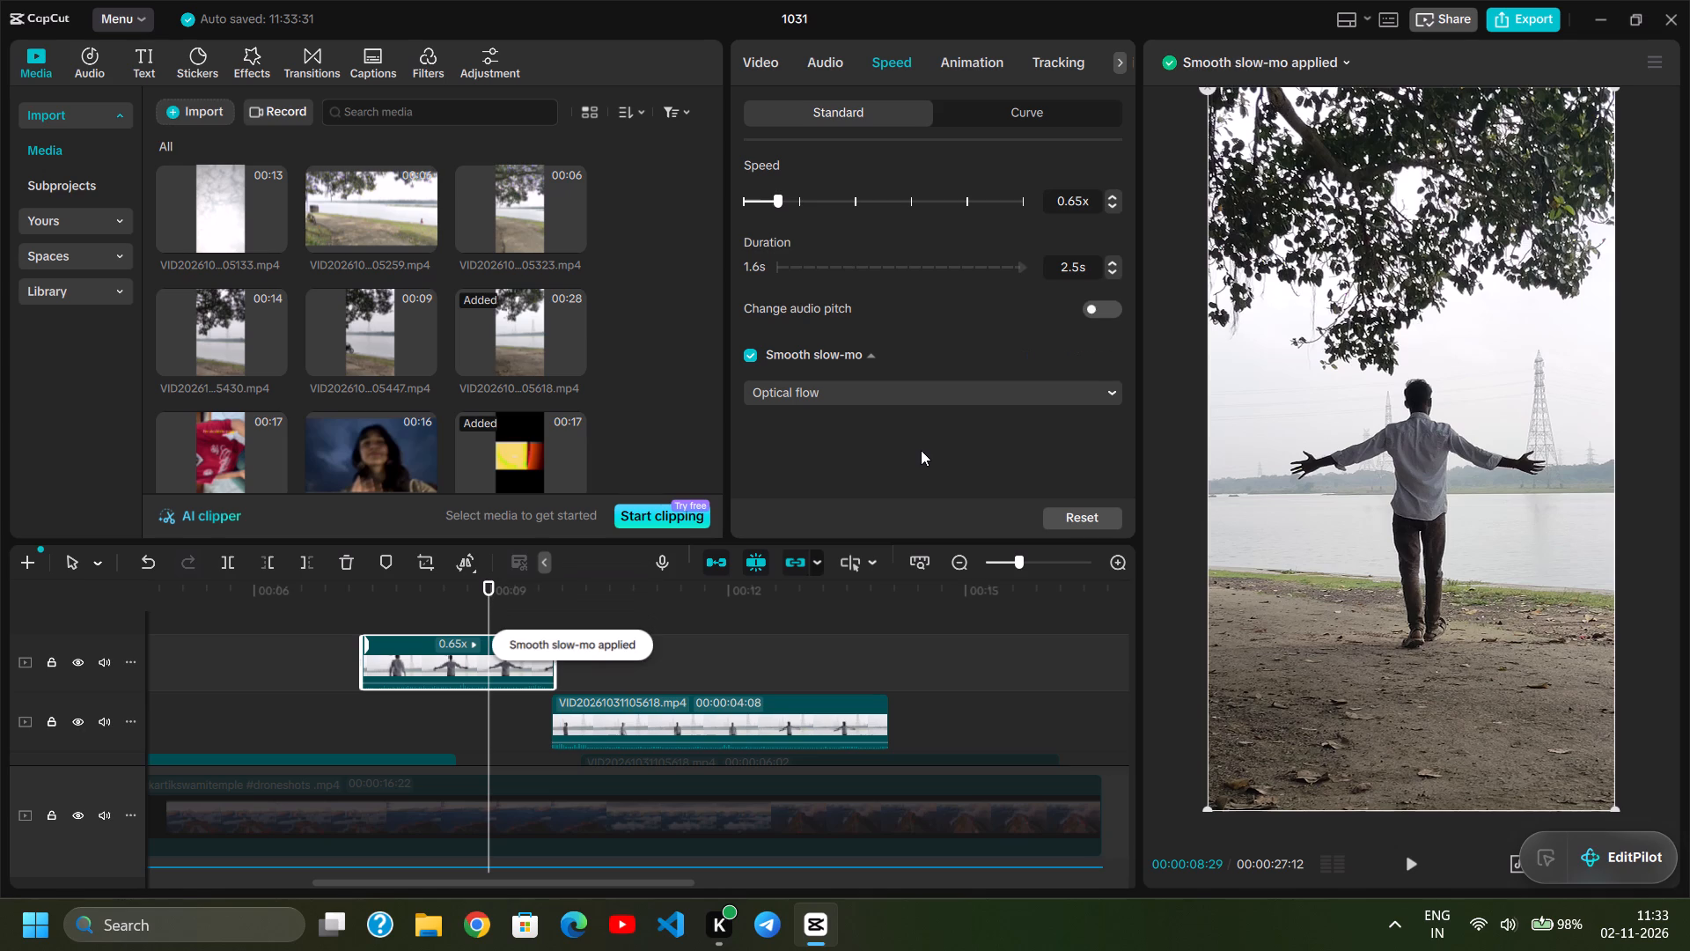
# Replay from before the 0.65x piece into the following piece to judge the slower motion and the cut.
pyautogui.click(317, 667)
pyautogui.press('space')
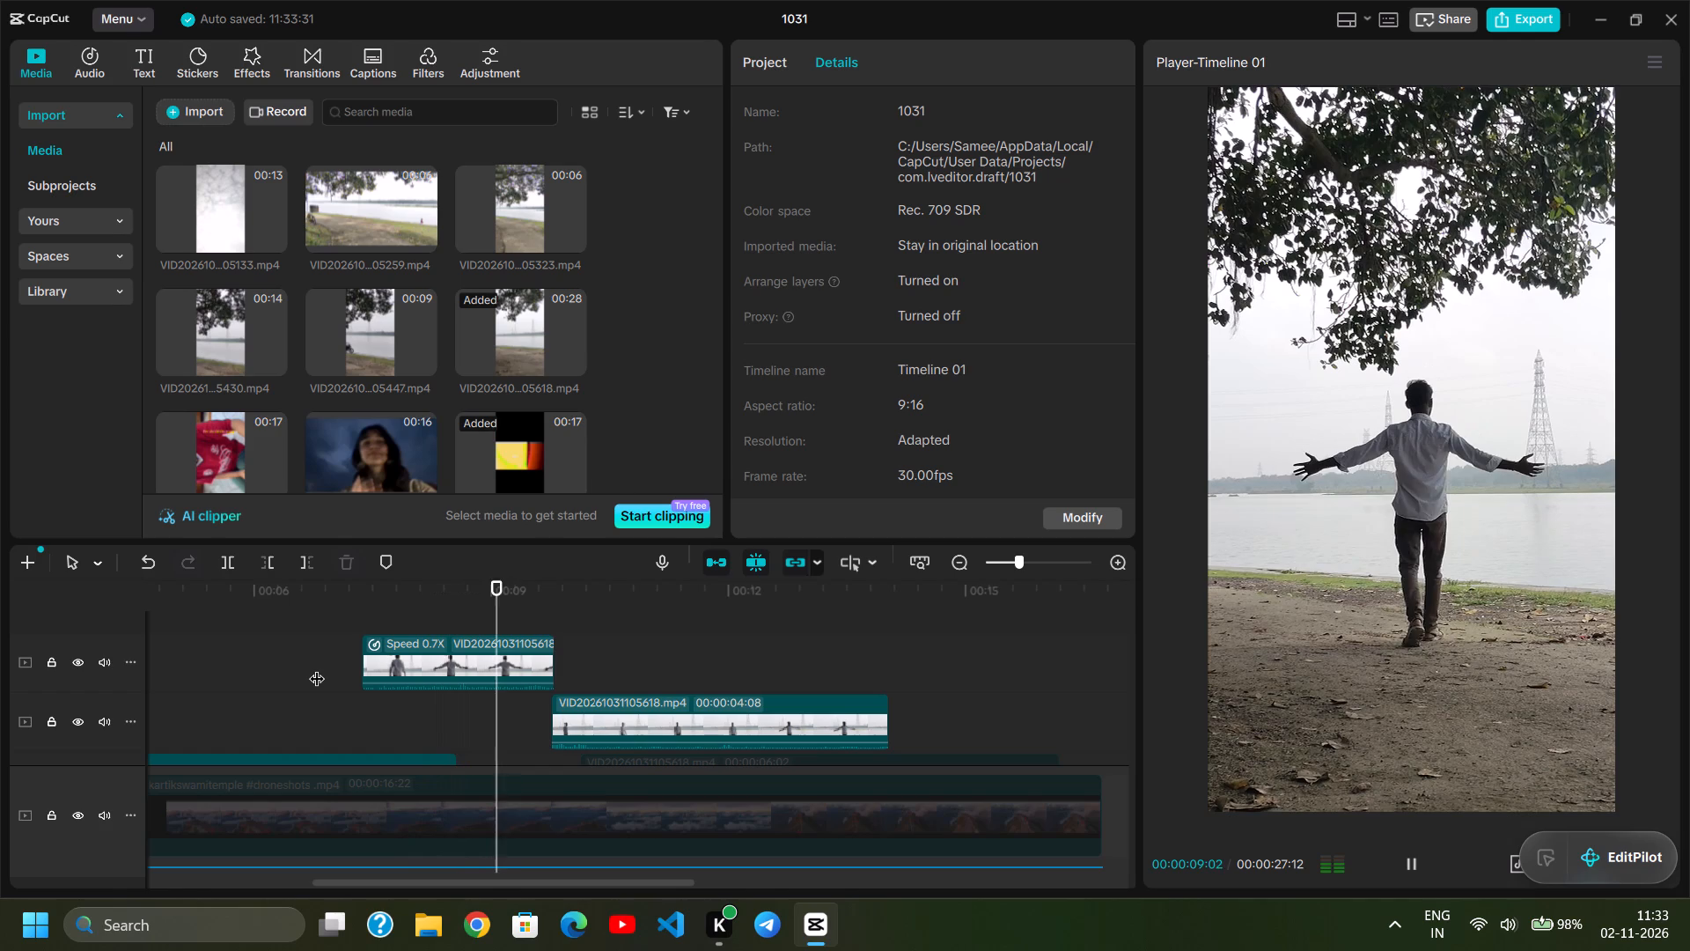
pyautogui.press('space')
pyautogui.click(317, 667)
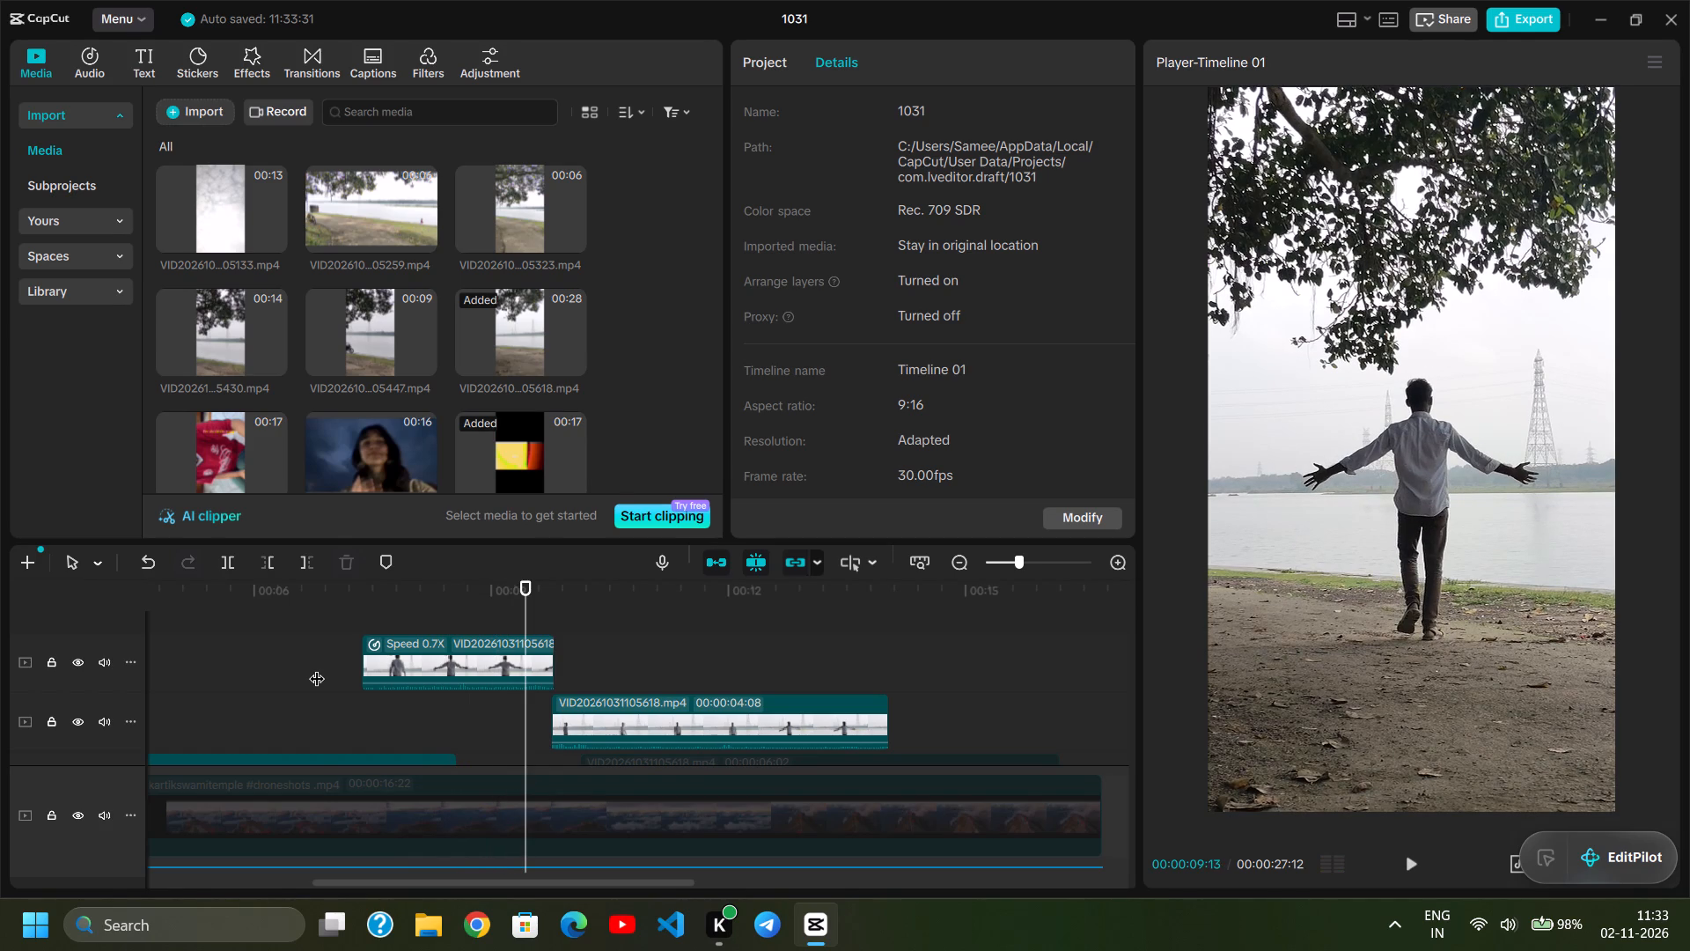
pyautogui.click(317, 667)
pyautogui.press('space')
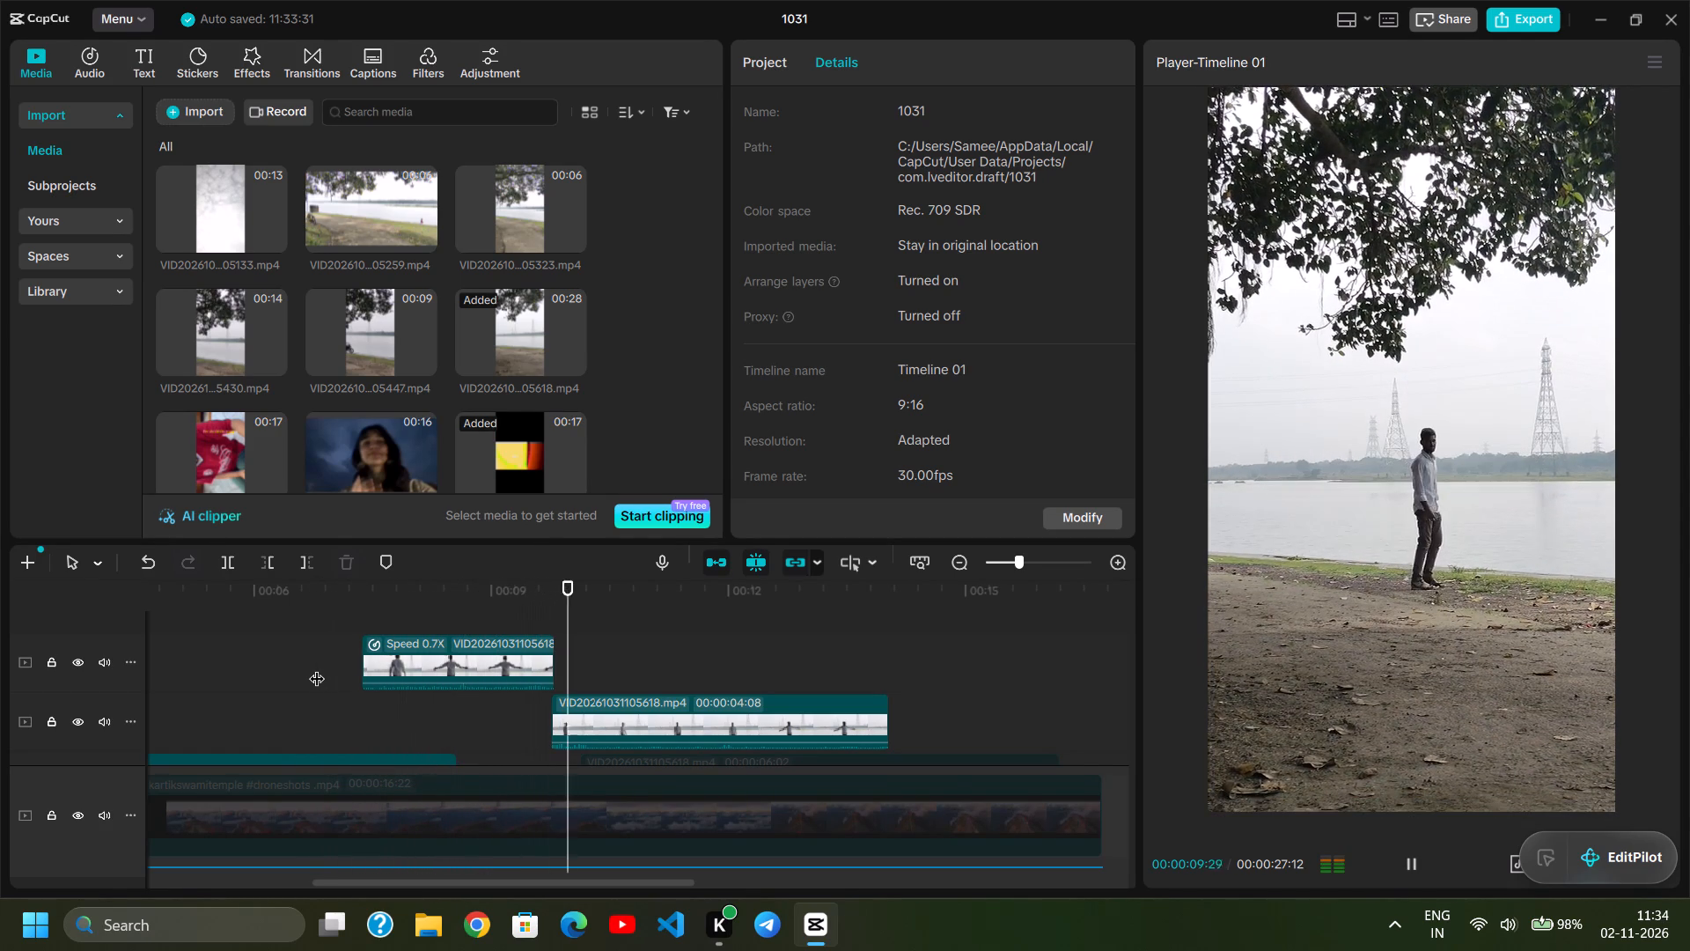
pyautogui.press('space')
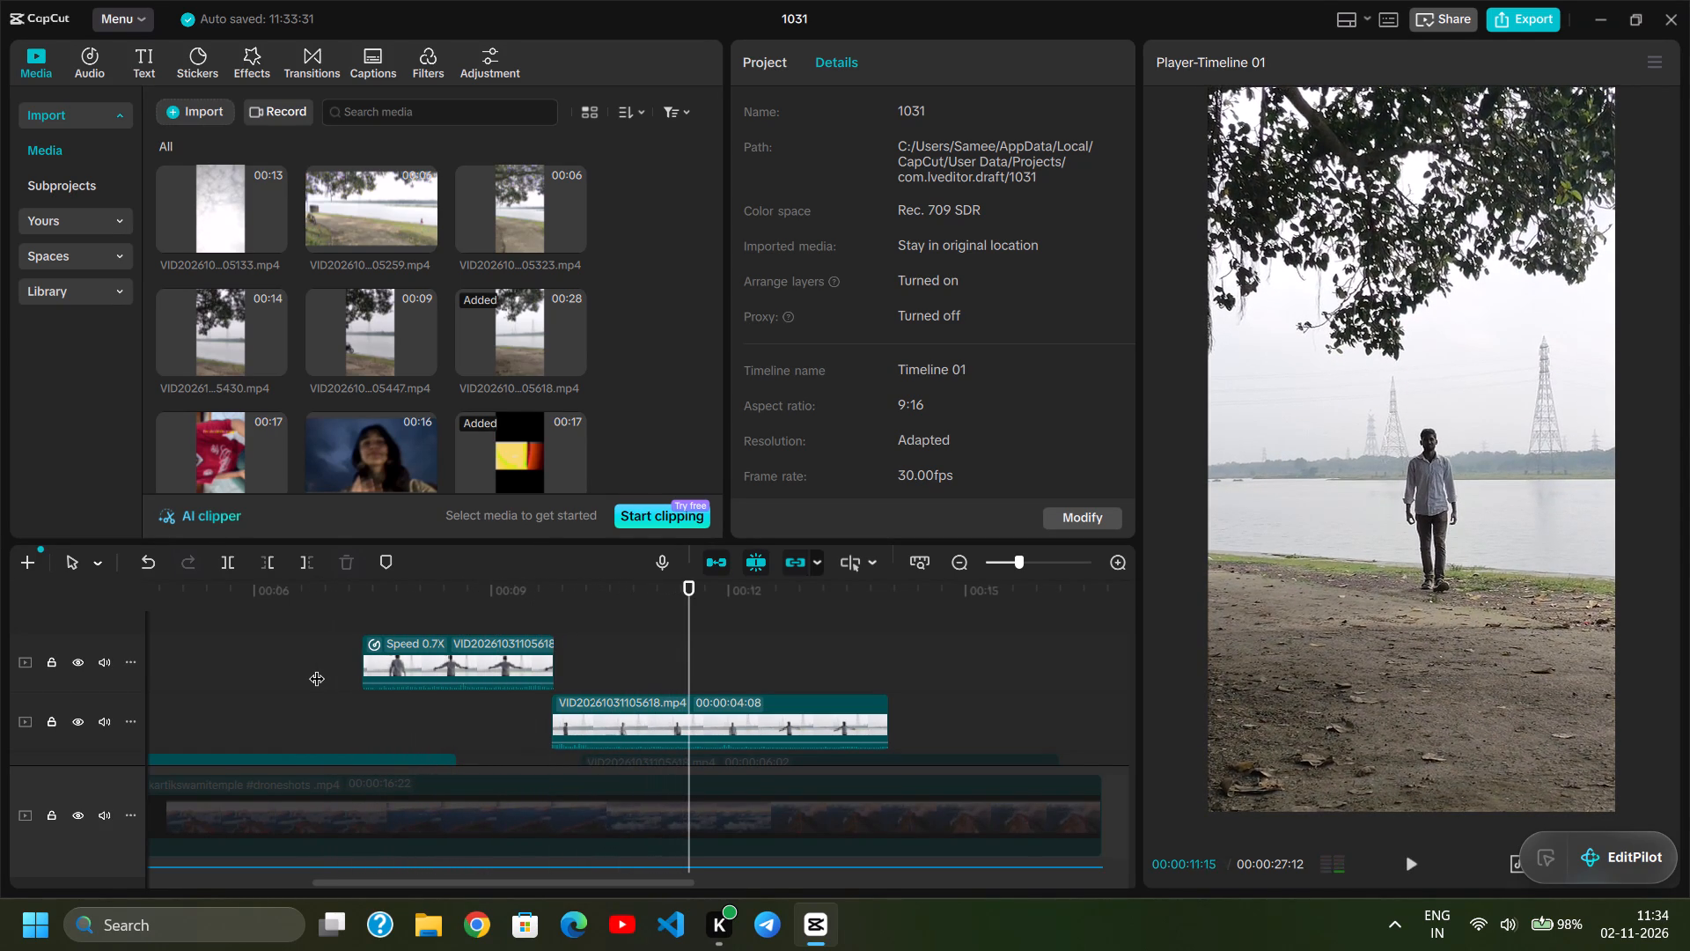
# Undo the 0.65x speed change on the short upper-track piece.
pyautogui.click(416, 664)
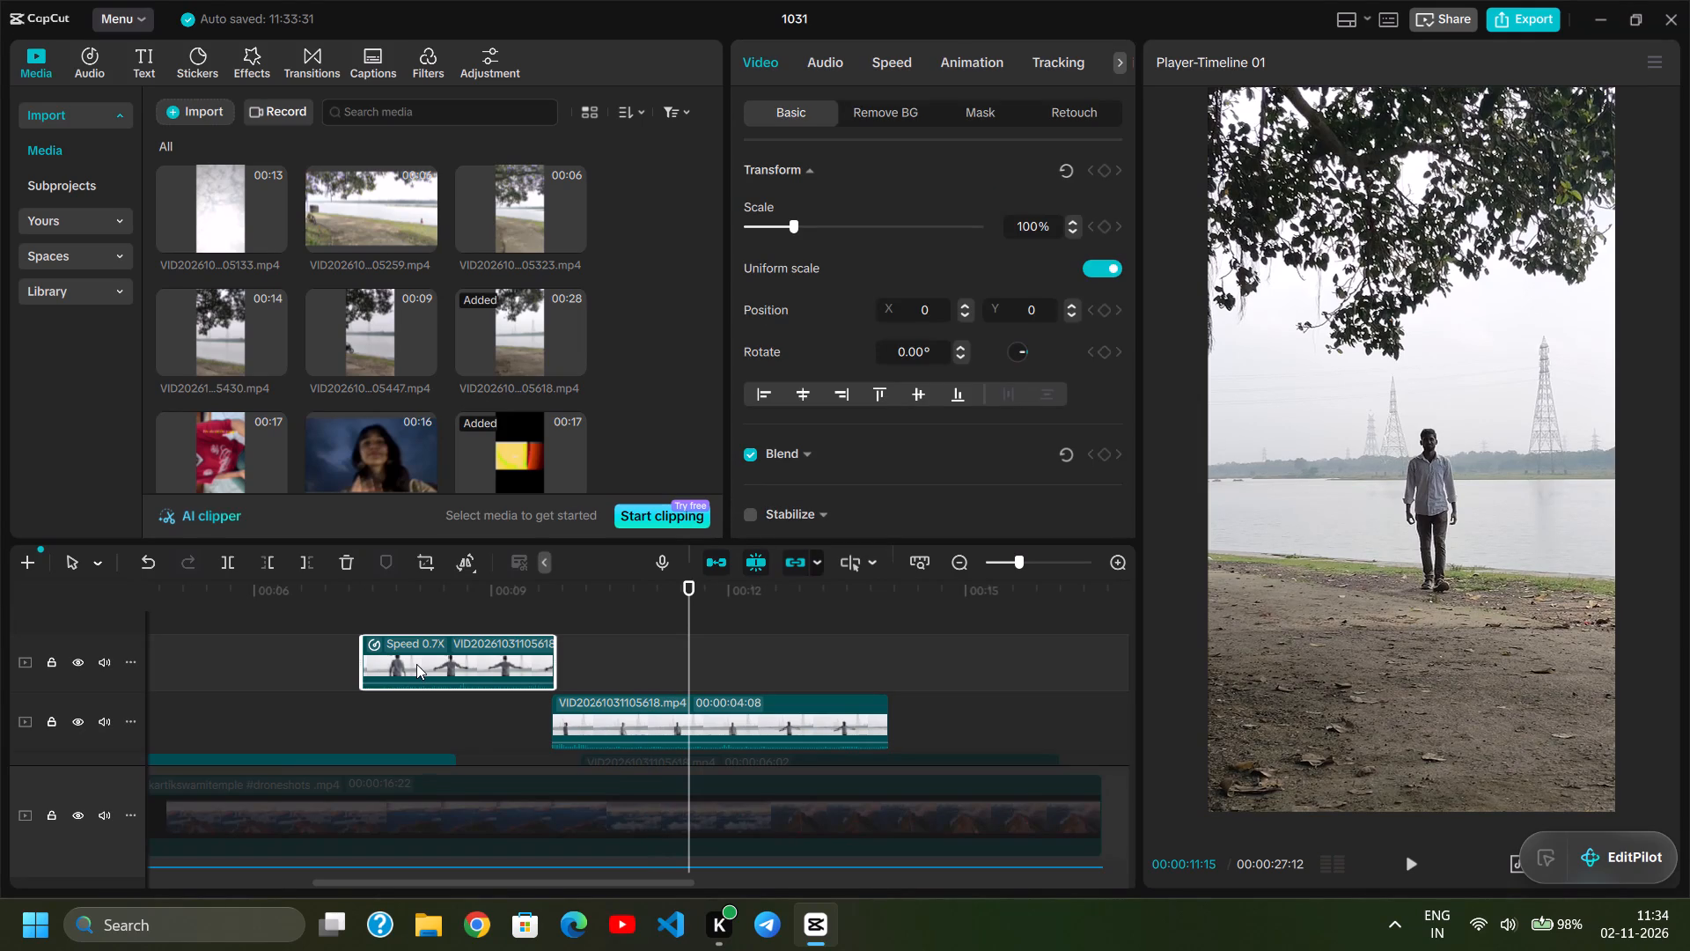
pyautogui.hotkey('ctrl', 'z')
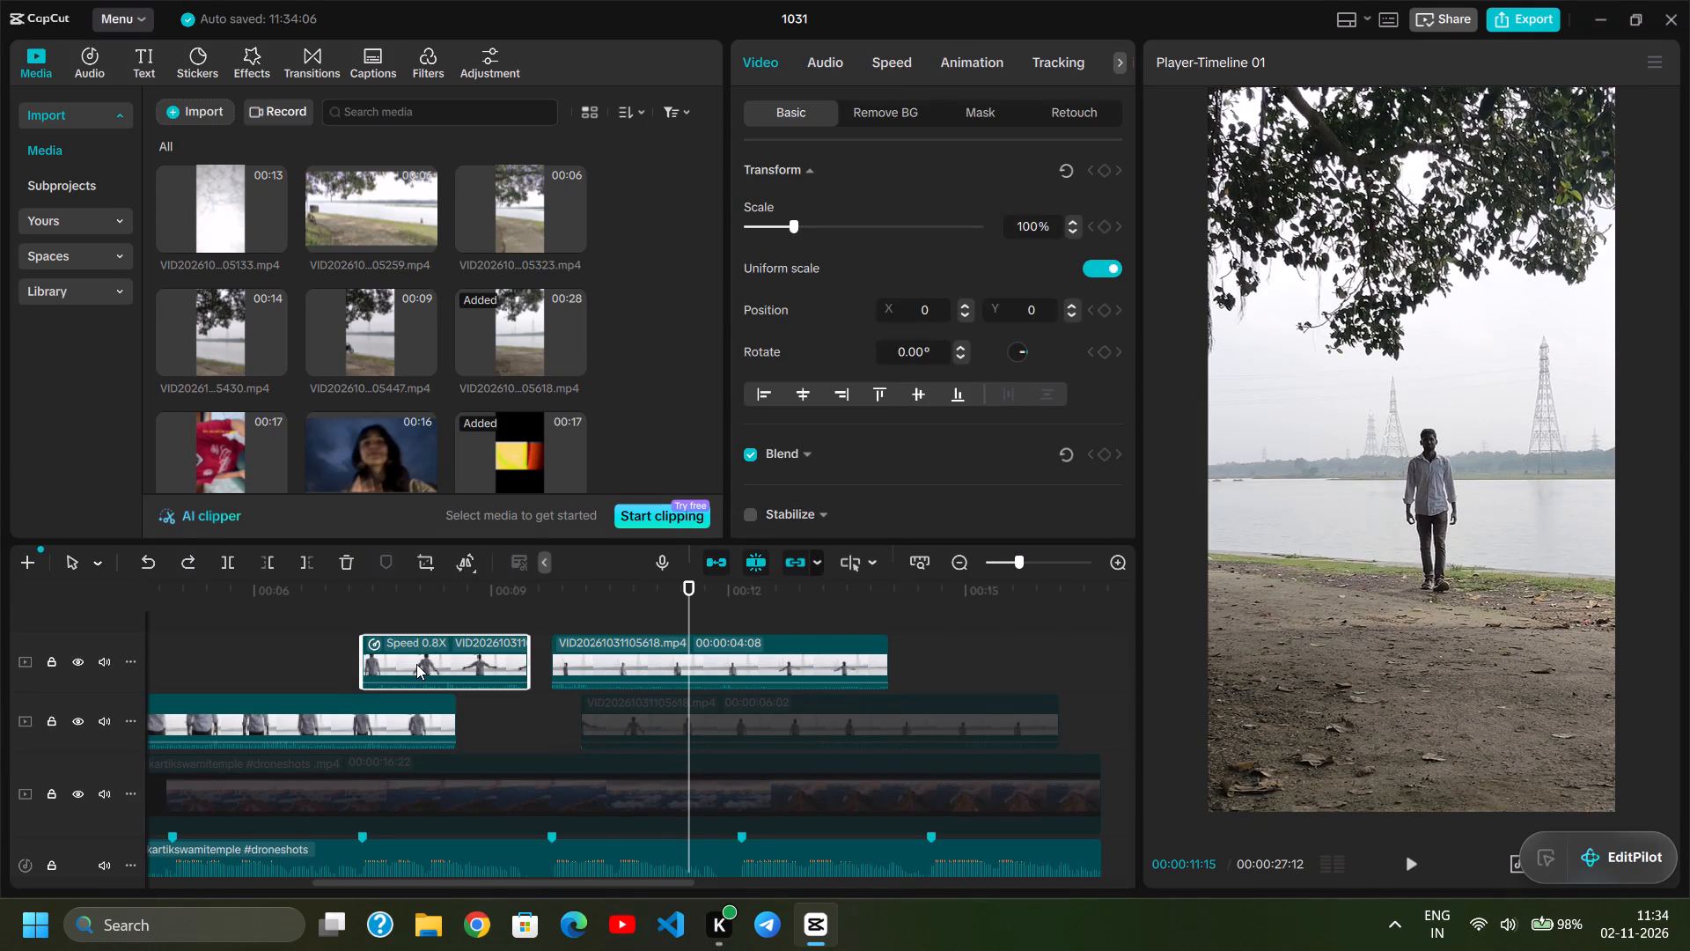
# Play the timeline again from just before the short upper-track piece at 0.75x.
pyautogui.click(340, 644)
pyautogui.press('space')
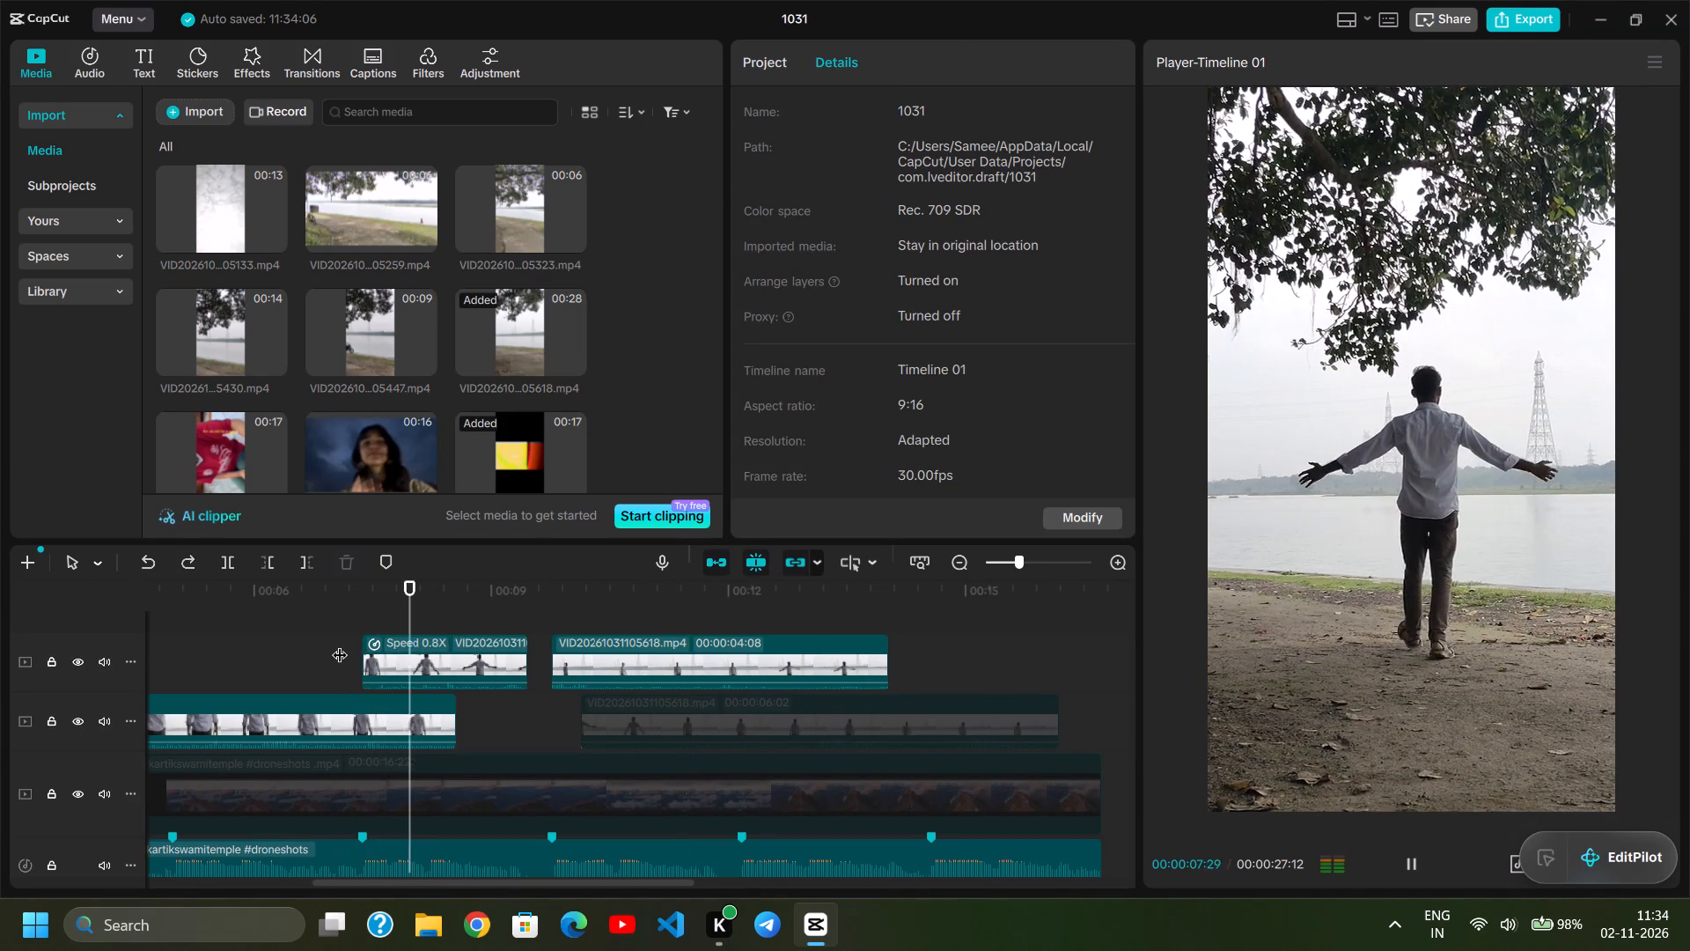
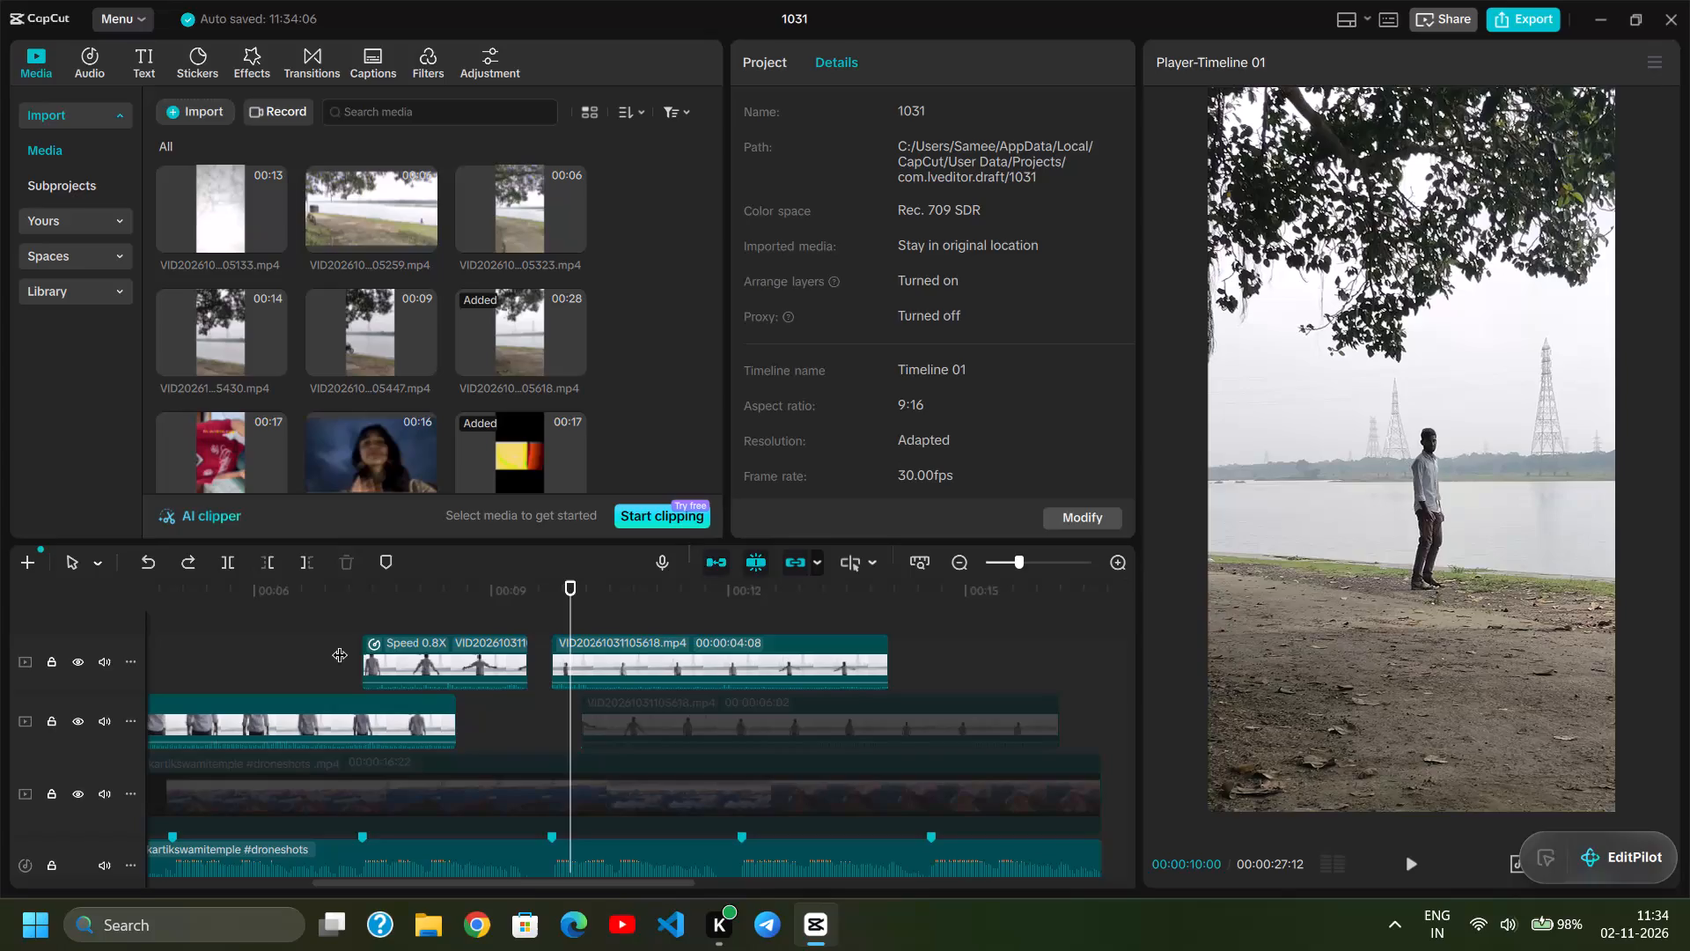
# Play the longer upper-track piece from 00:00:10:00 to the beat marker around 00:00:12:06 to judge its motion at normal speed.
pyautogui.press('space')
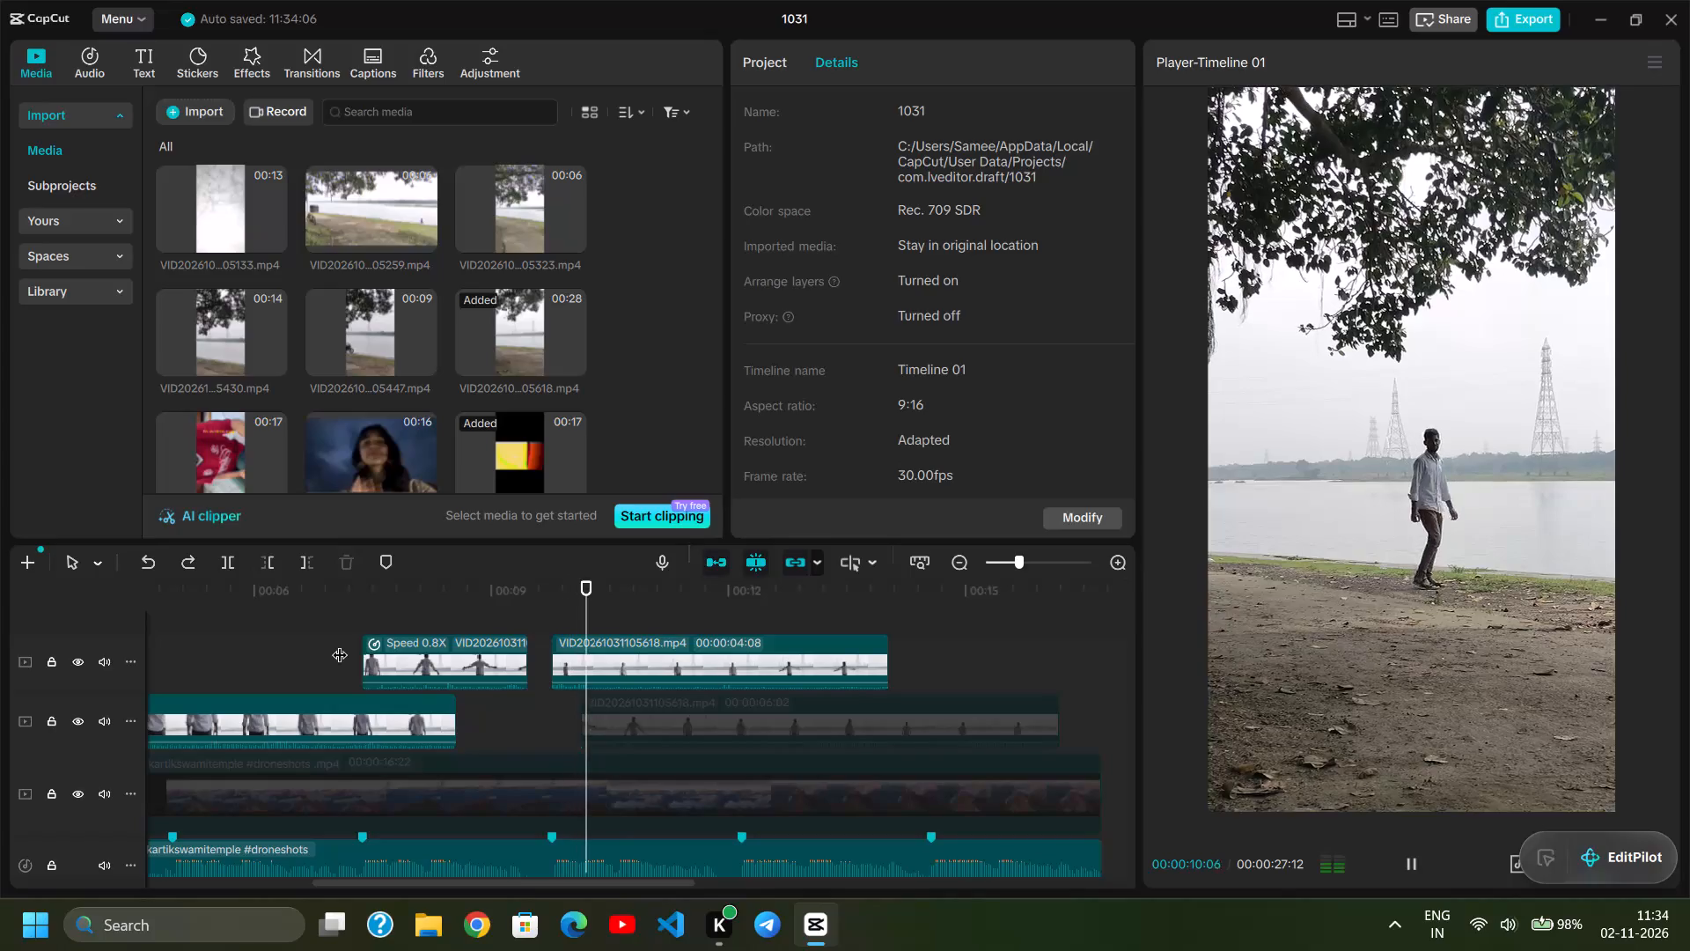
pyautogui.press('space')
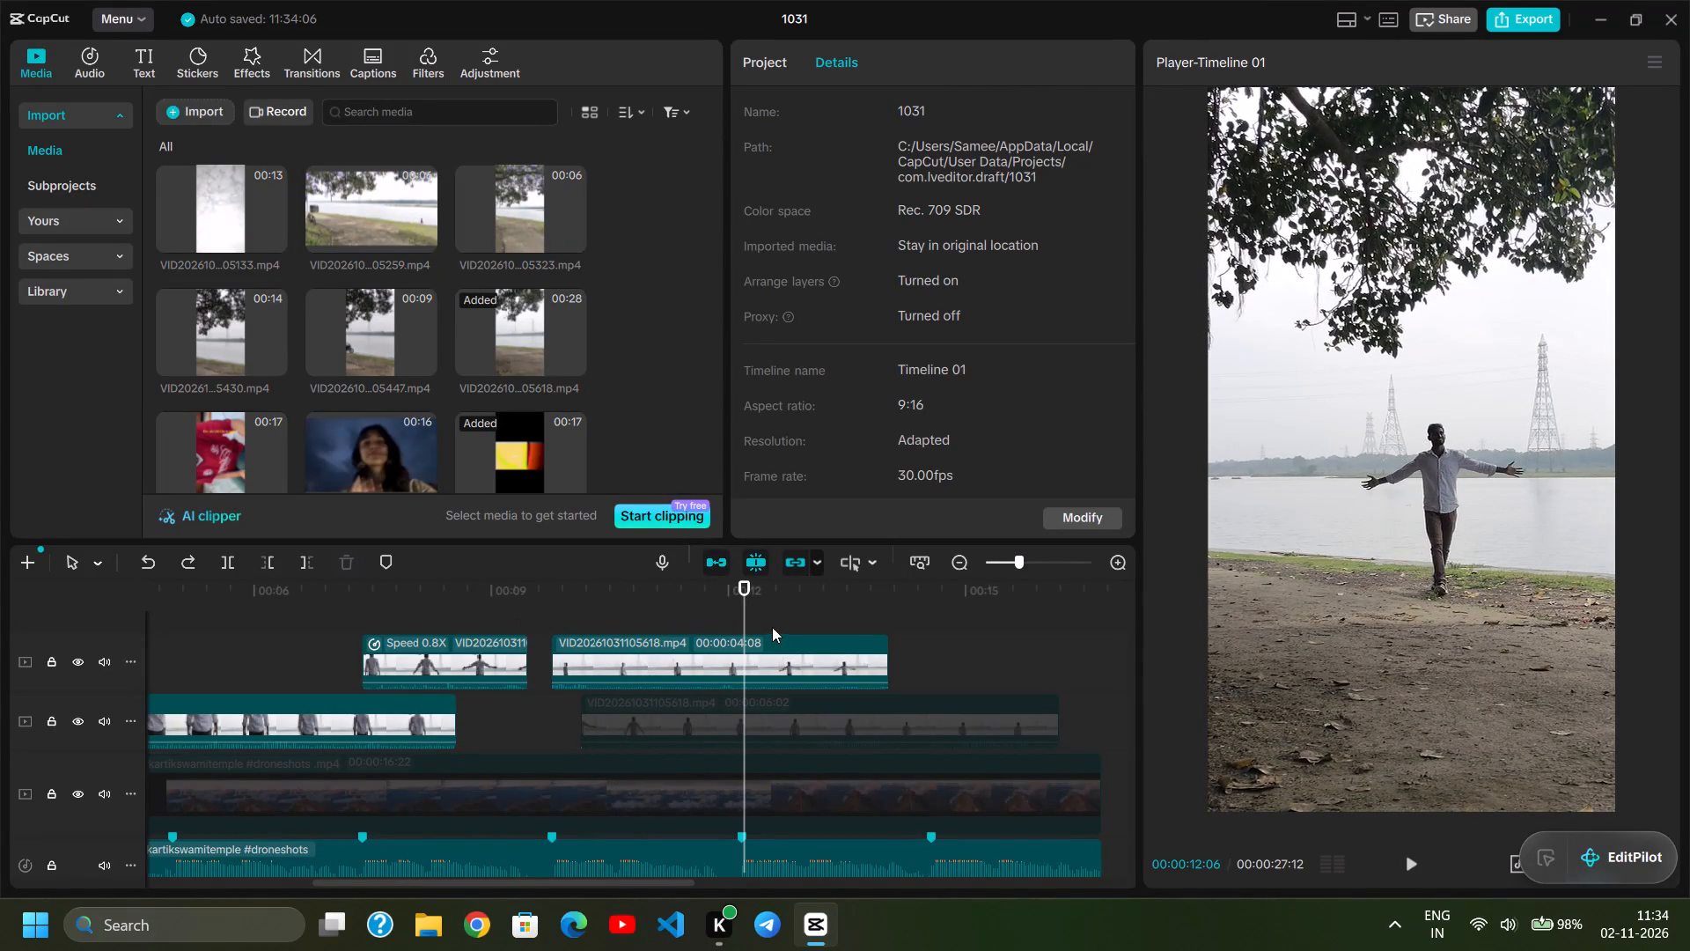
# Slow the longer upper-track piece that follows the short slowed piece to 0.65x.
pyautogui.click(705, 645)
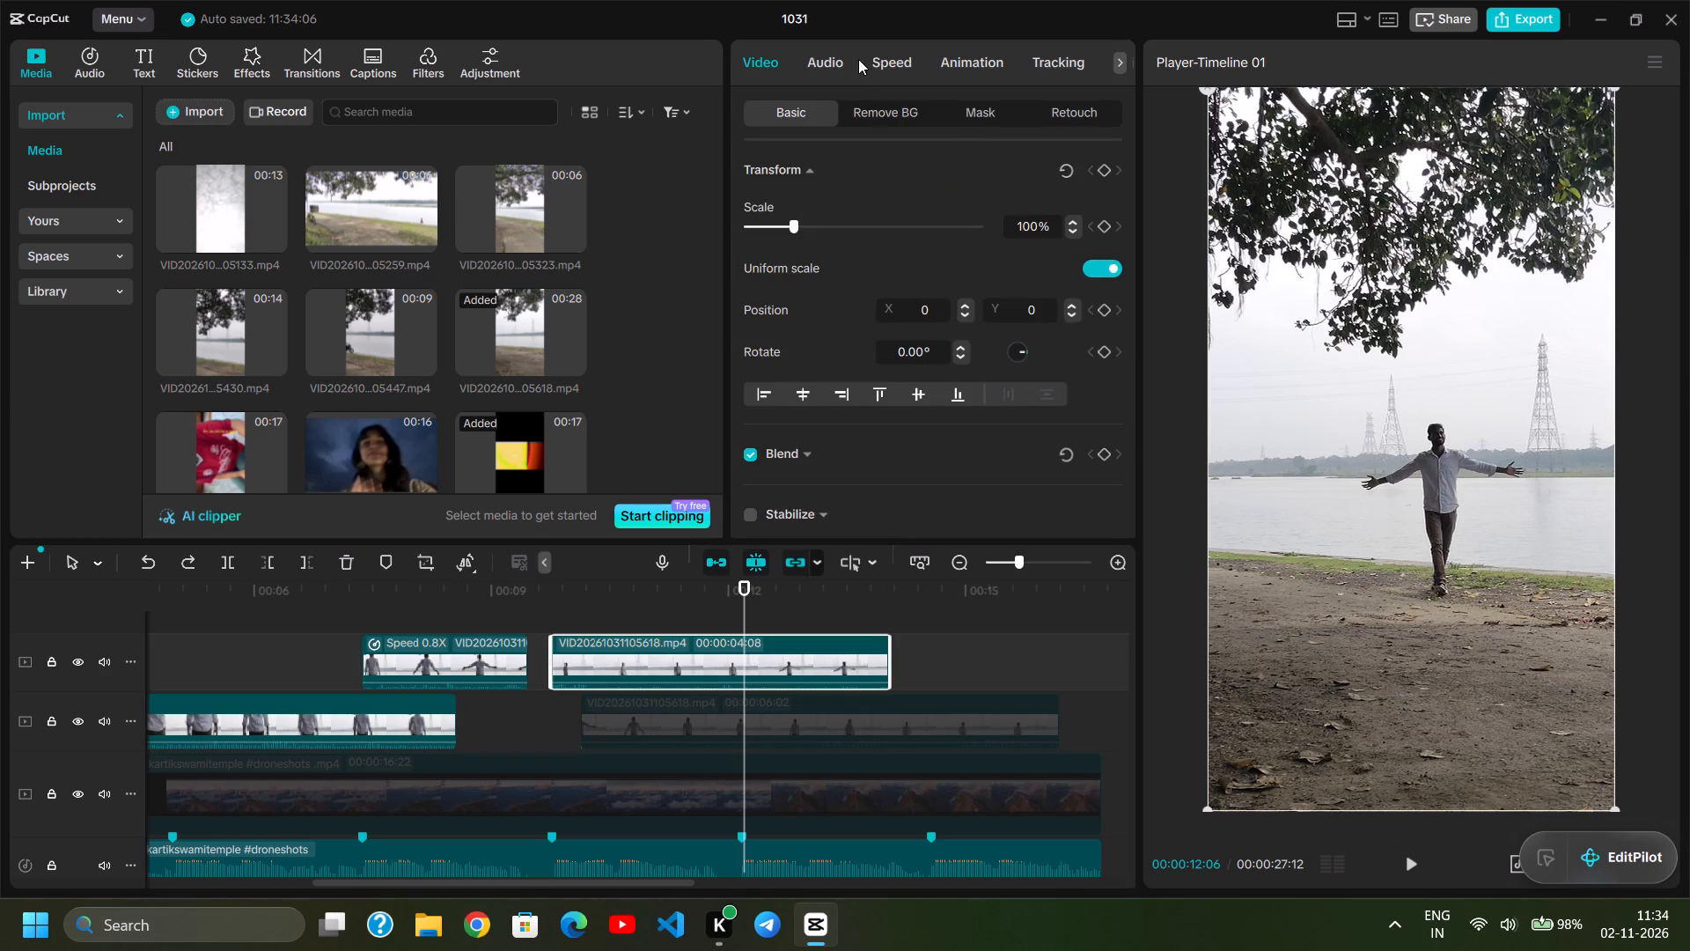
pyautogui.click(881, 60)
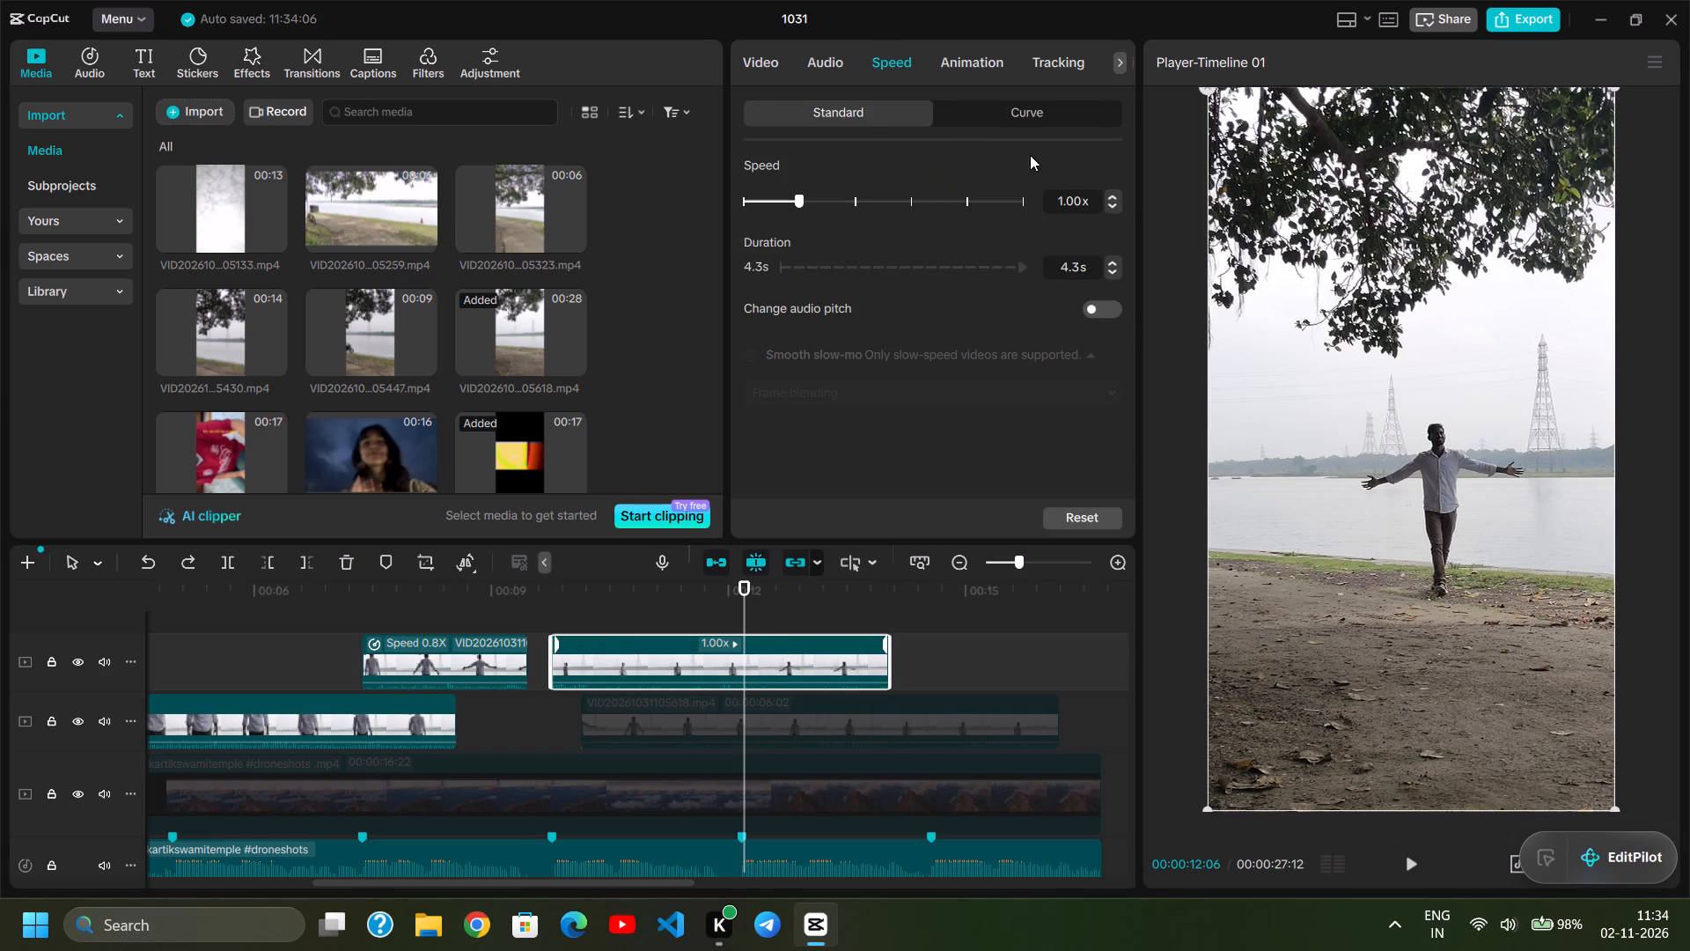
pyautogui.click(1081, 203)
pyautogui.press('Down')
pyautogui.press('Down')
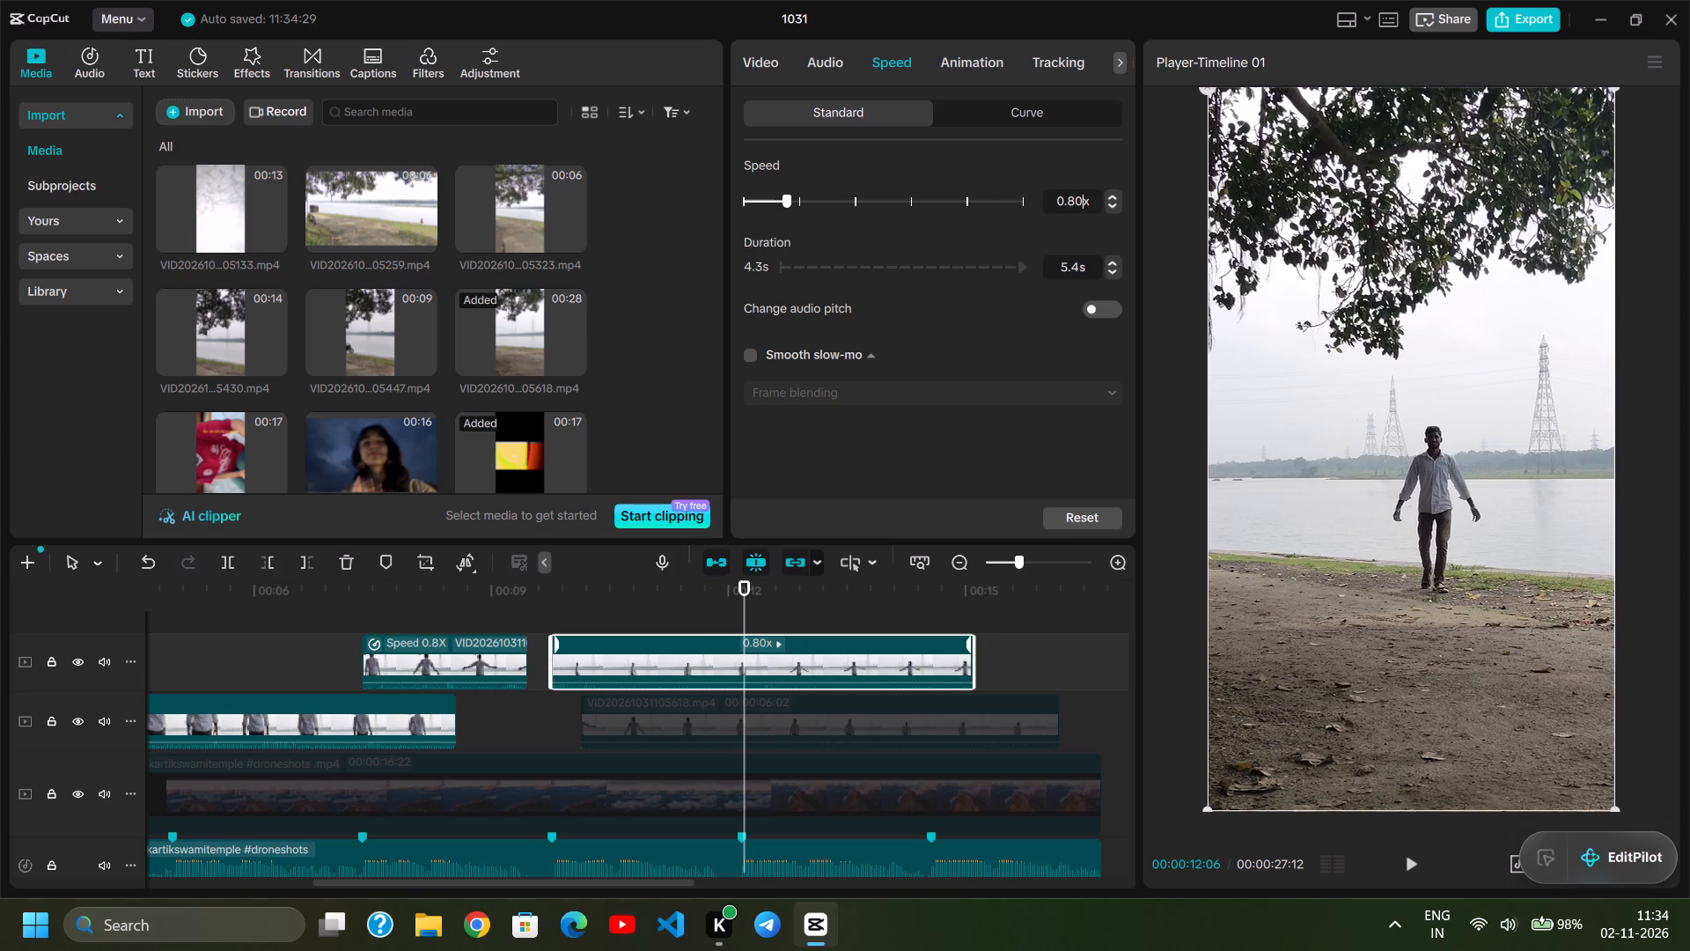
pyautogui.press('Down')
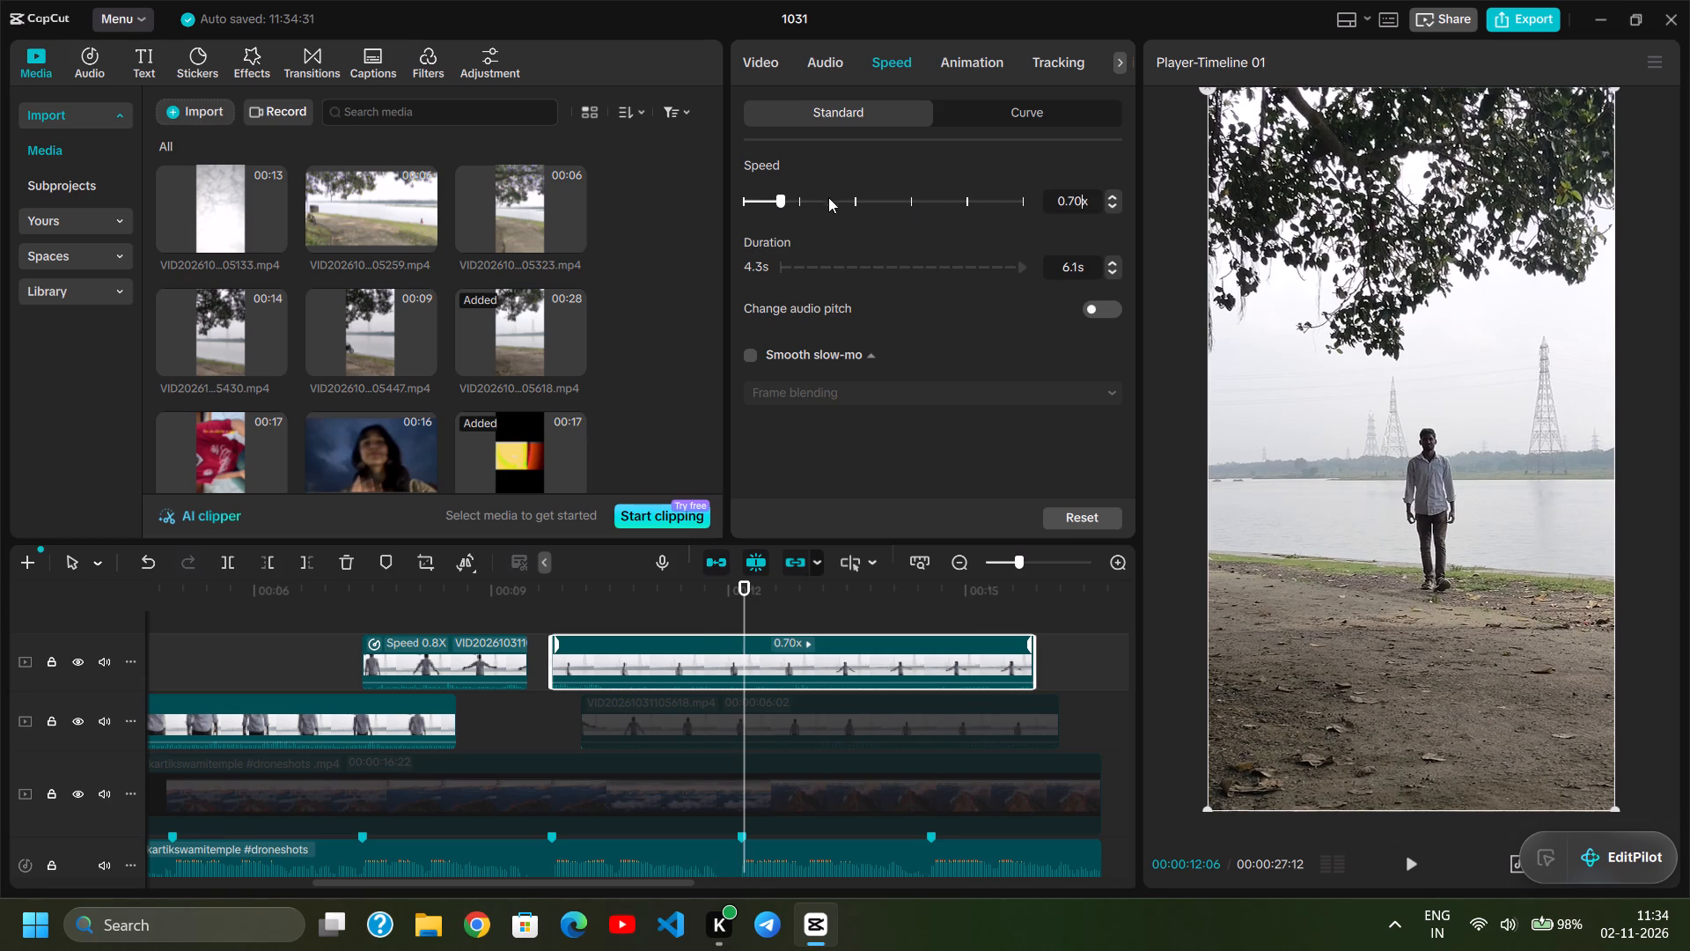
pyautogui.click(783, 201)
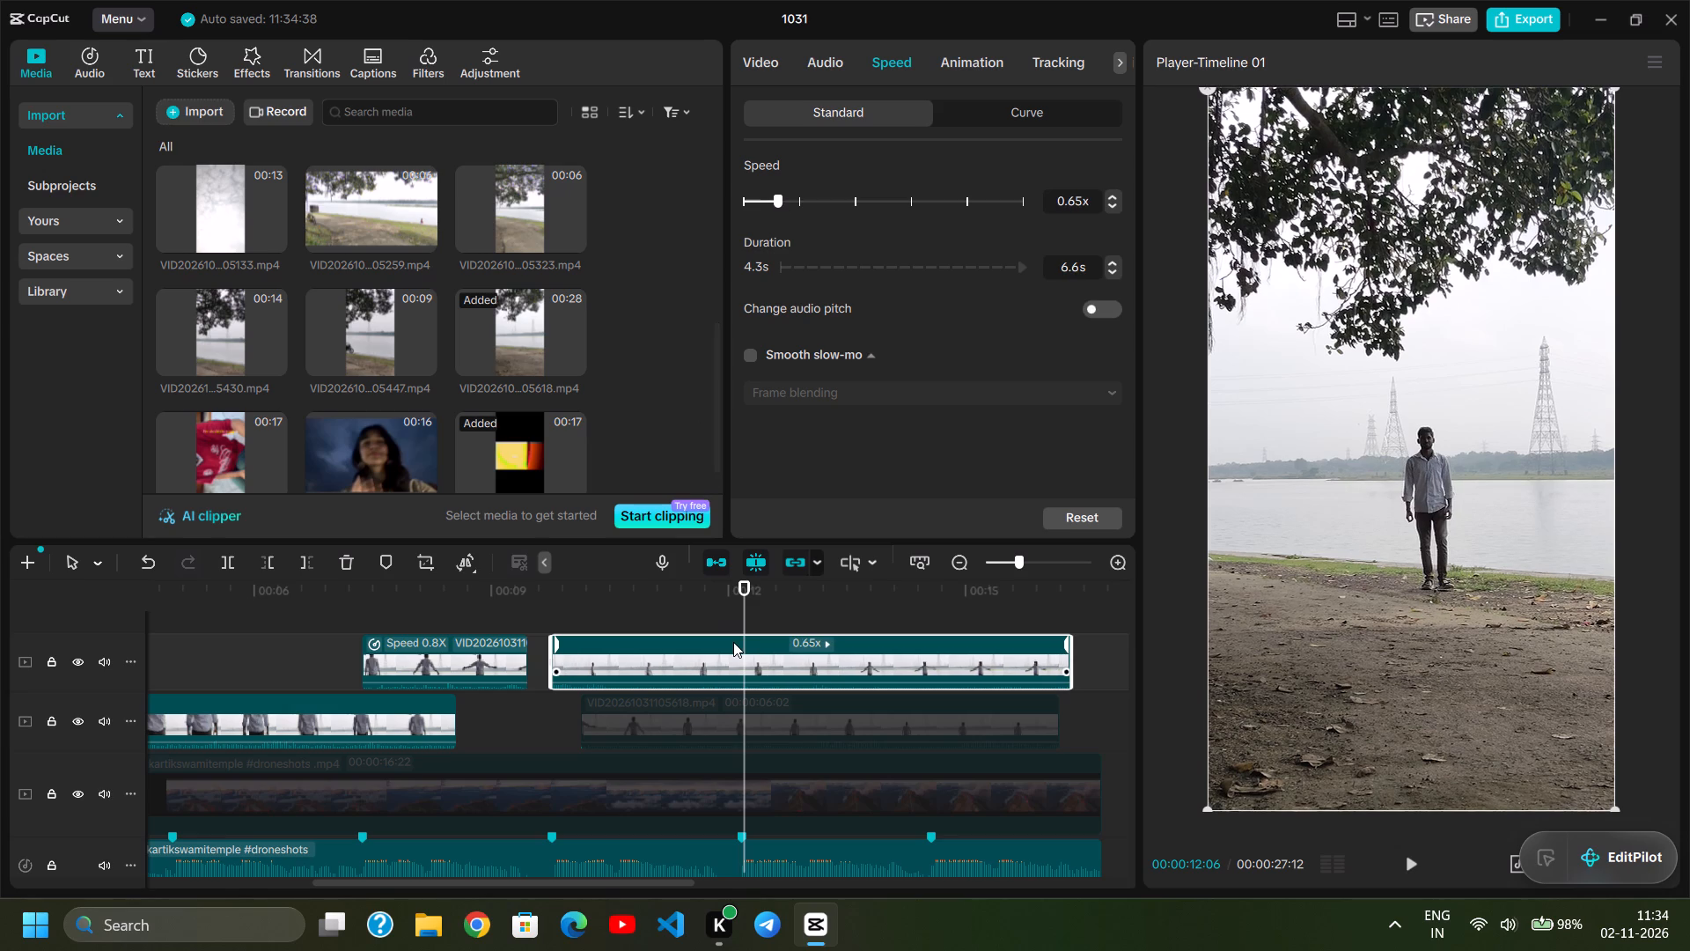
# Check the short upper-track piece's speed and match the longer piece after it by setting its speed to 0.75x.
pyautogui.click(467, 653)
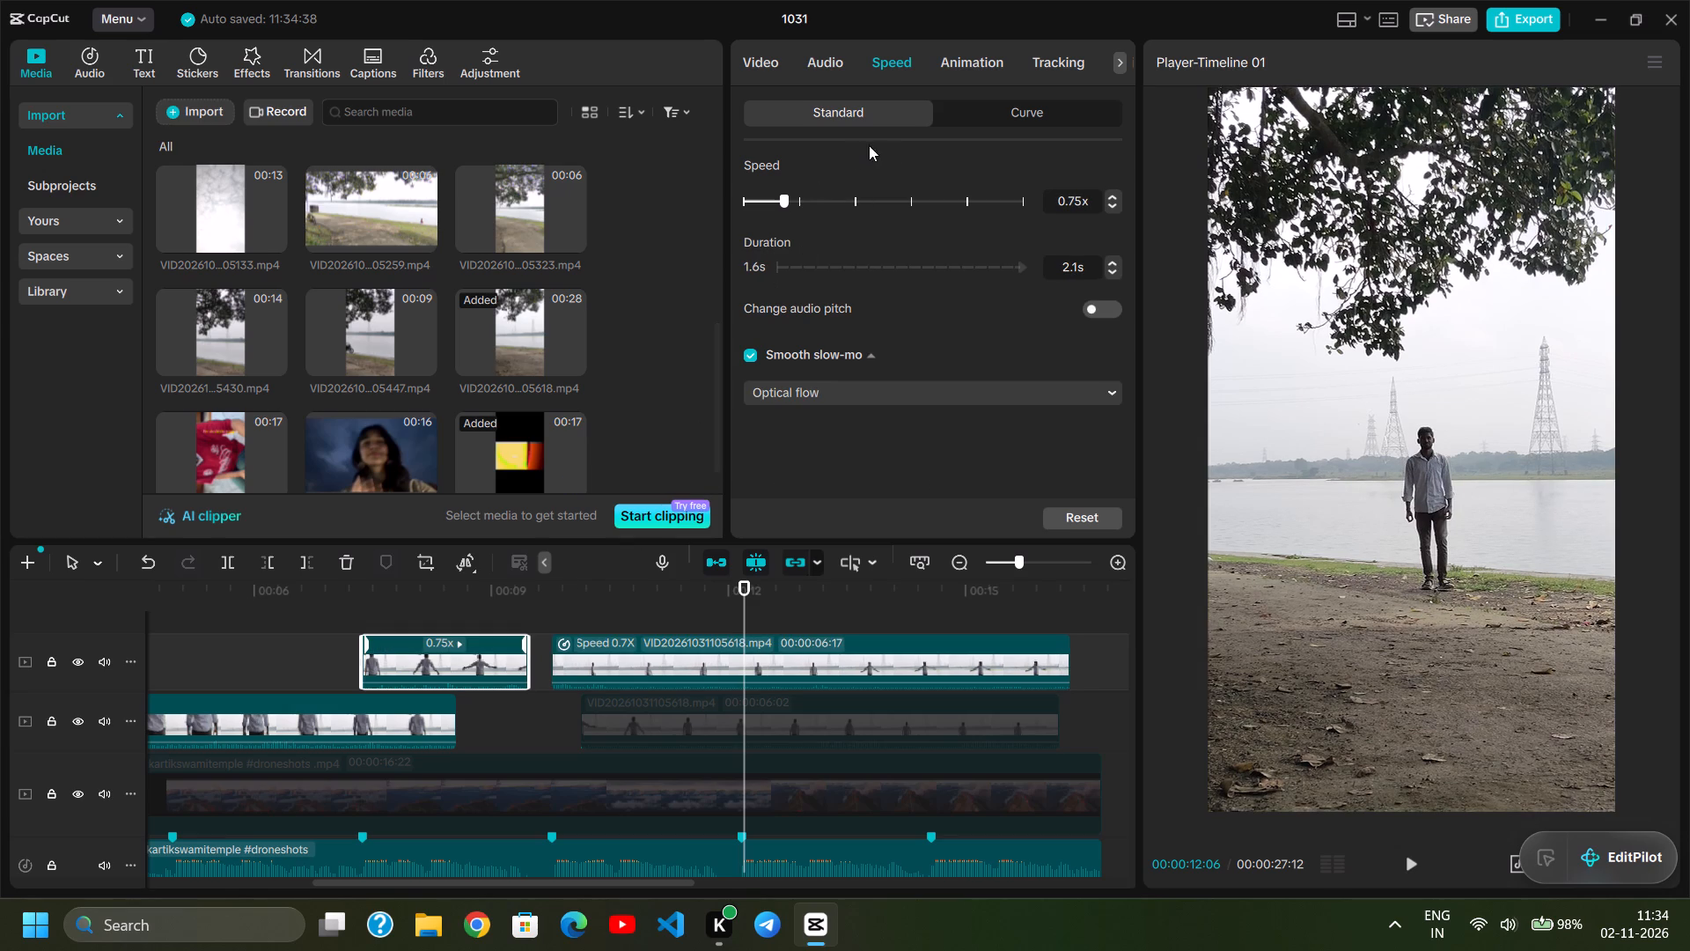
pyautogui.click(753, 652)
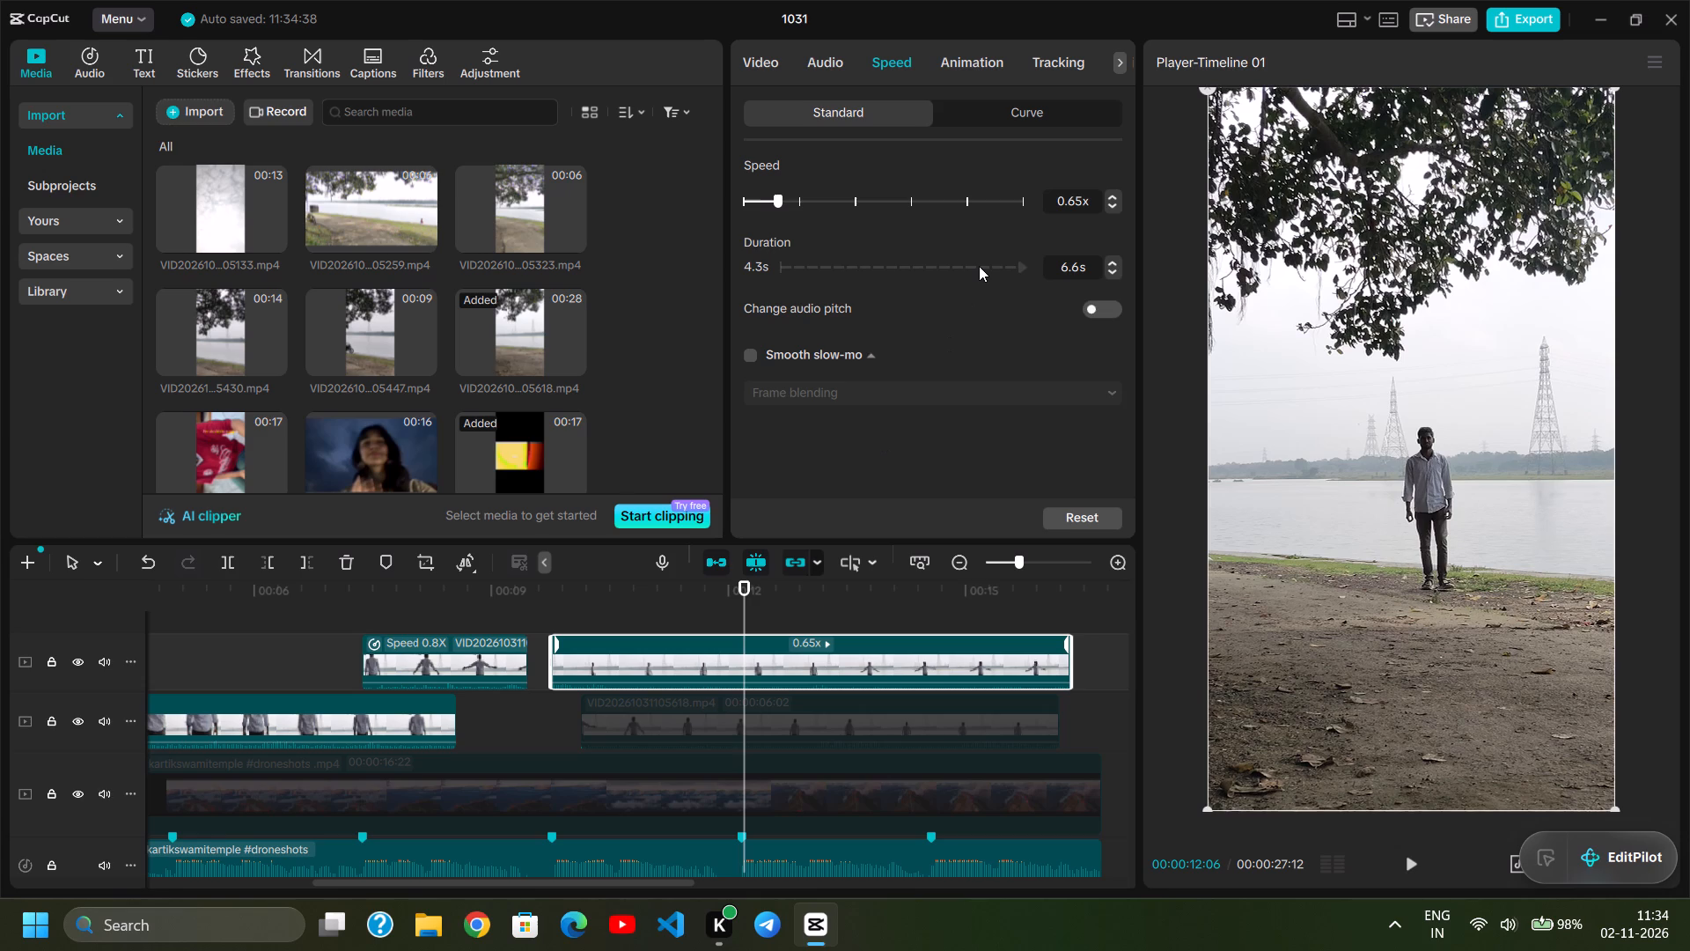
pyautogui.click(1071, 200)
pyautogui.press('Up')
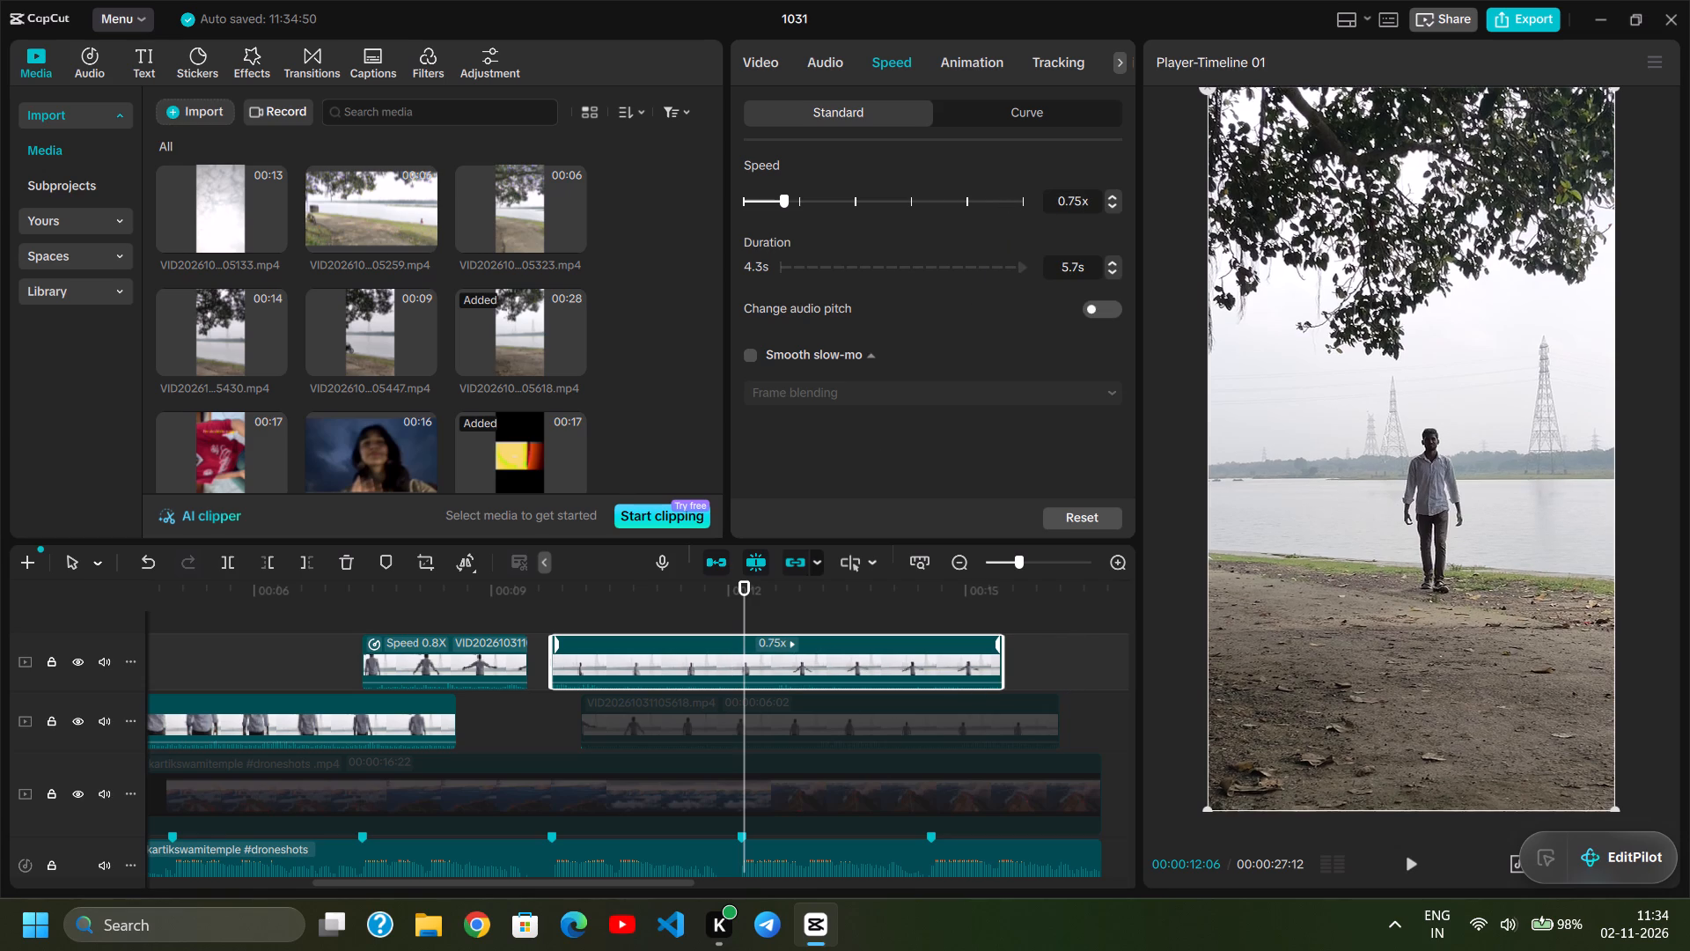
# Enable Smooth slow-mo on the longer upper-track piece and set its method to Optical flow.
pyautogui.click(755, 353)
pyautogui.click(851, 348)
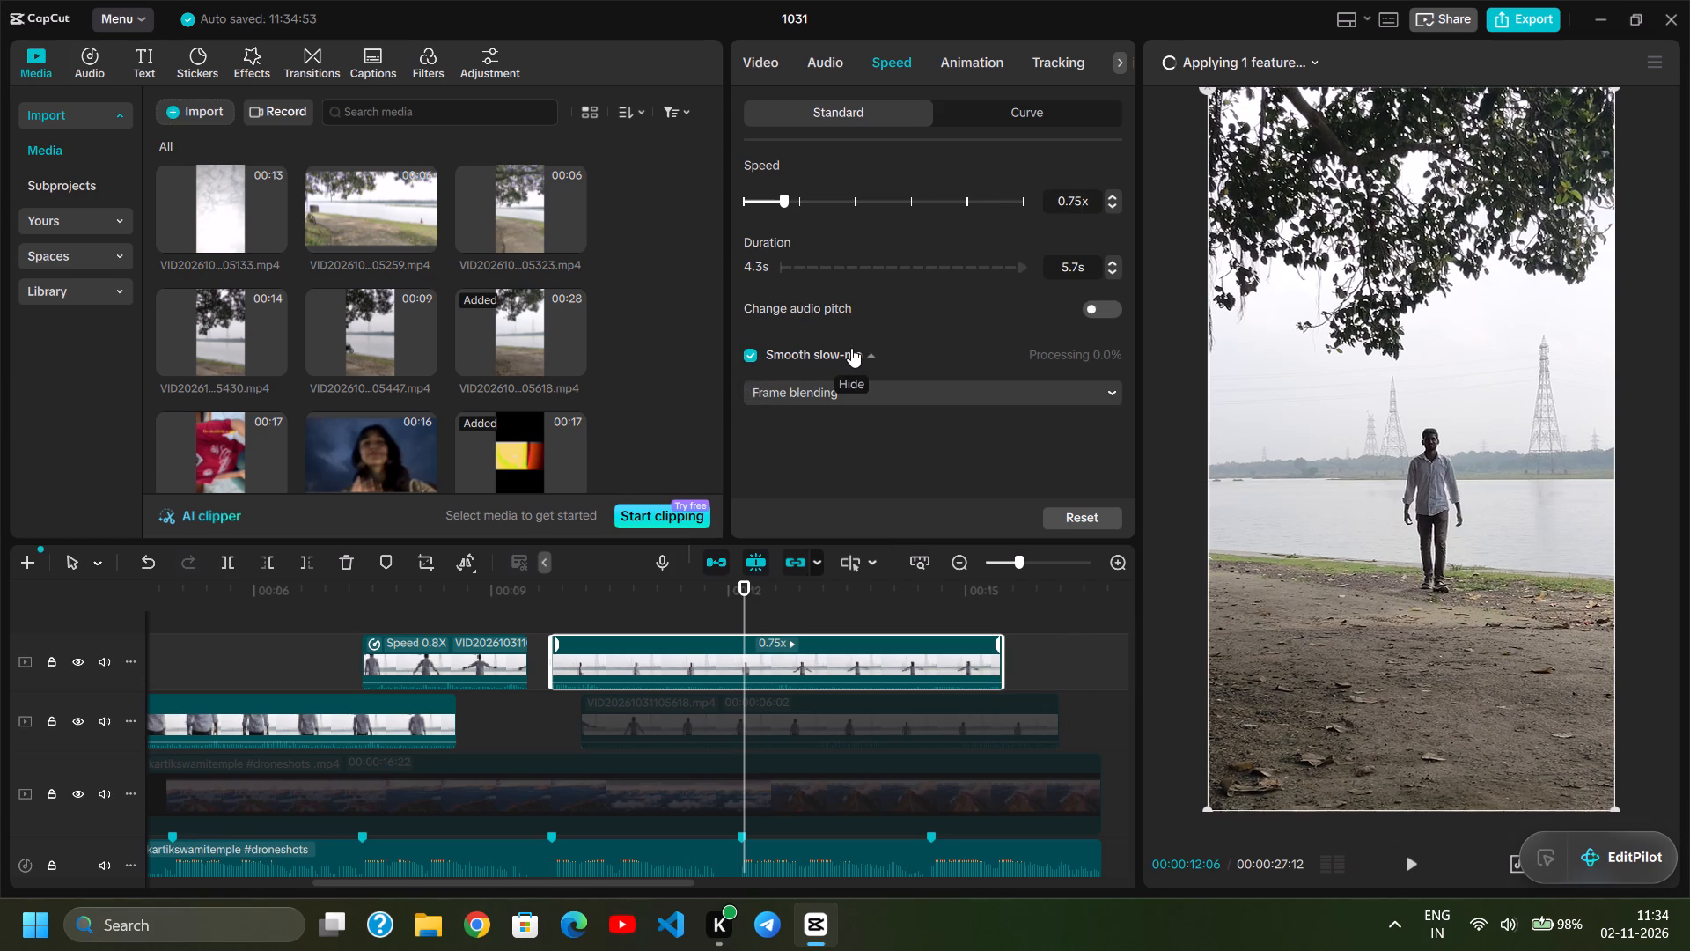
pyautogui.click(871, 354)
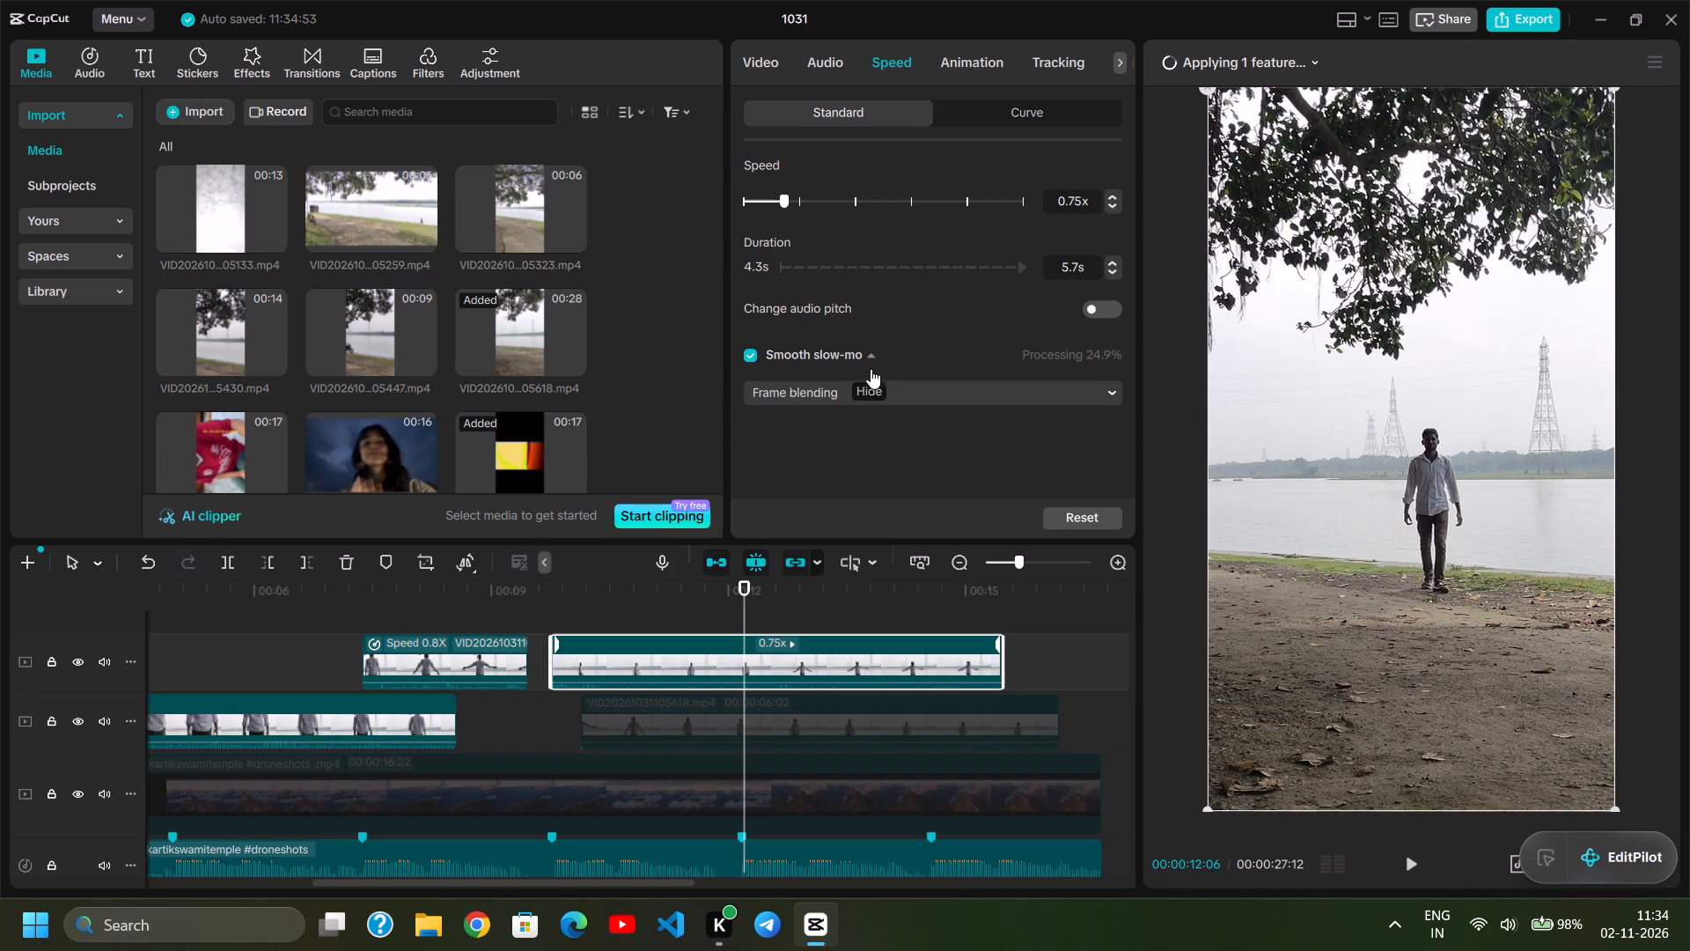
pyautogui.click(868, 385)
pyautogui.click(844, 483)
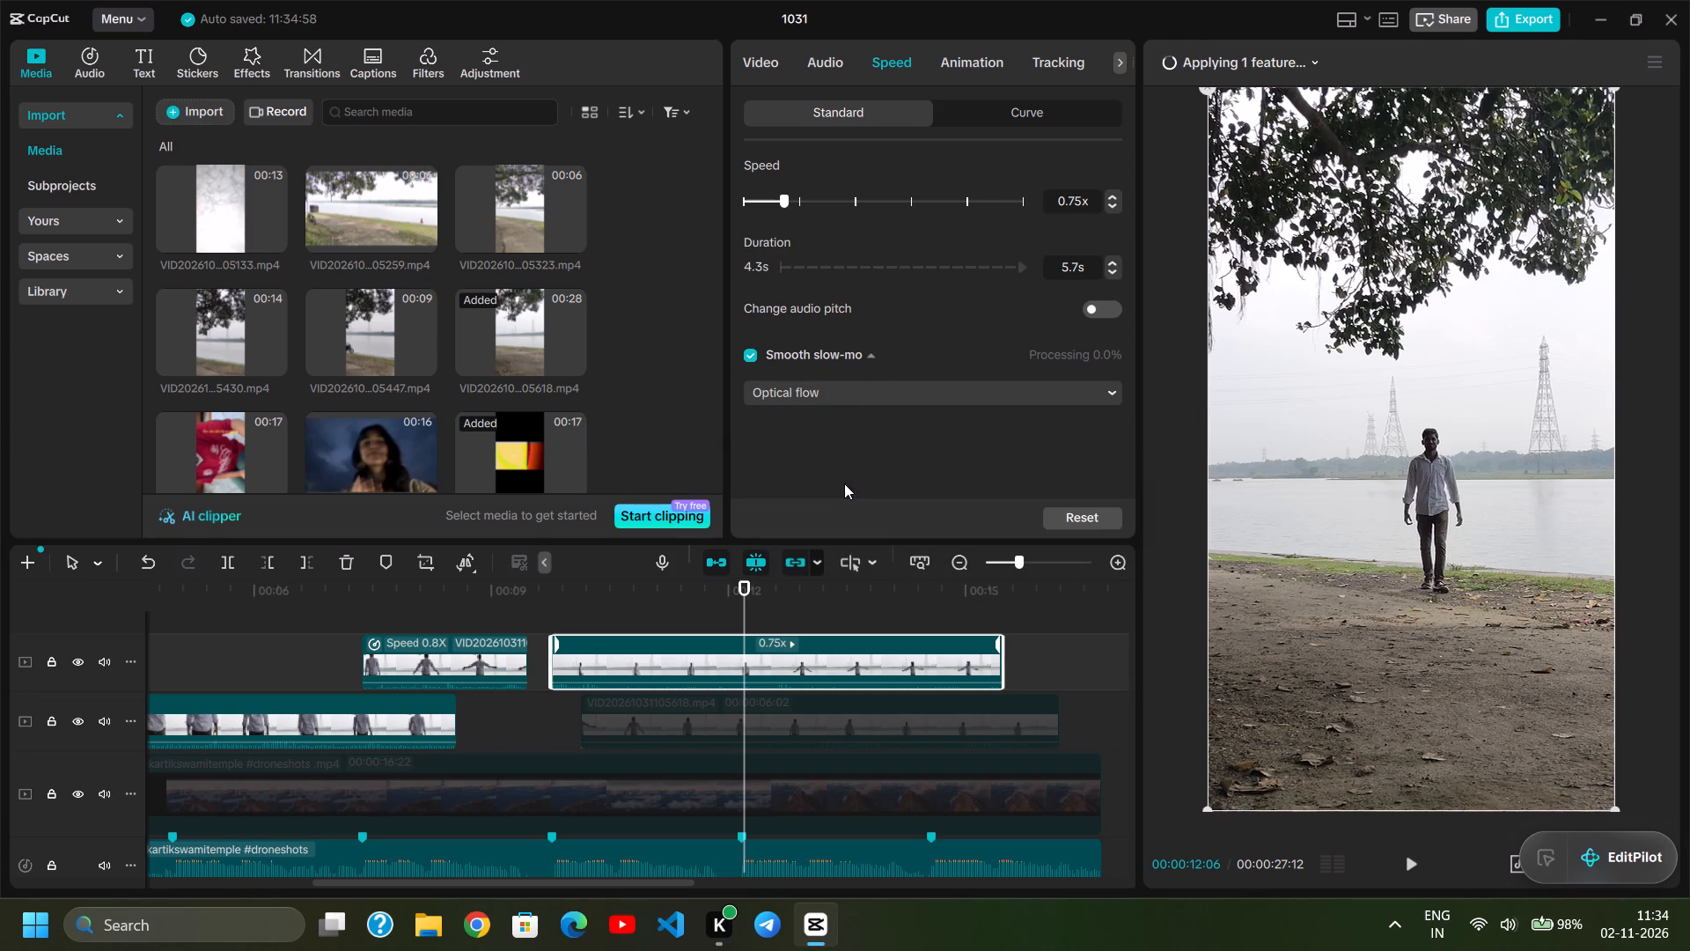
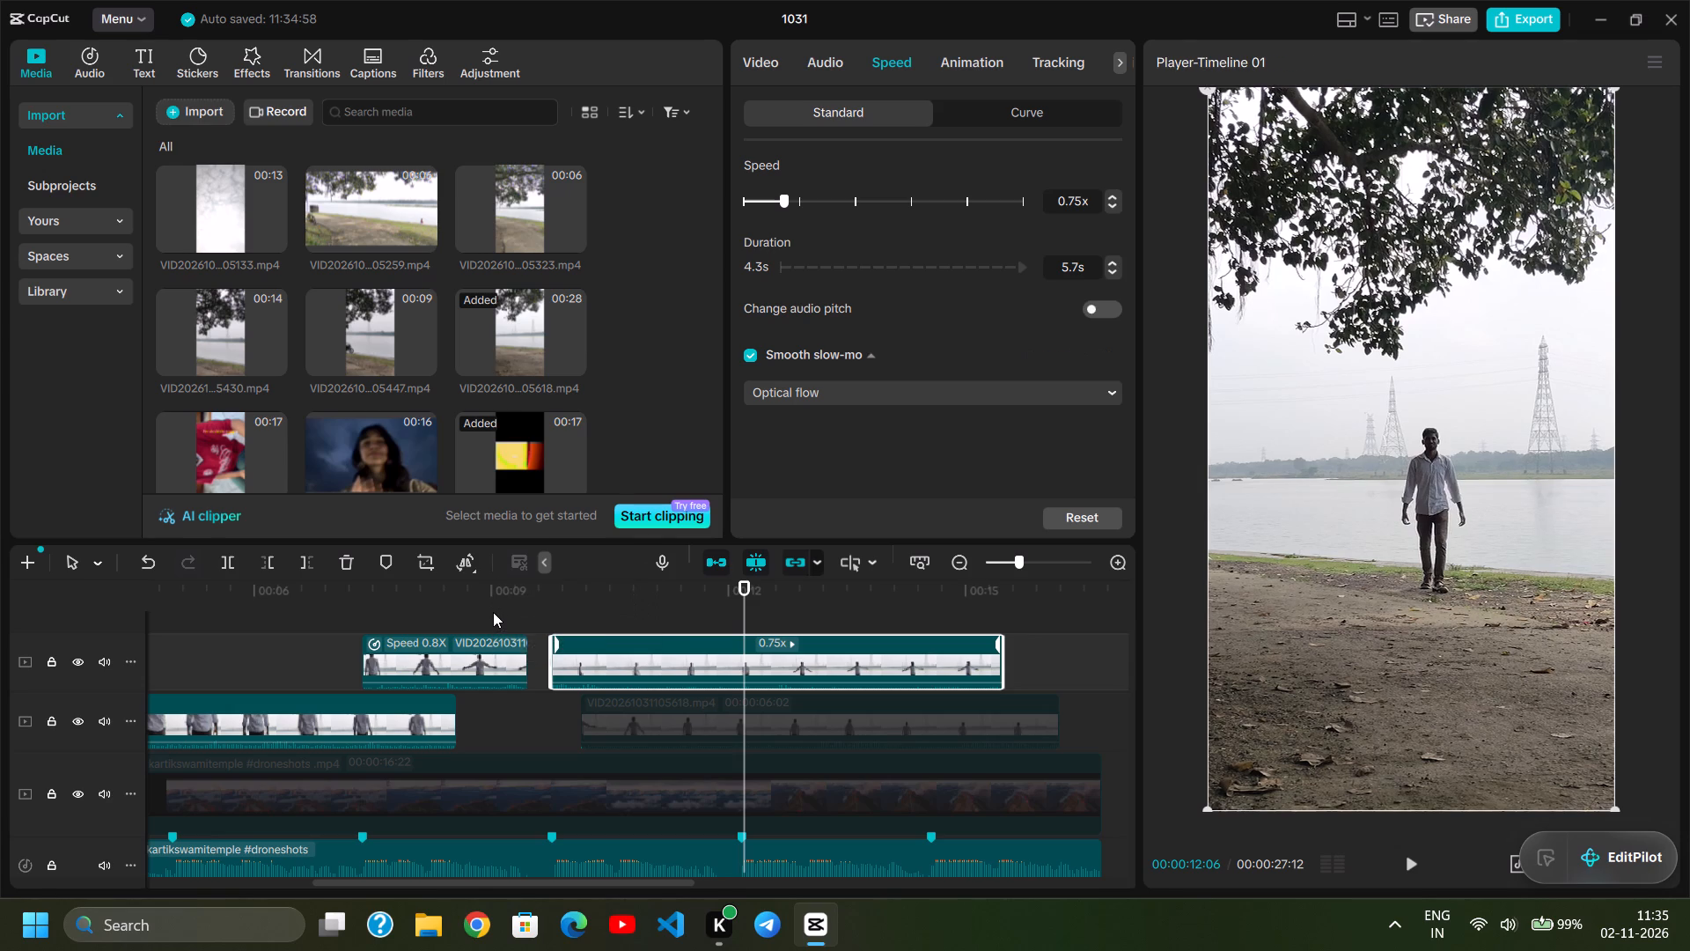
# Play the slowed upper-track pieces from about 00:00:09:01, replaying the longer one from 00:00:09:28 to judge its motion and find a cut point.
pyautogui.click(493, 612)
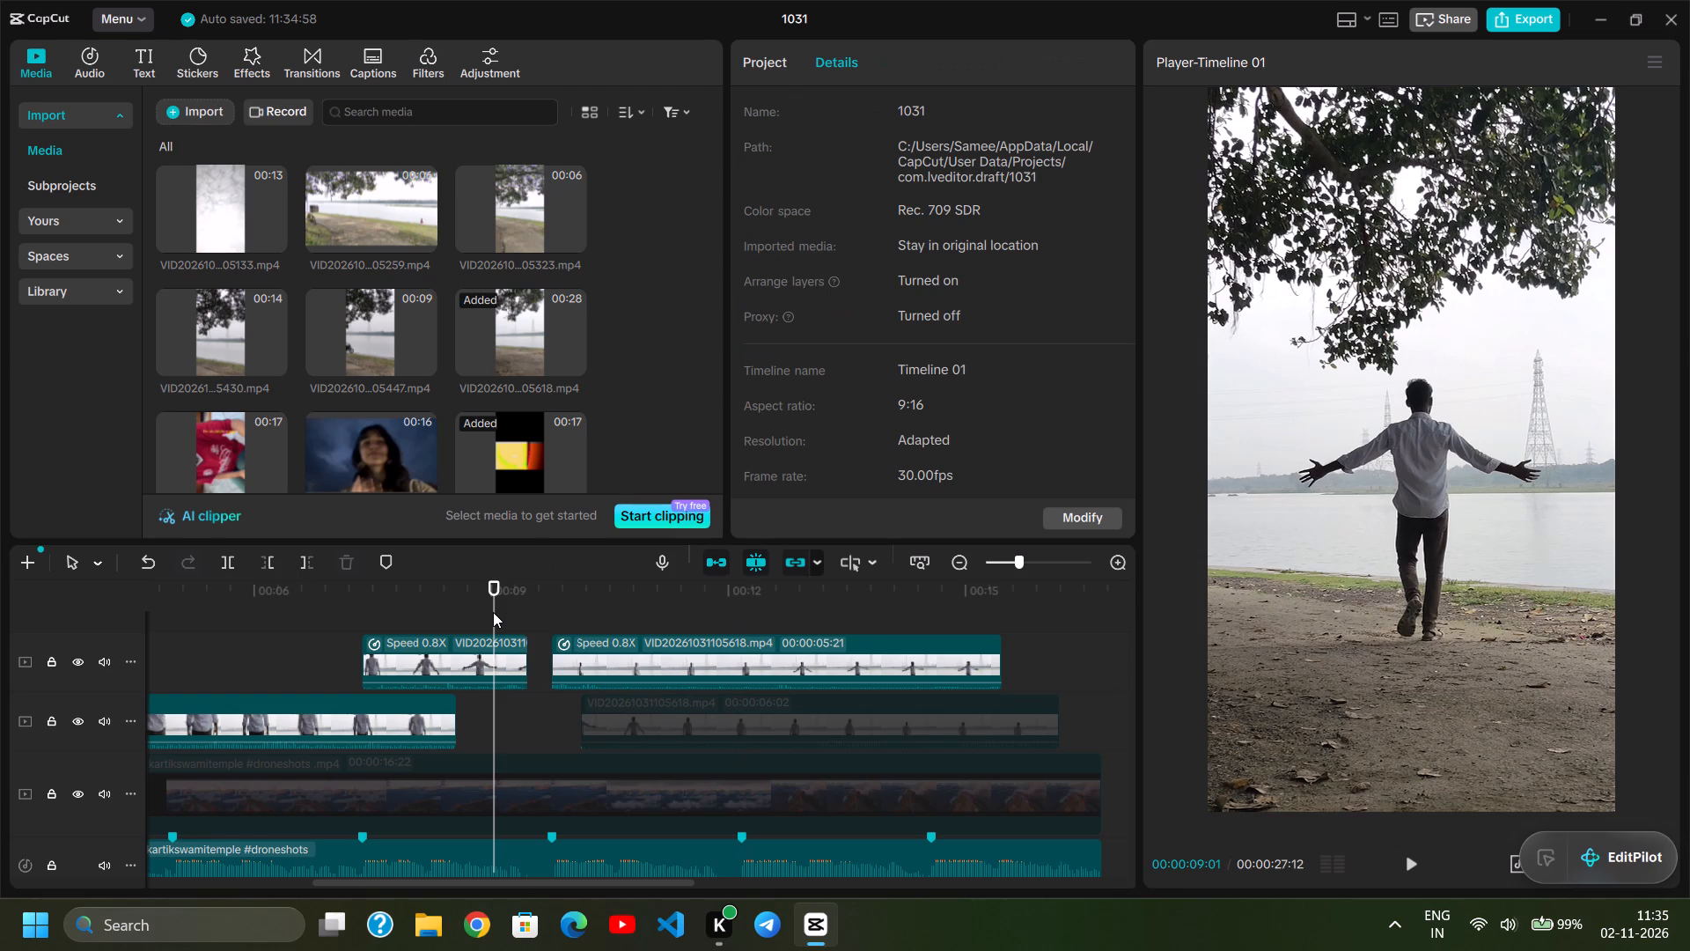
pyautogui.press('space')
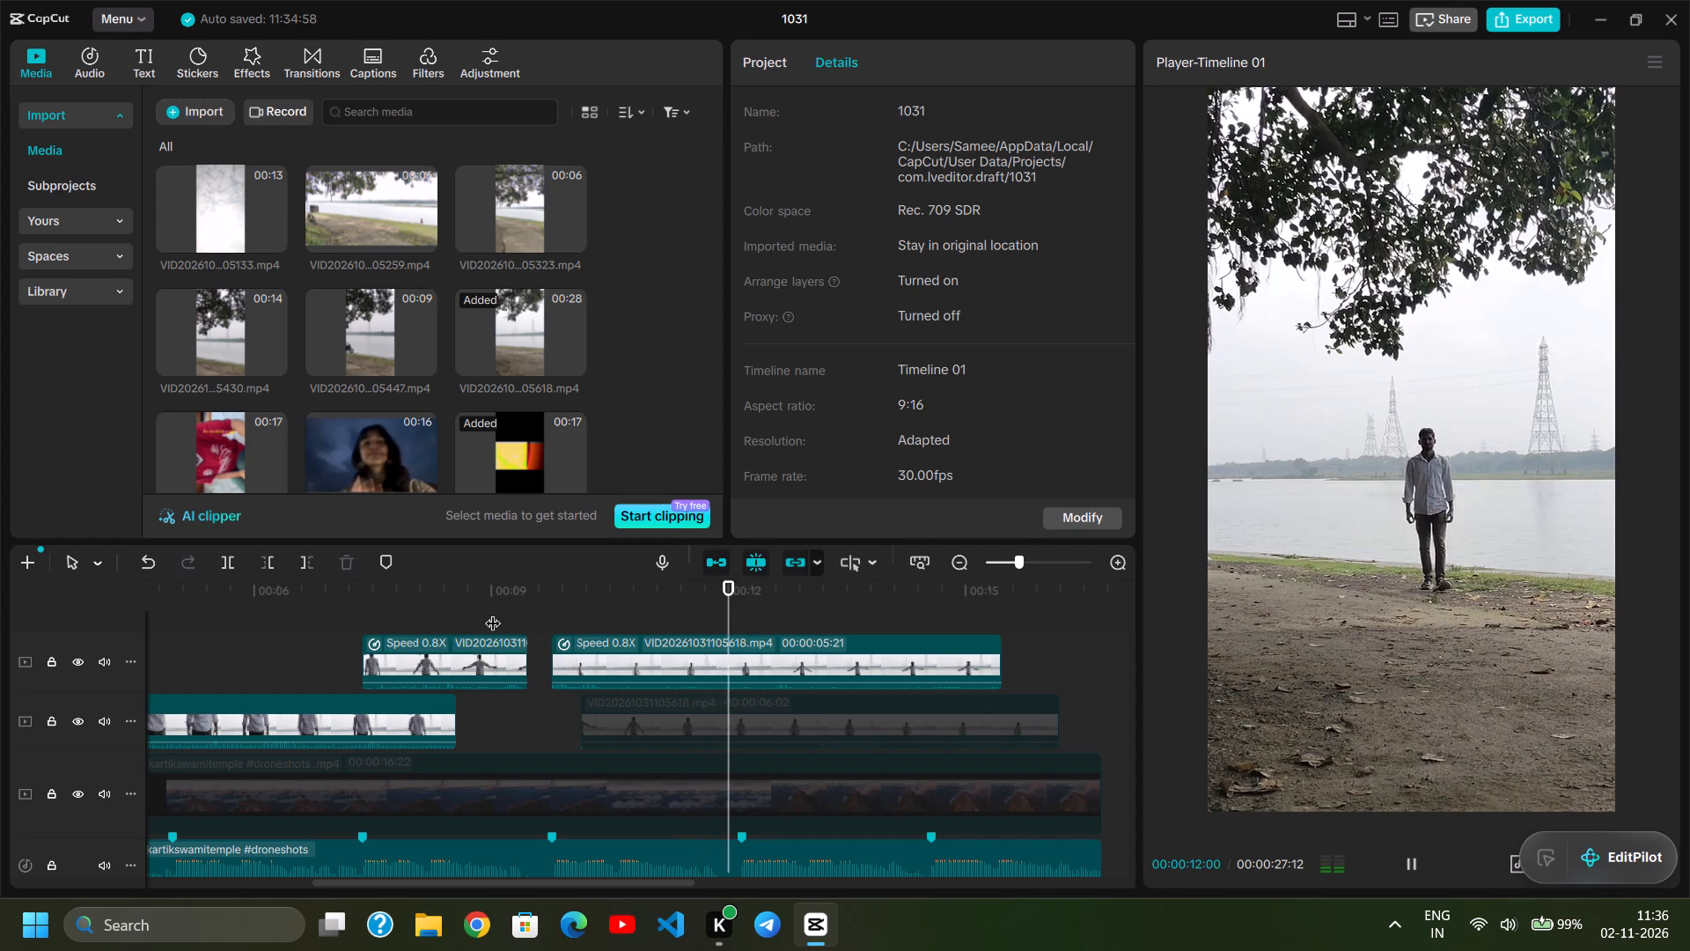
pyautogui.press('space')
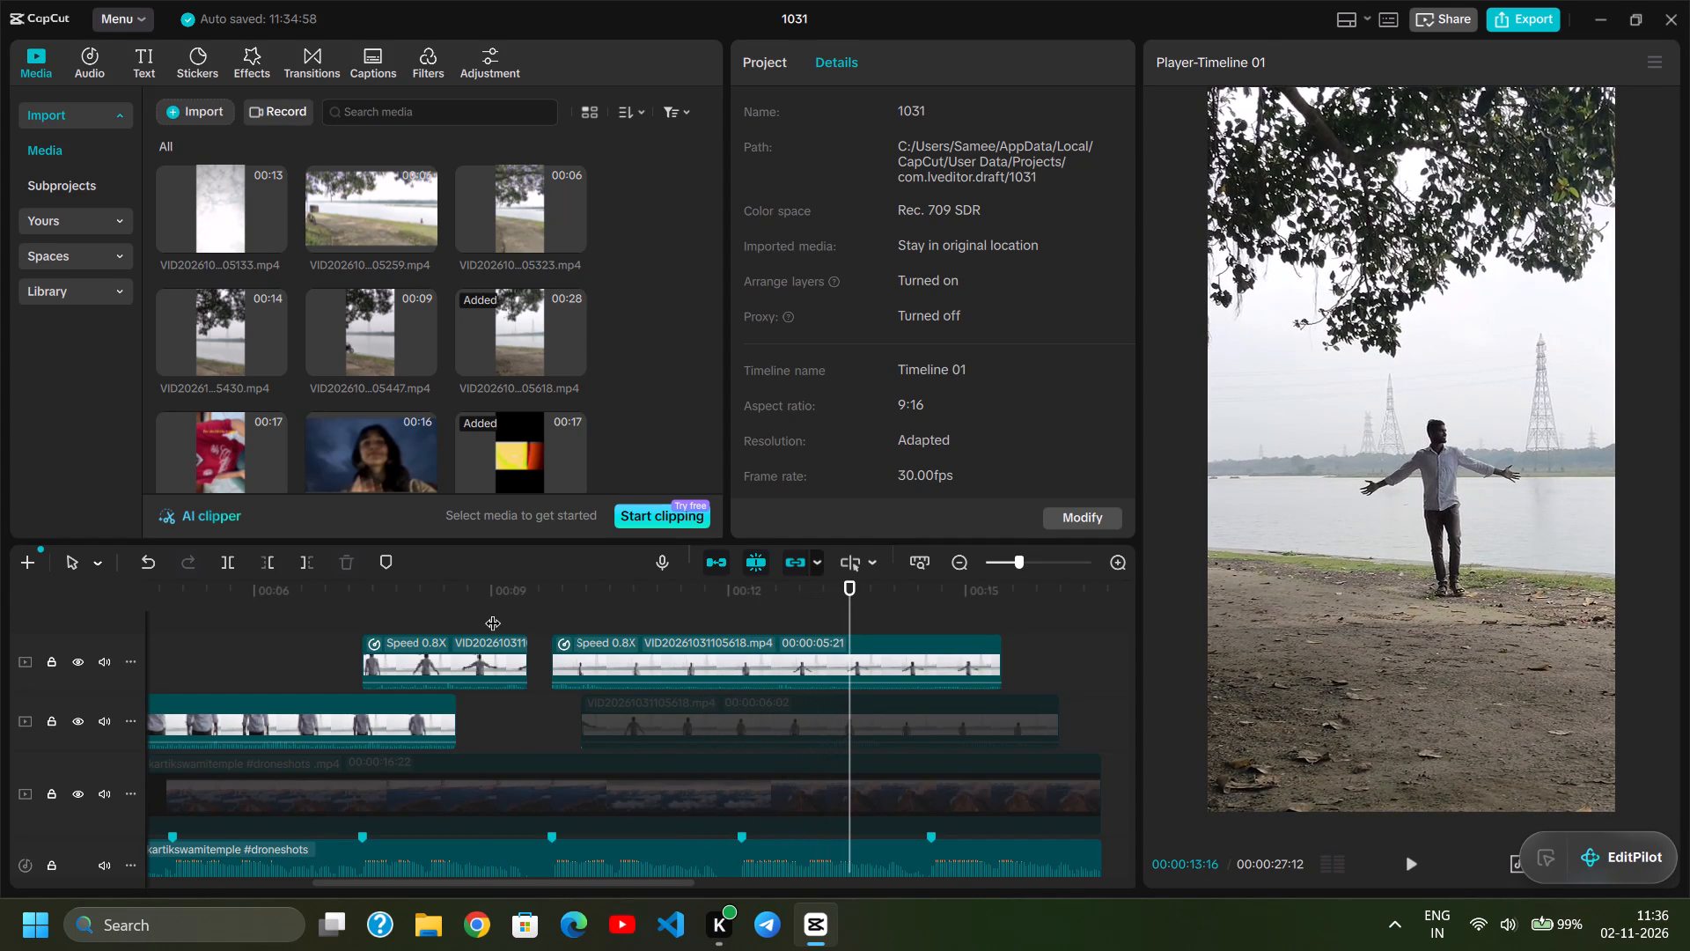
pyautogui.click(565, 594)
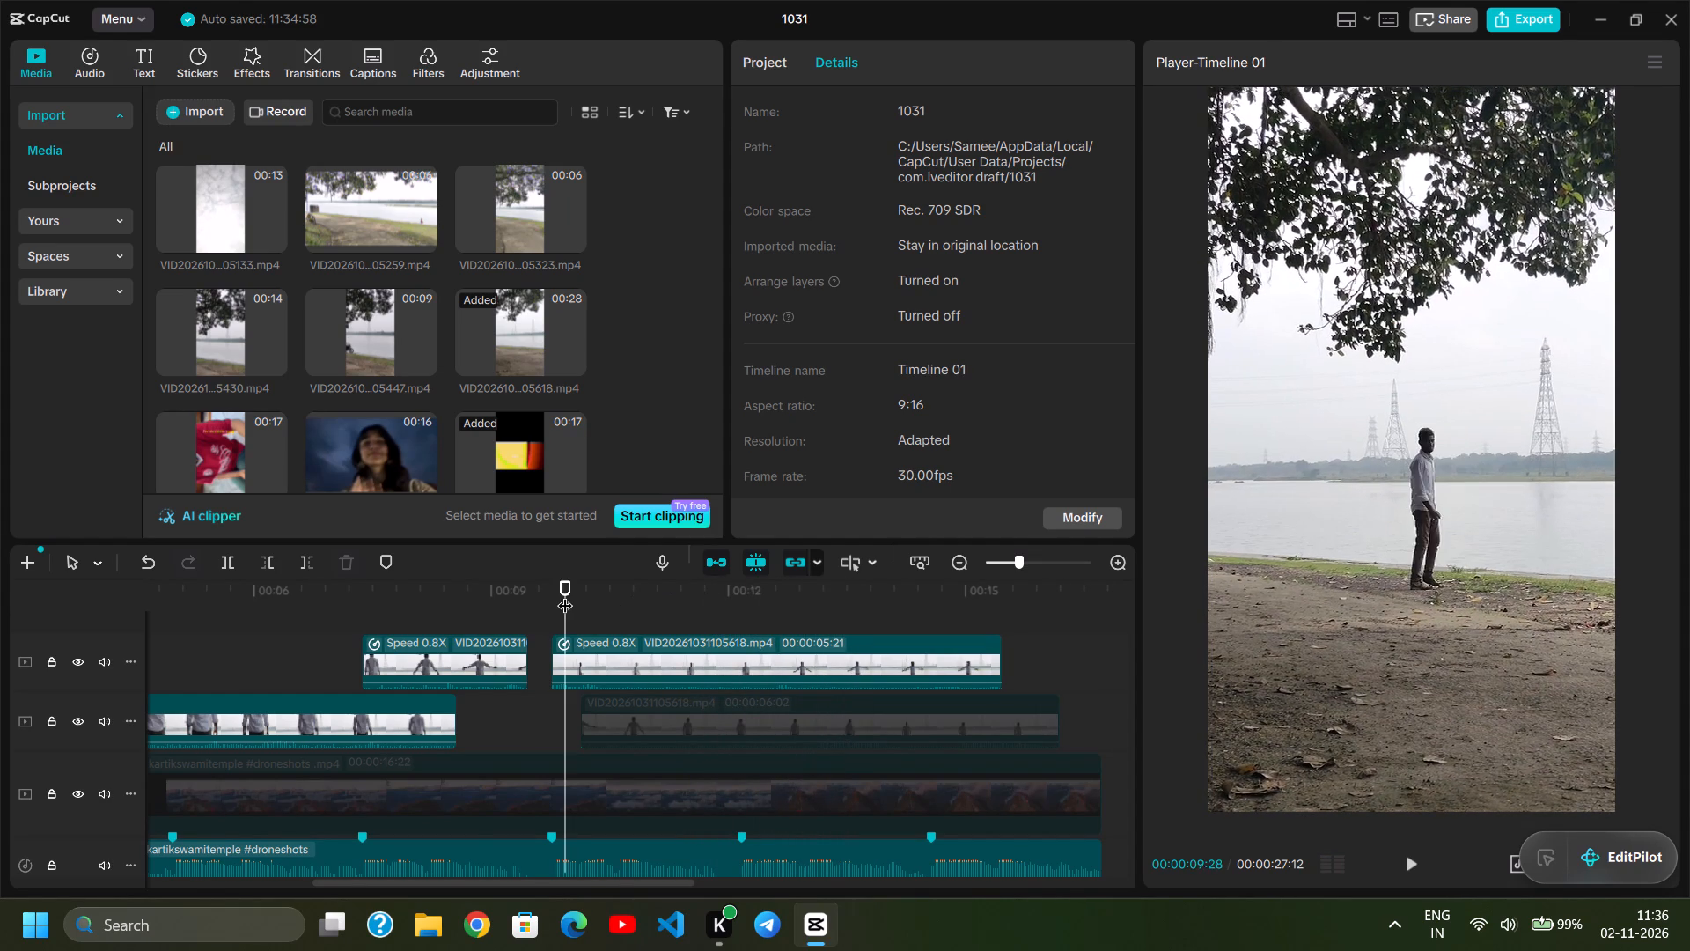
pyautogui.press('space')
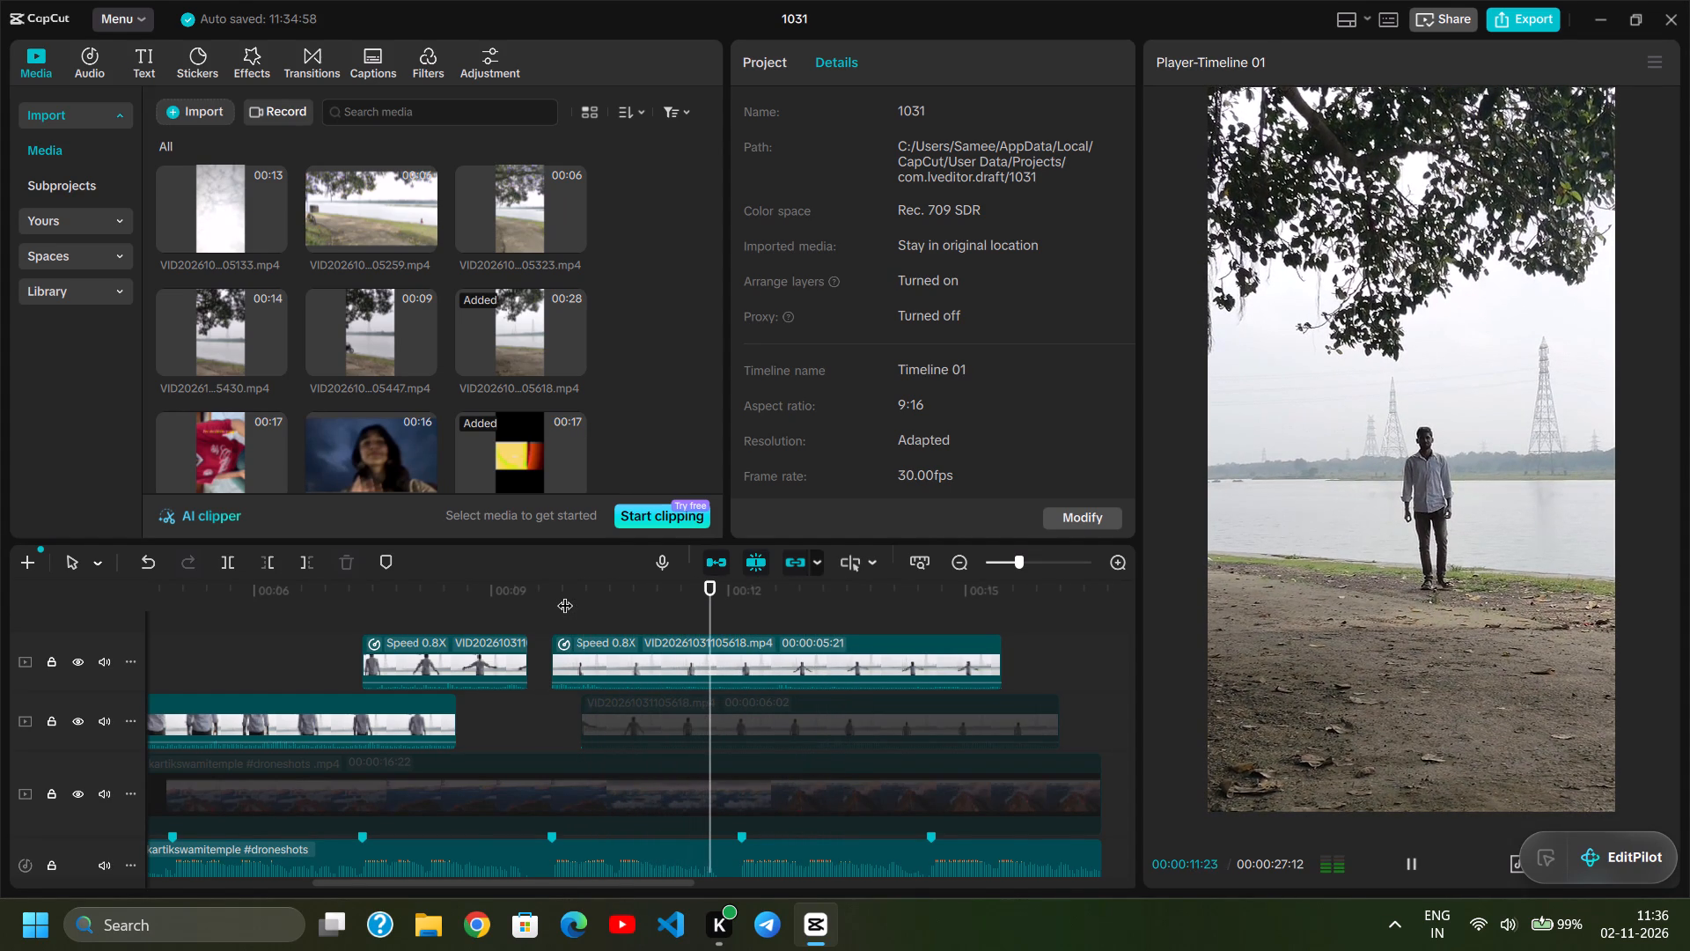
pyautogui.press('space')
pyautogui.press('space')
pyautogui.press('space')
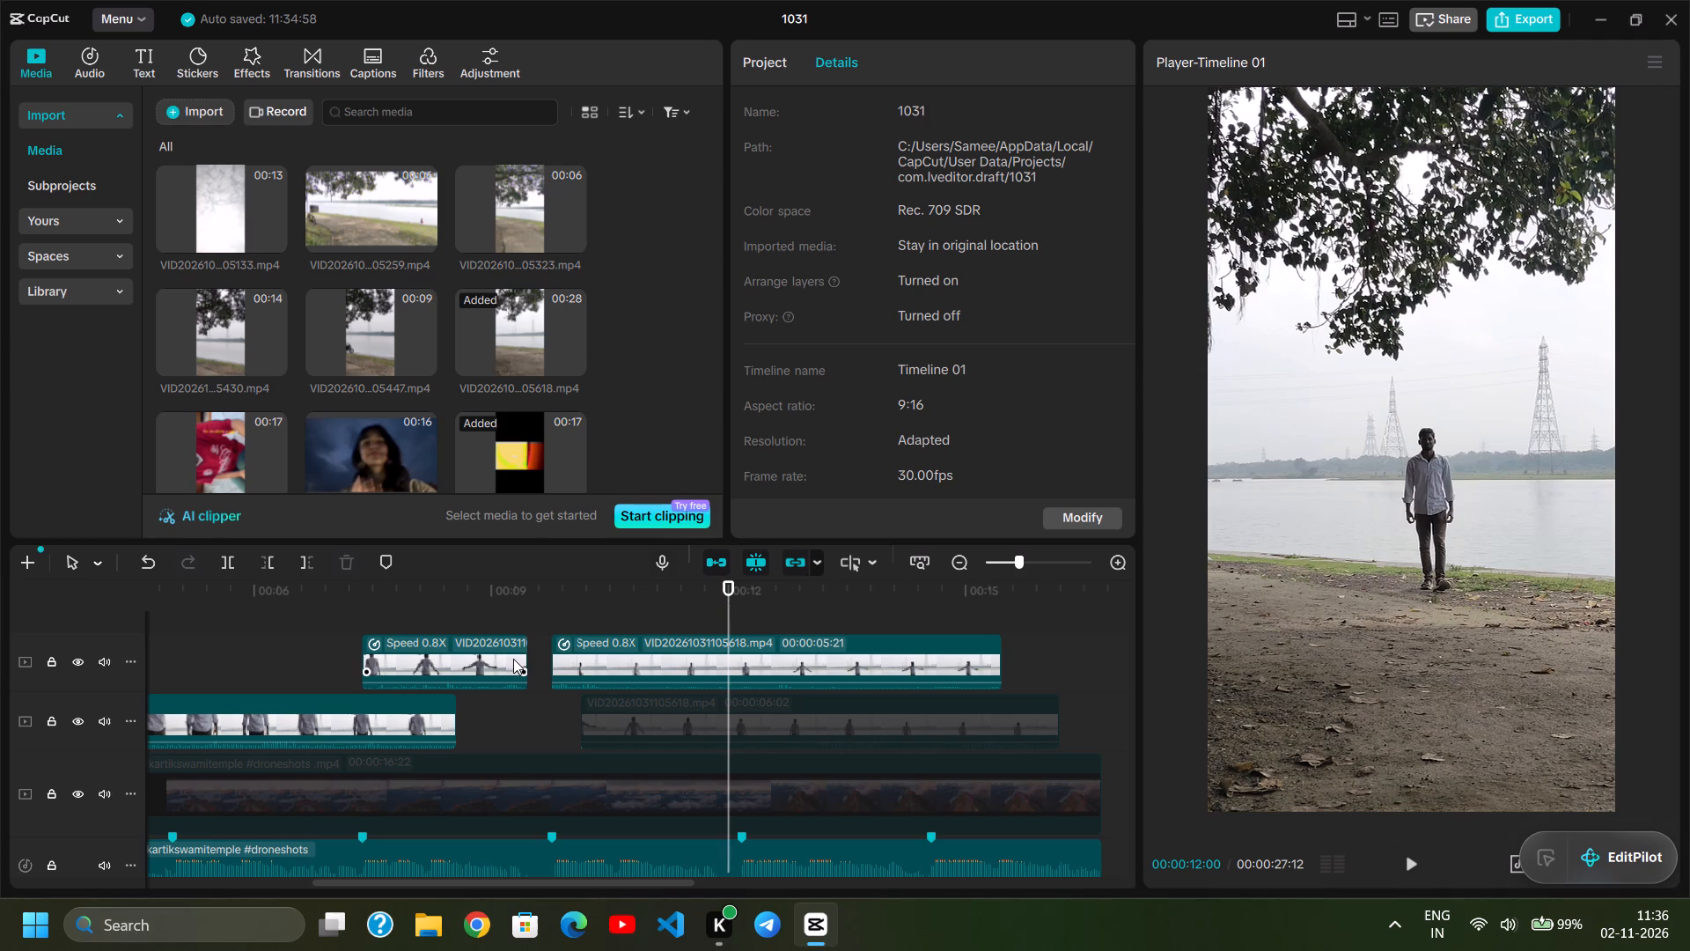
# Split the longer upper-track piece at 00:00:11:27 and shift its second part to start at the beat marker around 00:00:12:06.
pyautogui.click(727, 612)
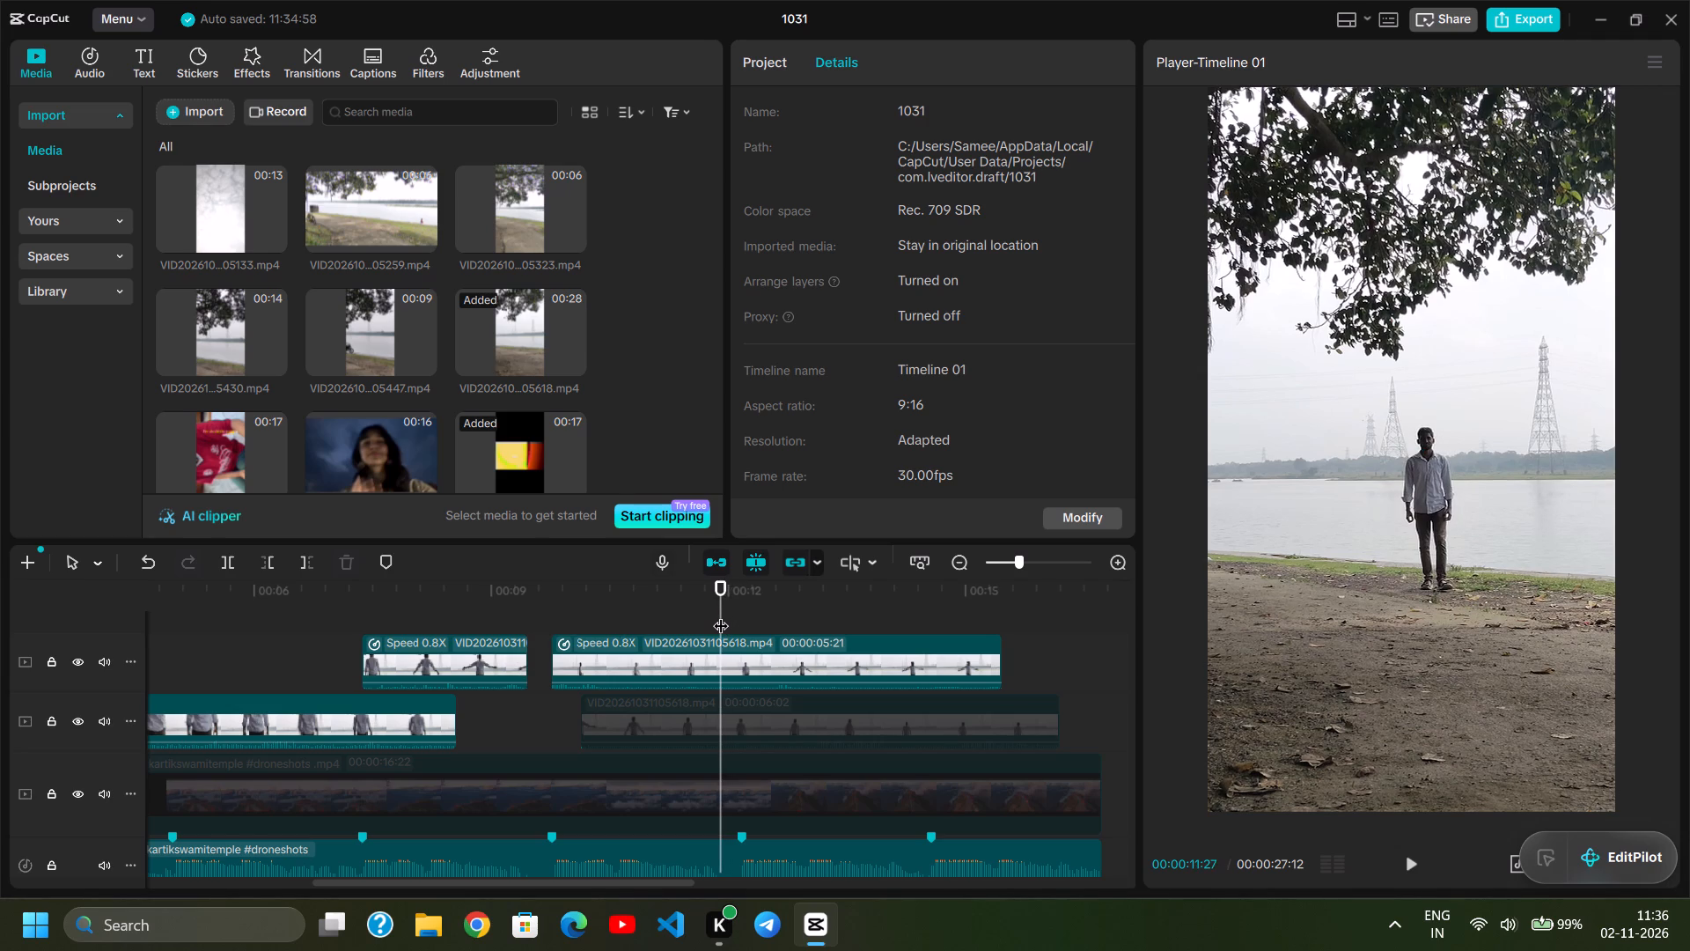
pyautogui.click(709, 654)
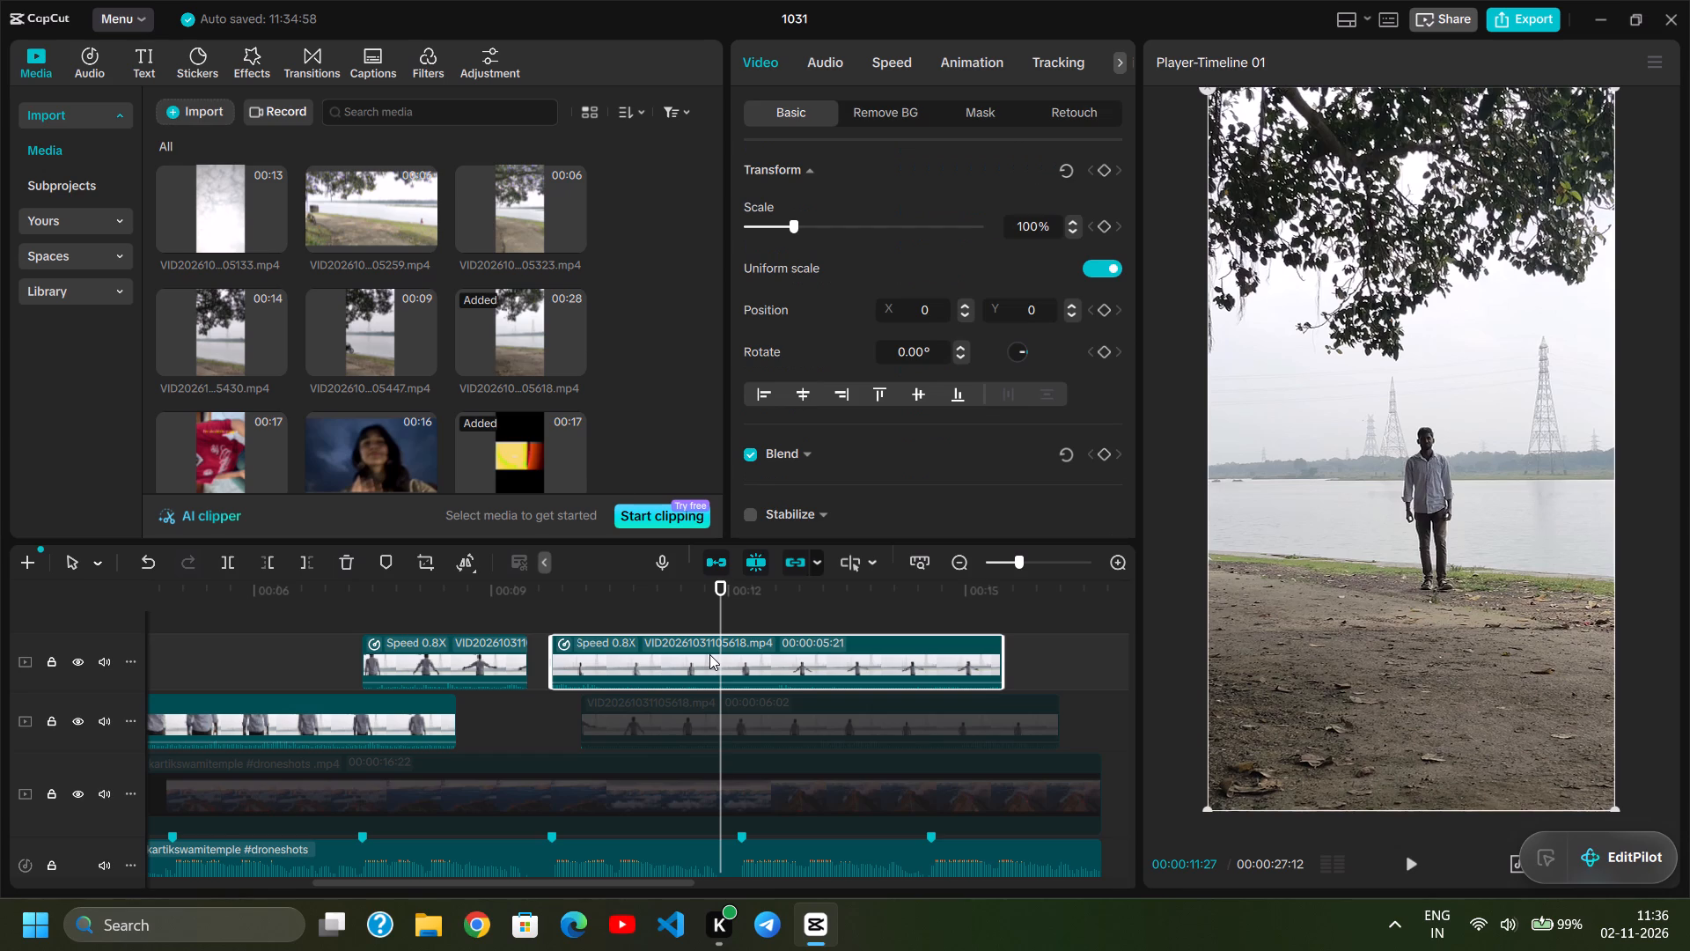
pyautogui.hotkey('ctrl', 'b')
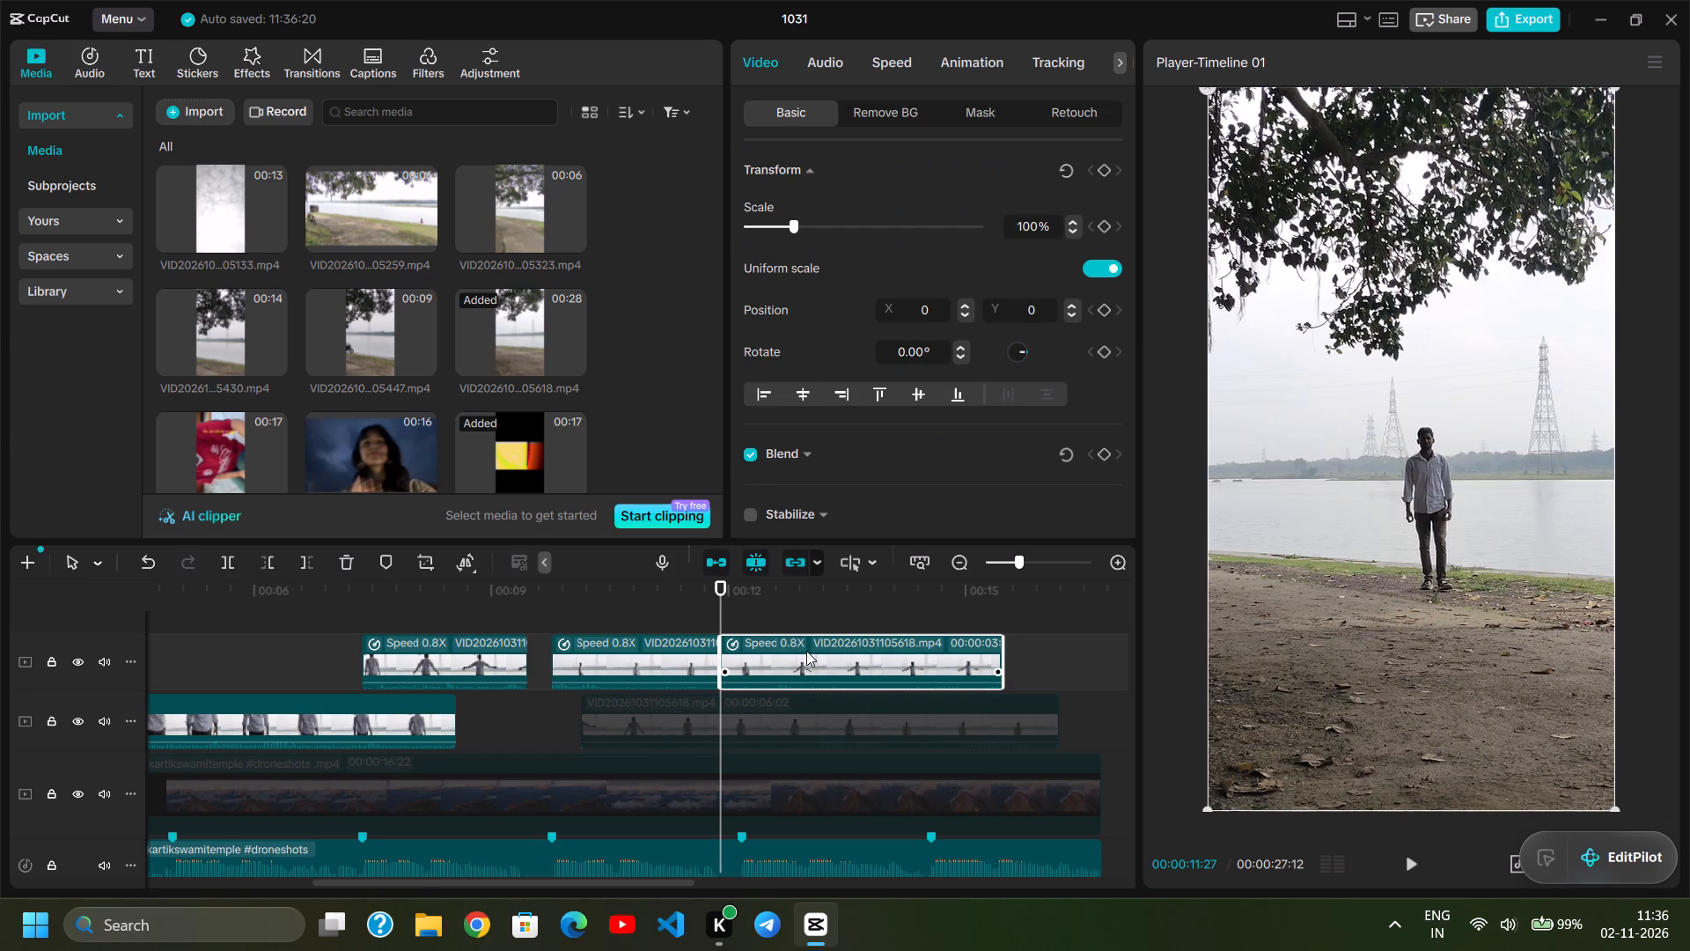
pyautogui.moveTo(808, 652); pyautogui.dragTo(827, 651)
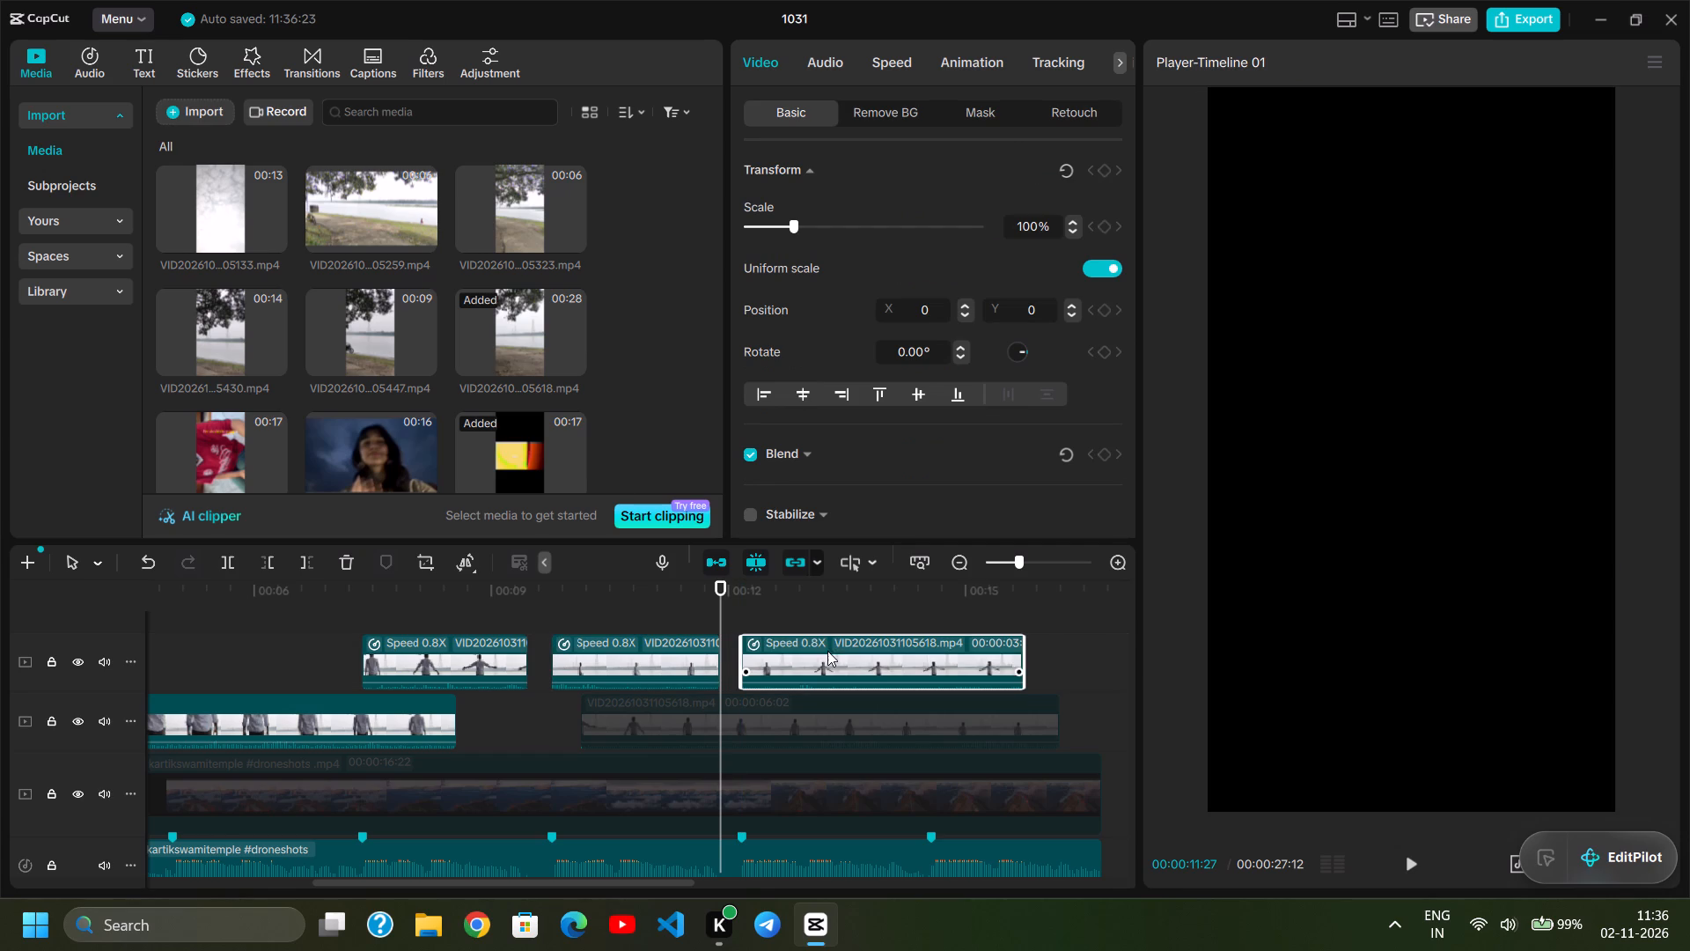
# Play the upper track from just before the second piece through the new gap to check the cut against the beat.
pyautogui.click(533, 604)
pyautogui.press('space')
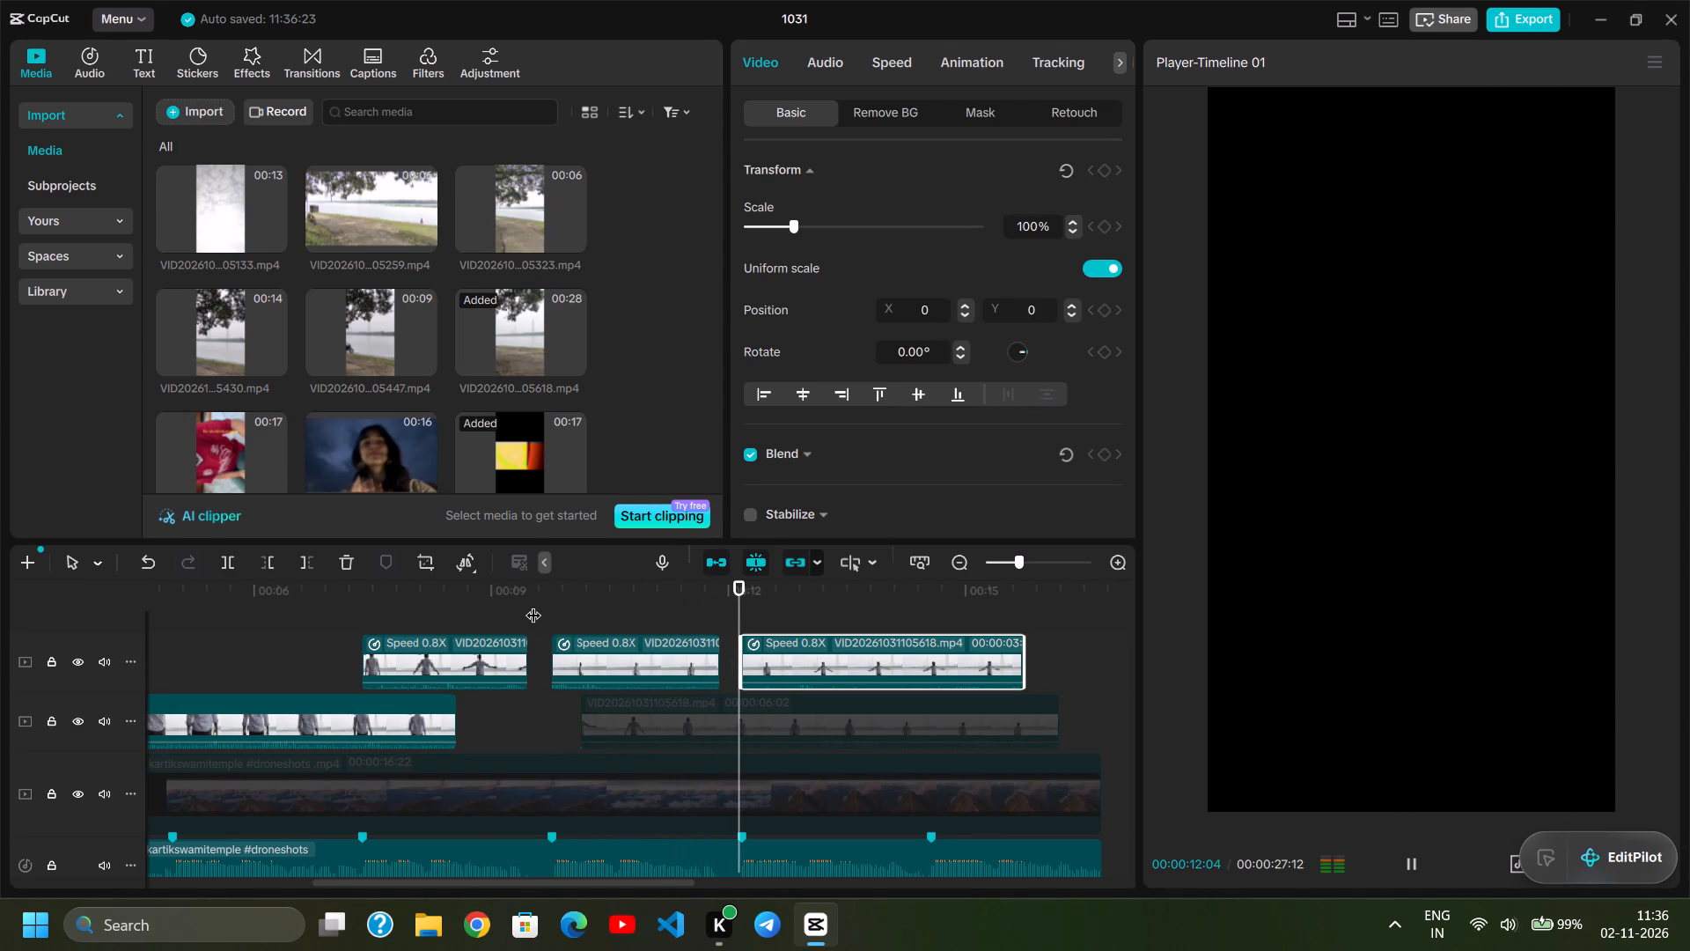
pyautogui.press('space')
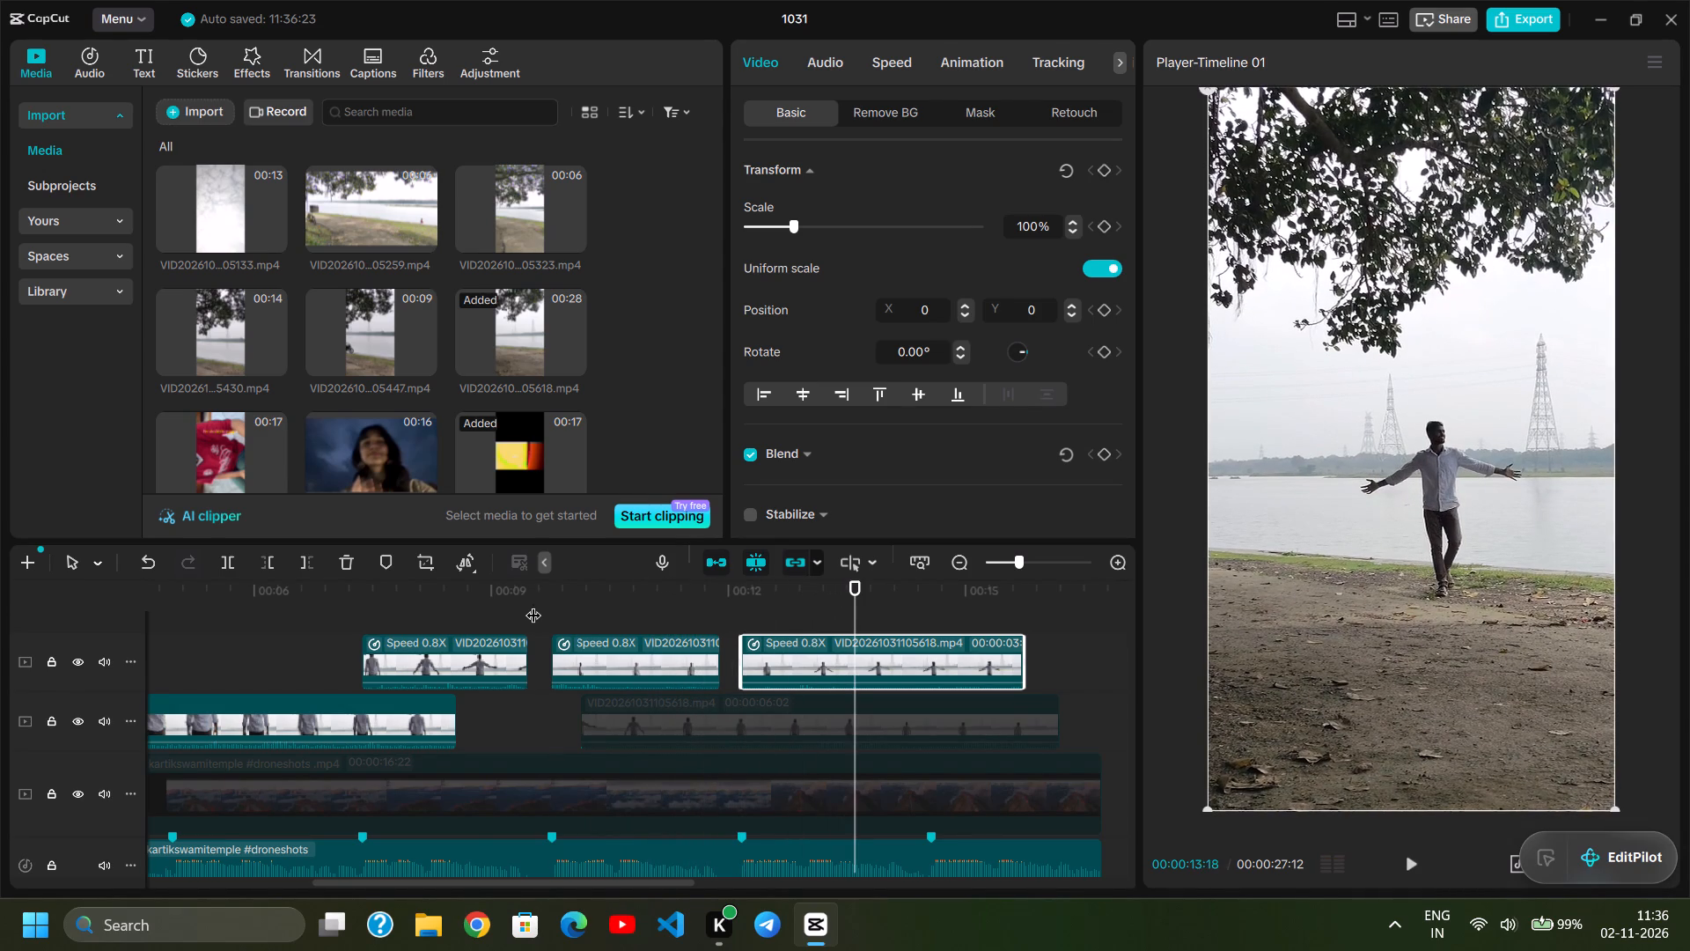
pyautogui.click(521, 604)
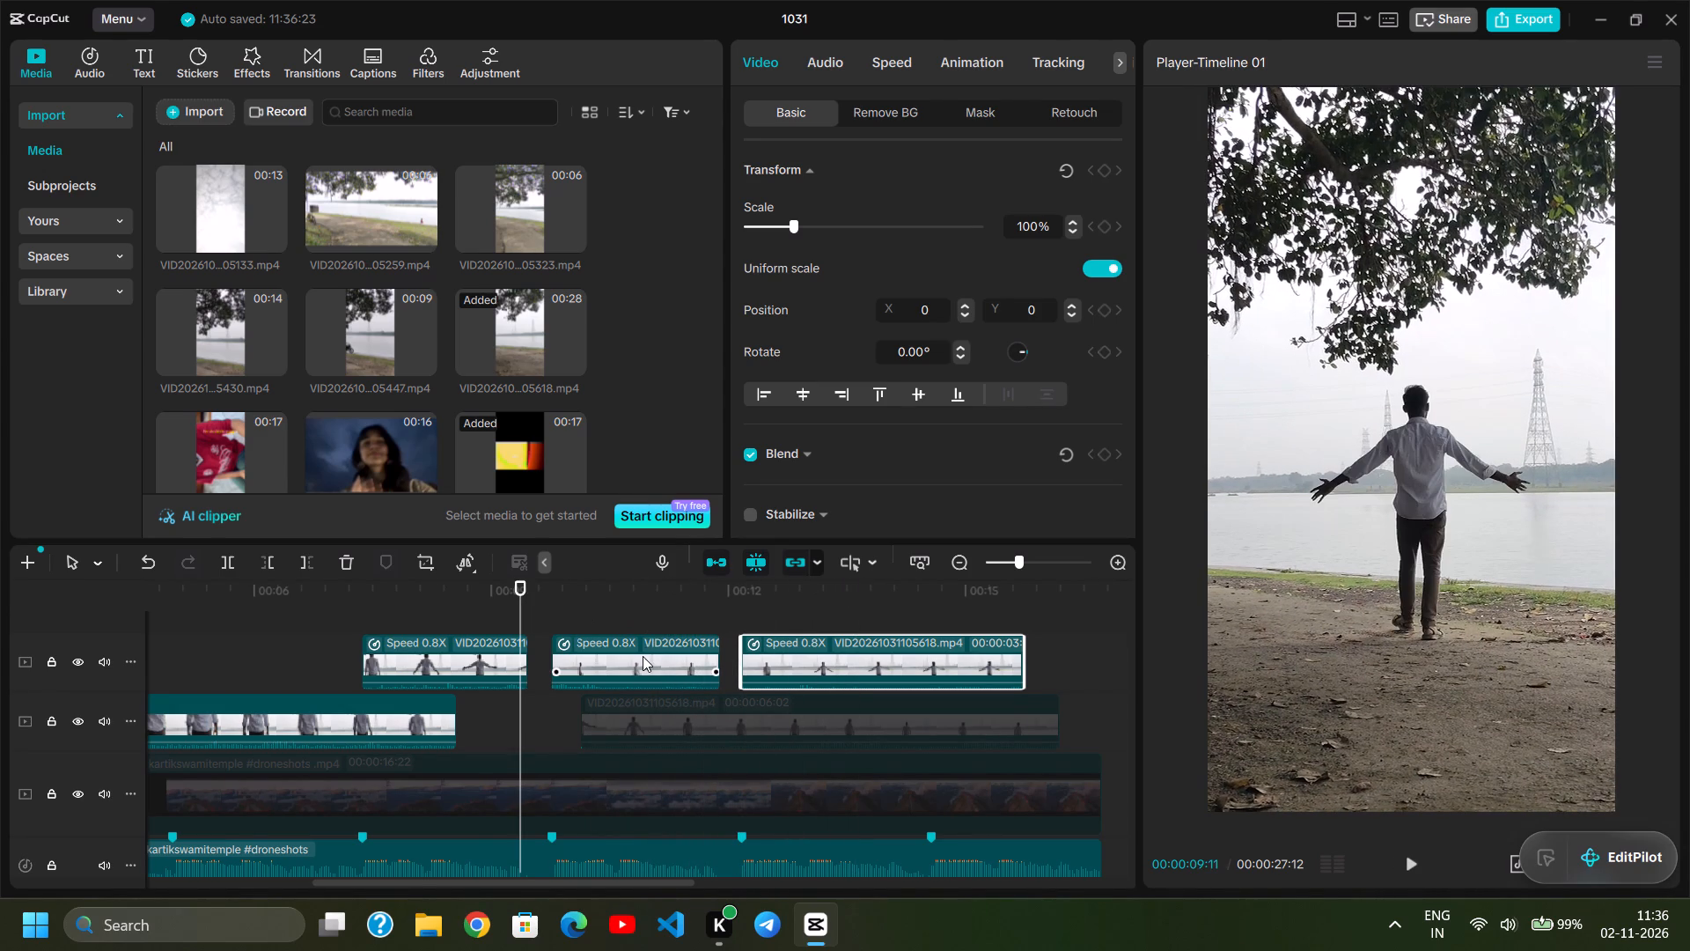
# Check the speed and Smooth slow-mo settings of the two upper-track pieces on either side of the new cut.
pyautogui.click(642, 656)
pyautogui.click(888, 67)
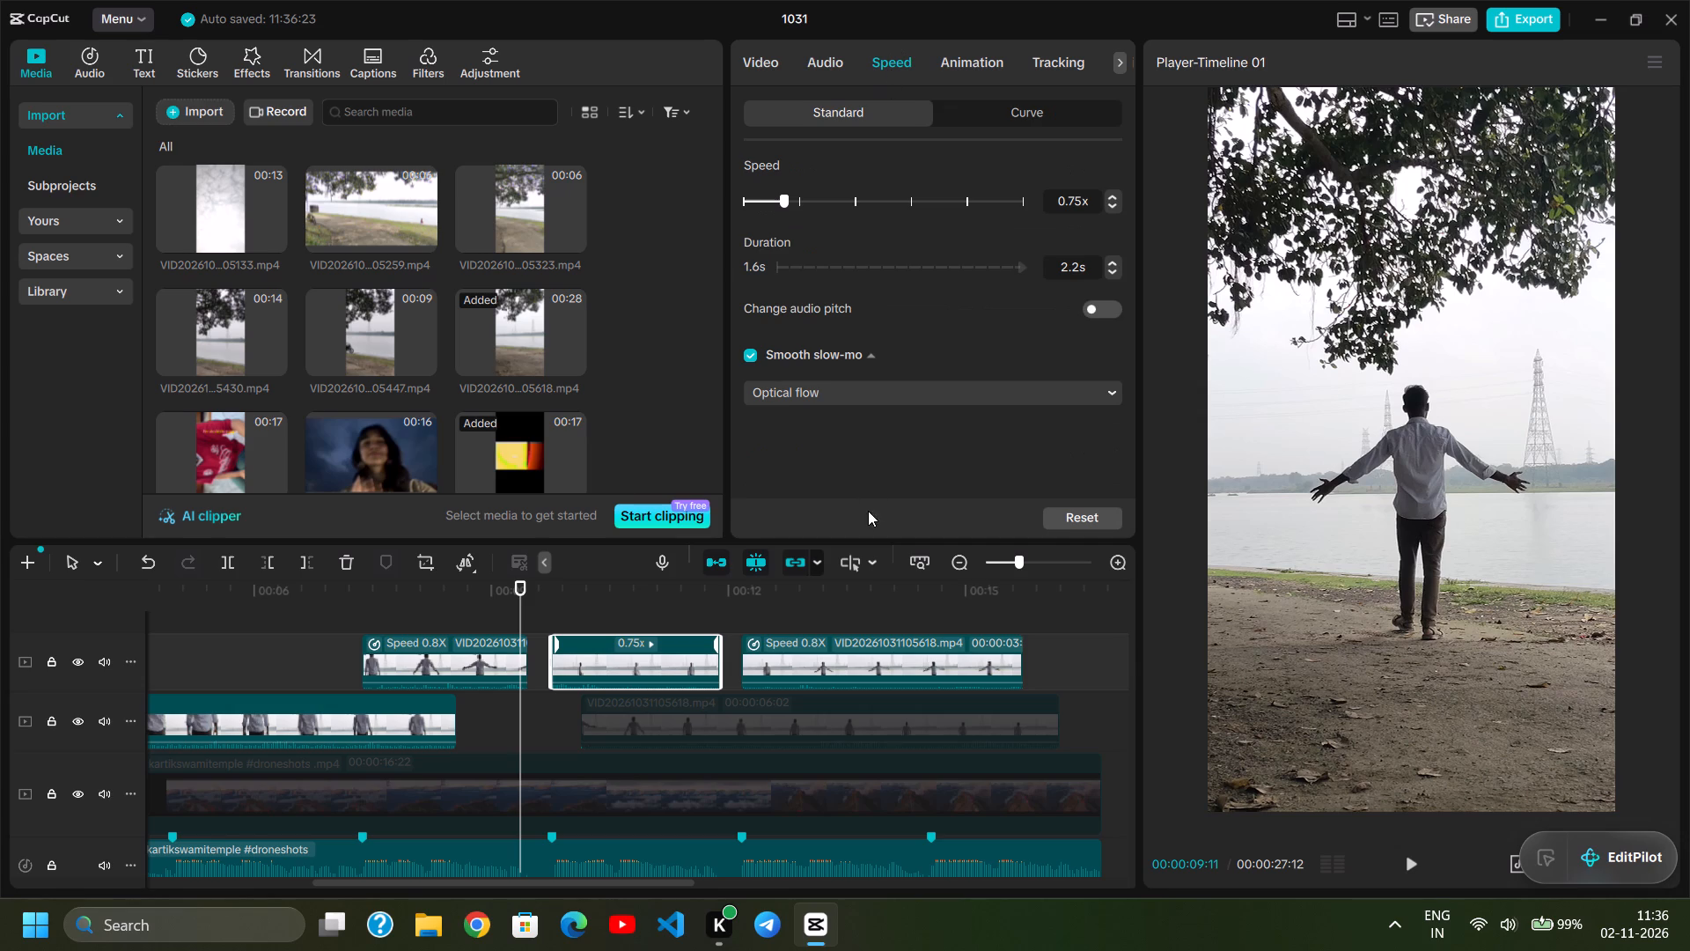
pyautogui.click(834, 662)
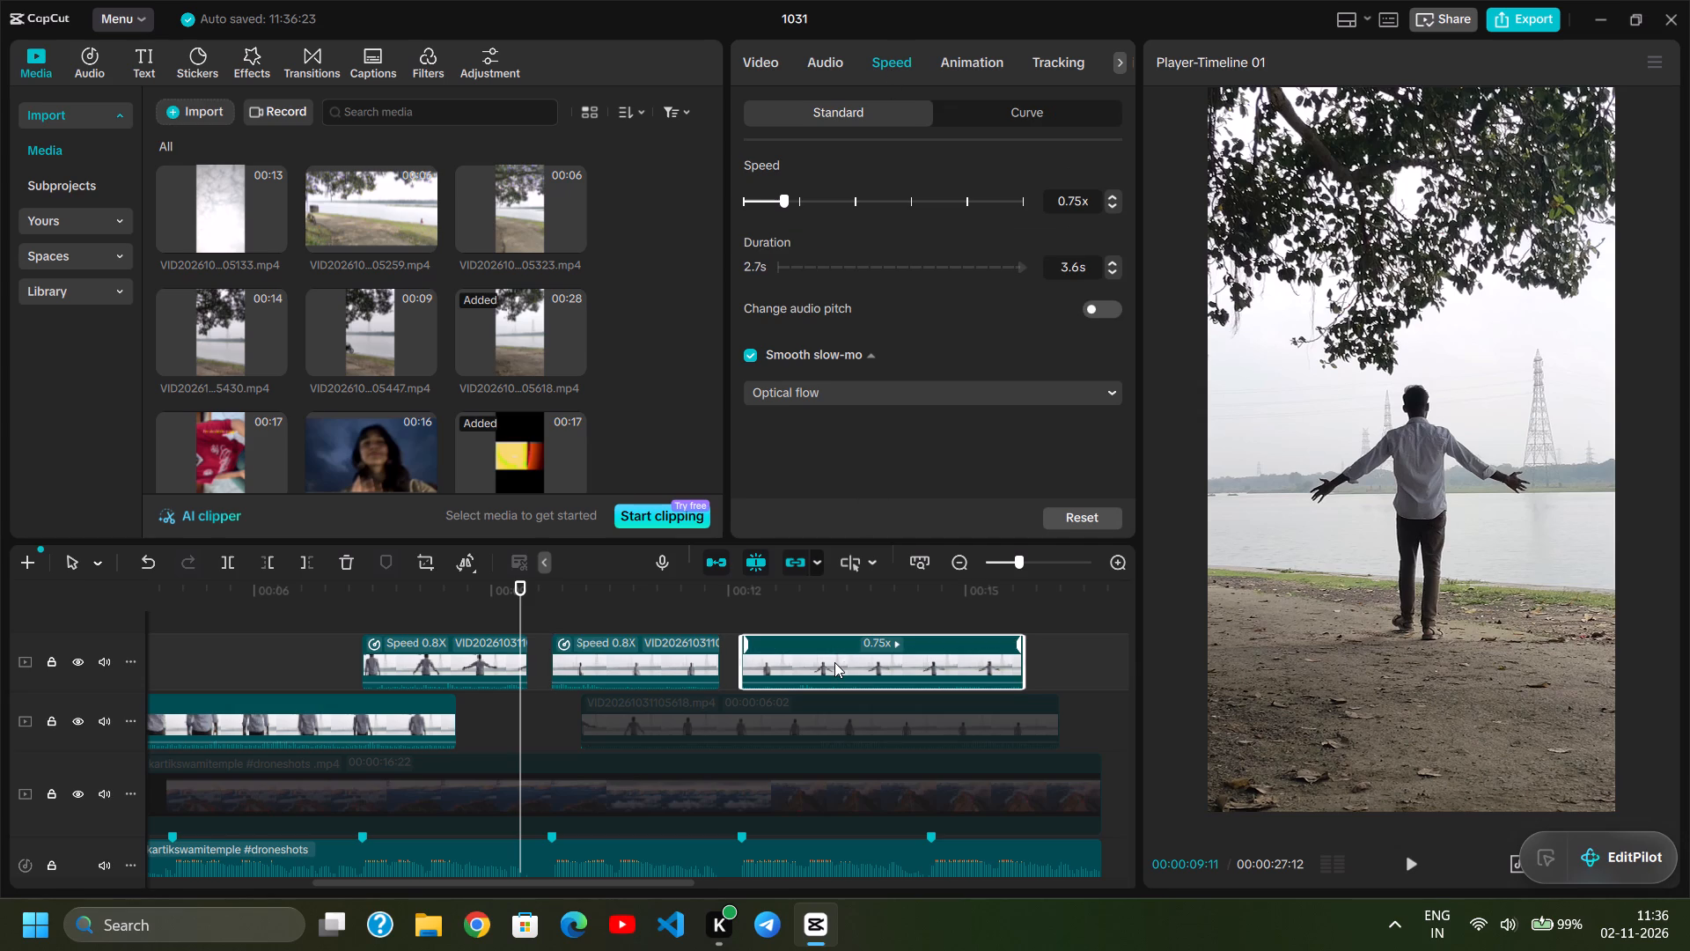
# Play the three slowed upper-track pieces from 00:00:08:10 to about 00:00:15:15 to review their timing against the beat markers.
pyautogui.click(437, 596)
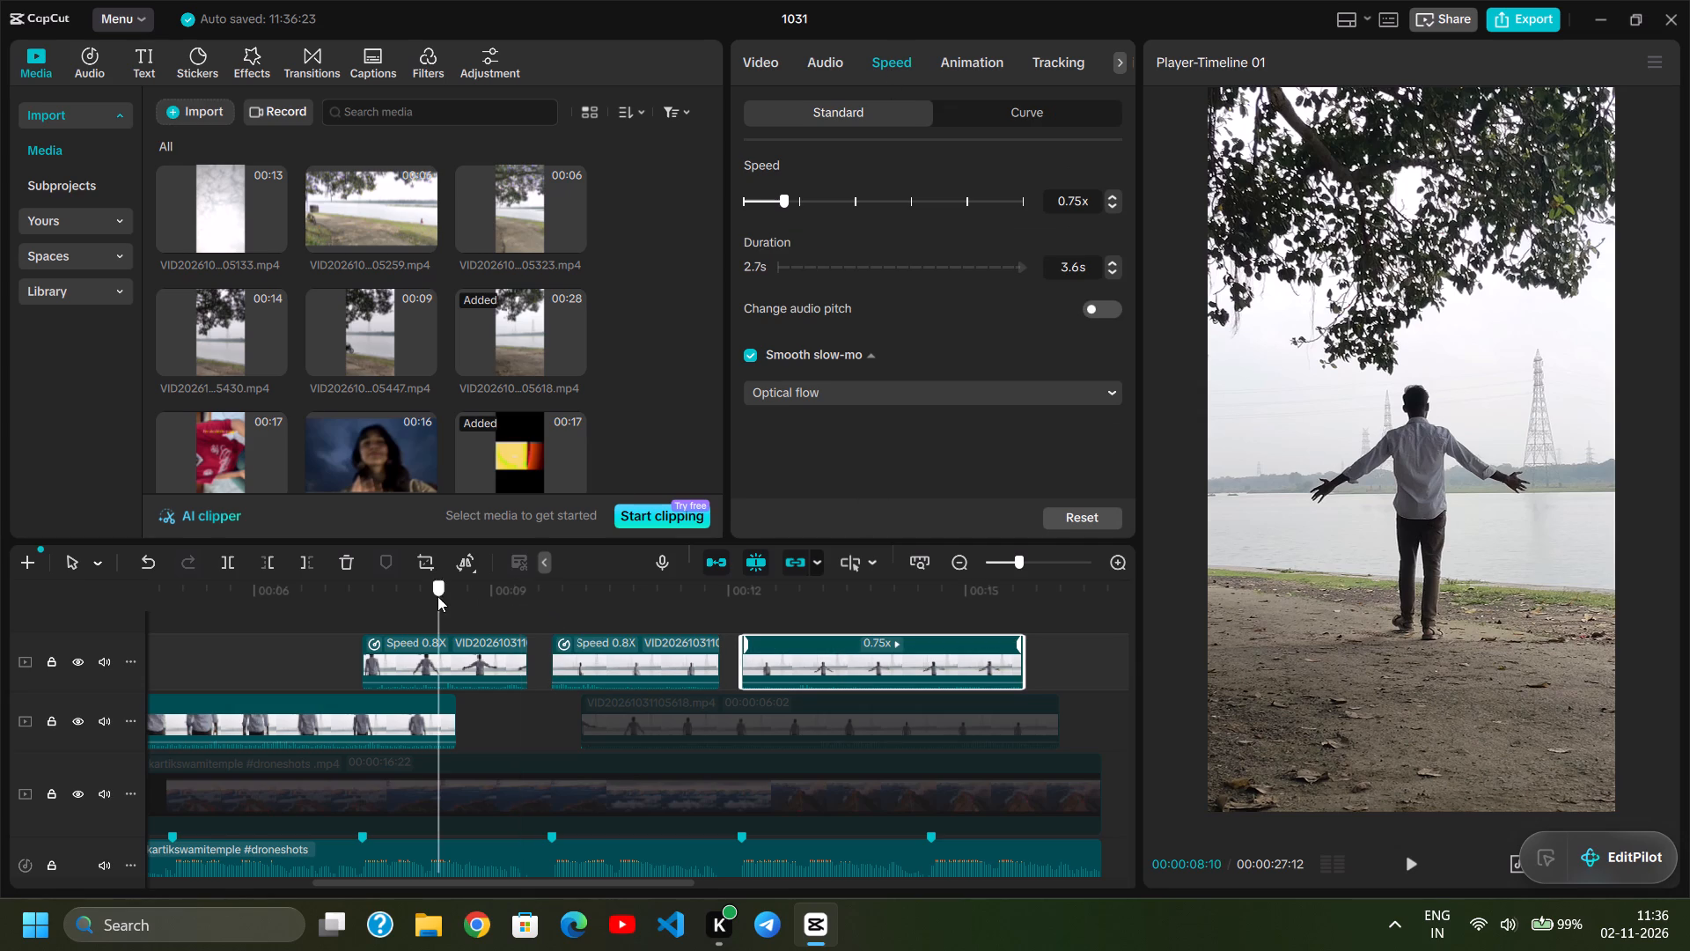
pyautogui.press('space')
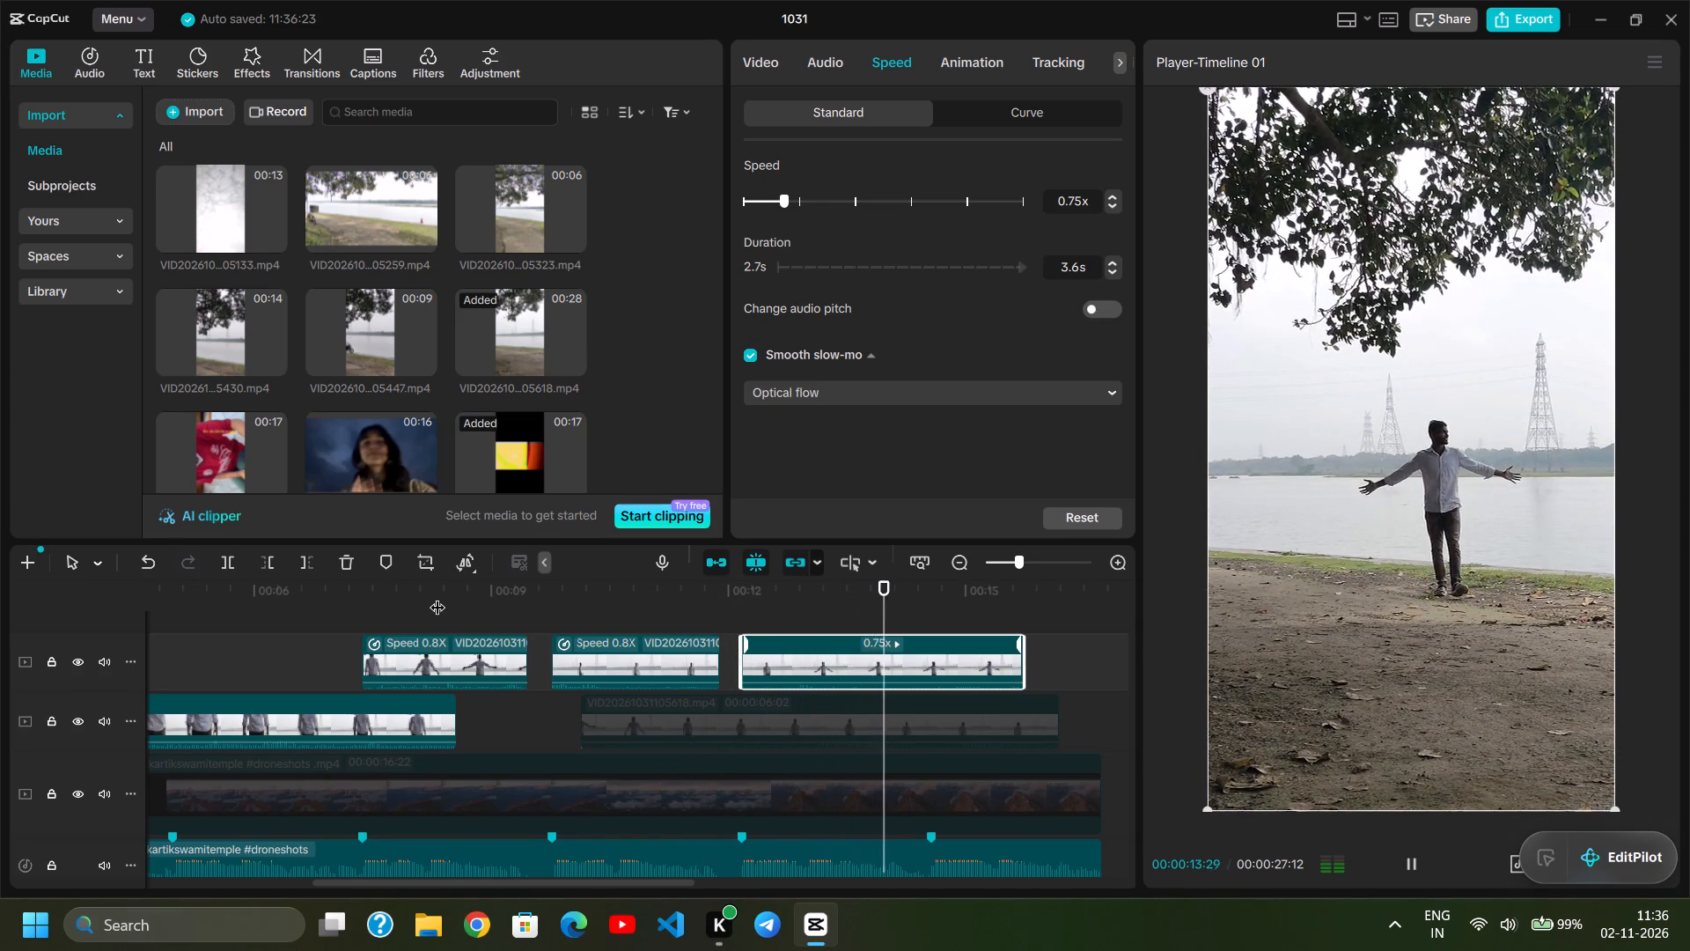
pyautogui.press('space')
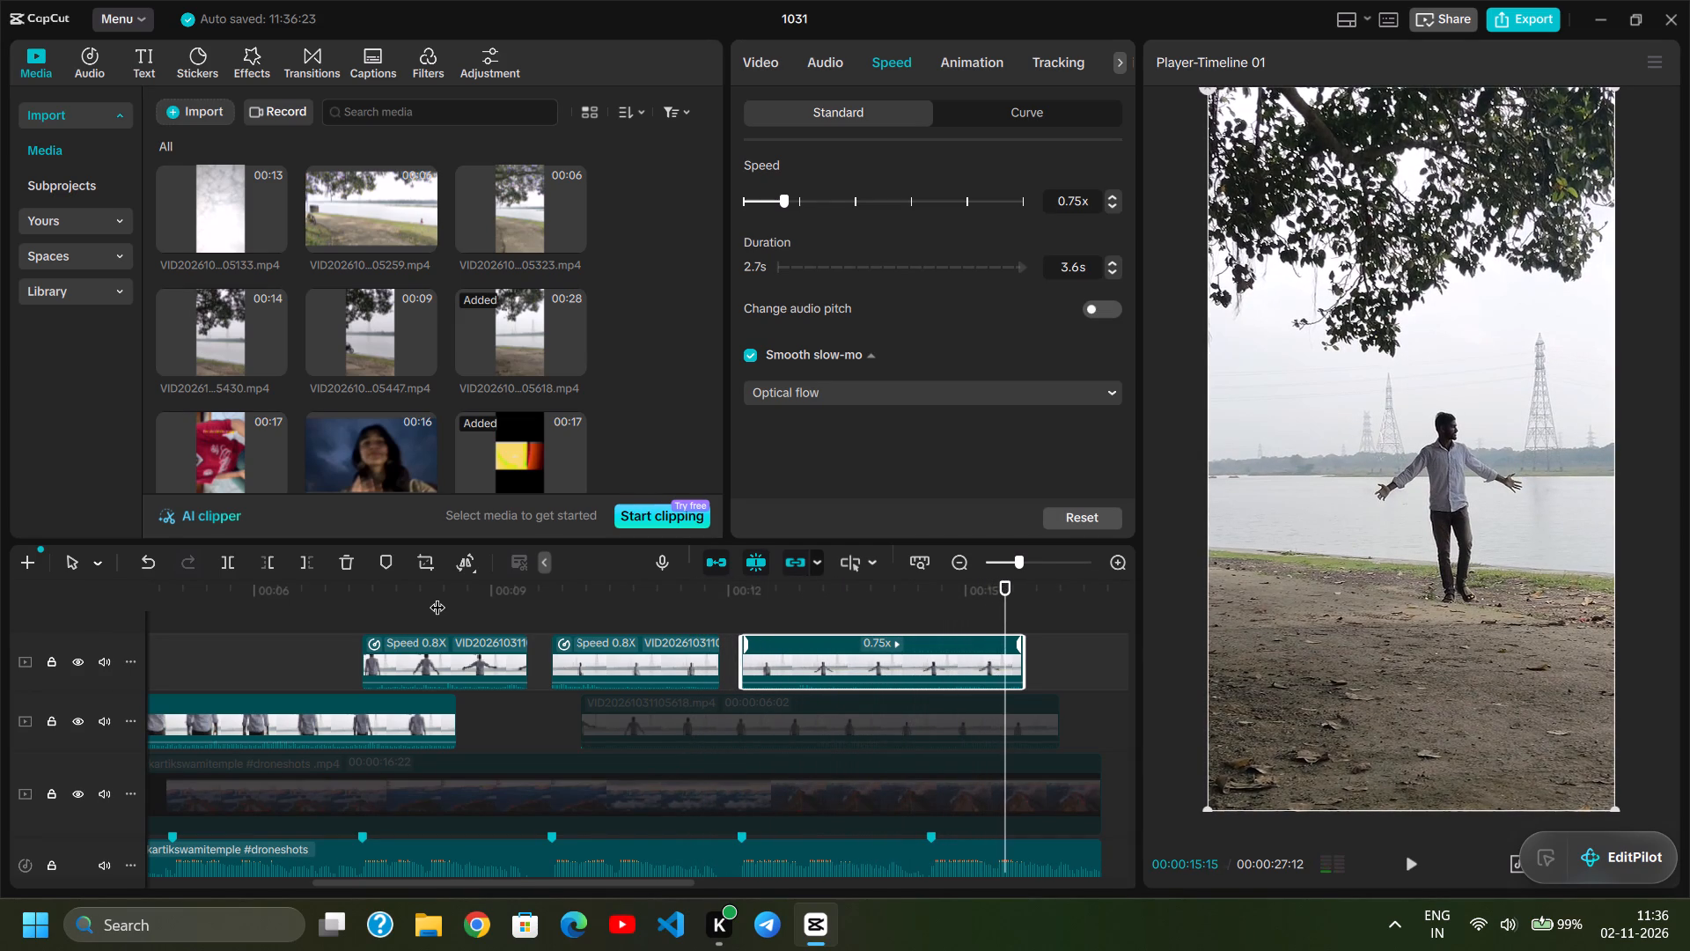
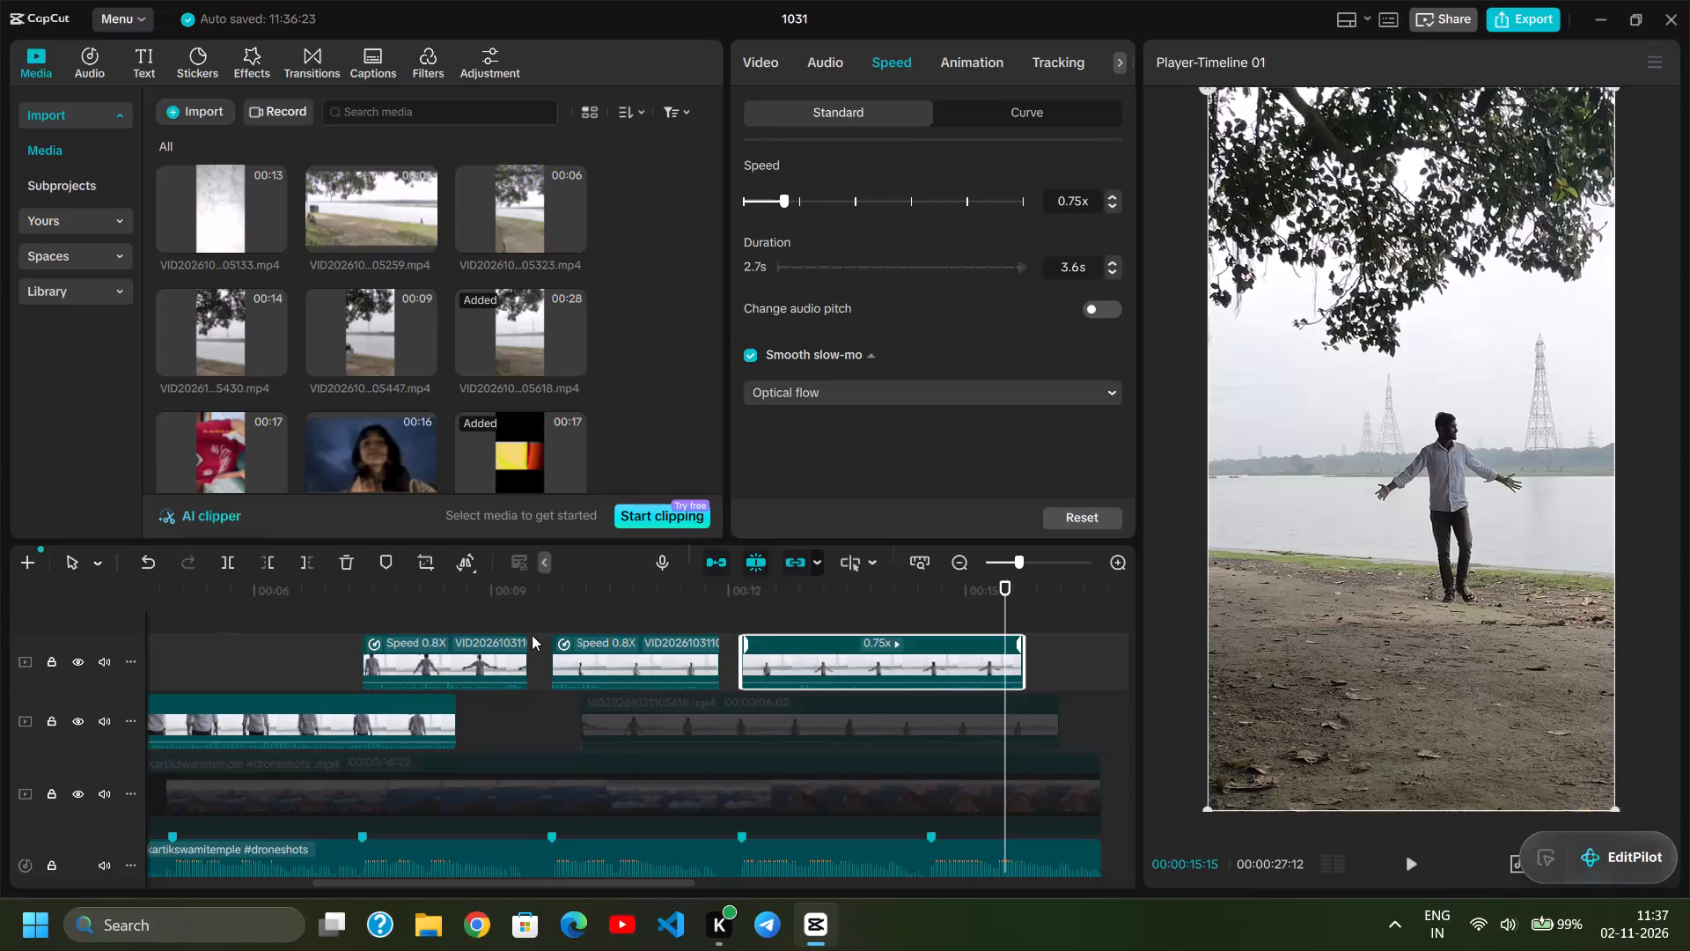
# Play the three slowed upper-track pieces several times, up to about 00:00:16:13, to judge their timing against the beat markers.
pyautogui.click(615, 593)
pyautogui.press('space')
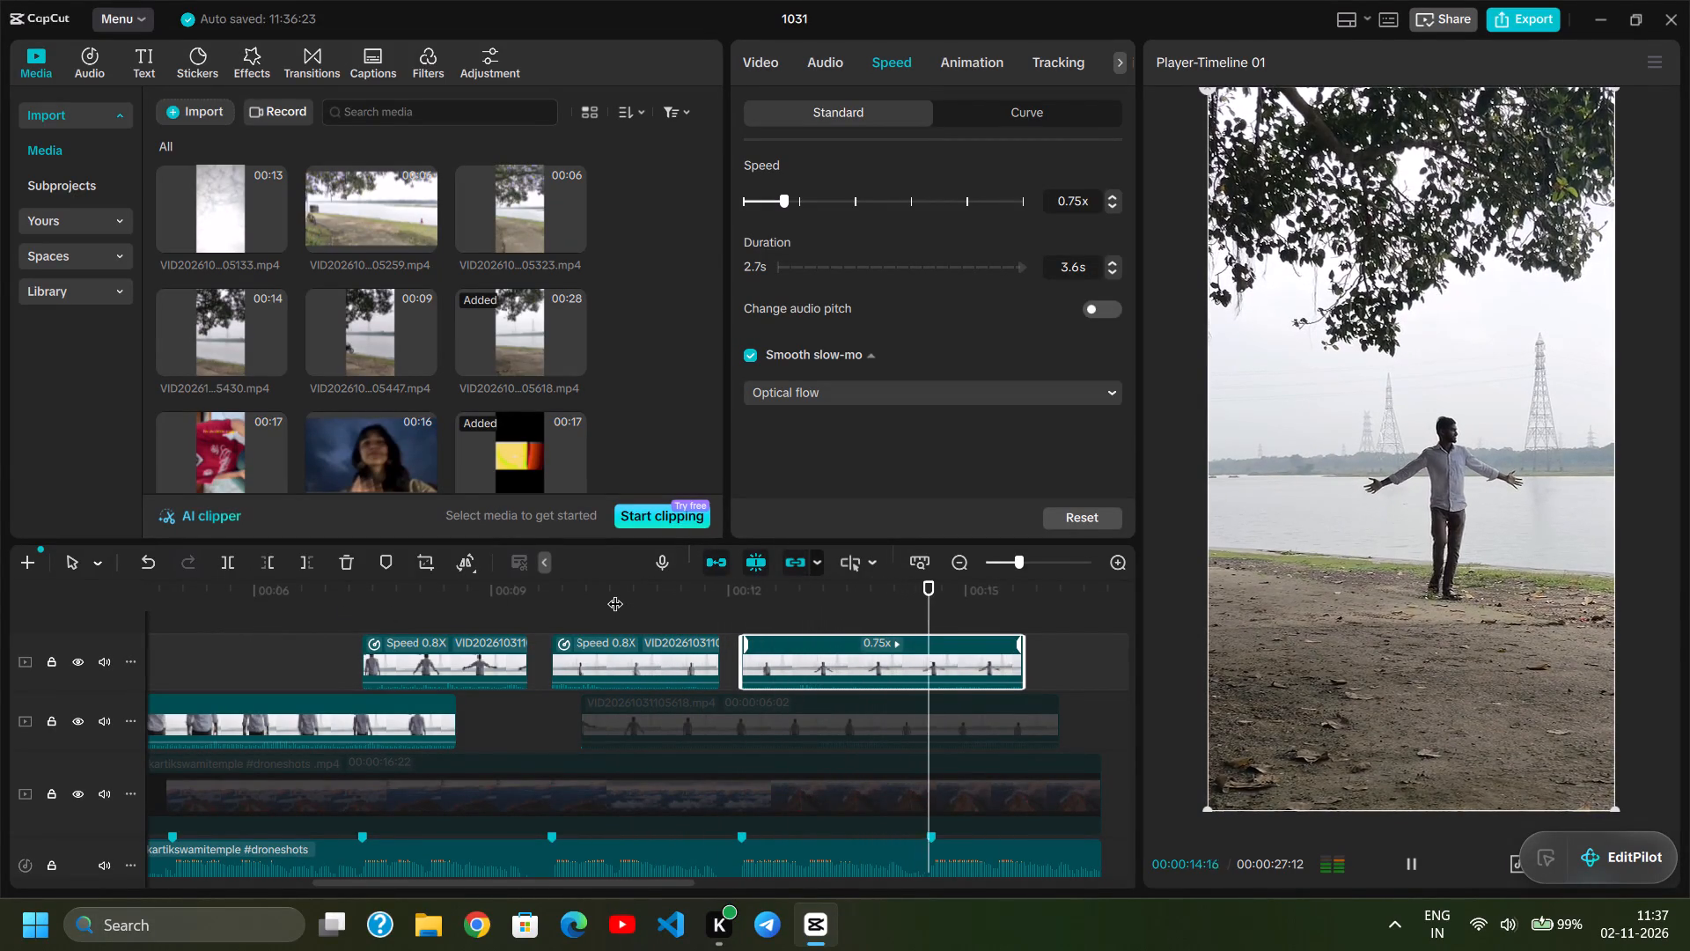
pyautogui.press('space')
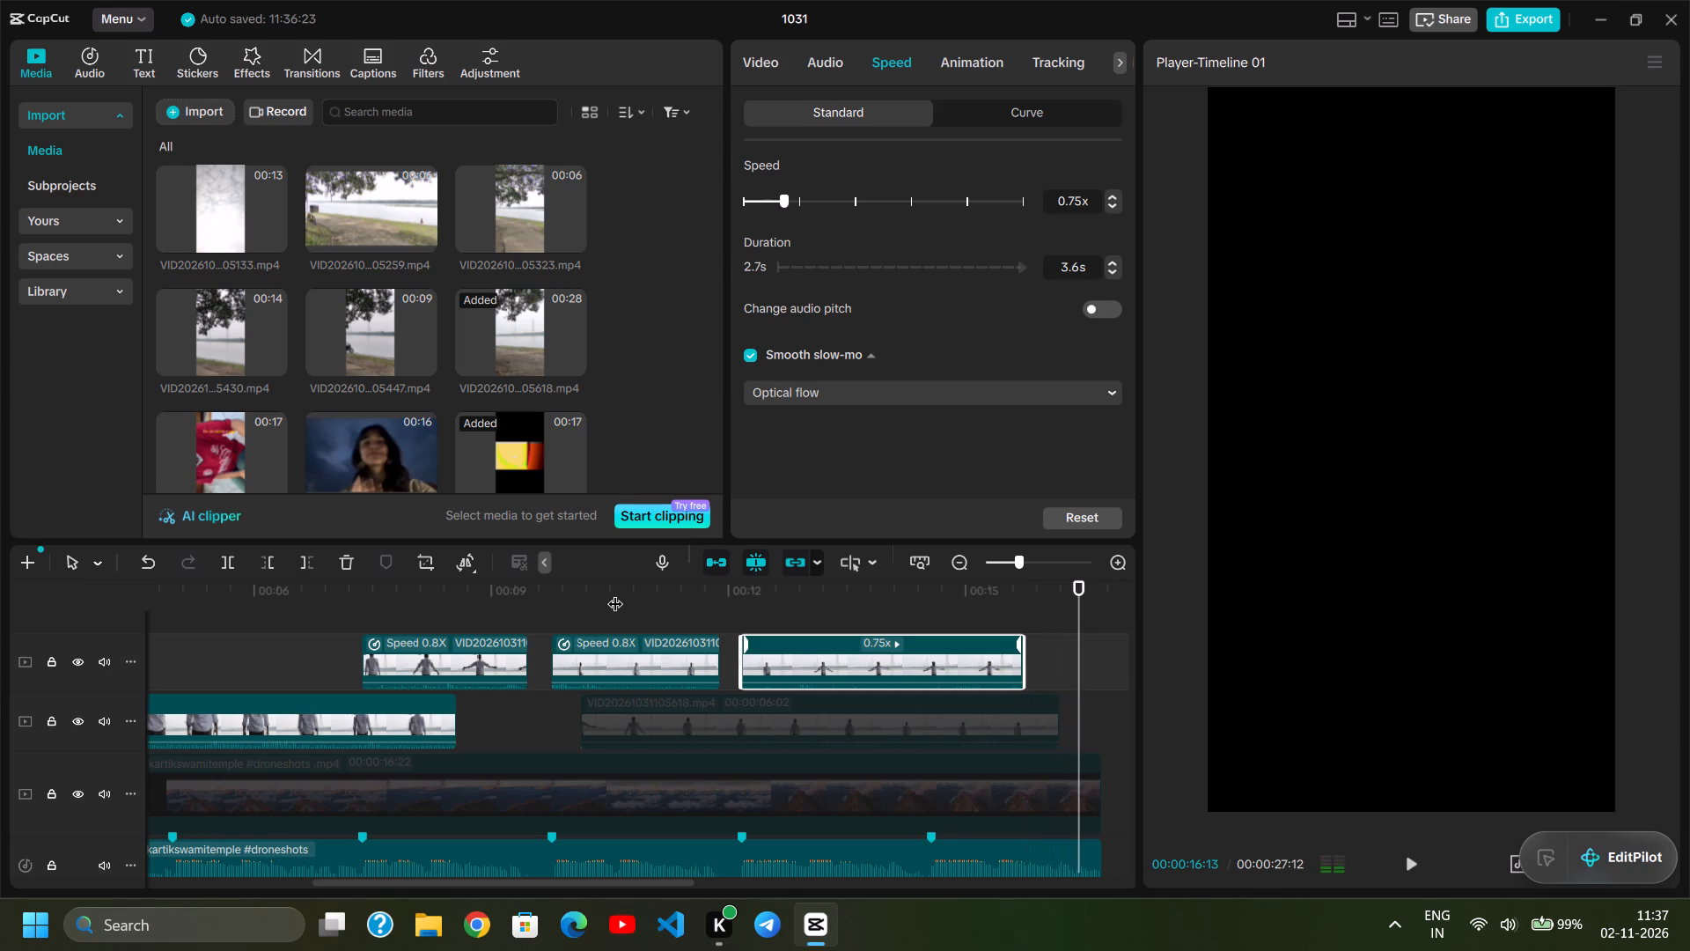
pyautogui.click(442, 590)
pyautogui.press('space')
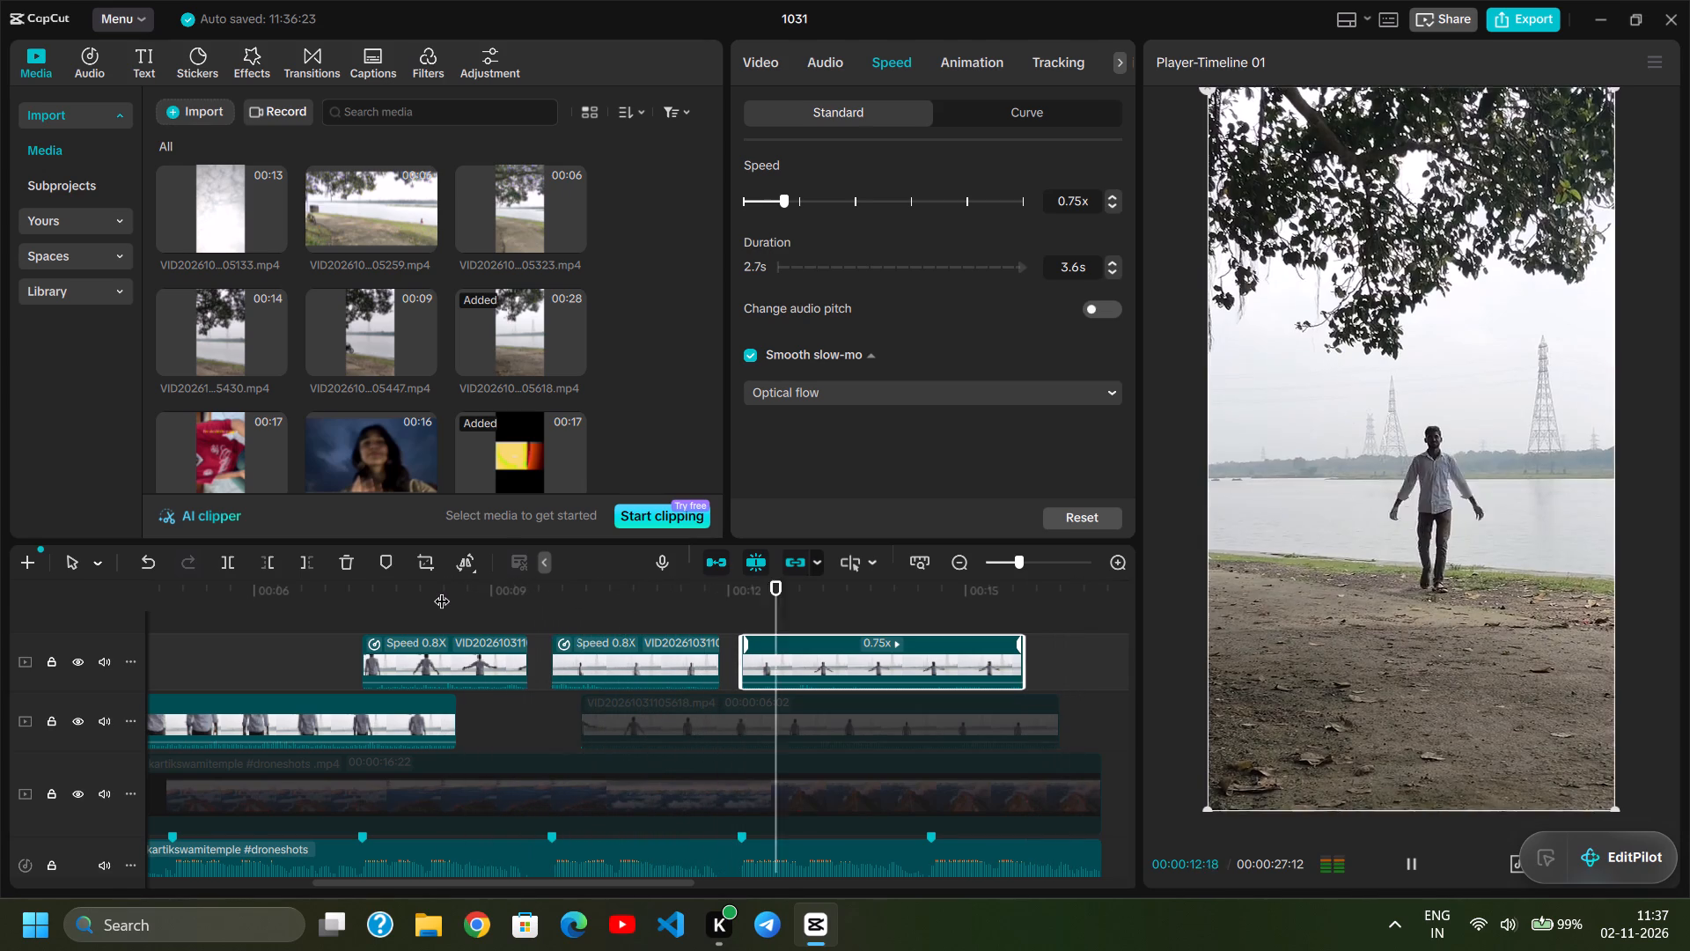
pyautogui.press('space')
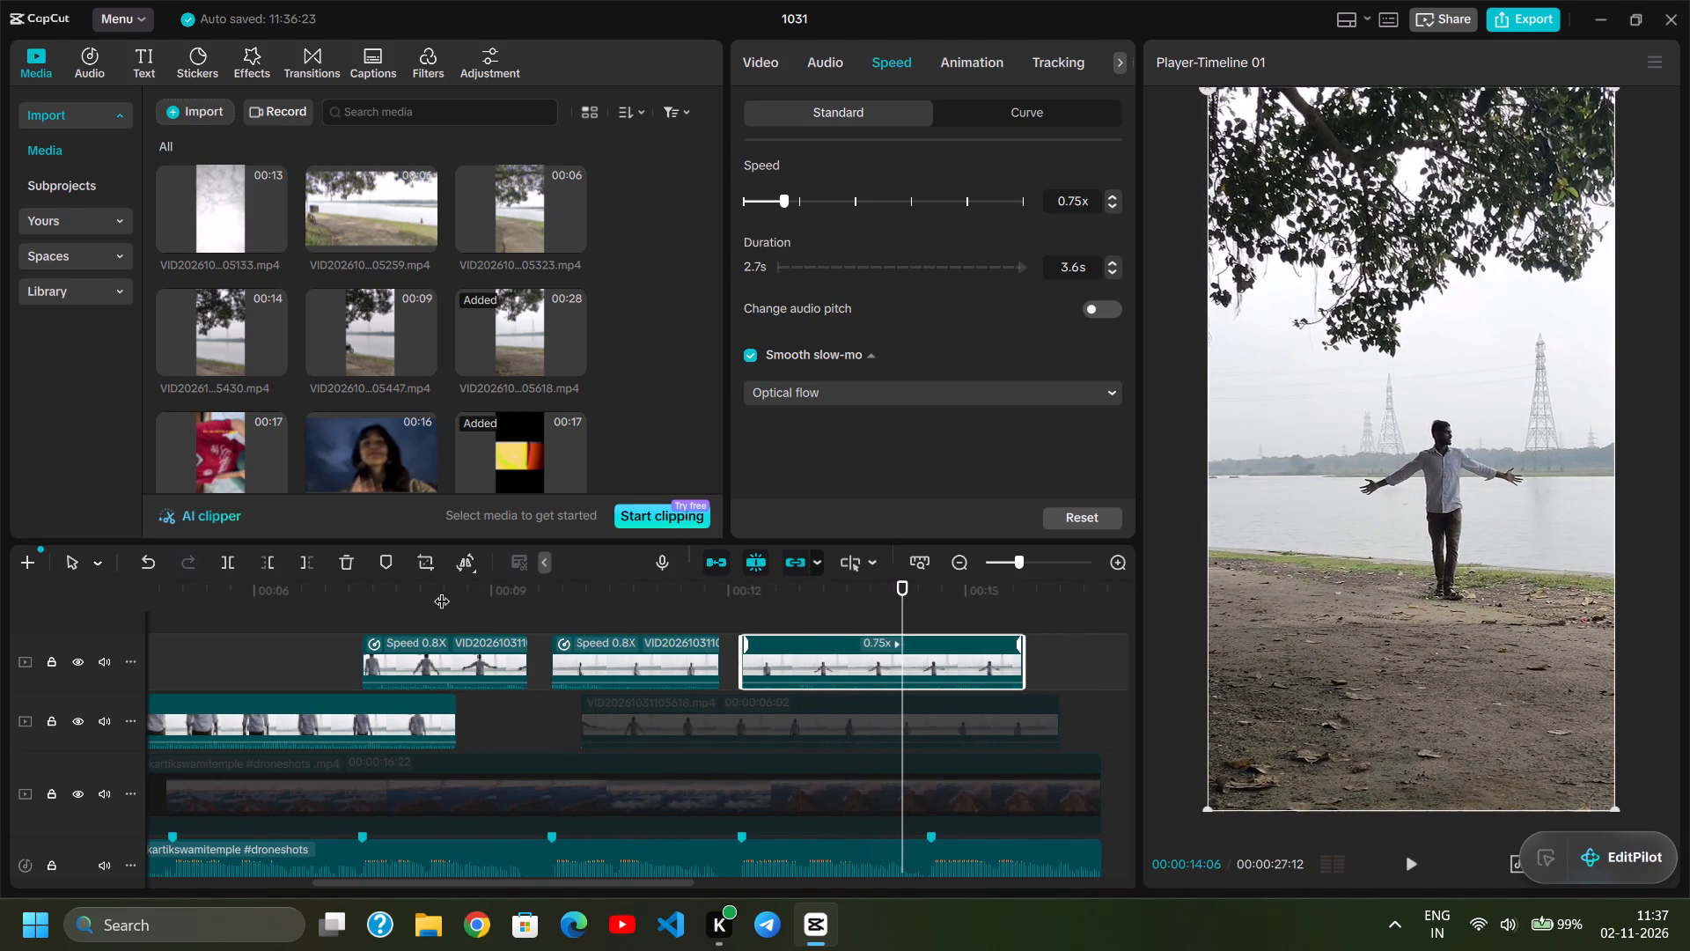
pyautogui.click(302, 586)
pyautogui.press('space')
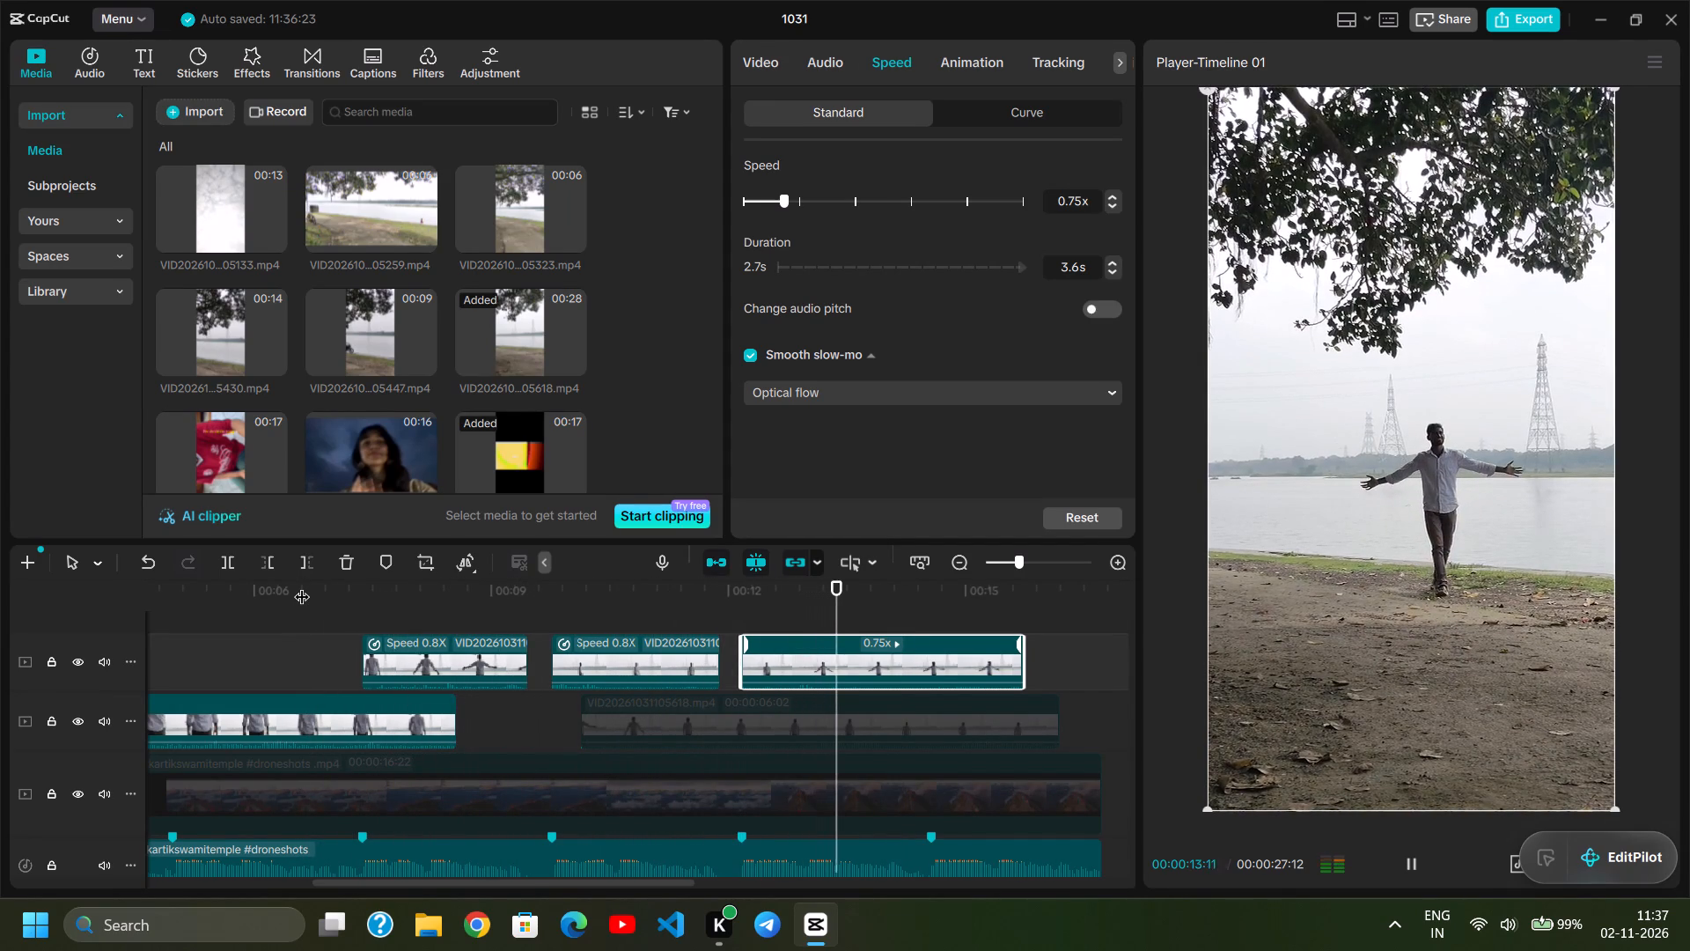
pyautogui.press('space')
pyautogui.click(682, 600)
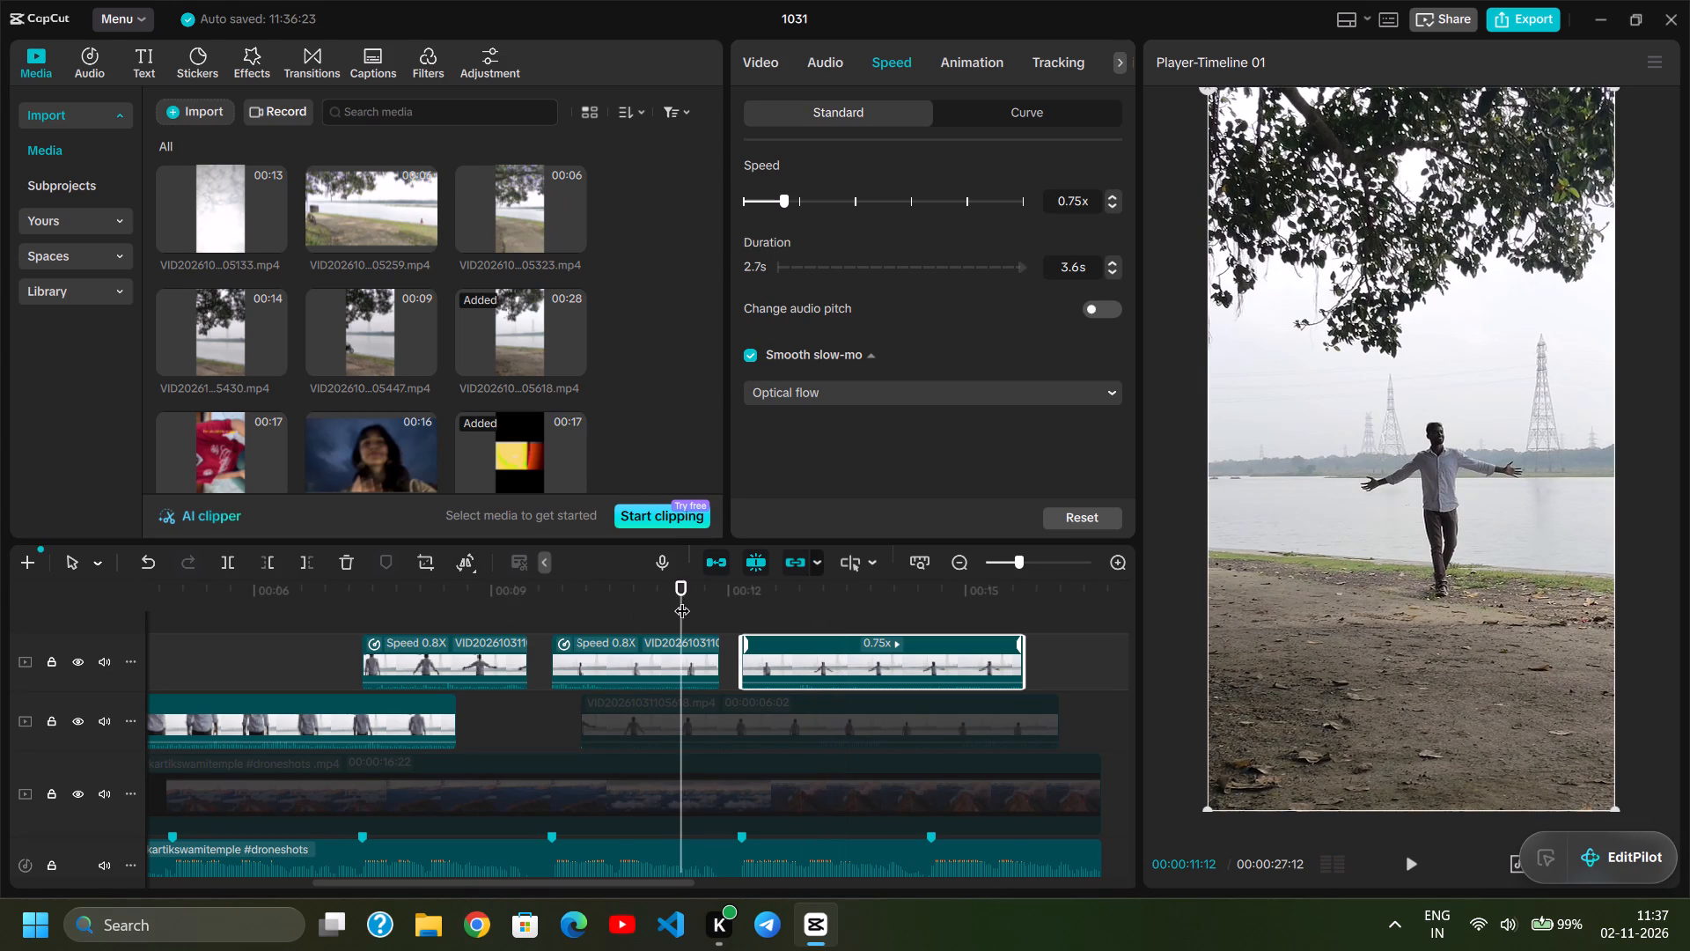
pyautogui.press('space')
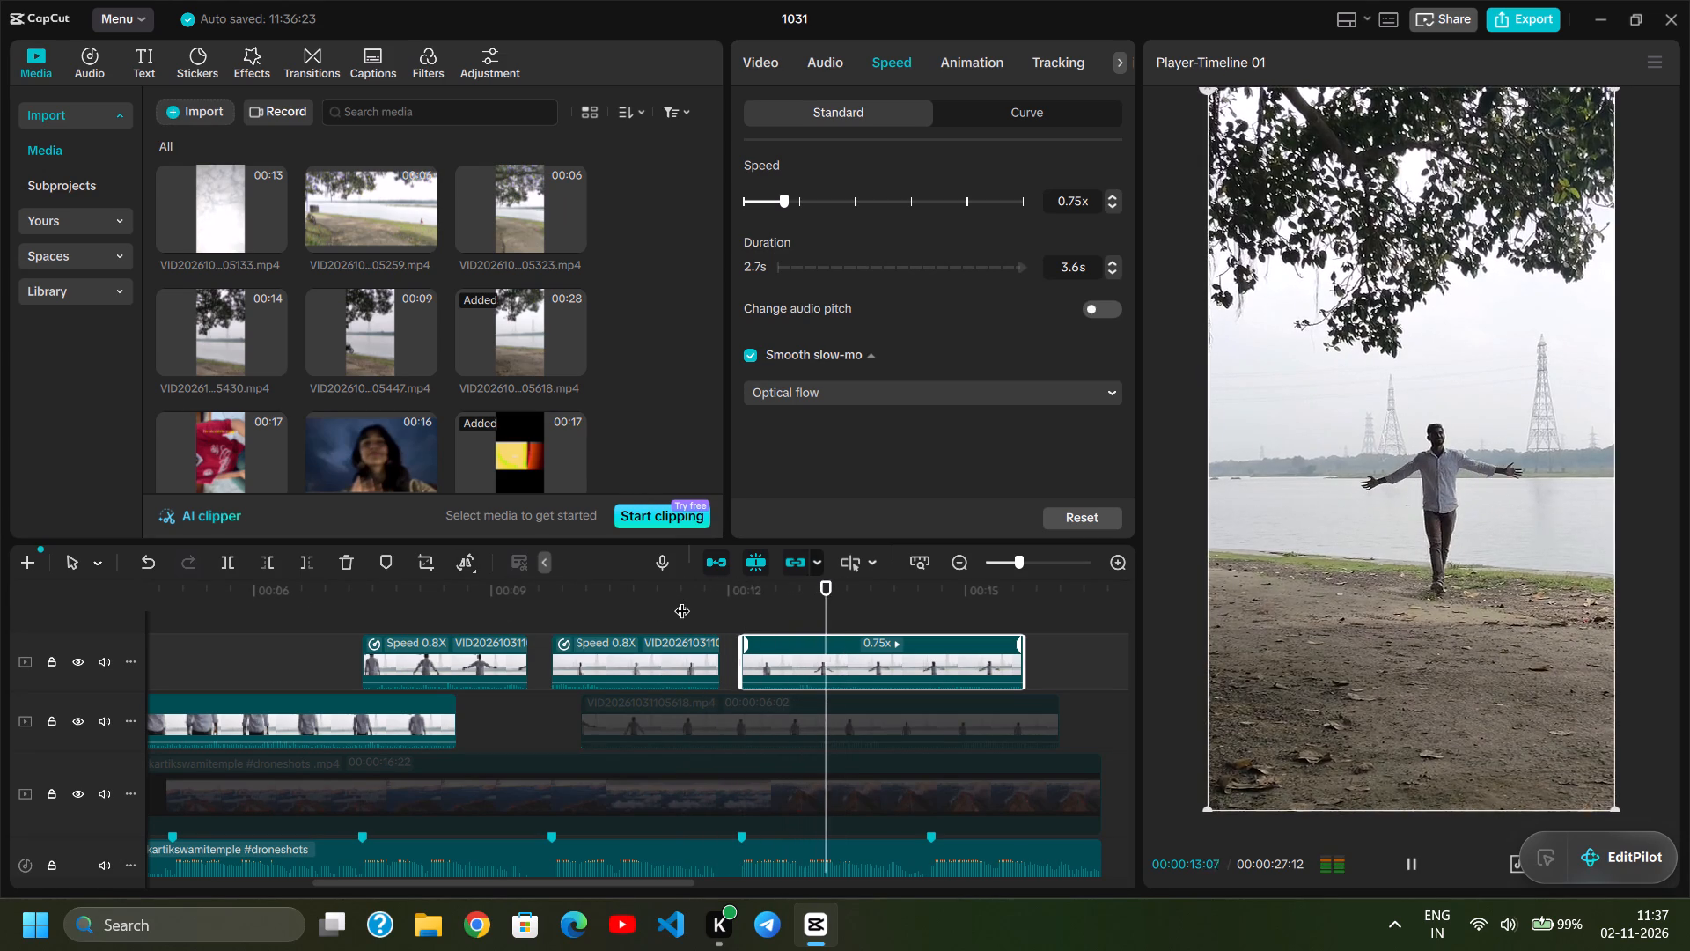
pyautogui.press('space')
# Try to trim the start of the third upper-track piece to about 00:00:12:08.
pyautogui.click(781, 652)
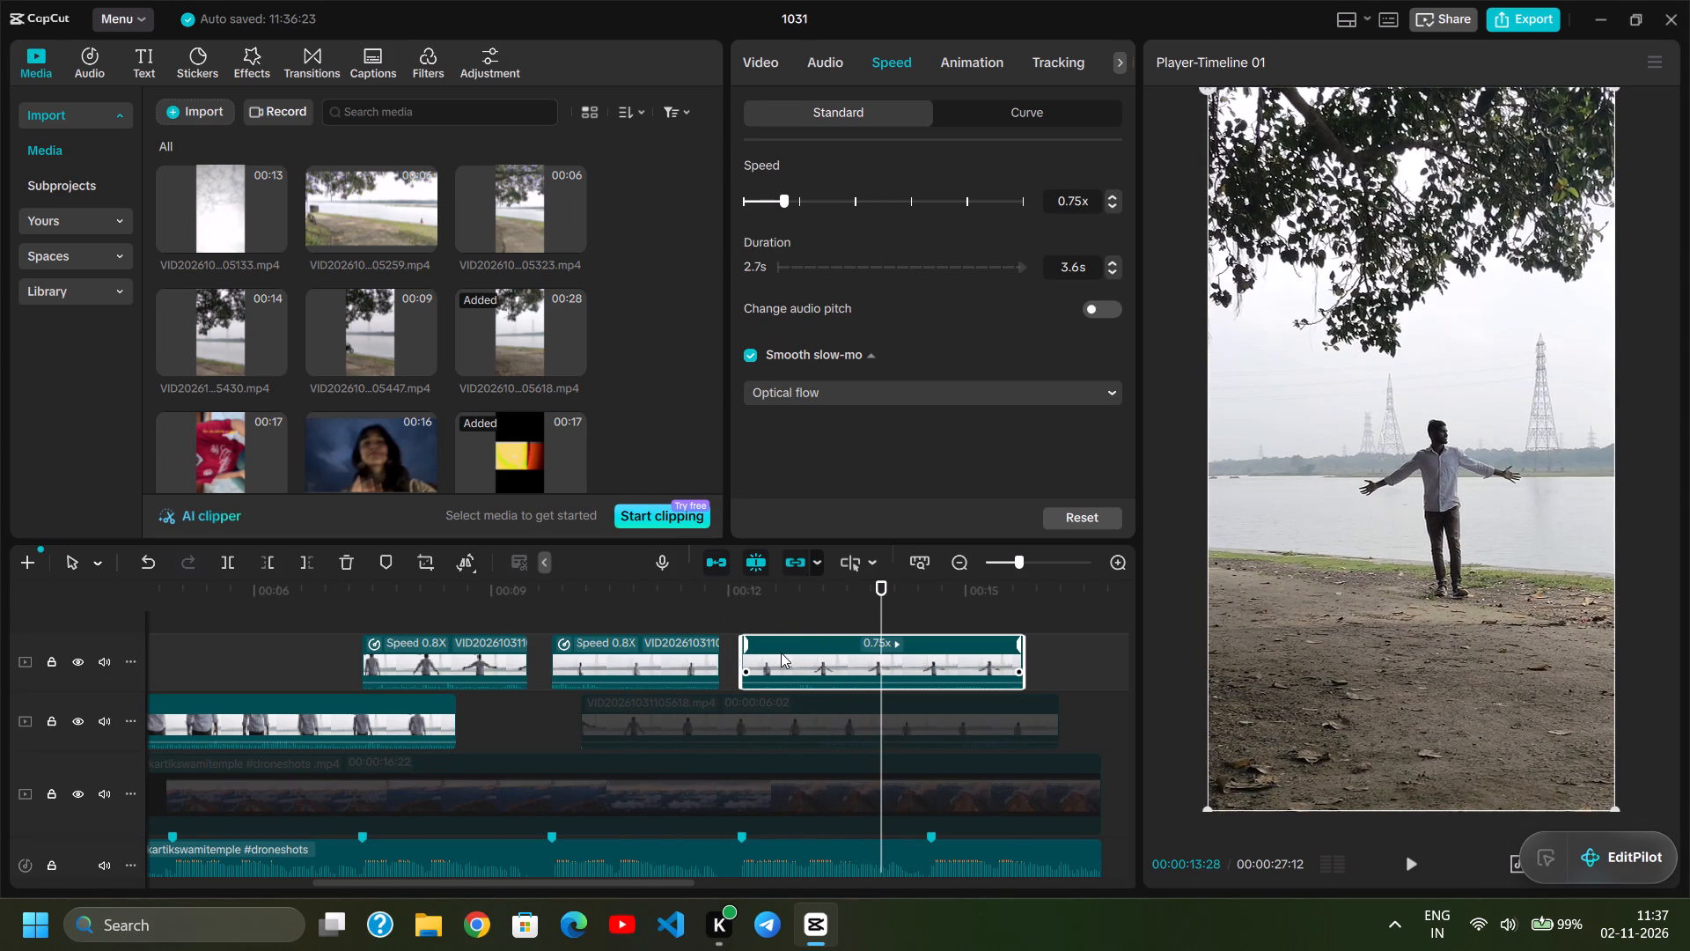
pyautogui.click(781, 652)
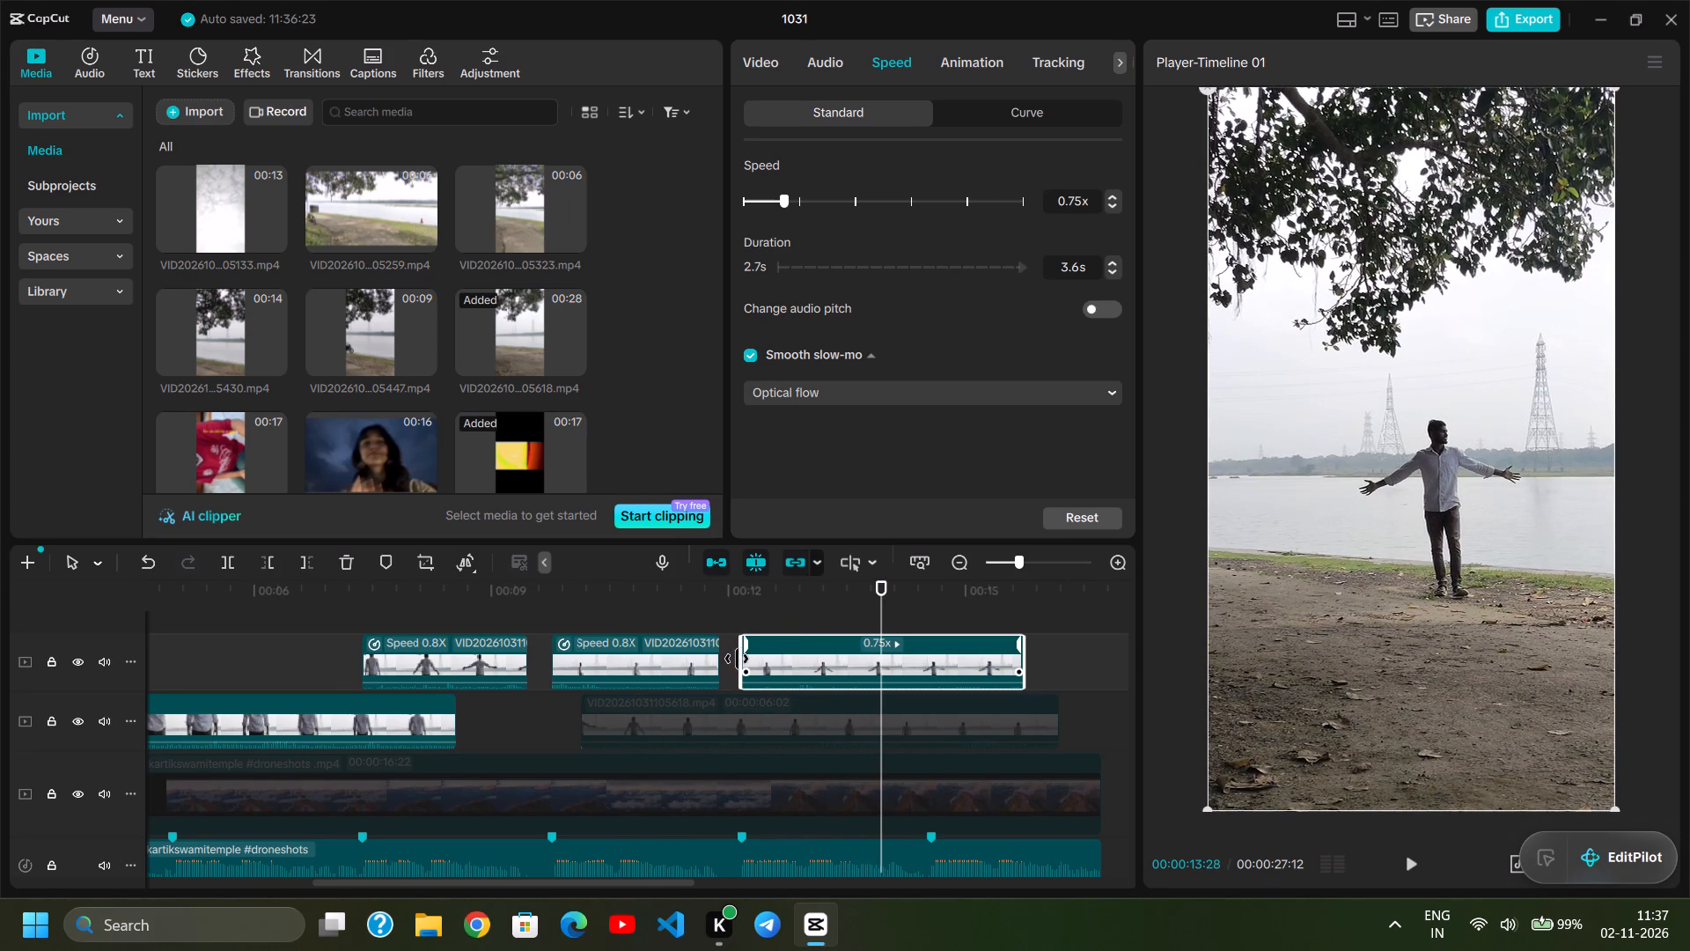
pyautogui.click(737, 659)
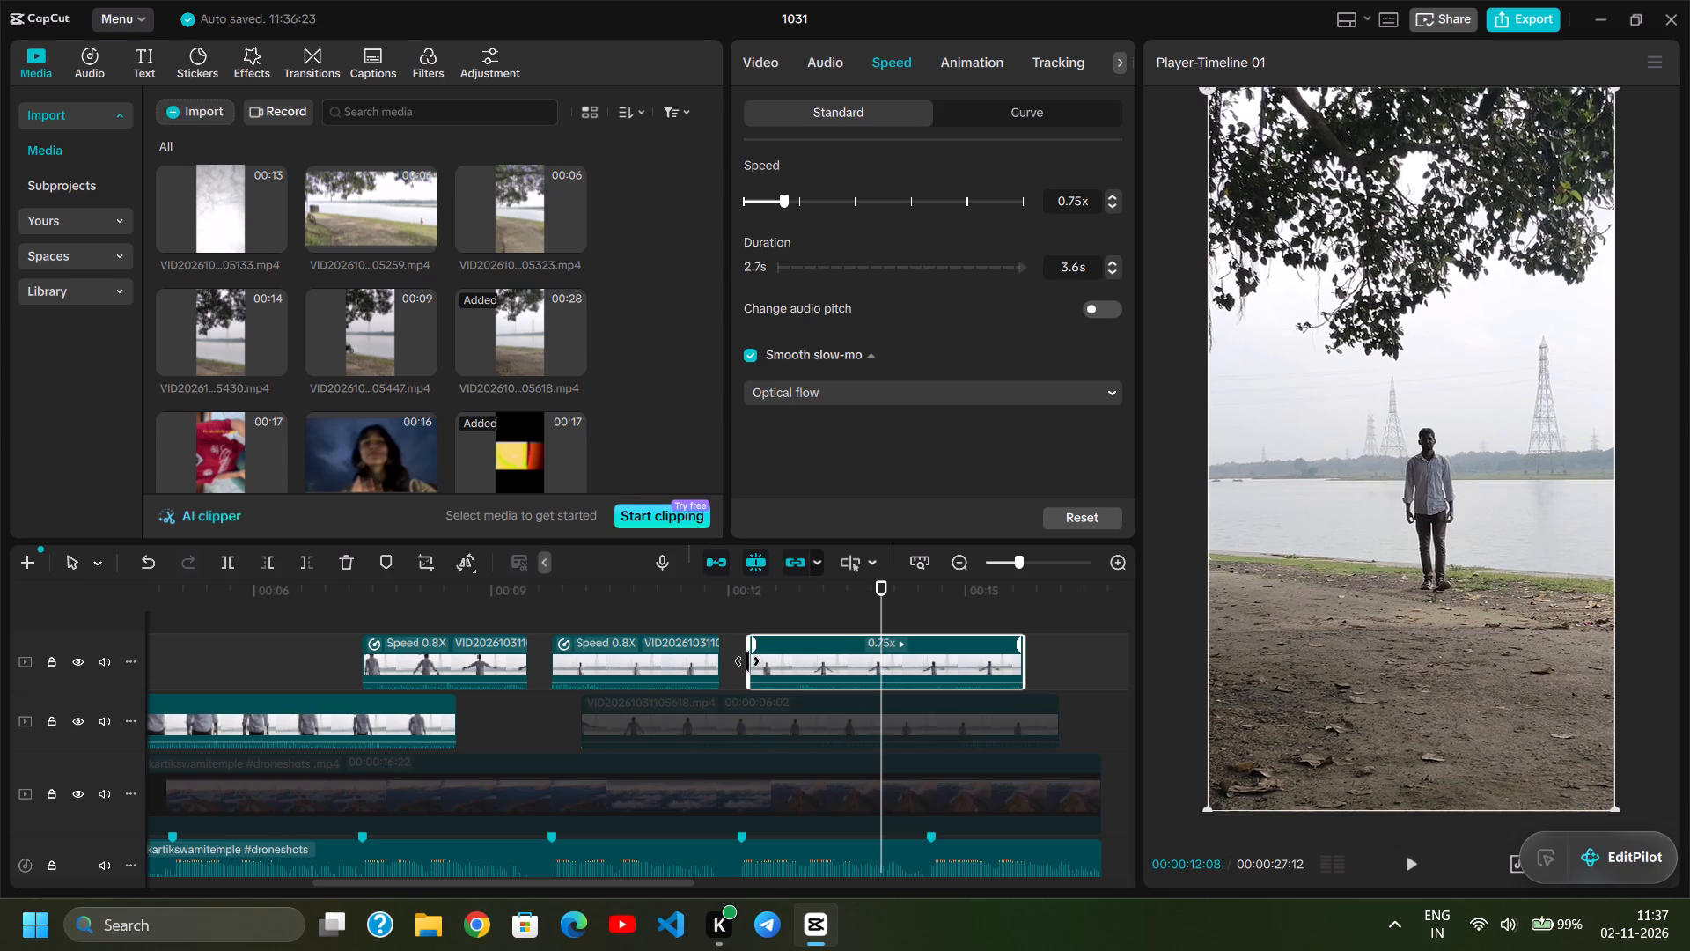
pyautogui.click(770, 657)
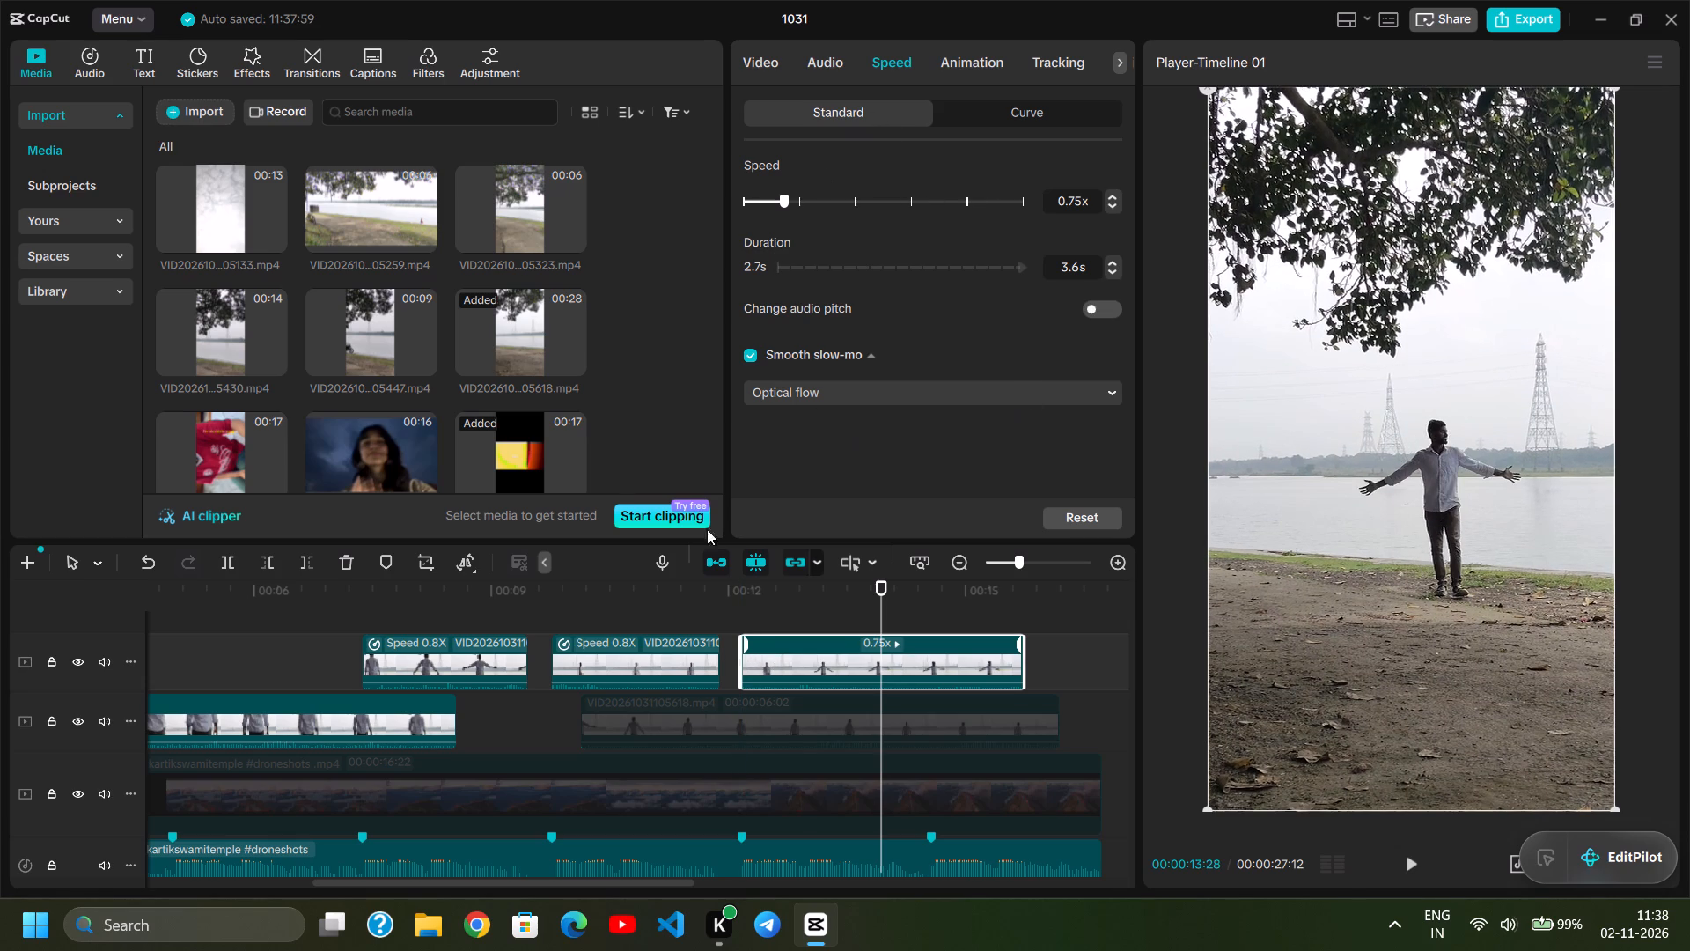
# Replay the change from the second to the third upper-track piece and continue past the third piece's end to check the beat.
pyautogui.click(708, 606)
pyautogui.press('space')
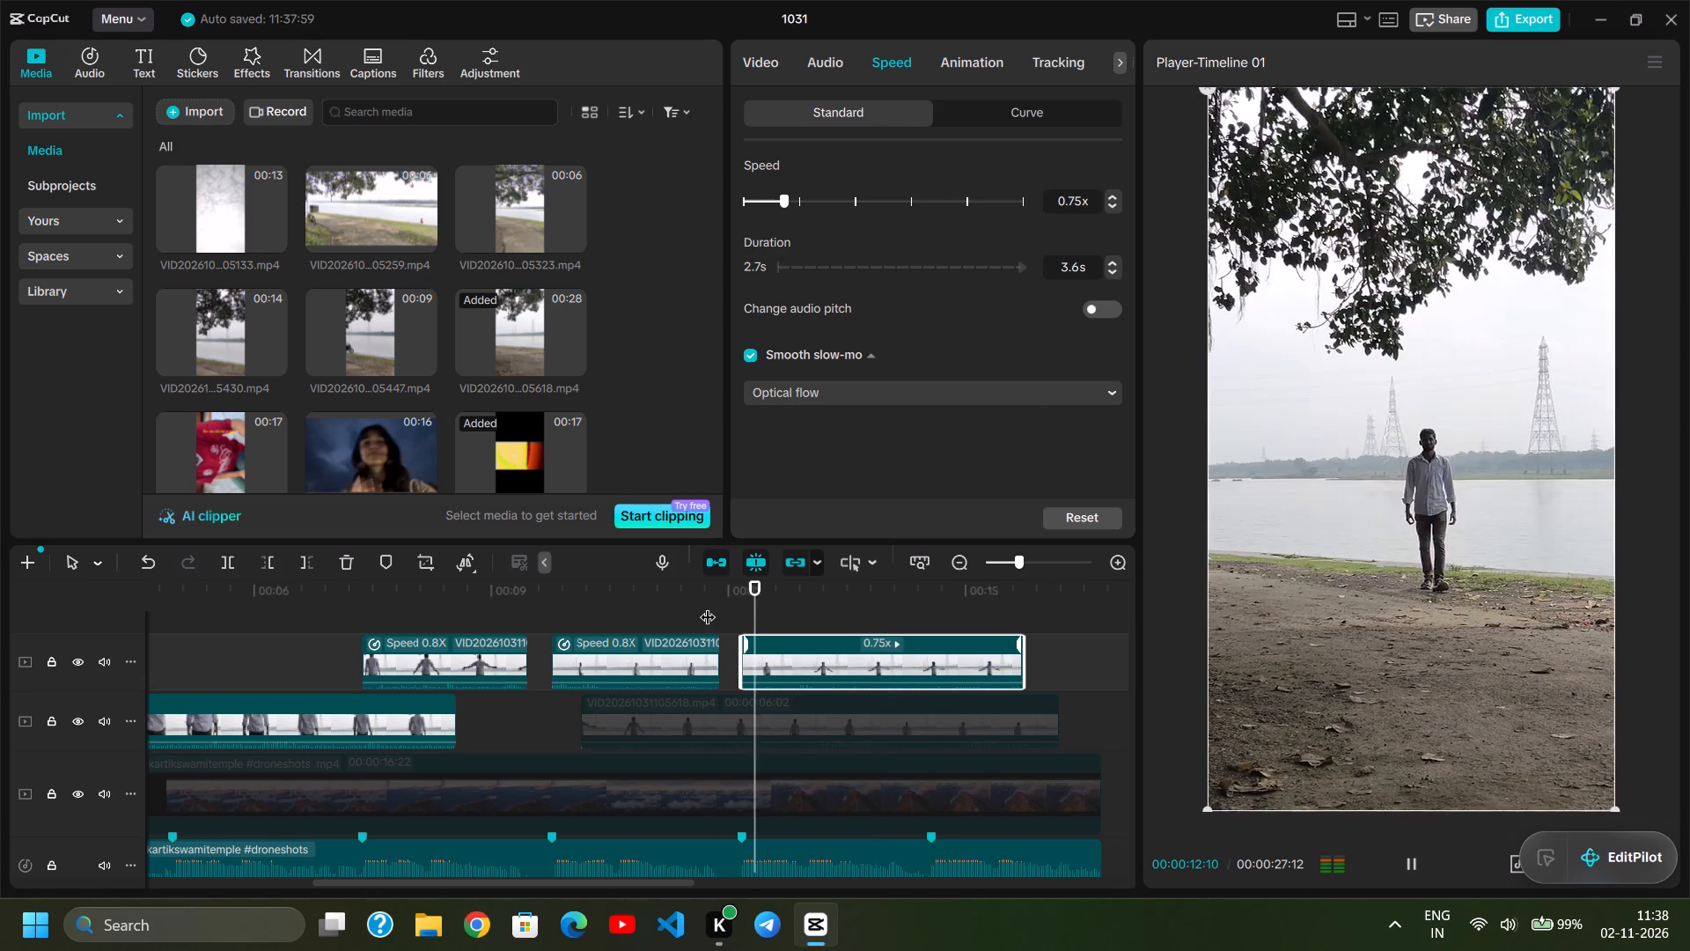
pyautogui.press('space')
pyautogui.moveTo(706, 604); pyautogui.dragTo(679, 603)
pyautogui.press('space')
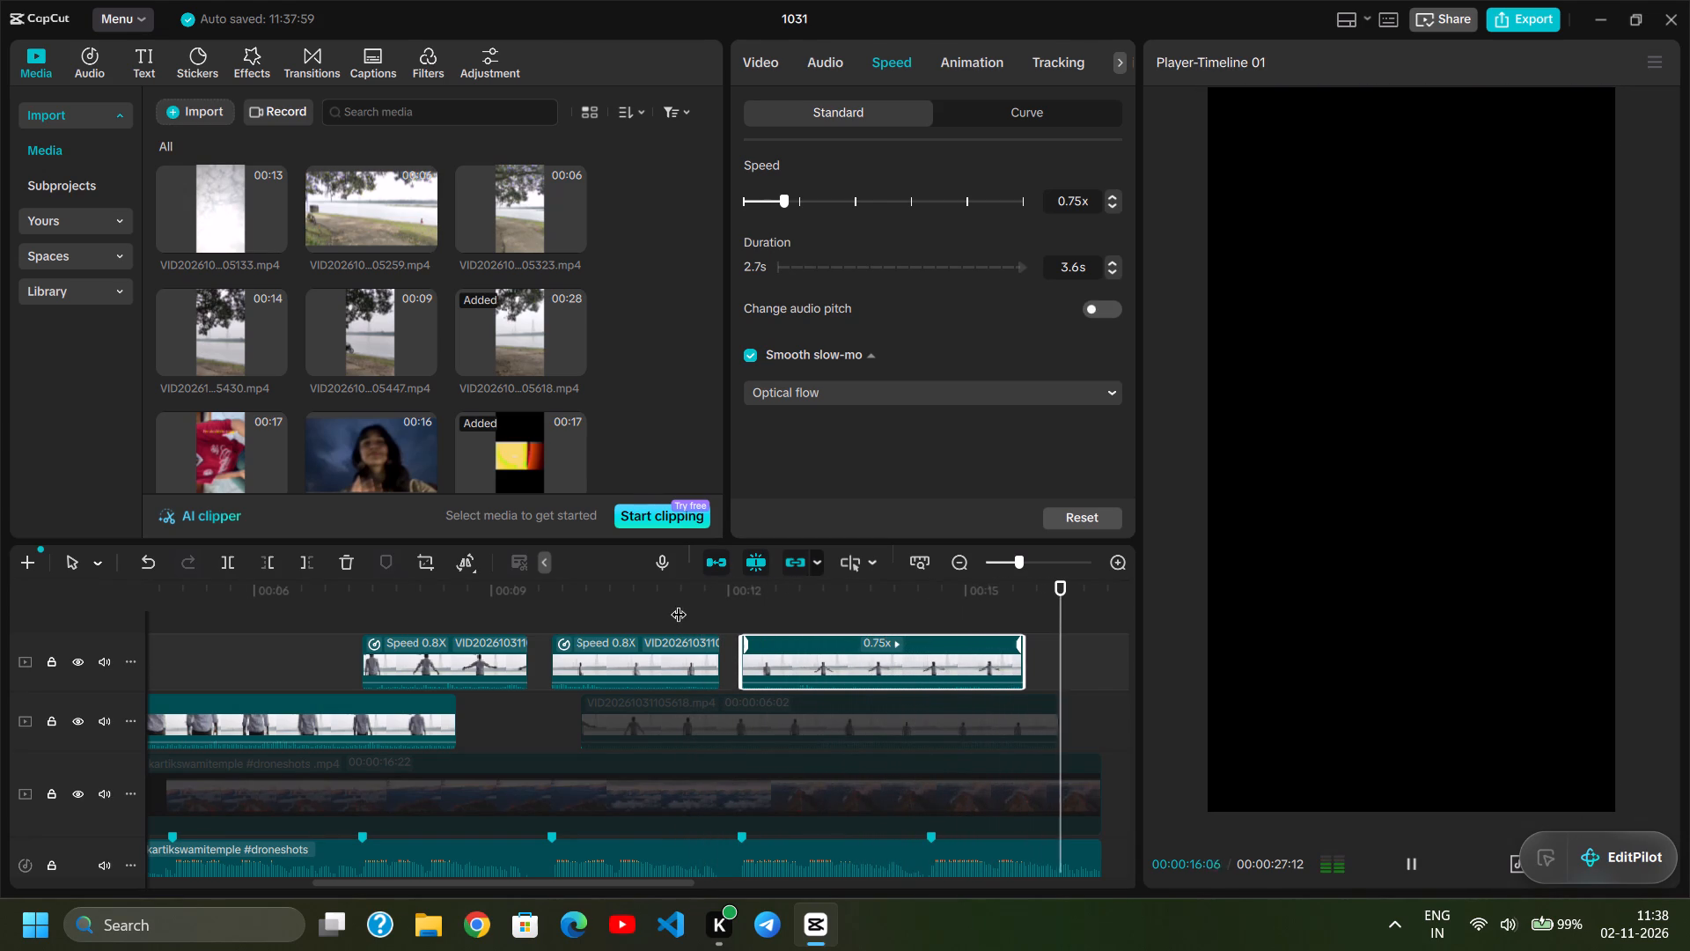
pyautogui.press('space')
pyautogui.click(634, 600)
pyautogui.press('space')
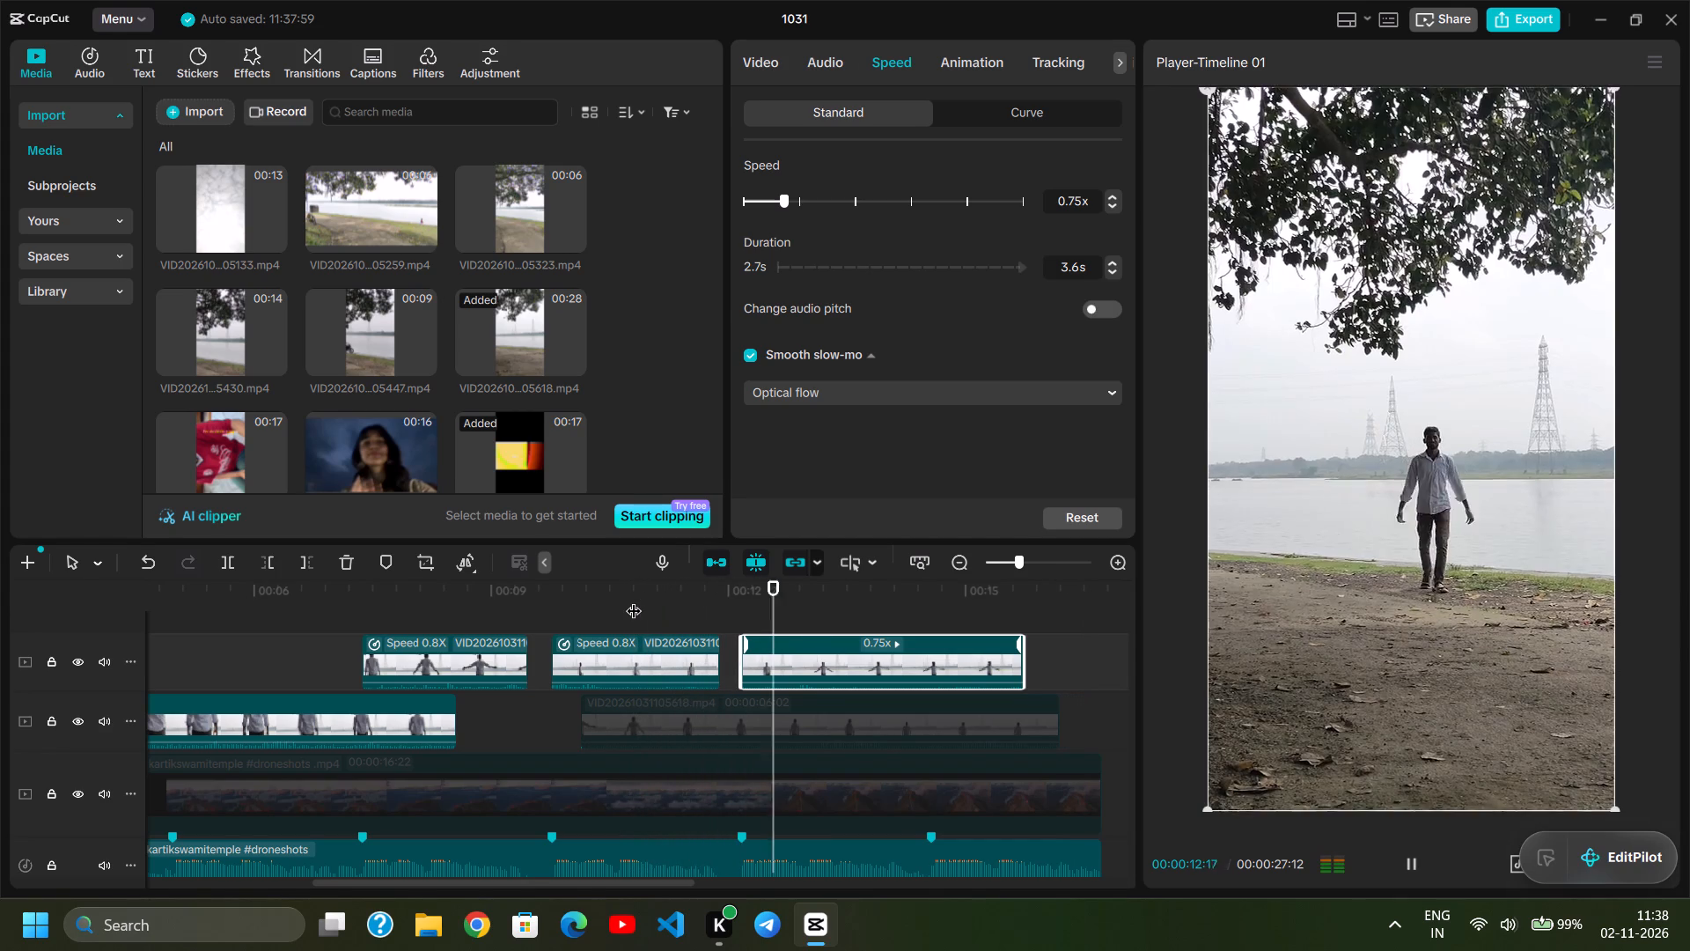
pyautogui.press('space')
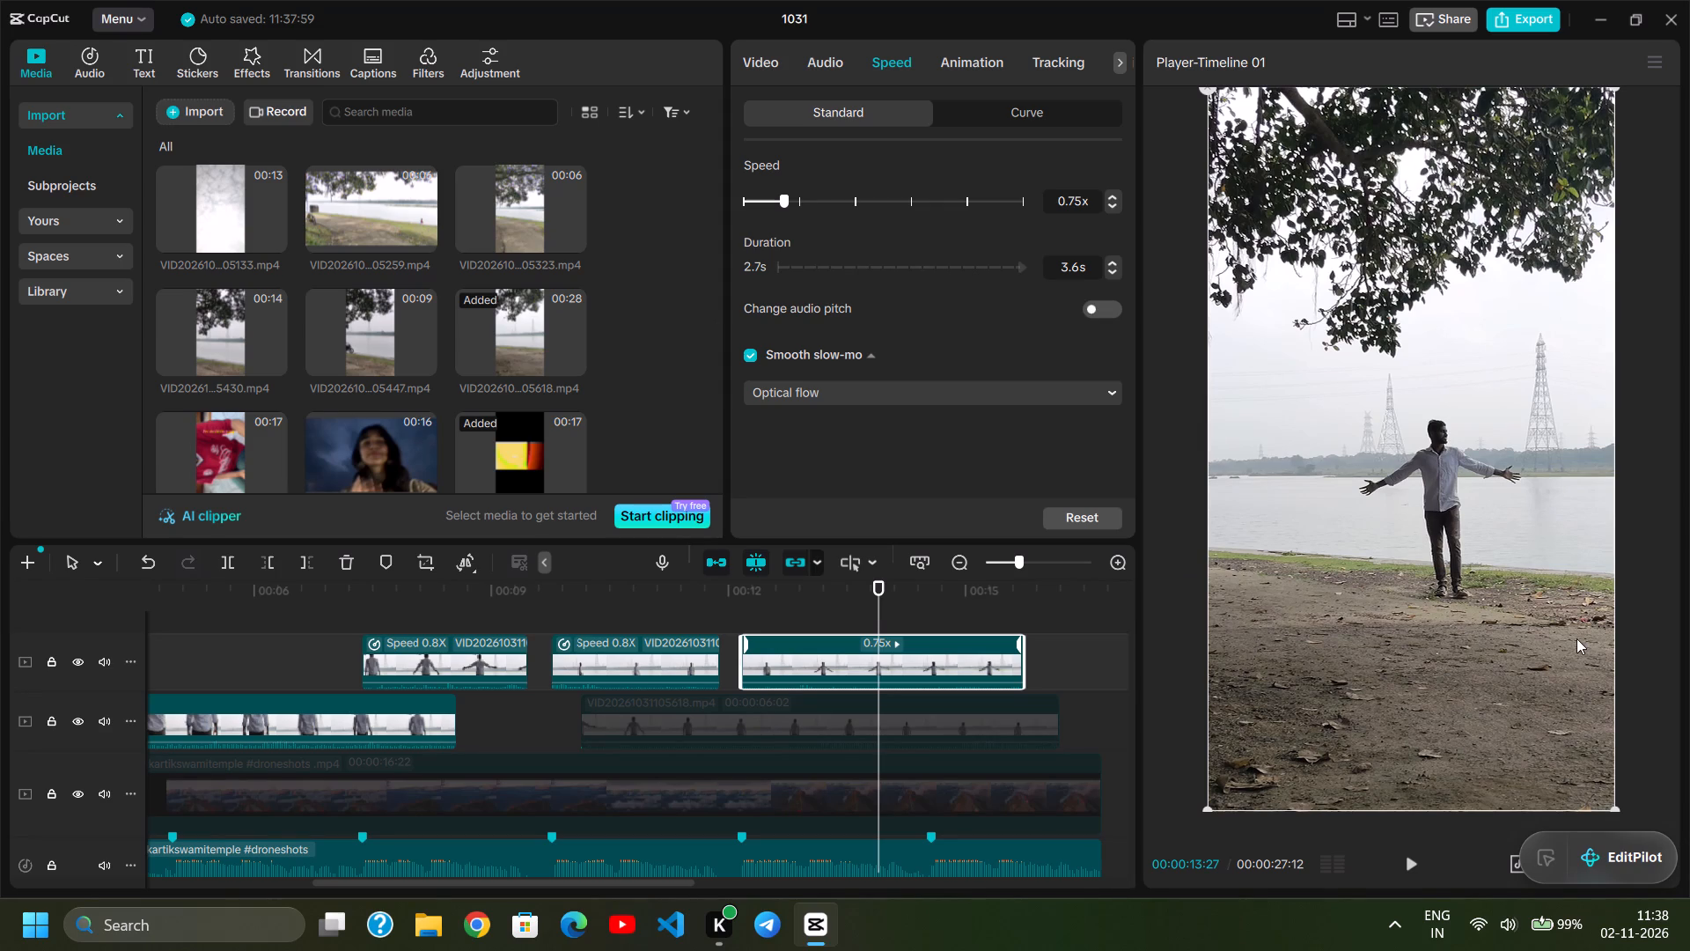
# Move the floating EditPilot widget off the player controls and set the preview quality to Medium quality.
pyautogui.moveTo(1591, 844); pyautogui.dragTo(1143, 158)
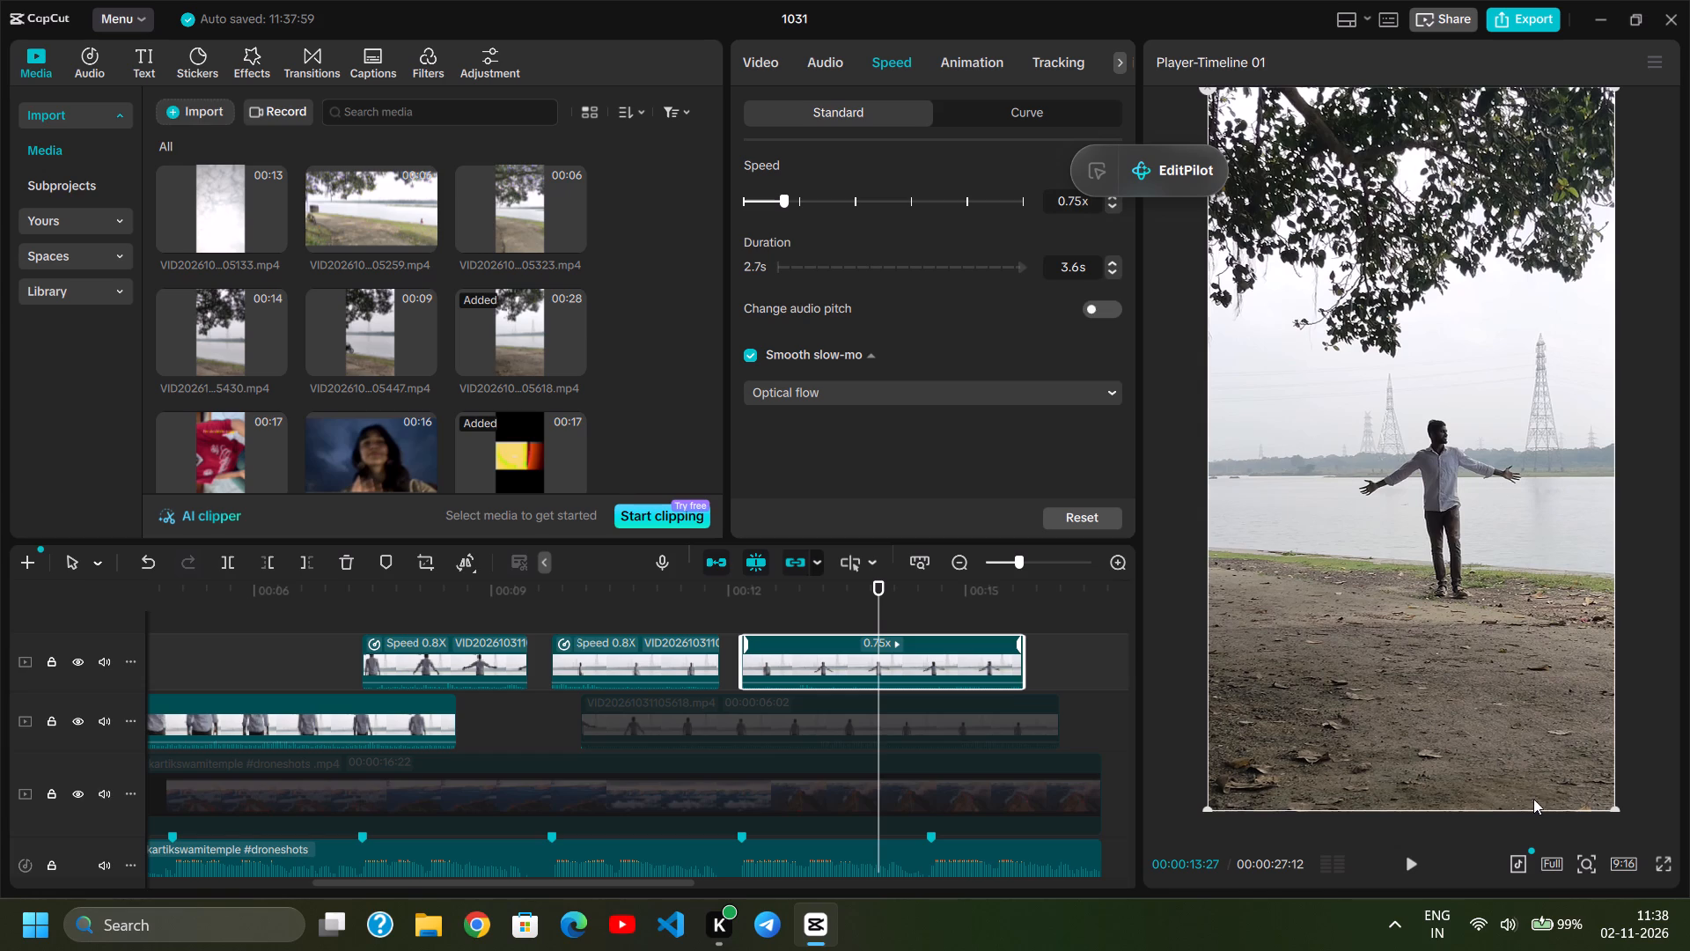
pyautogui.click(1552, 858)
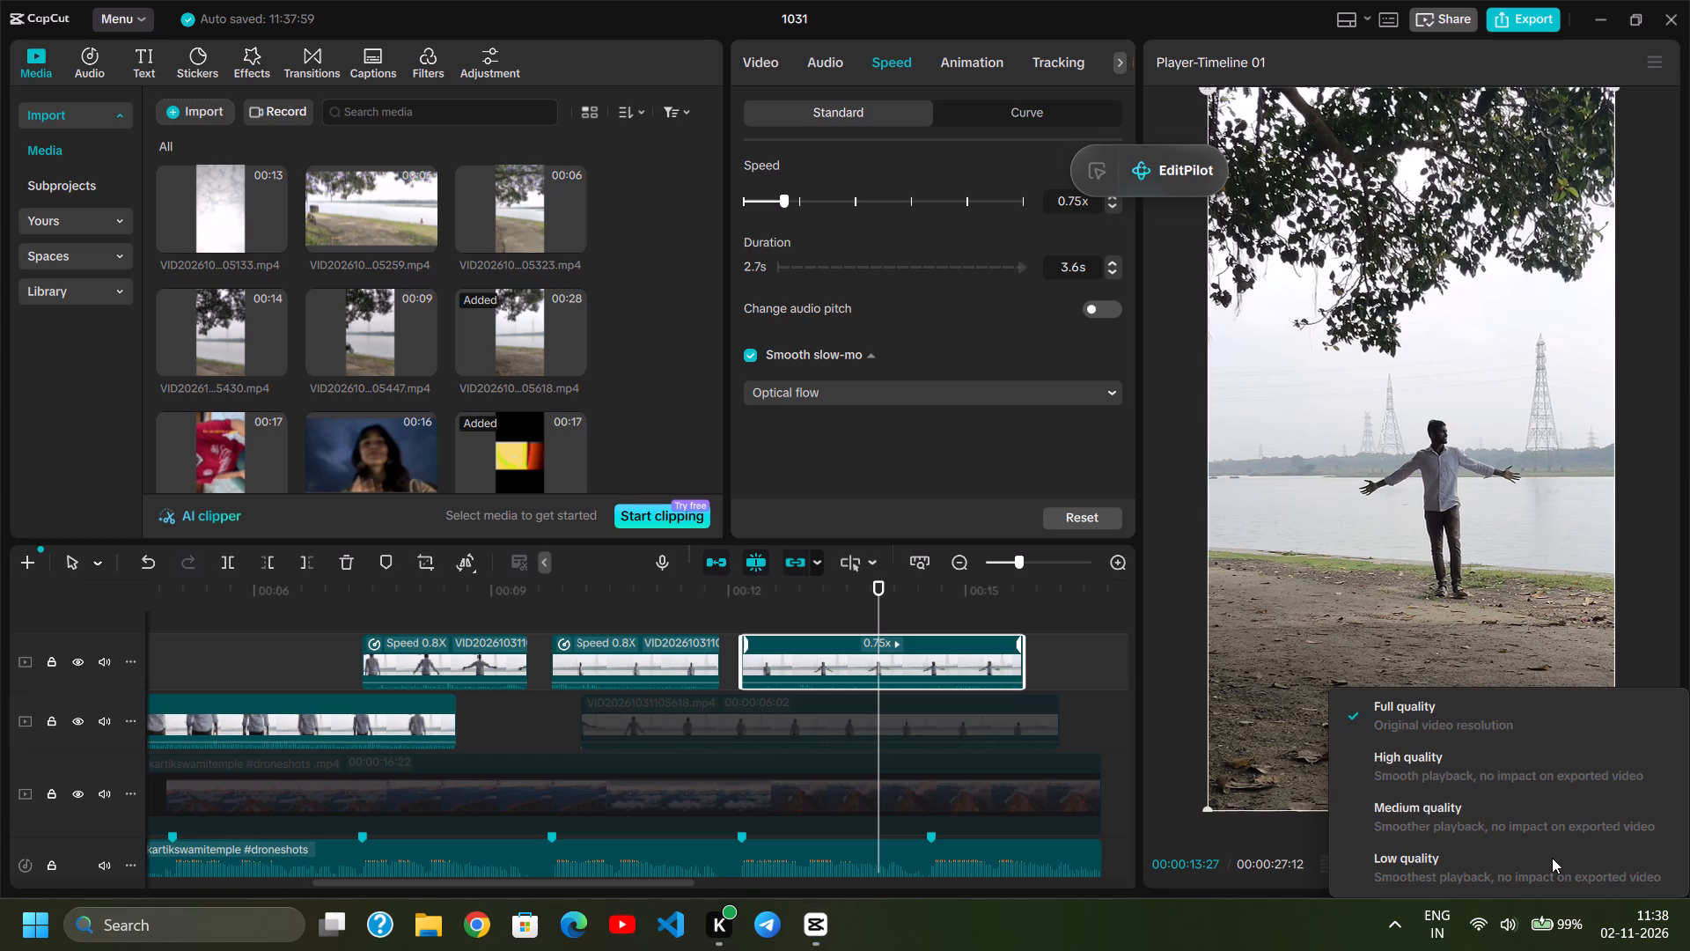
pyautogui.click(1444, 818)
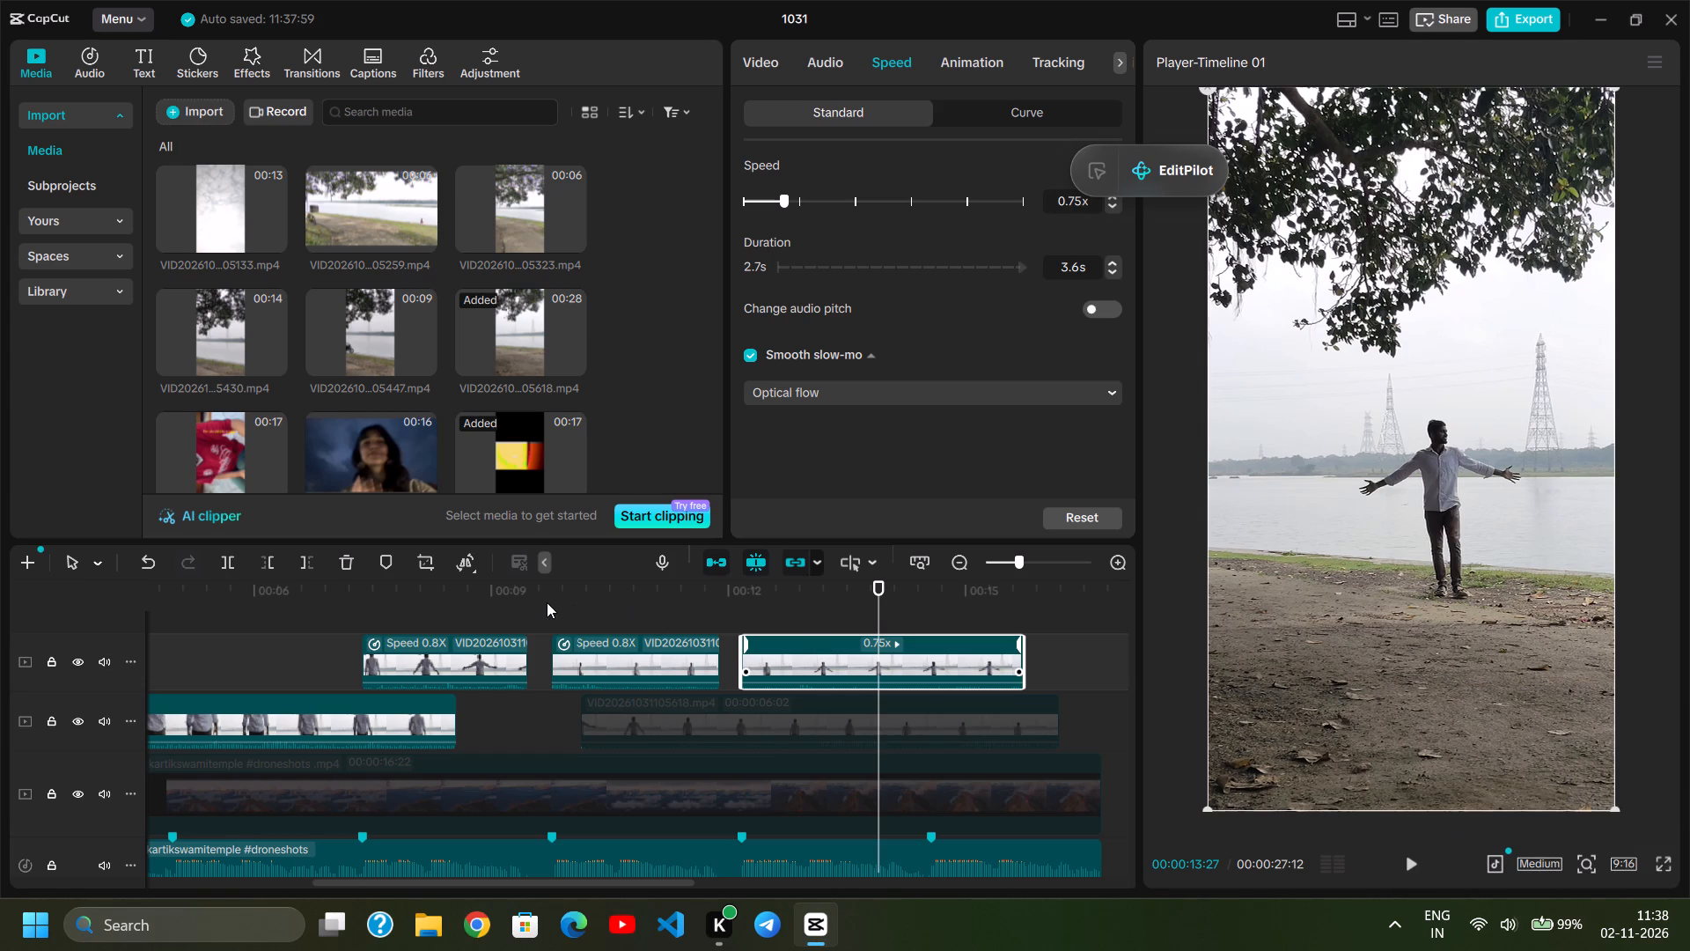
# Play the slowed upper-track pieces at the new preview quality and look over the timeline beyond the third piece.
pyautogui.click(464, 608)
pyautogui.press('space')
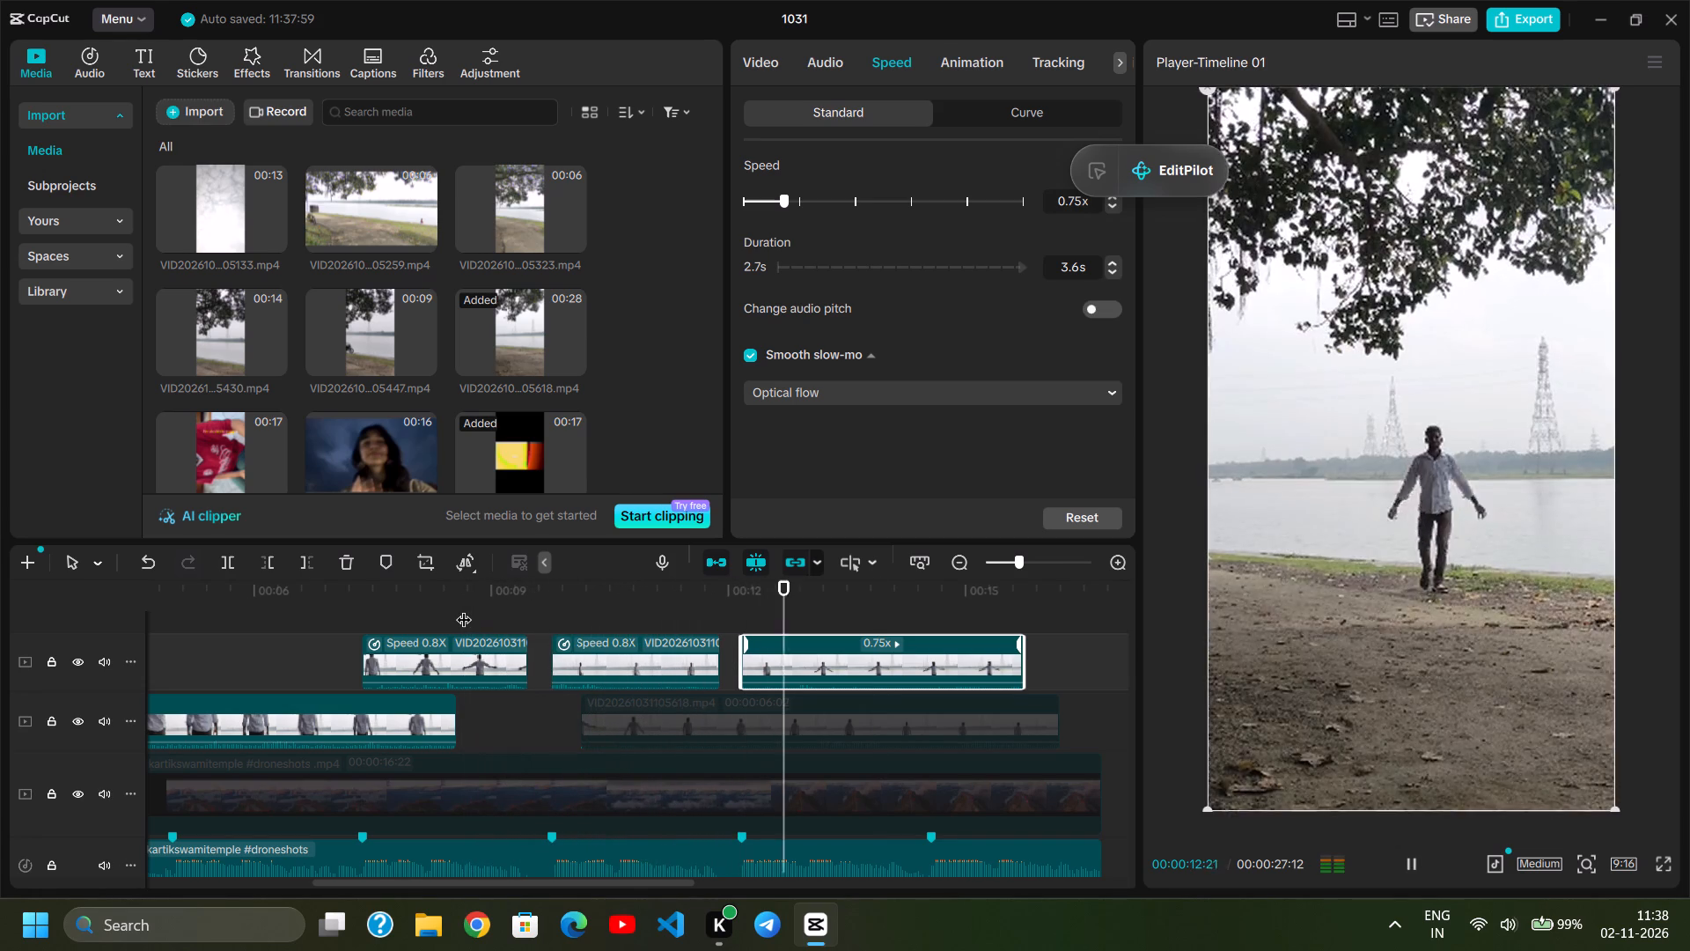
pyautogui.press('space')
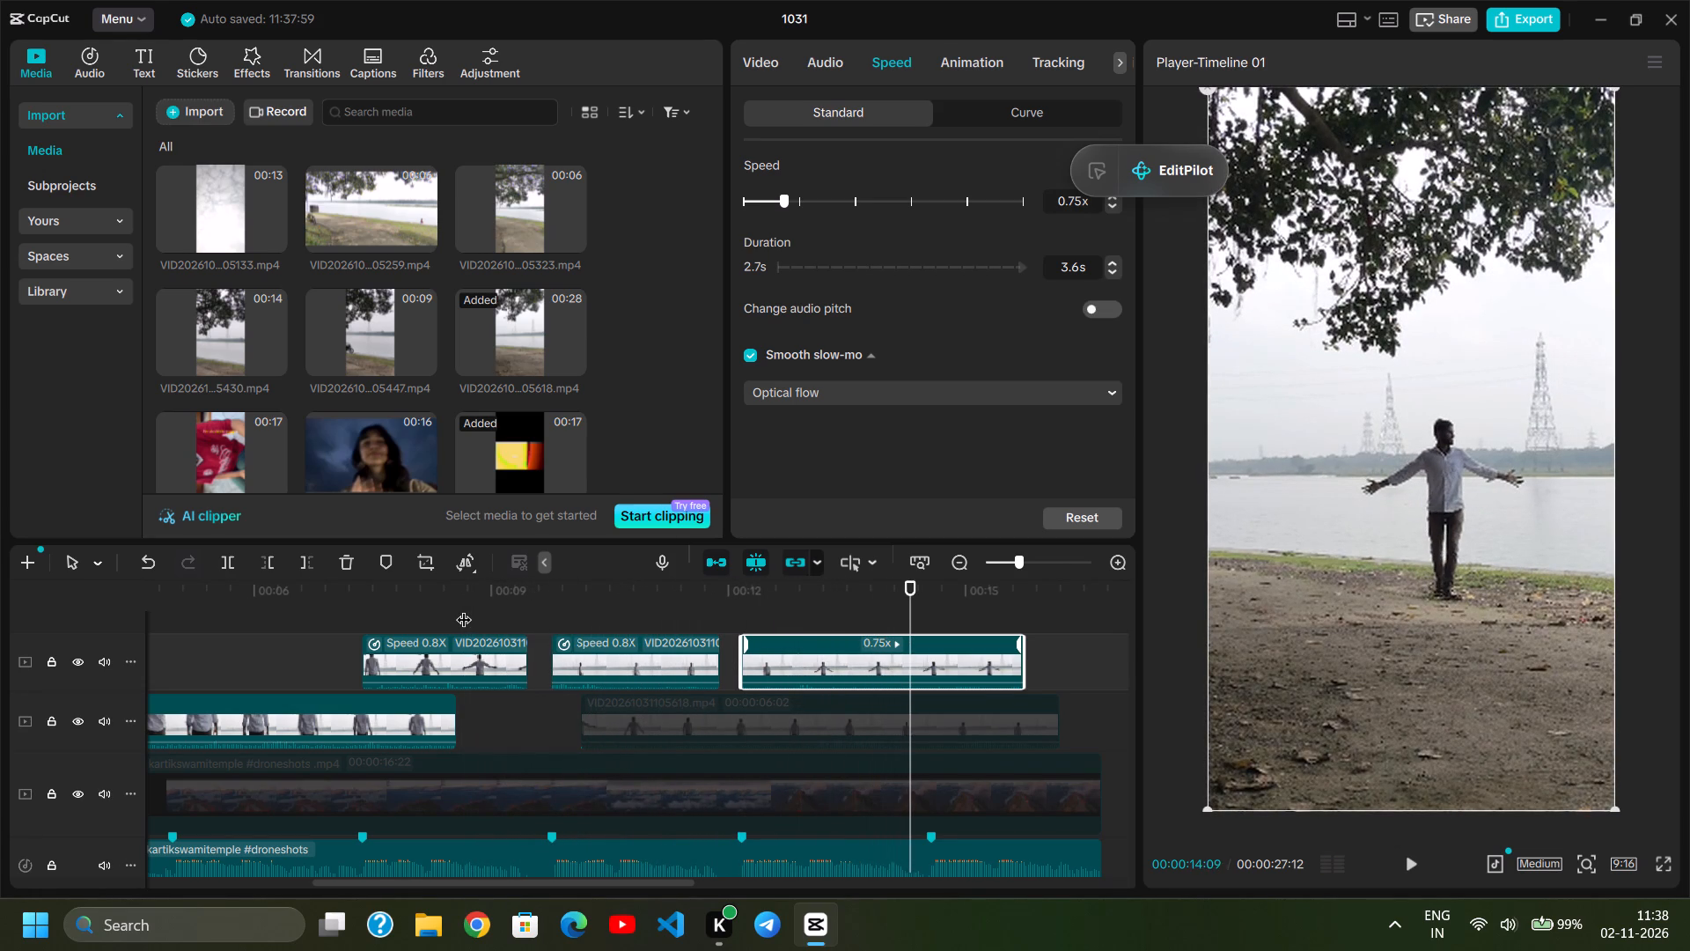
pyautogui.click(541, 606)
pyautogui.press('space')
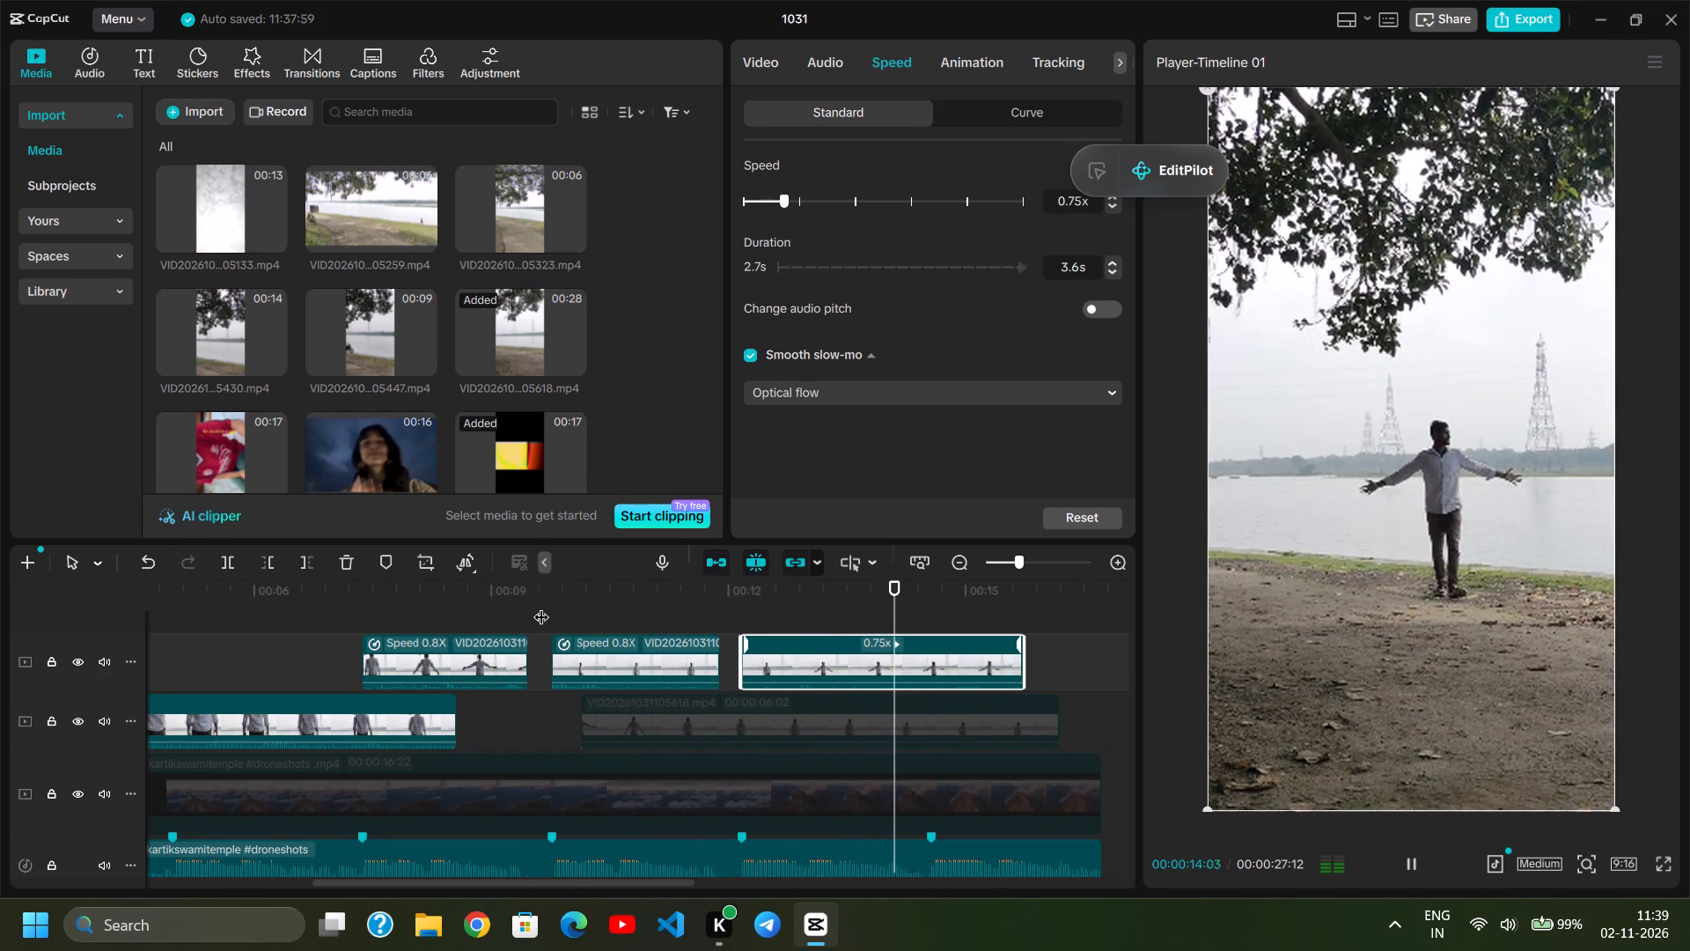
pyautogui.press('space')
pyautogui.click(610, 603)
pyautogui.press('space')
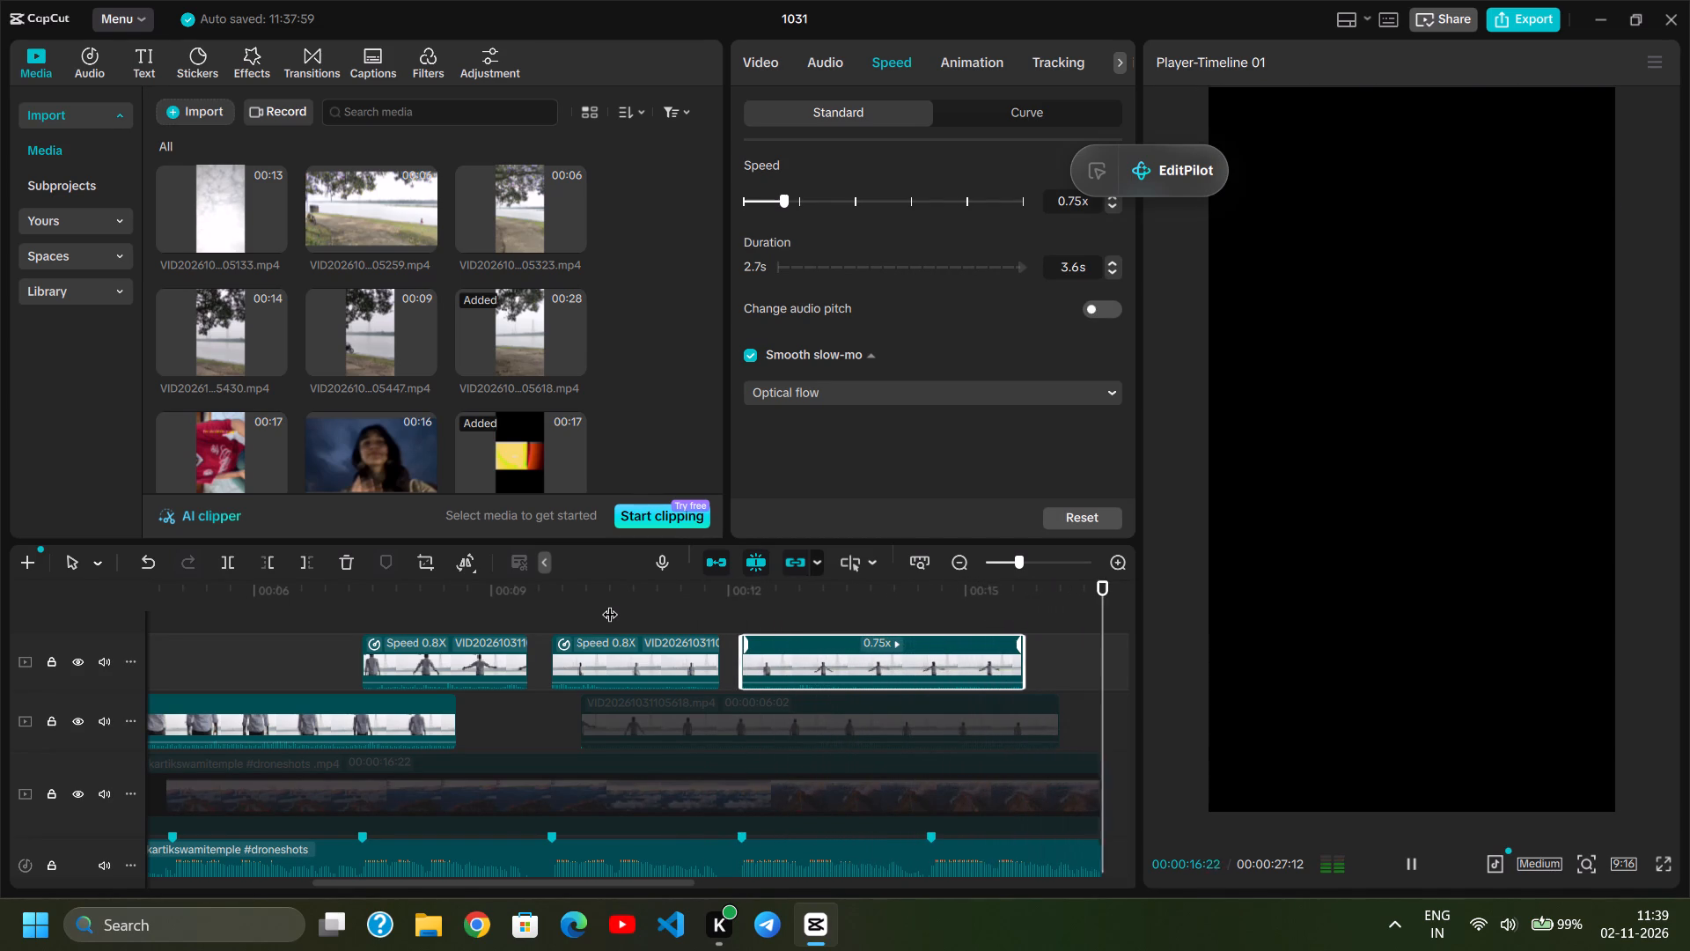
pyautogui.hscroll(2, 610, 603)
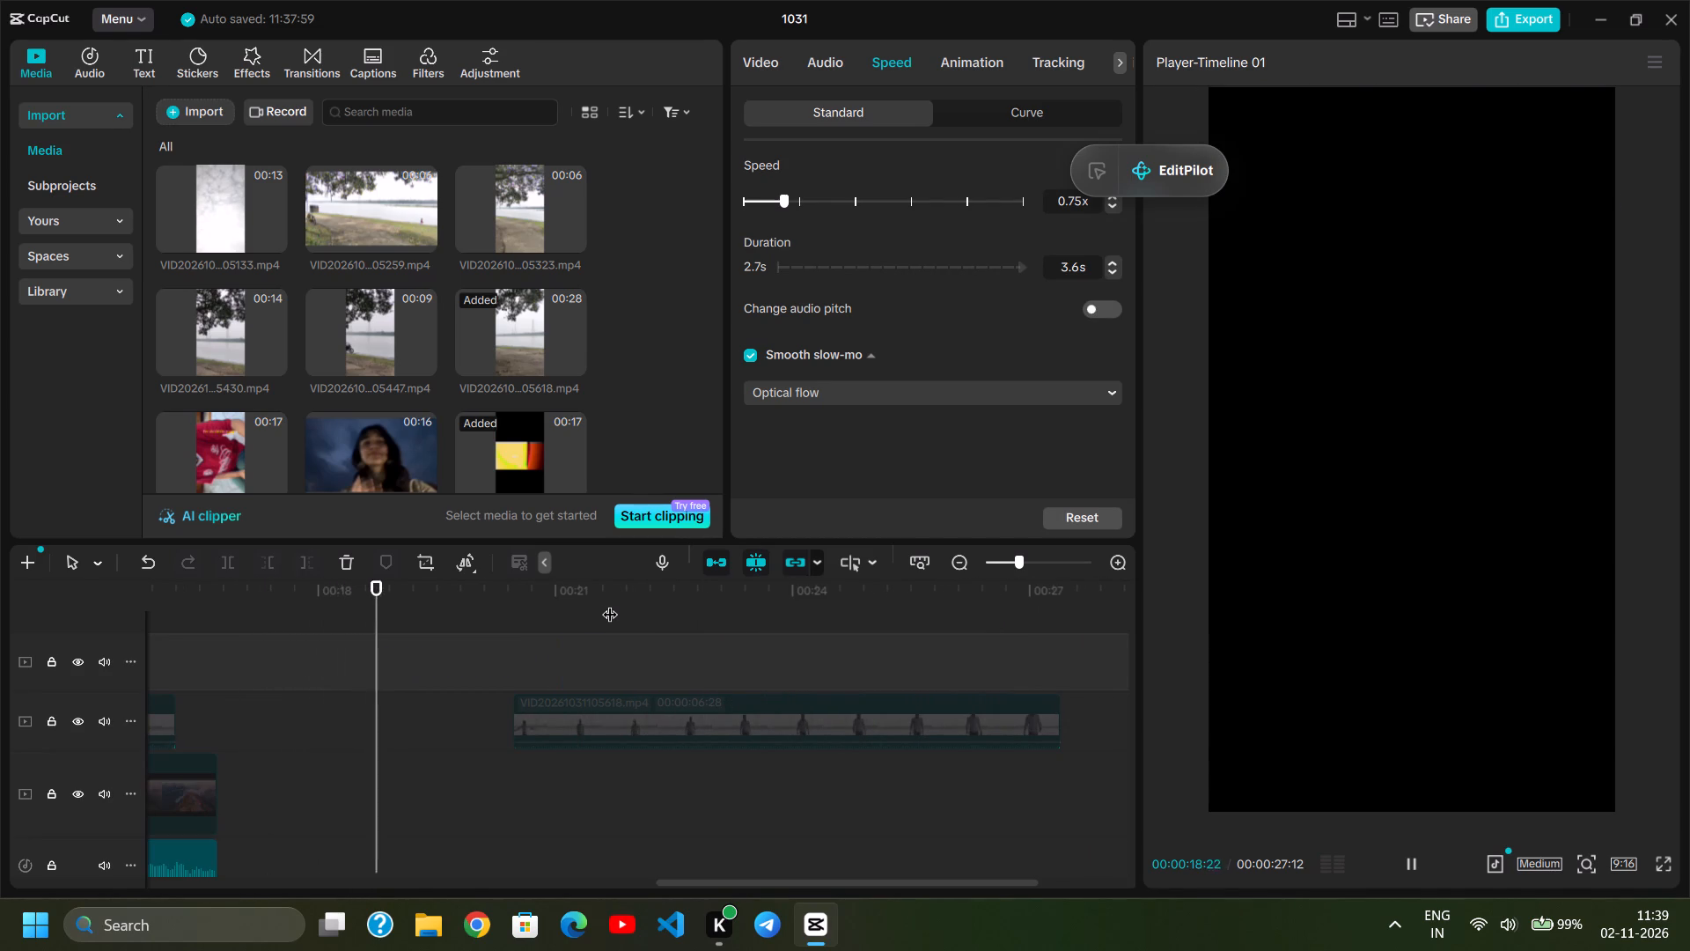
pyautogui.hscroll(1, 505, 707)
pyautogui.press('space')
pyautogui.hscroll(1, 505, 707)
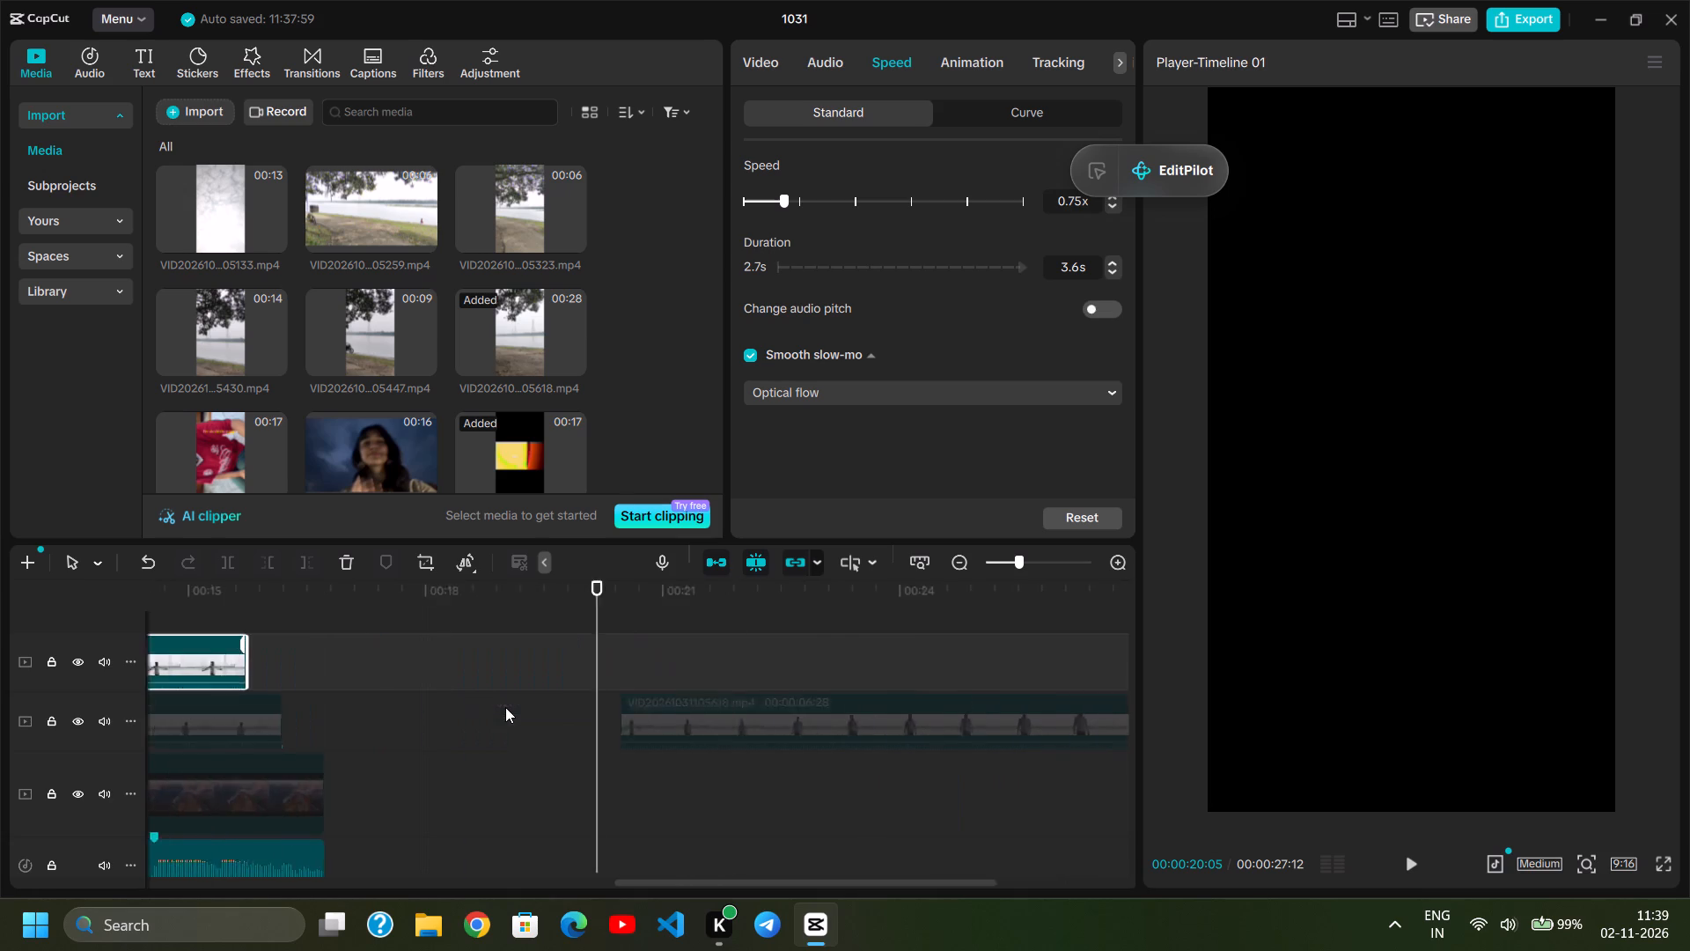
pyautogui.hscroll(1, 505, 707)
# Split the third upper-track piece at the beat marker at 00:00:14:17 and shift its second part about 0.3 s forward, leaving a gap.
pyautogui.click(494, 586)
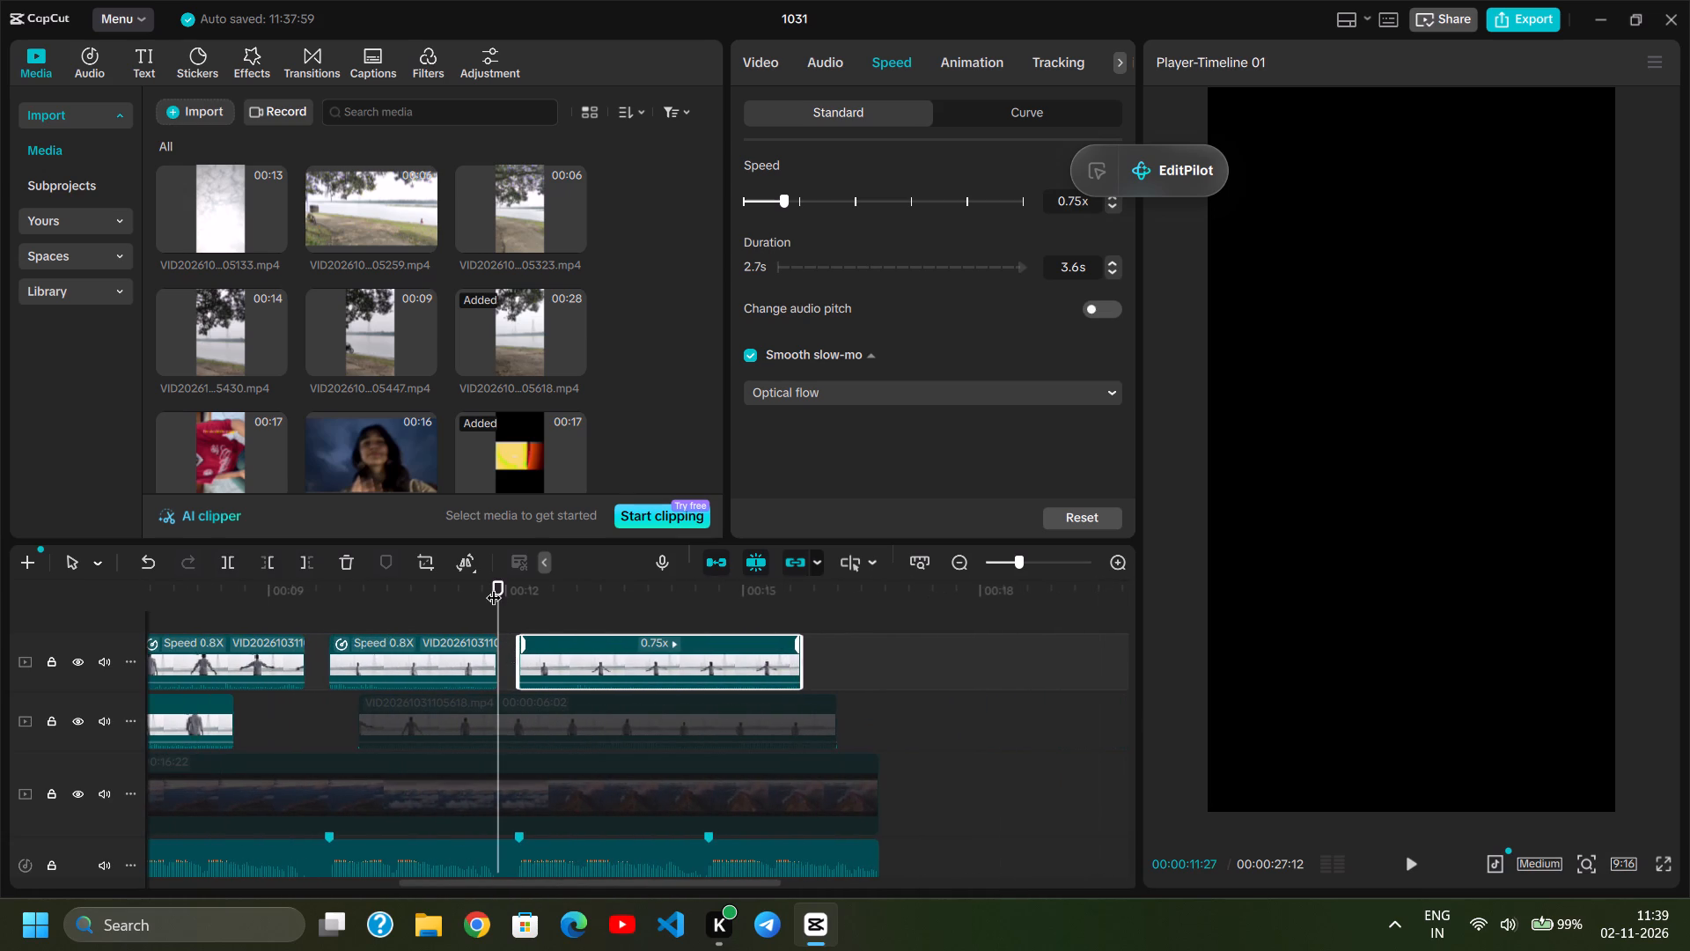
pyautogui.press('space')
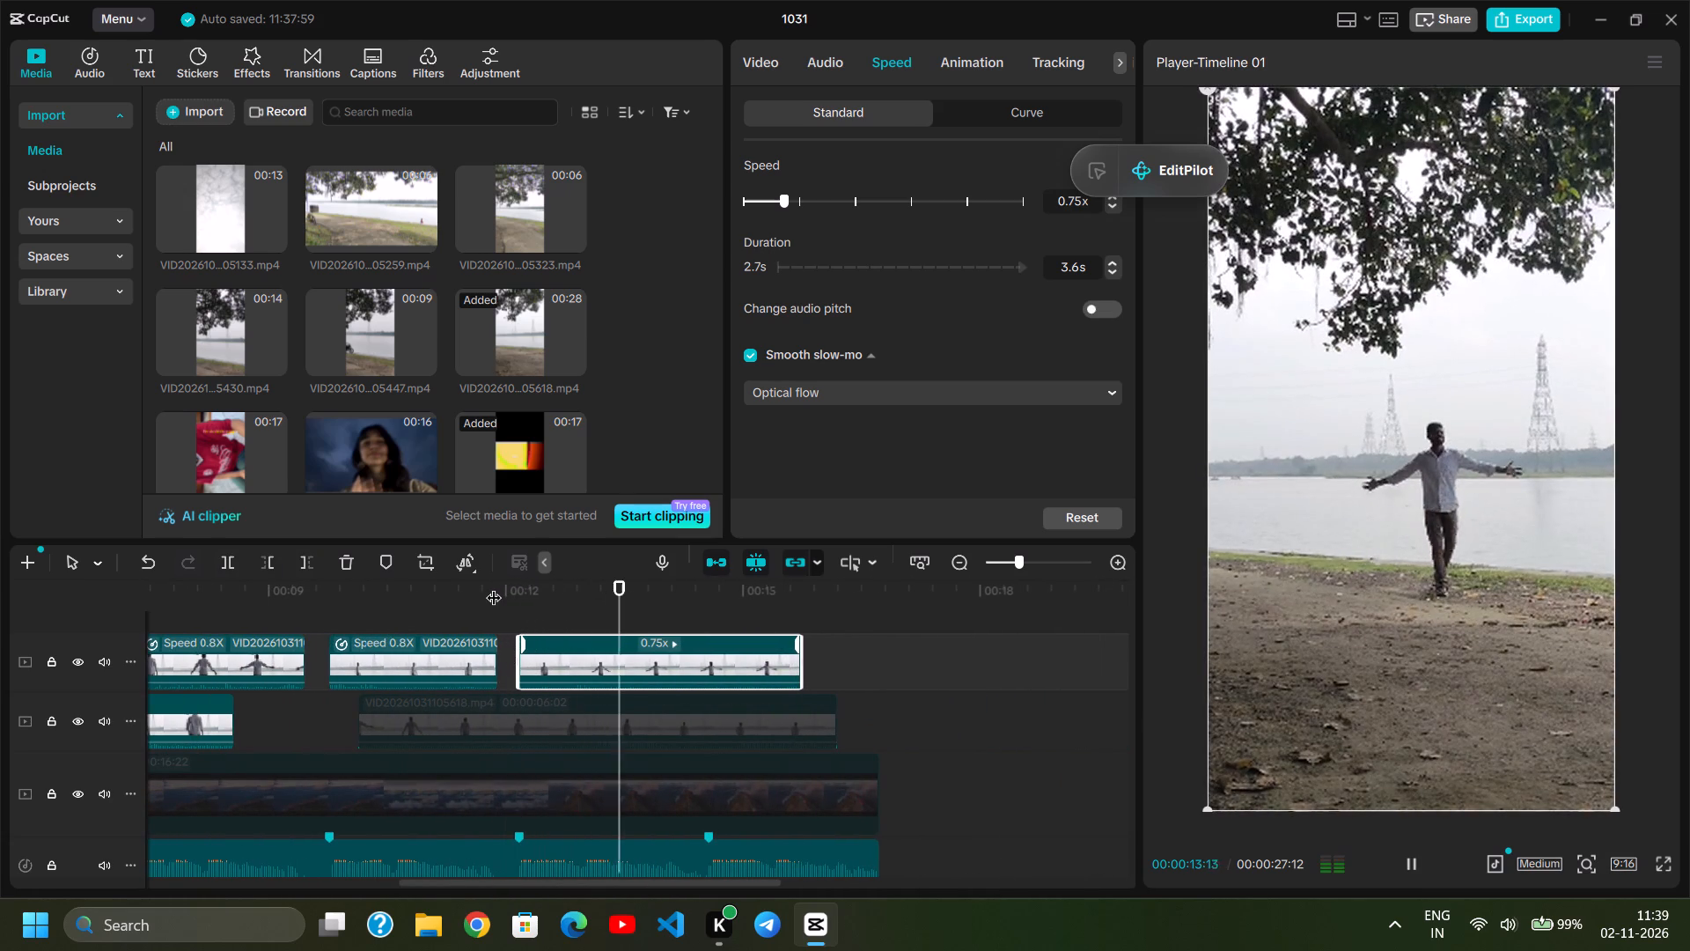
pyautogui.press('space')
pyautogui.click(519, 599)
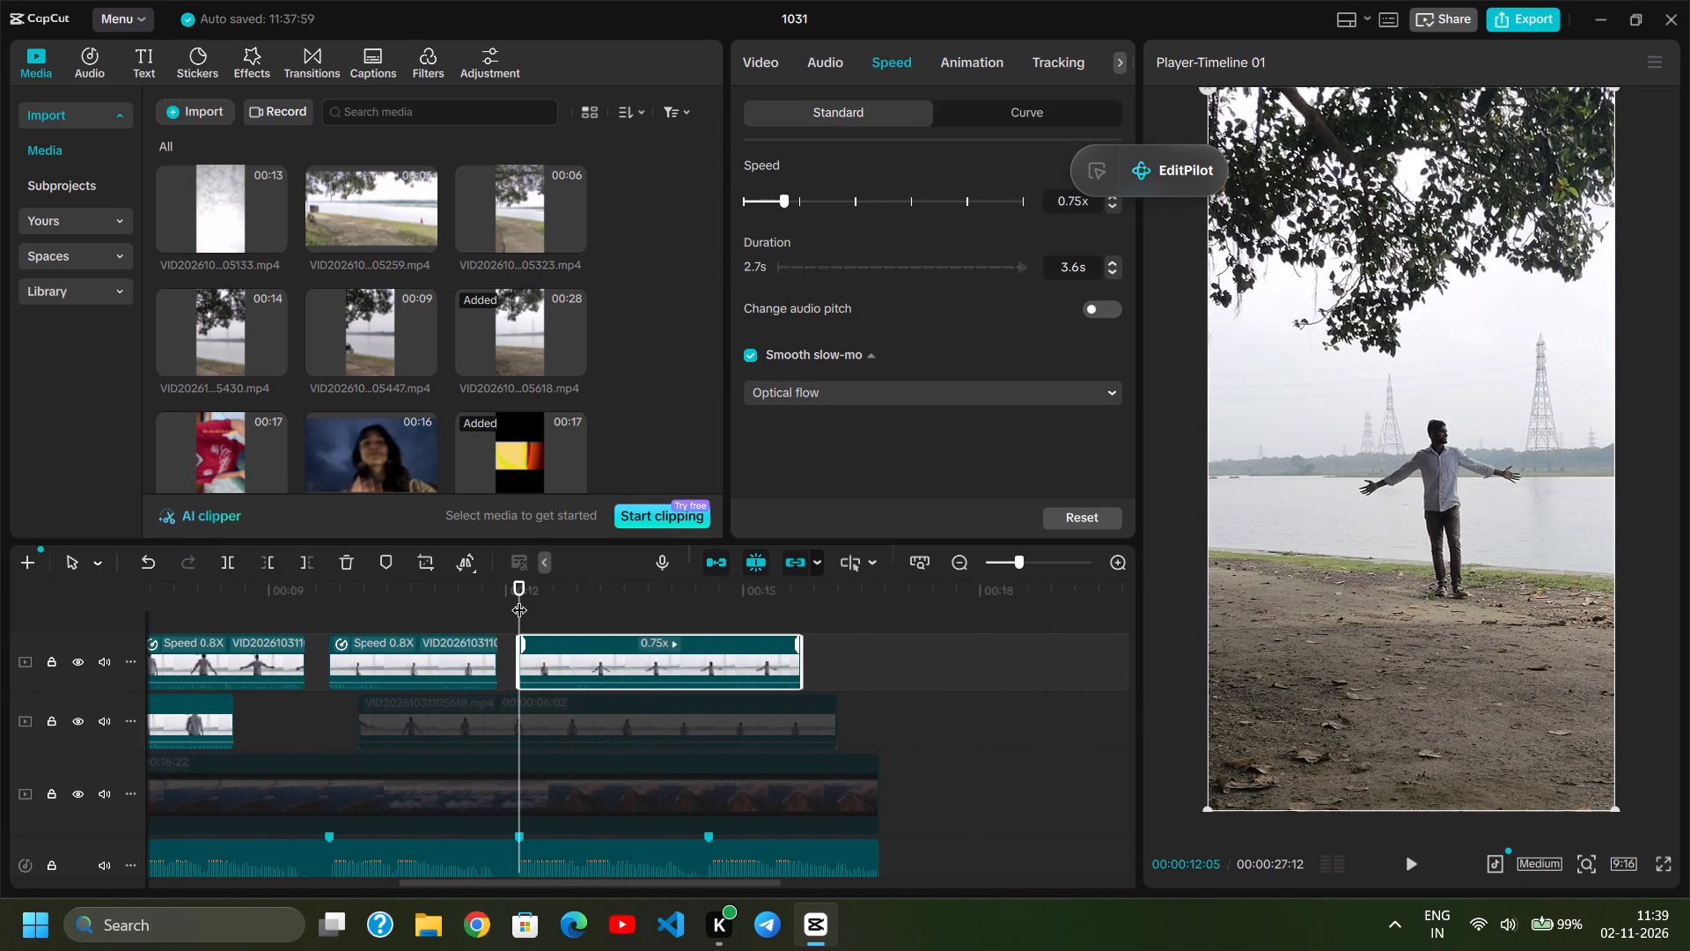
pyautogui.press('space')
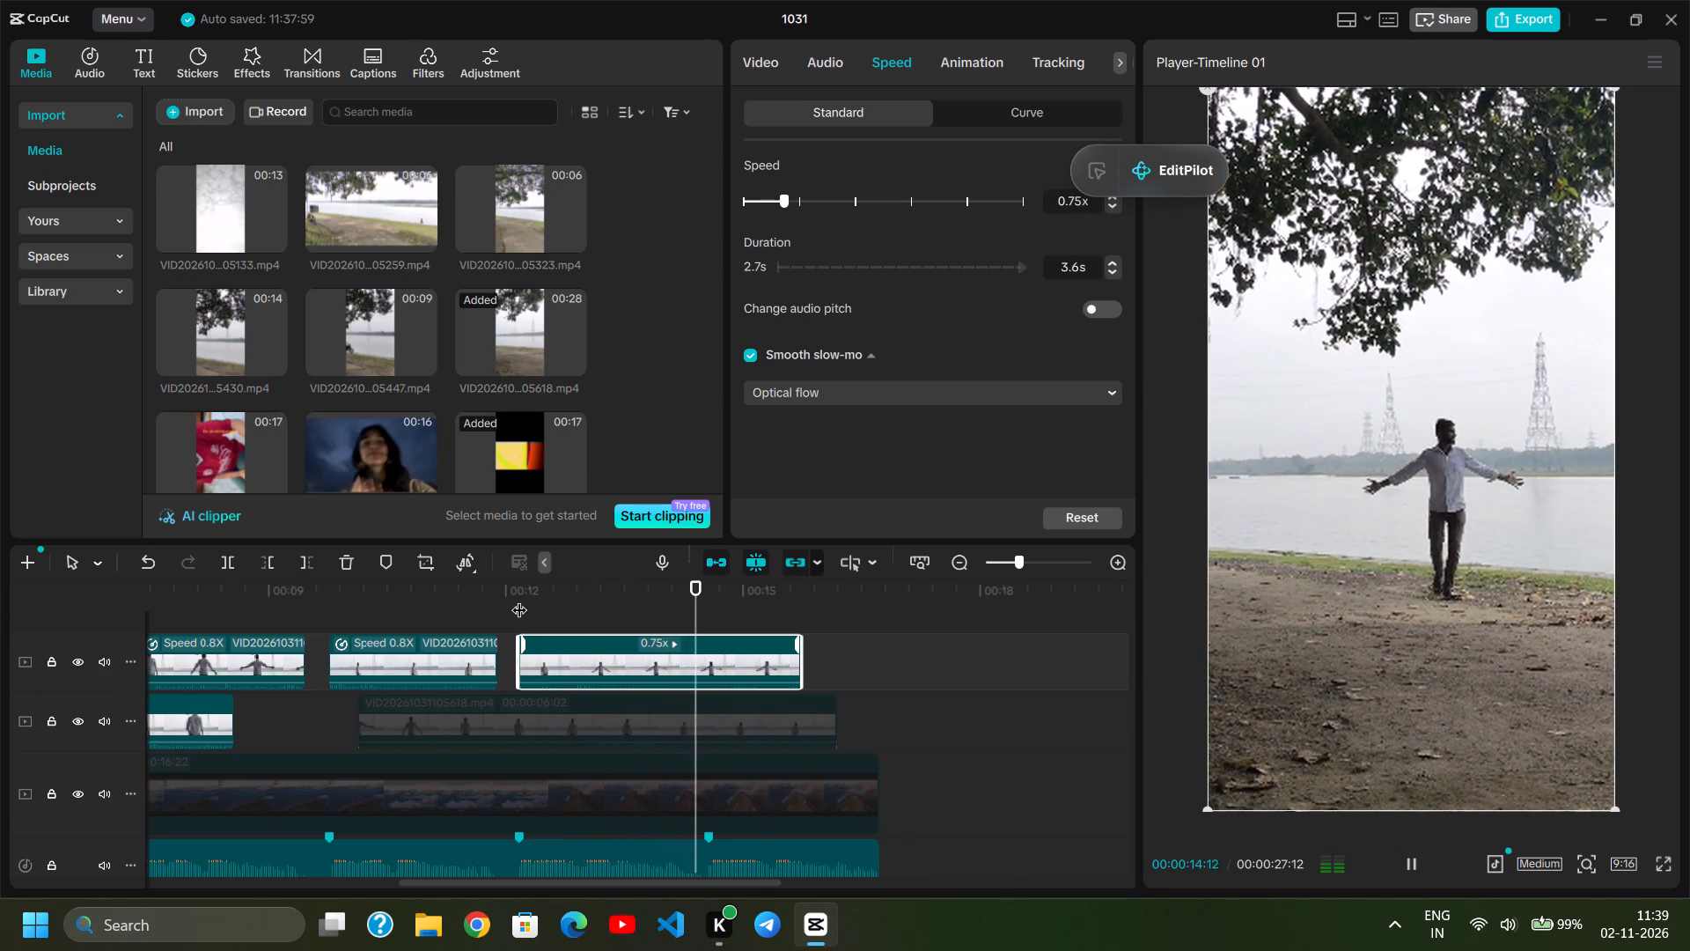
pyautogui.press('space')
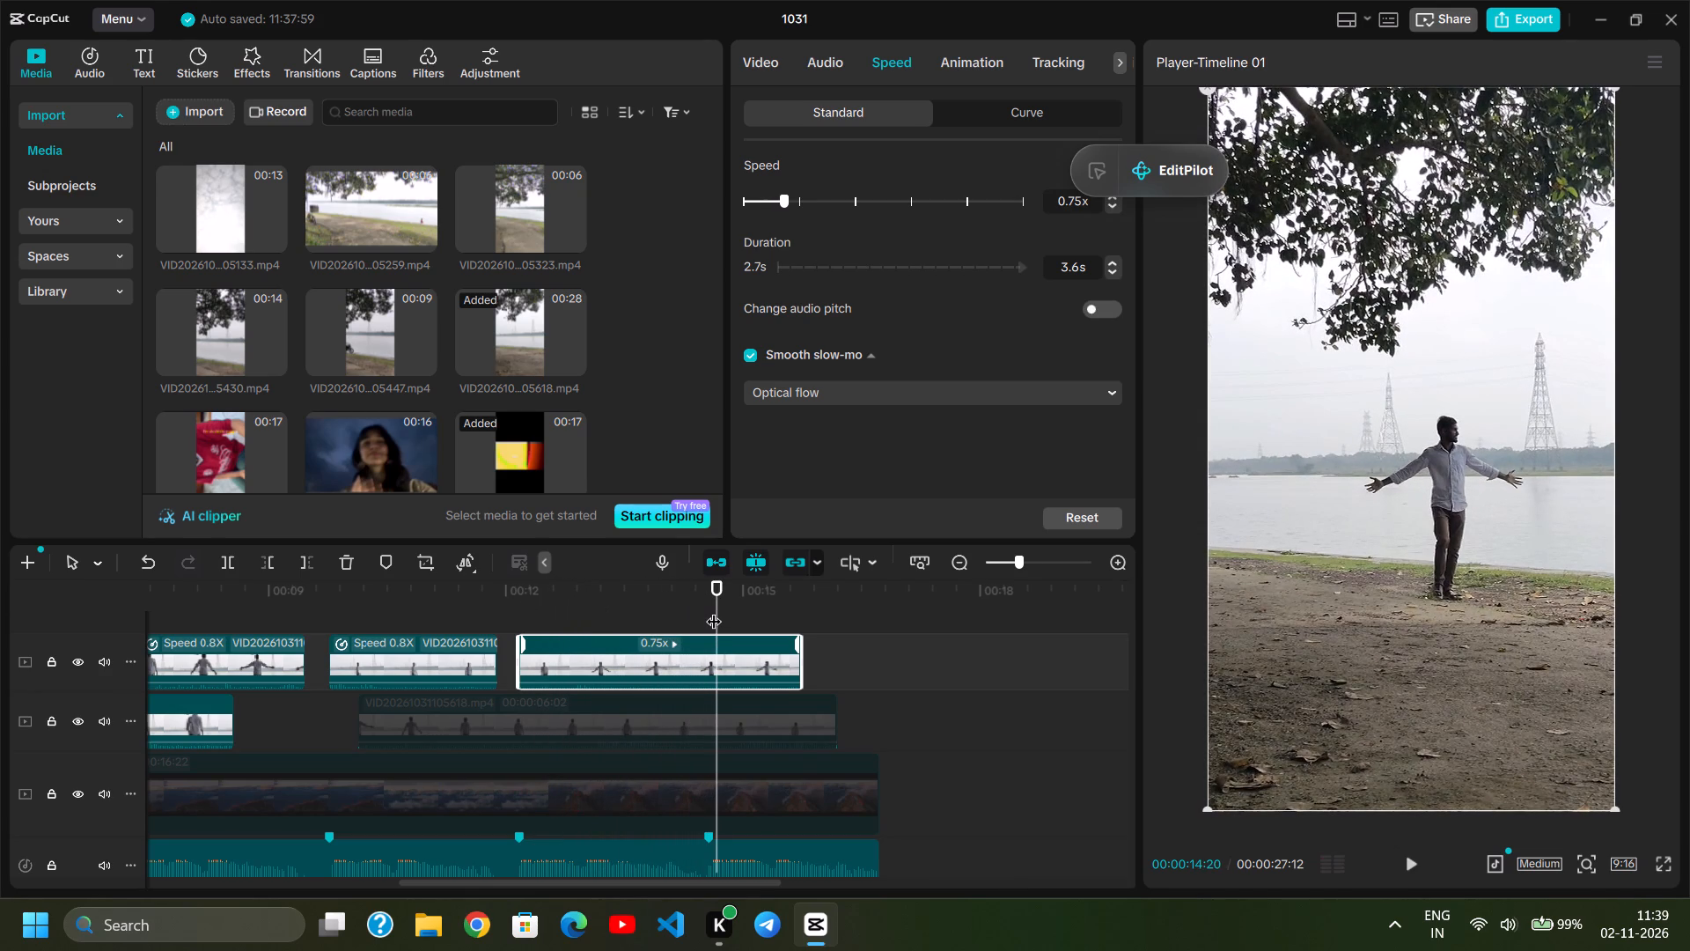
pyautogui.click(715, 610)
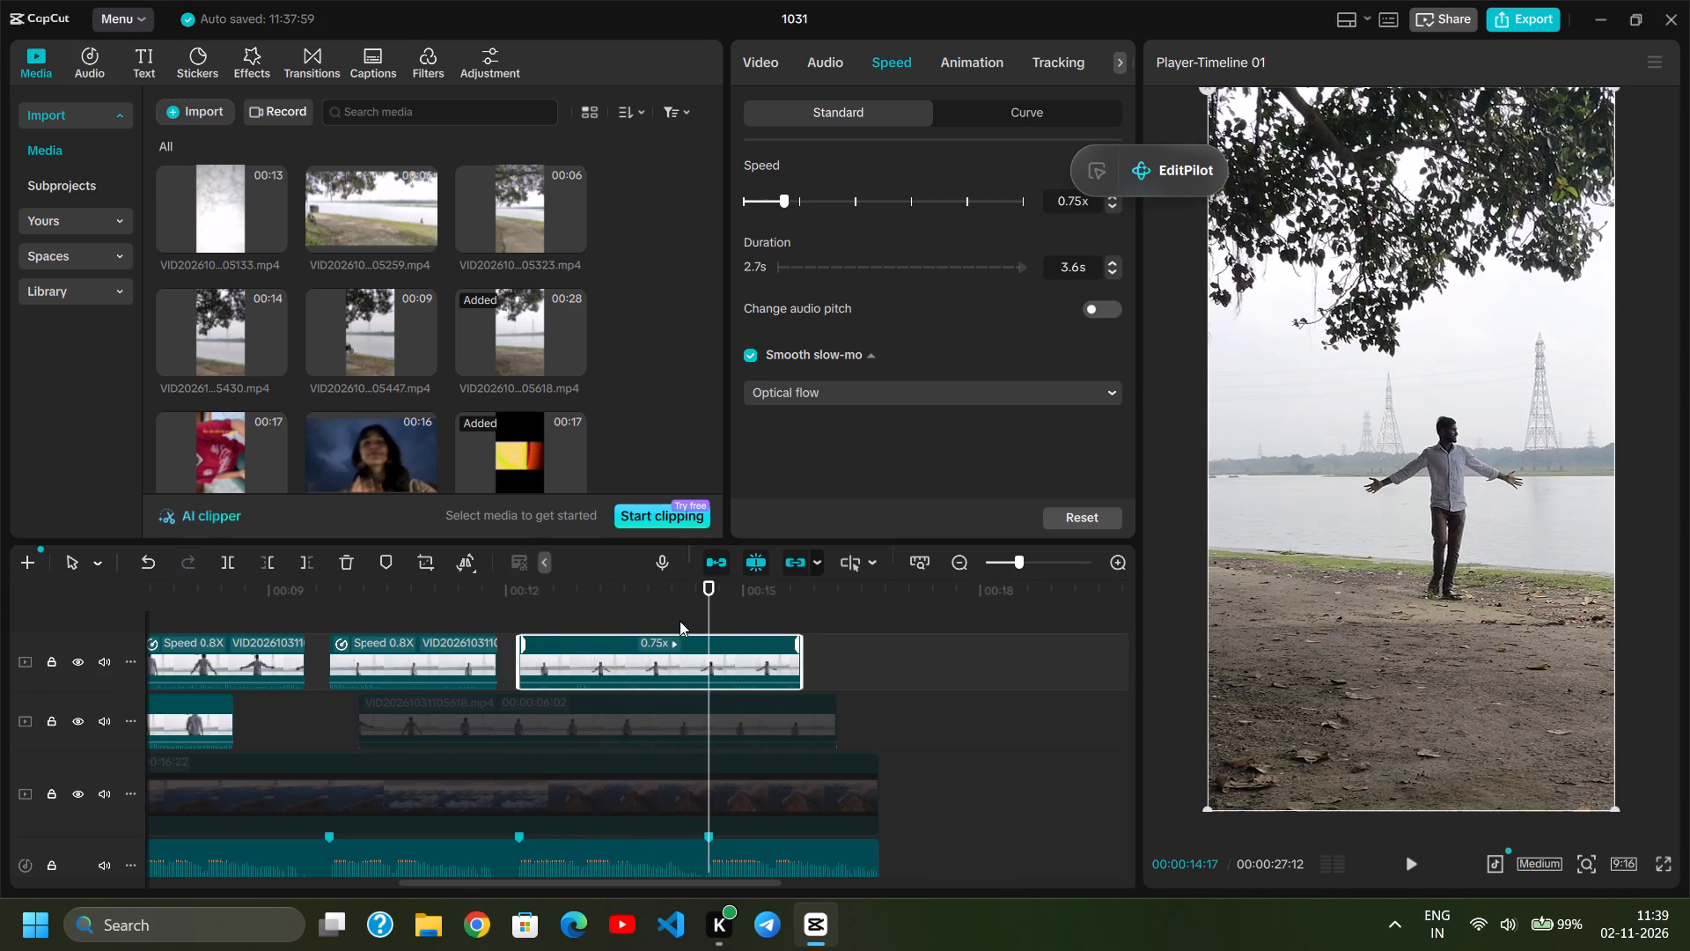
pyautogui.click(674, 653)
pyautogui.hotkey('ctrl', 'b')
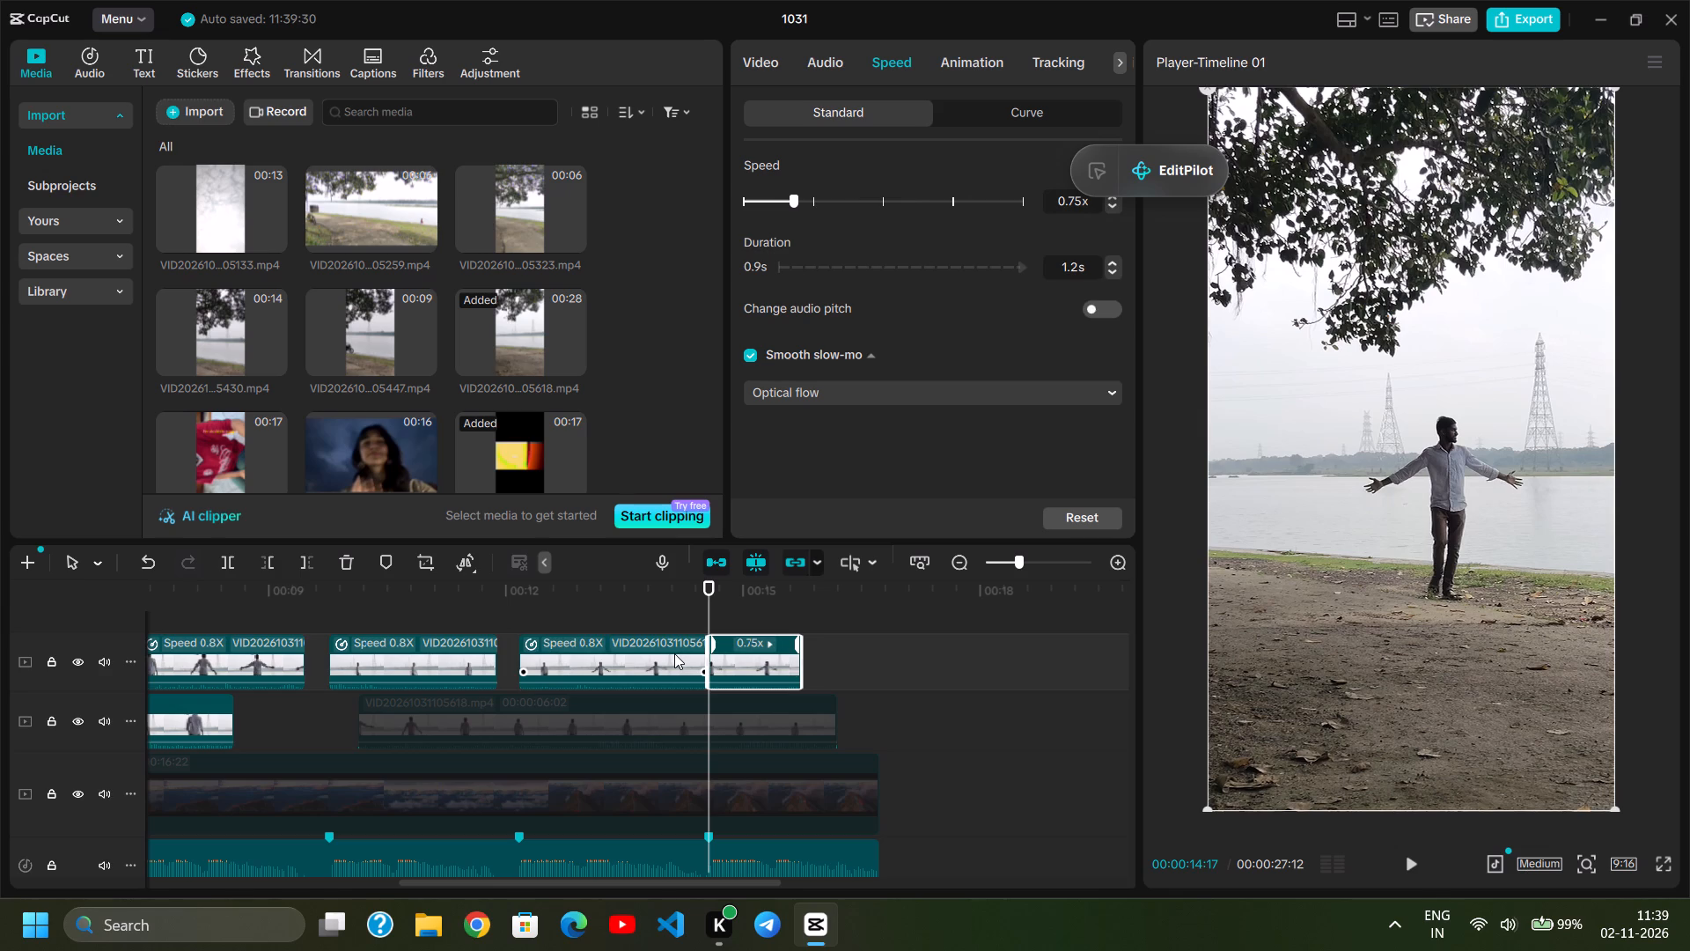
pyautogui.moveTo(738, 660); pyautogui.dragTo(766, 656)
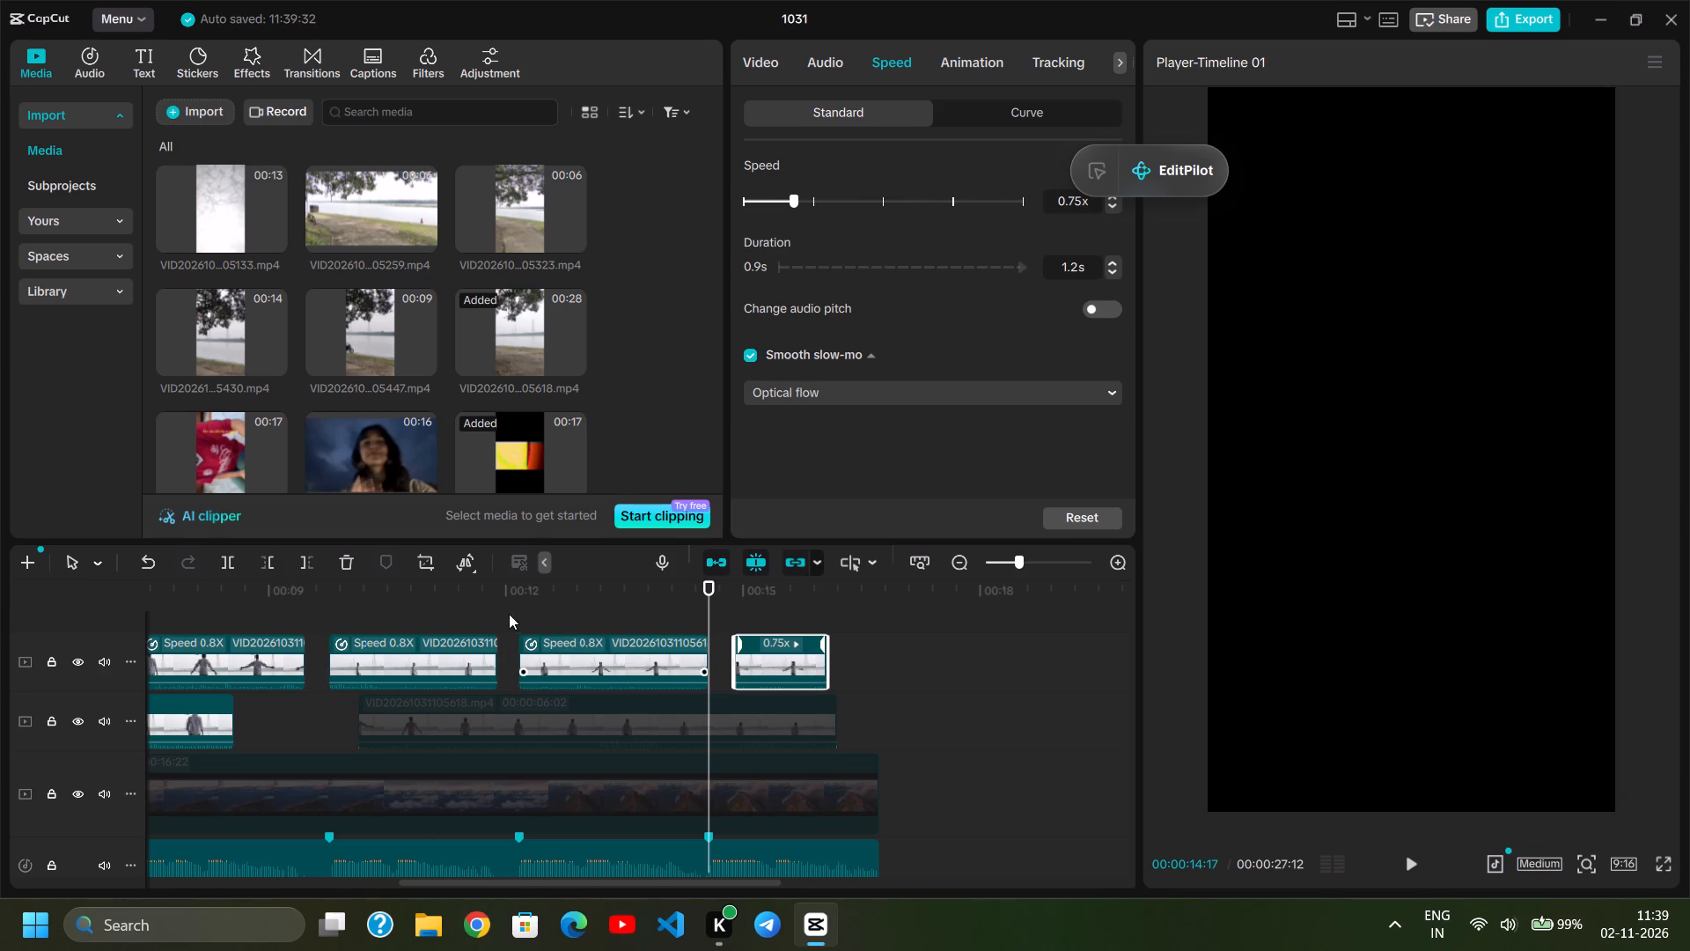
# Replay the second and third slowed upper-track pieces up to the beat marker at 00:00:14:17 to check their motion and timing.
pyautogui.click(422, 604)
pyautogui.press('space')
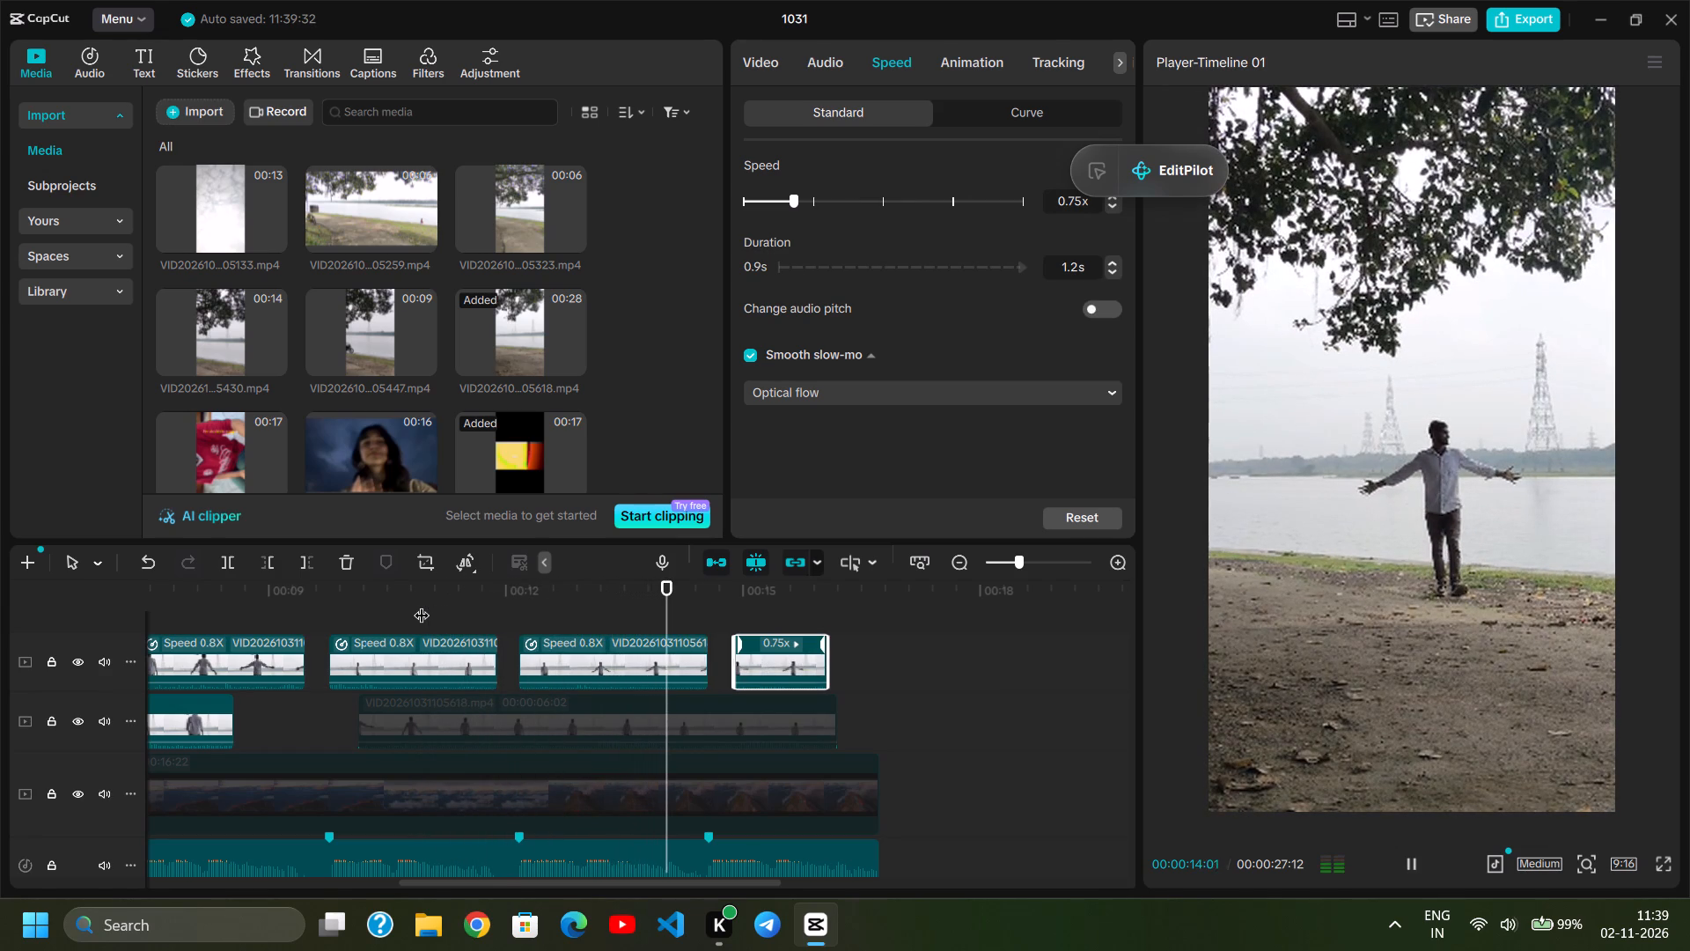
pyautogui.press('space')
pyautogui.click(439, 604)
pyautogui.press('space')
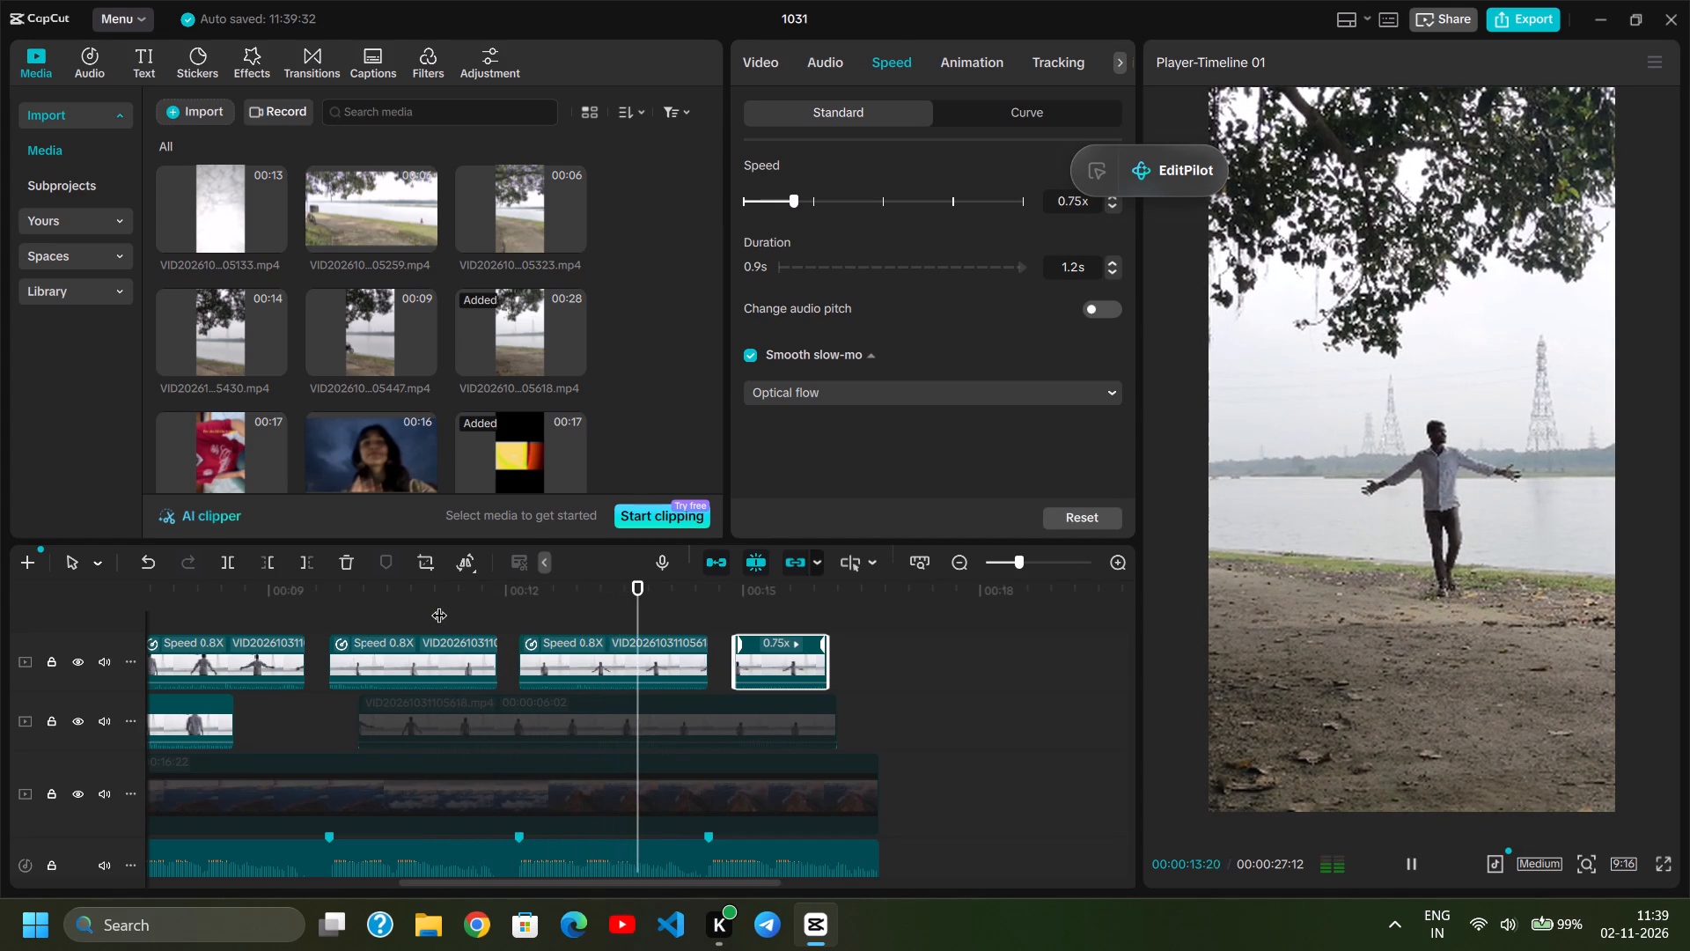
pyautogui.press('space')
pyautogui.click(518, 605)
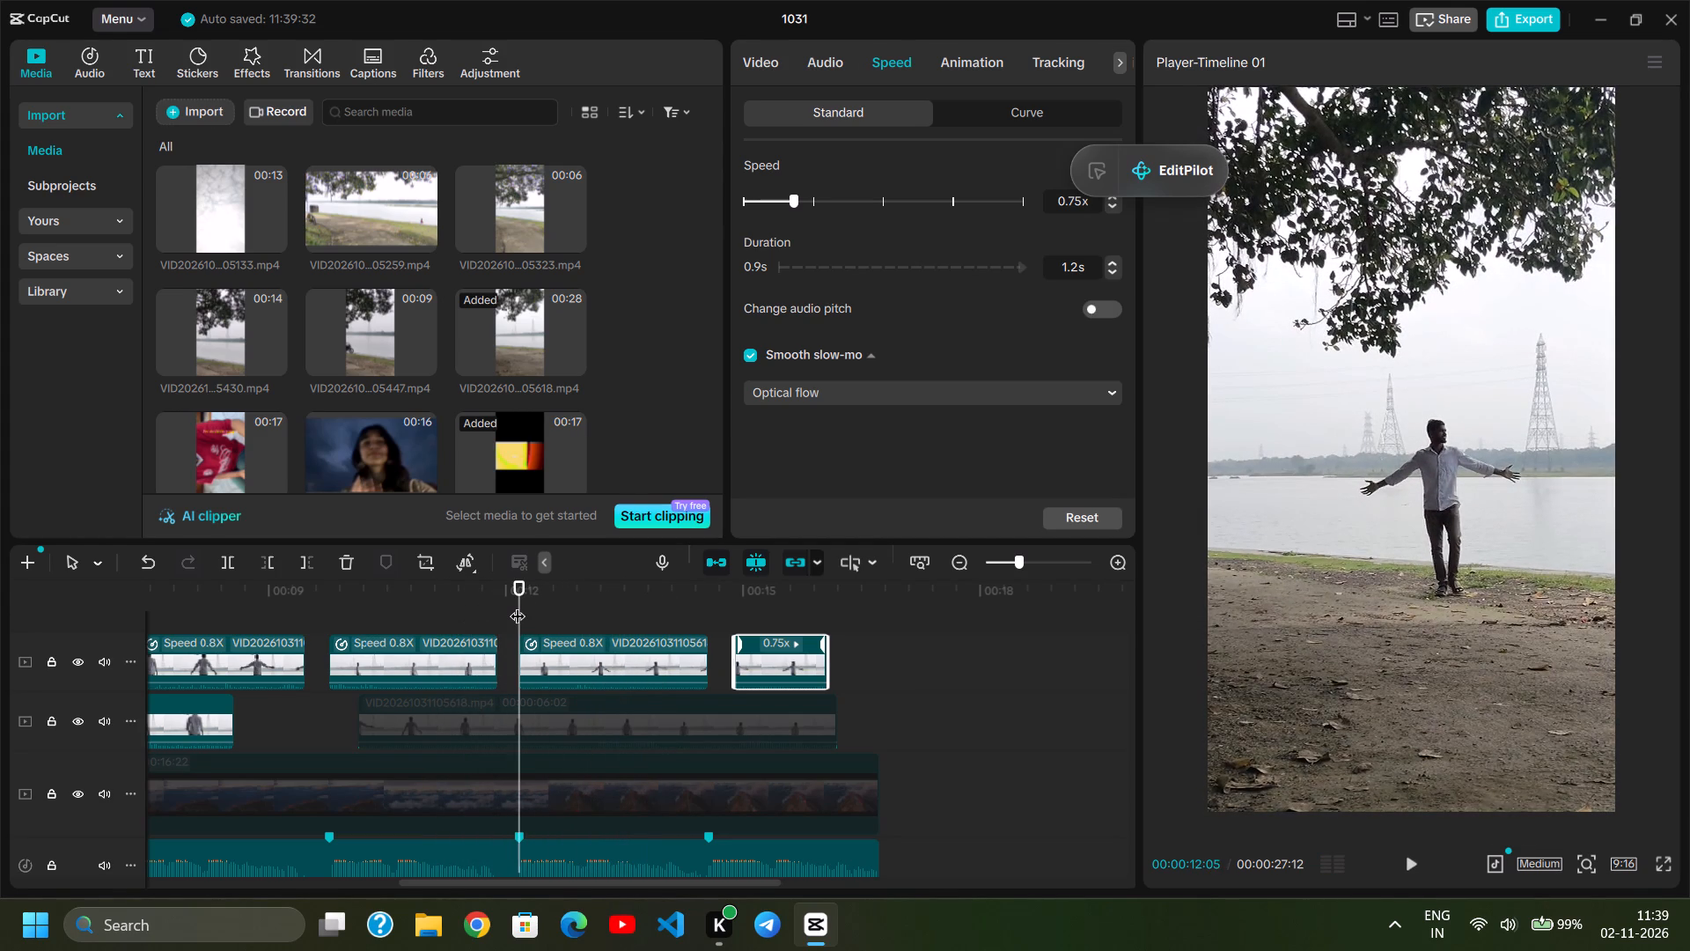
pyautogui.press('space')
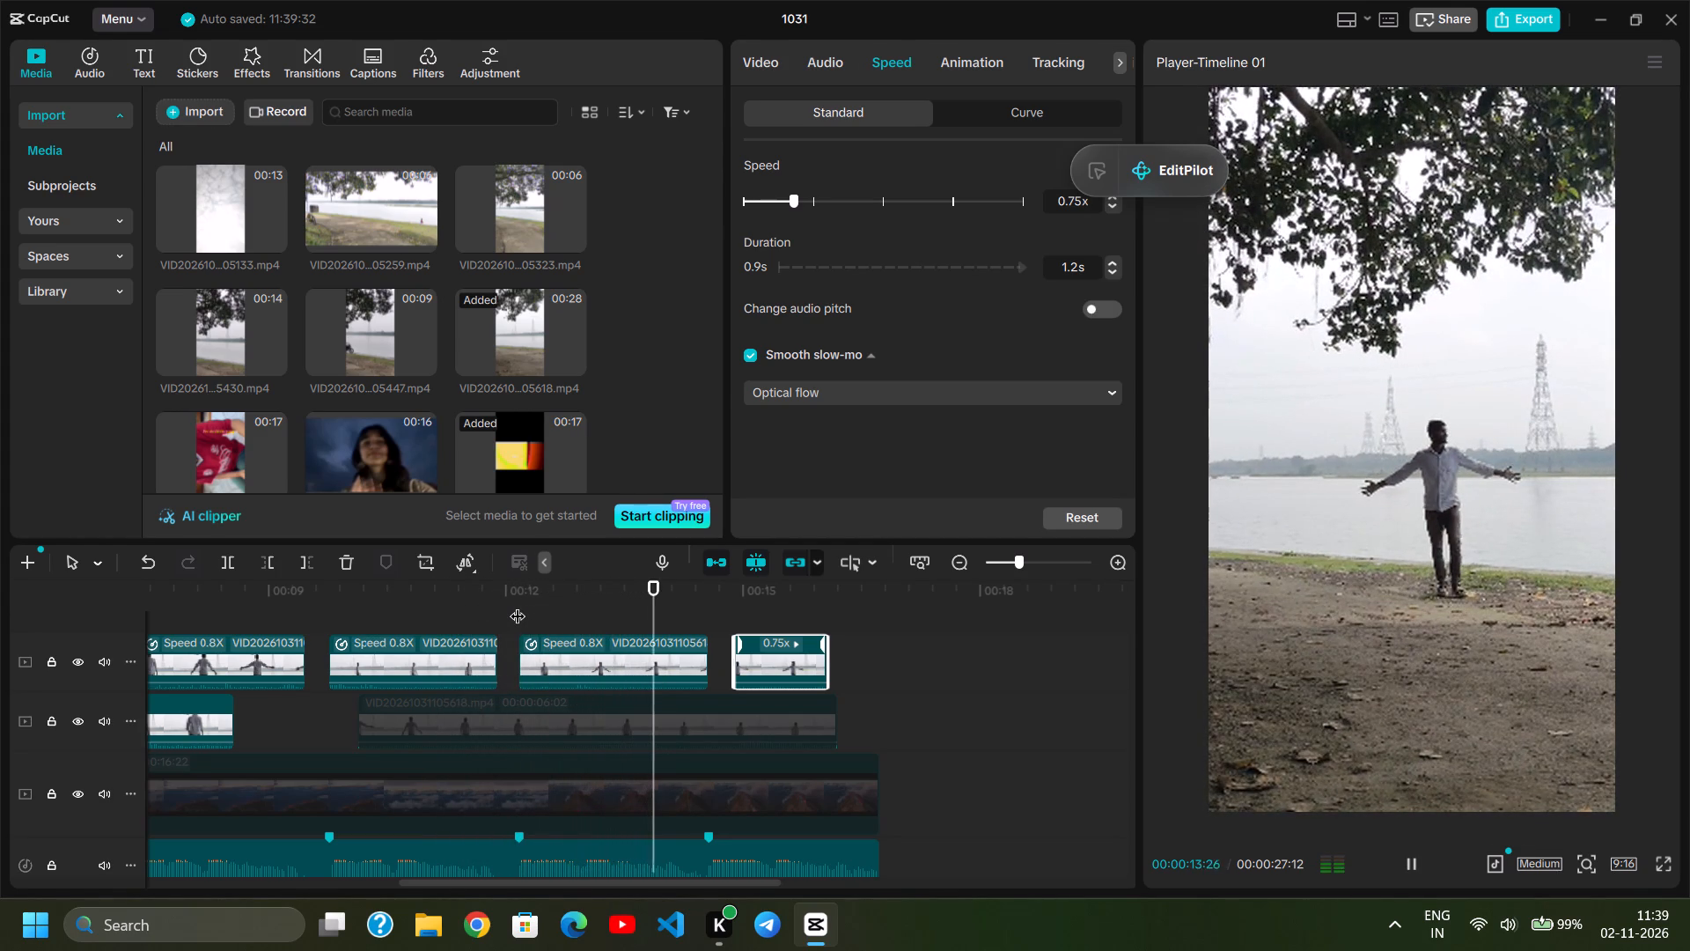
pyautogui.press('space')
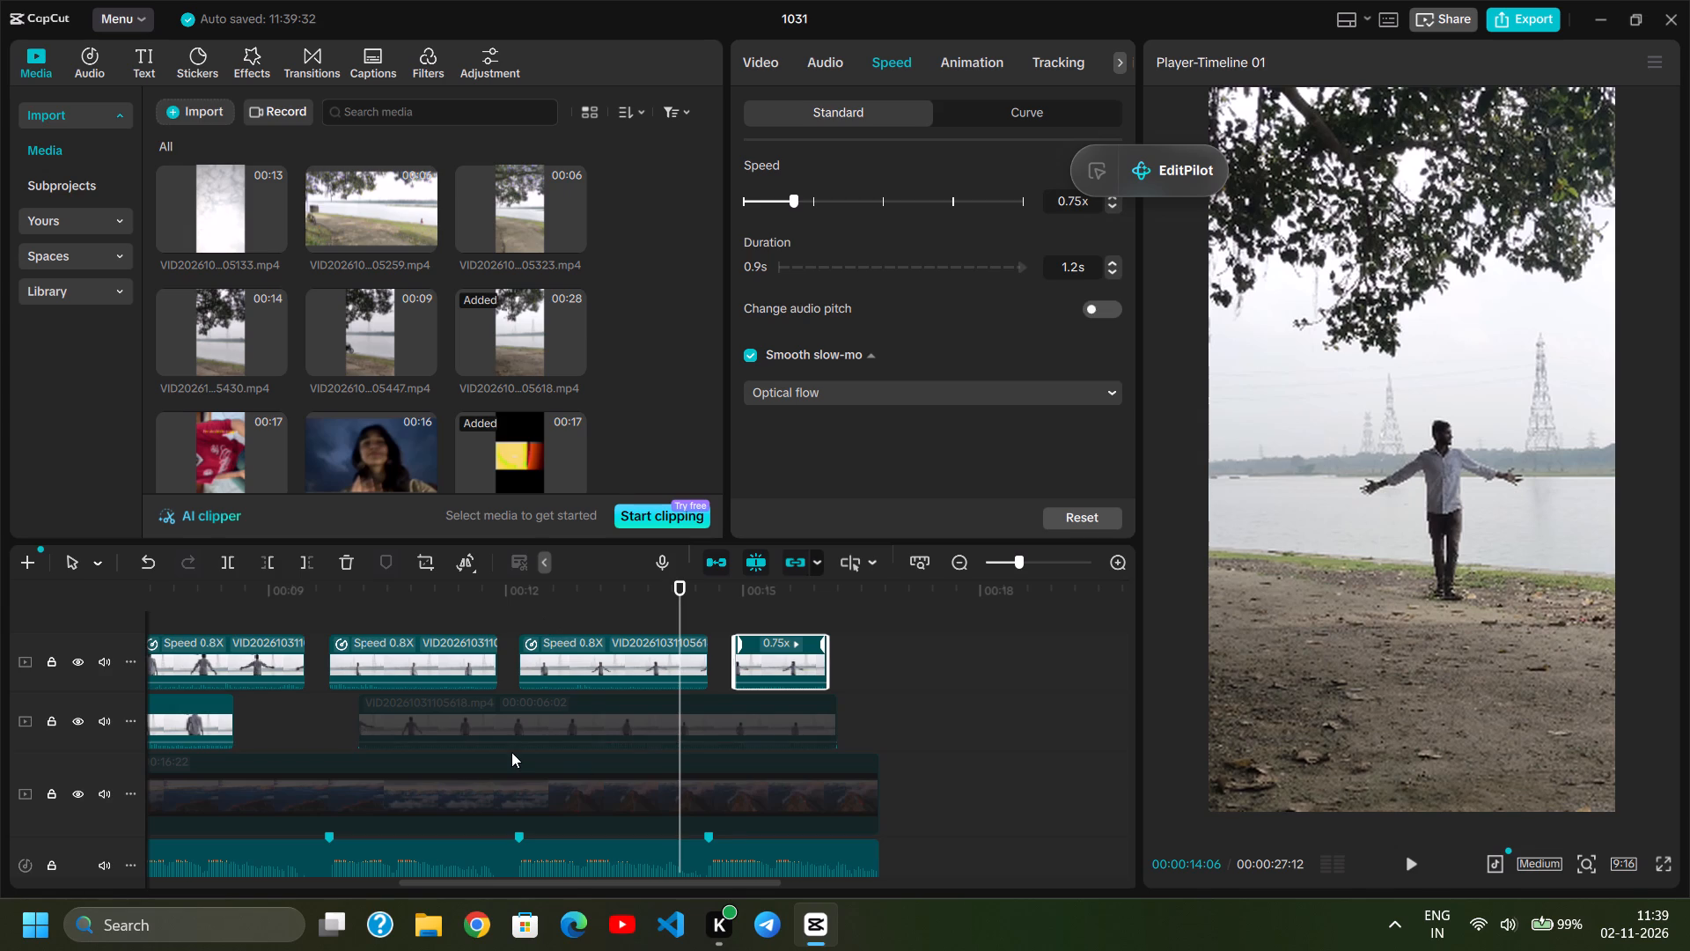
# Set the preview quality to Low quality.
pyautogui.scroll(-1, 511, 752)
pyautogui.hscroll(1, 518, 719)
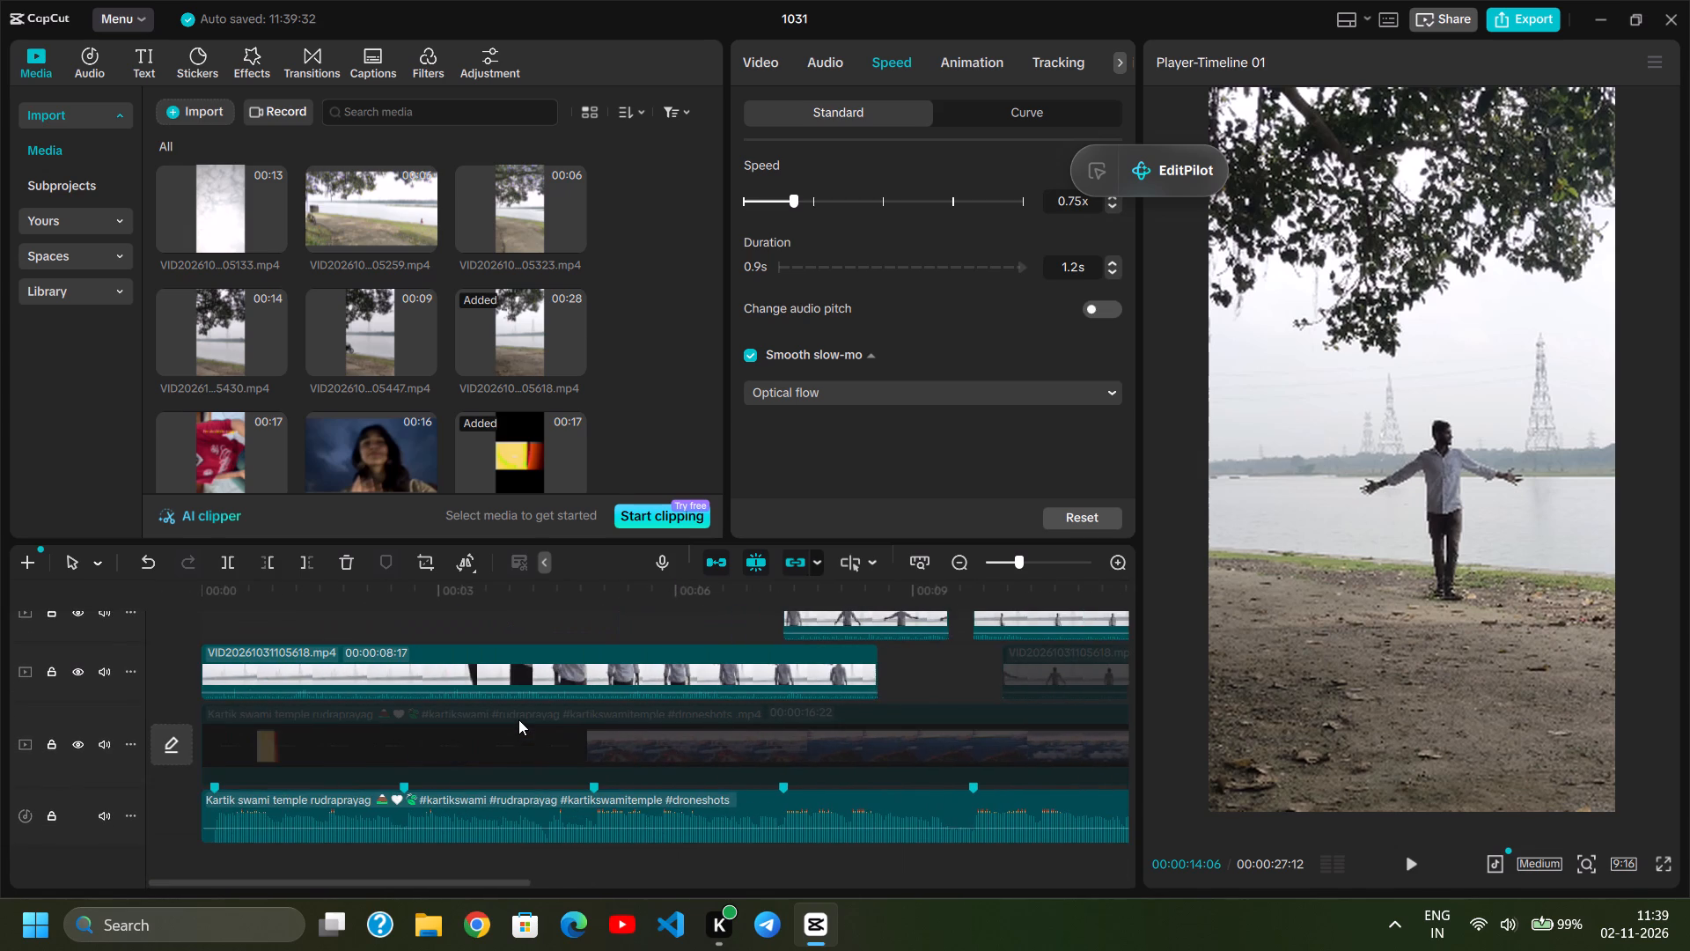
pyautogui.hscroll(-3, 518, 719)
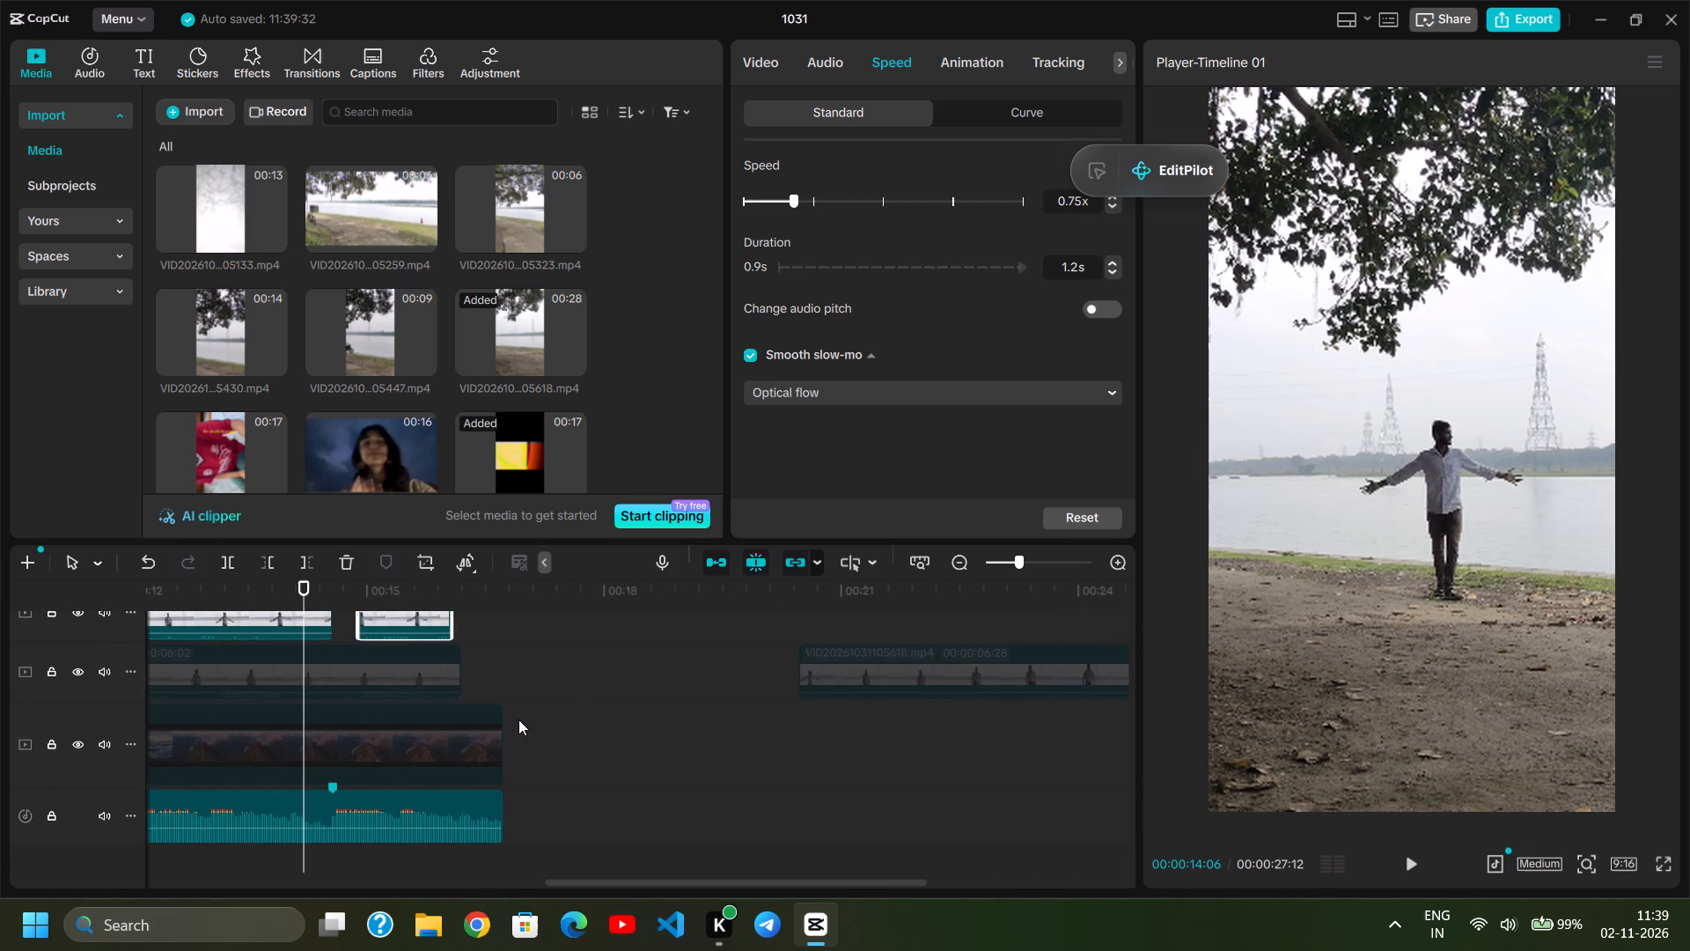
pyautogui.click(1544, 871)
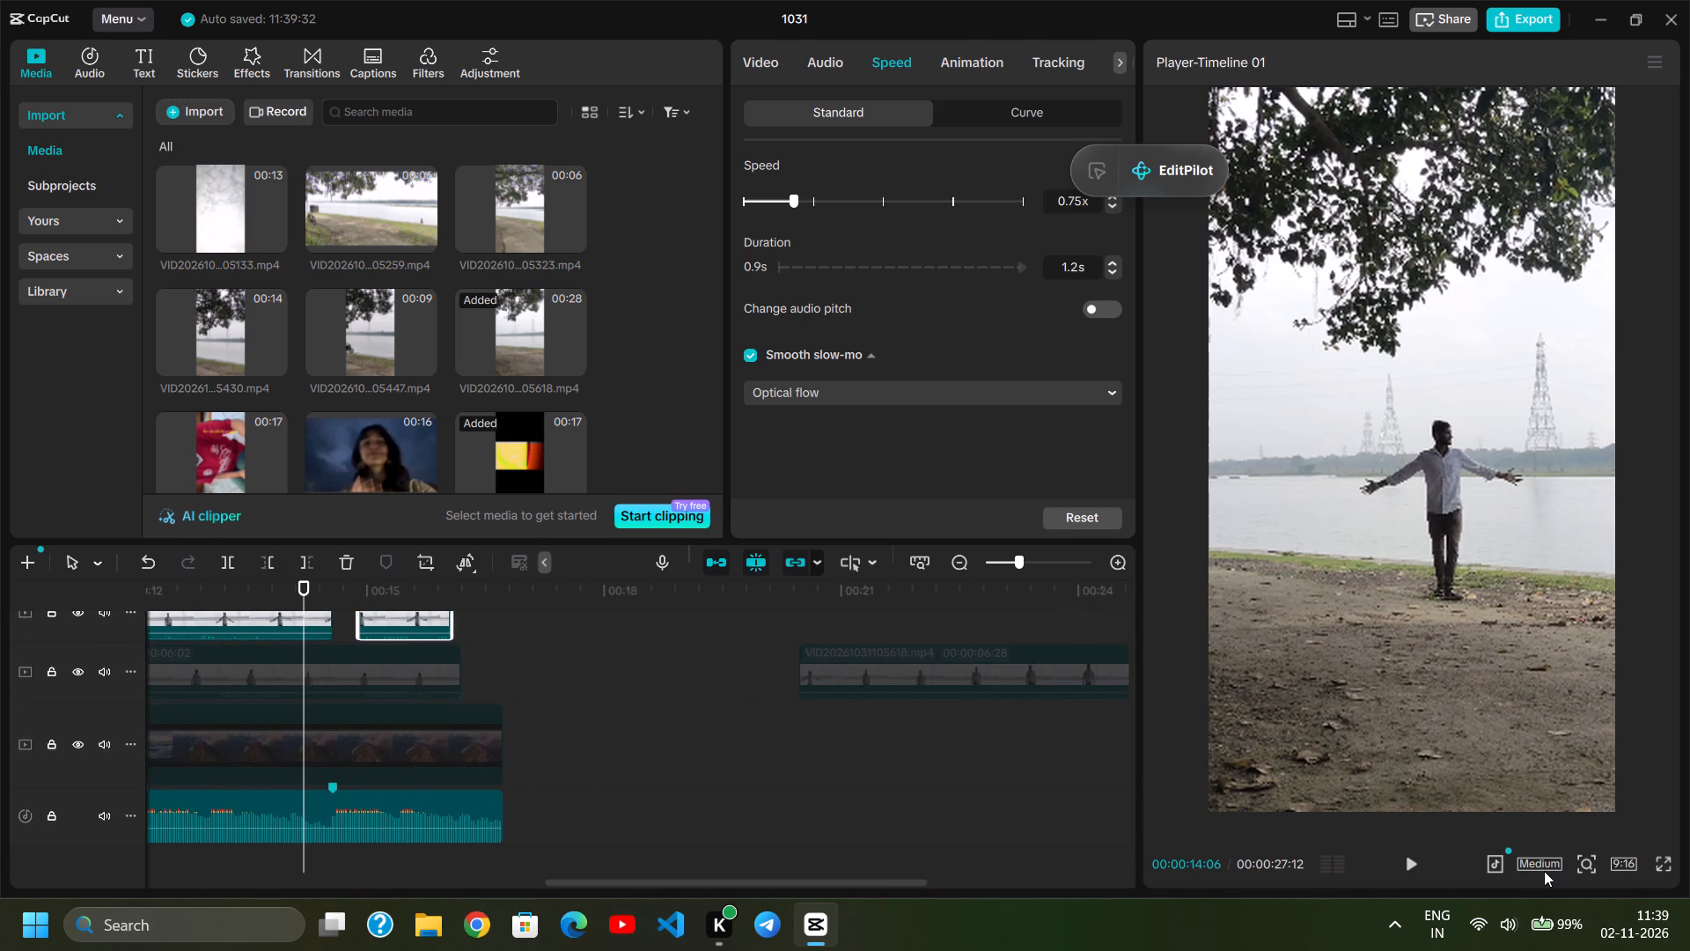
pyautogui.click(1539, 861)
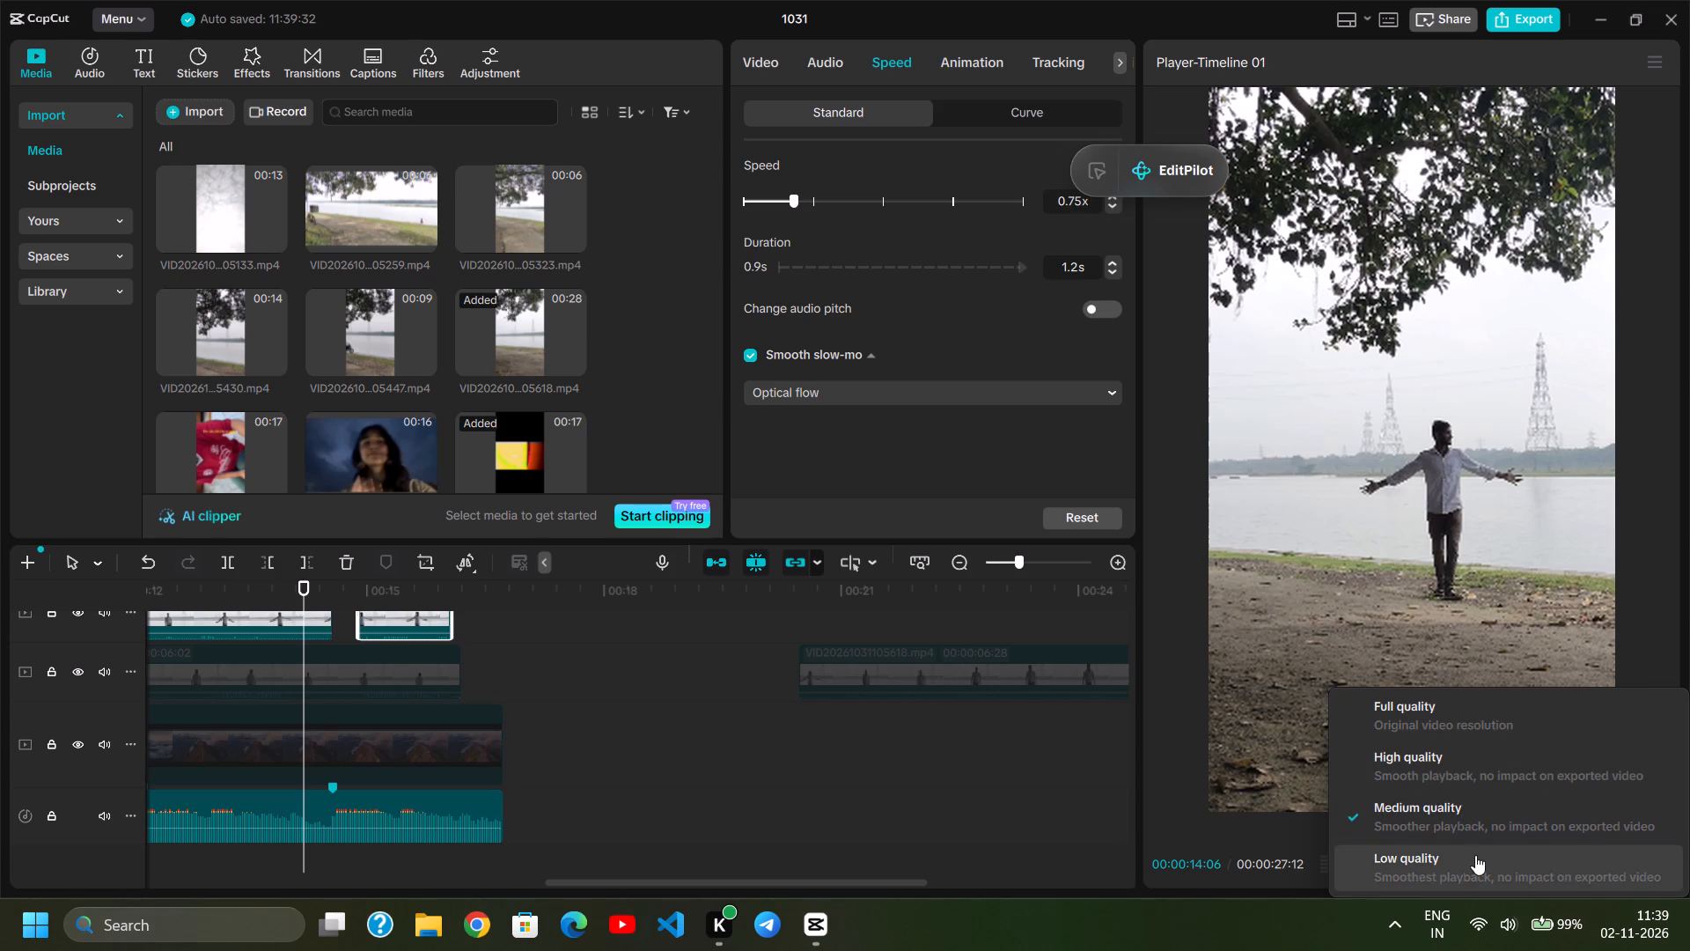
pyautogui.click(1473, 856)
# Play the edit full screen from 00:00:00:00 past the last upper-track piece, then return to the timeline's beginning.
pyautogui.hscroll(1, 673, 719)
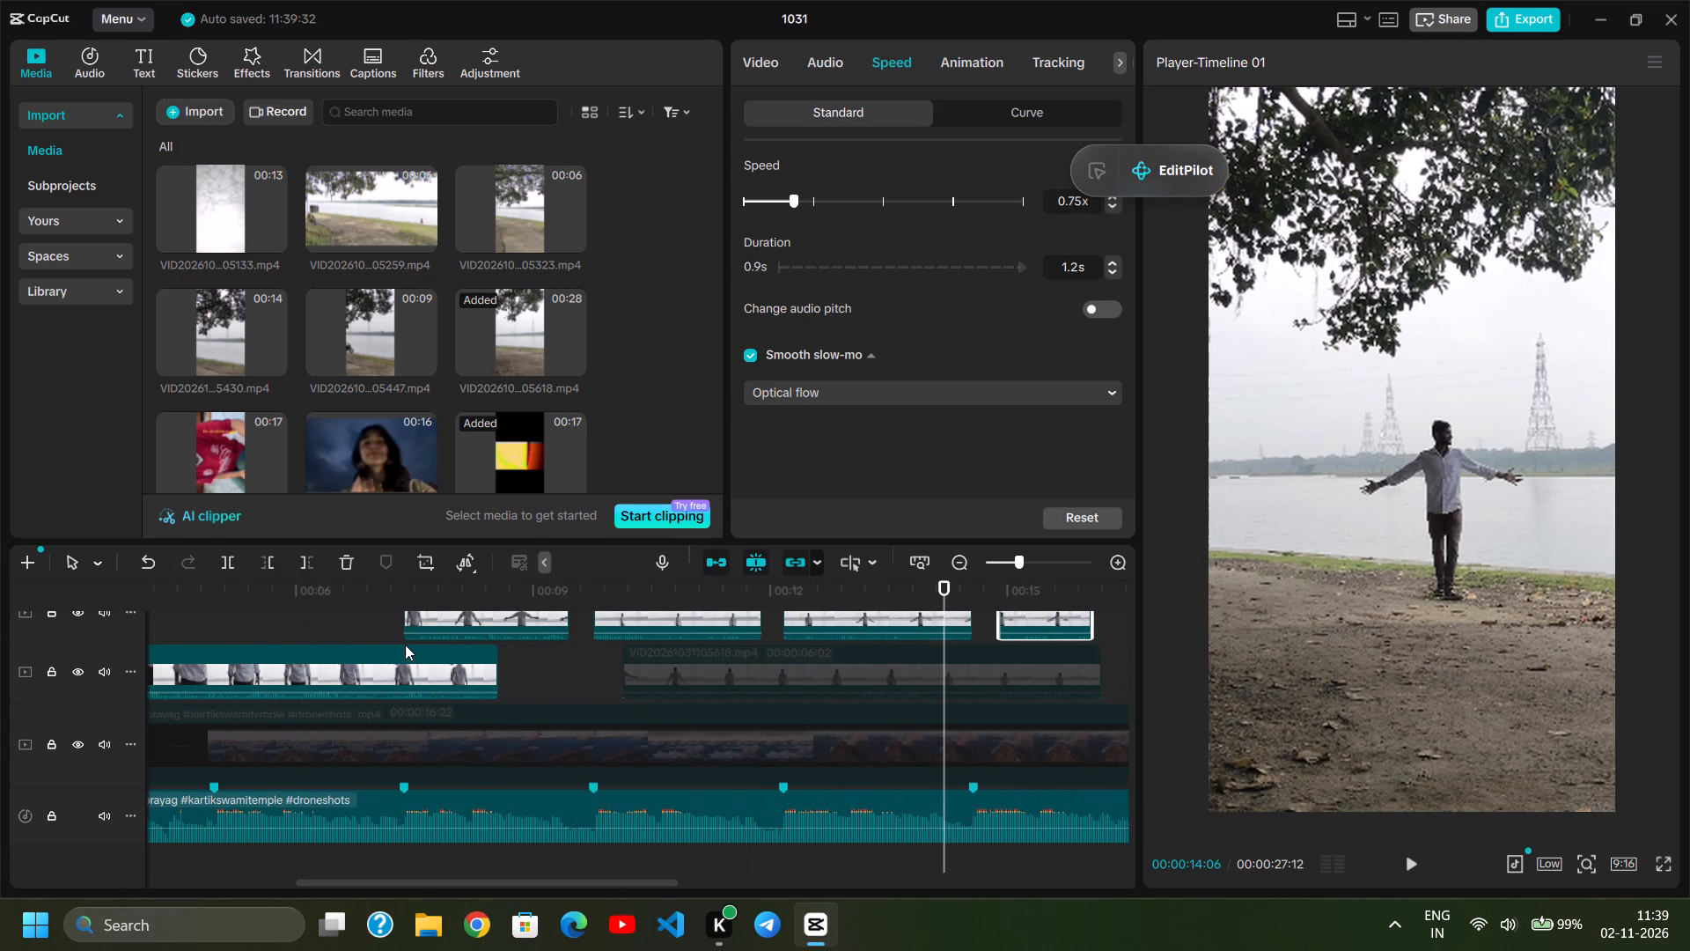
pyautogui.hscroll(3, 151, 616)
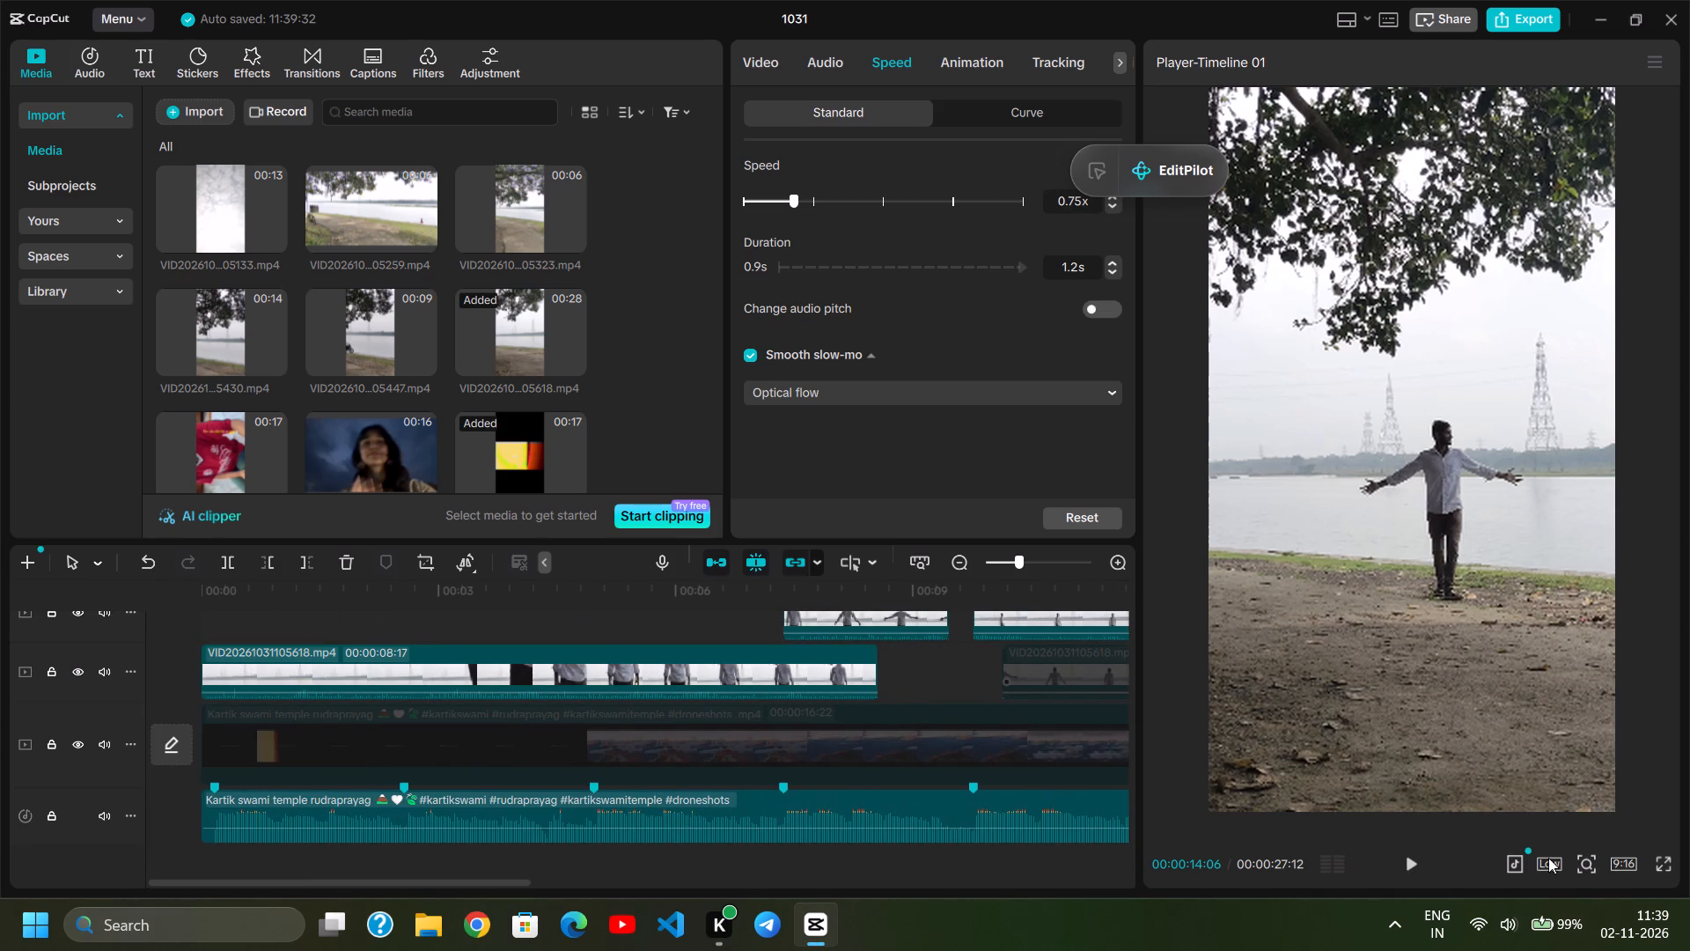
pyautogui.click(1659, 863)
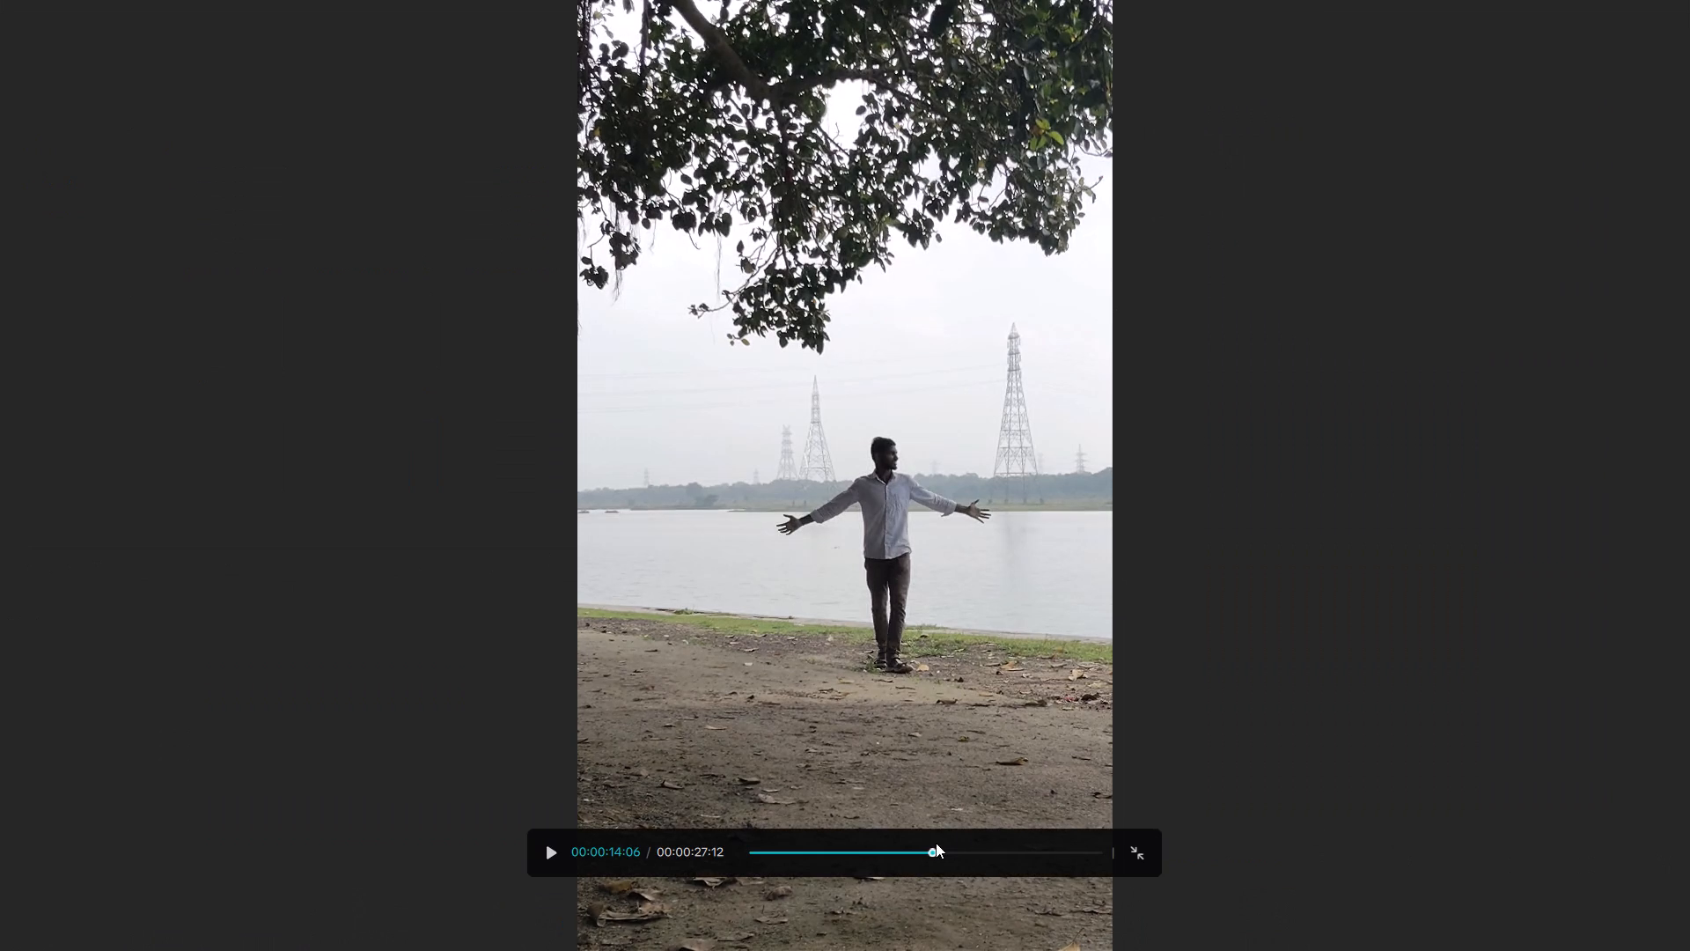
pyautogui.moveTo(930, 849); pyautogui.dragTo(716, 847)
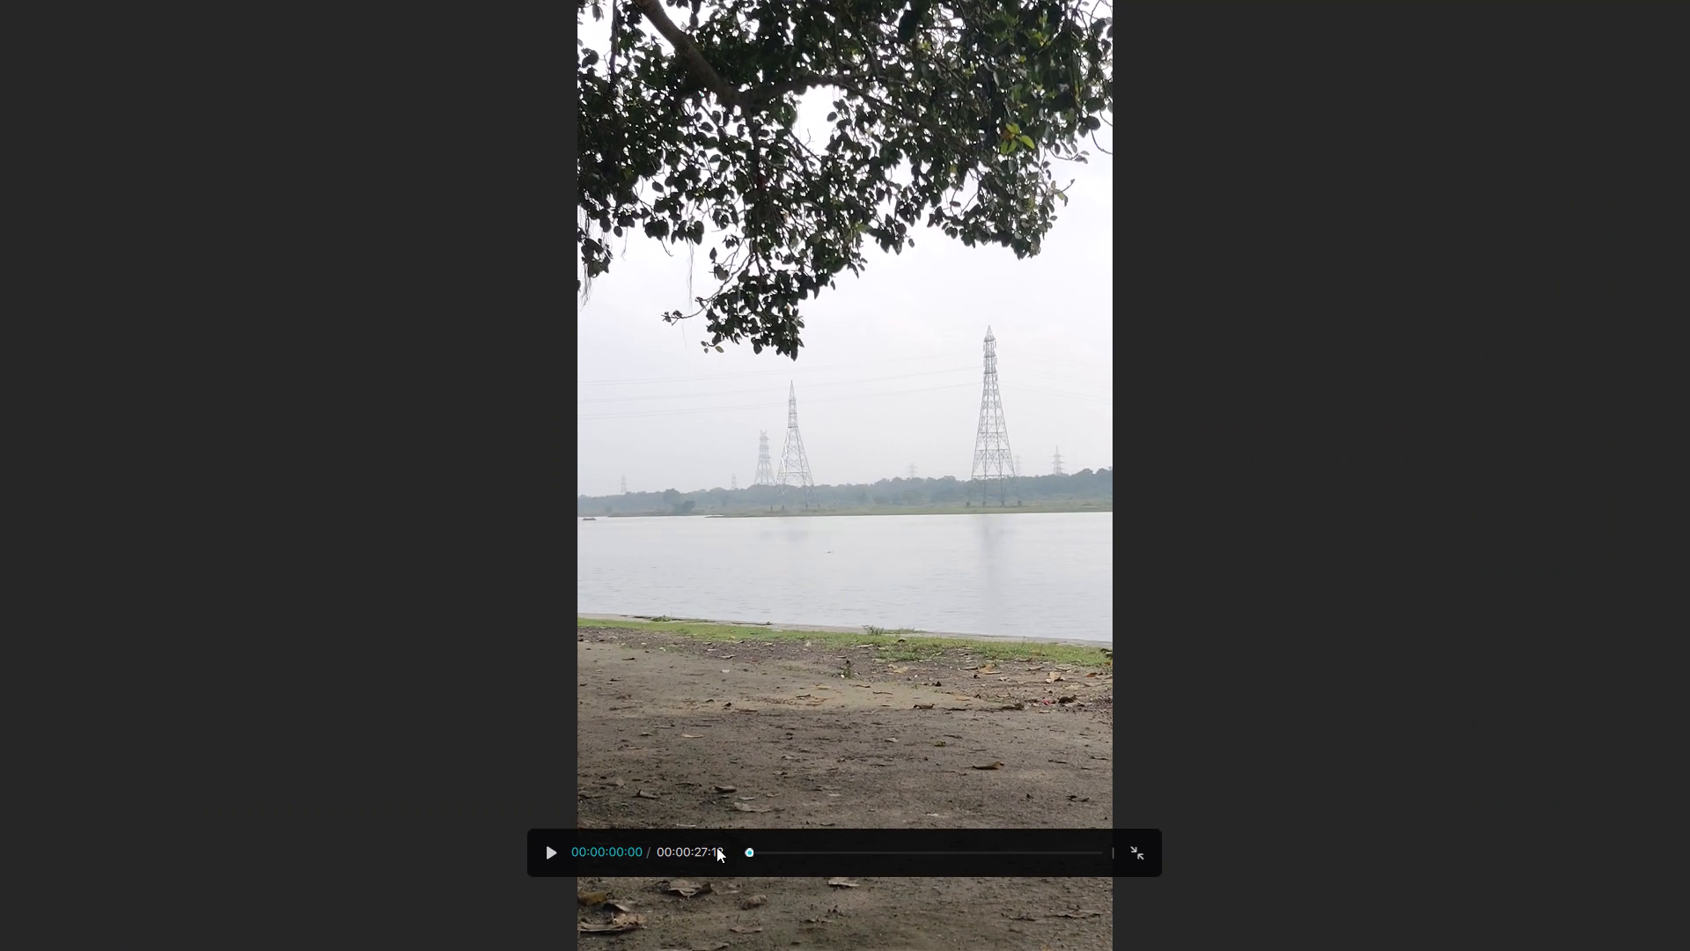
pyautogui.press('space')
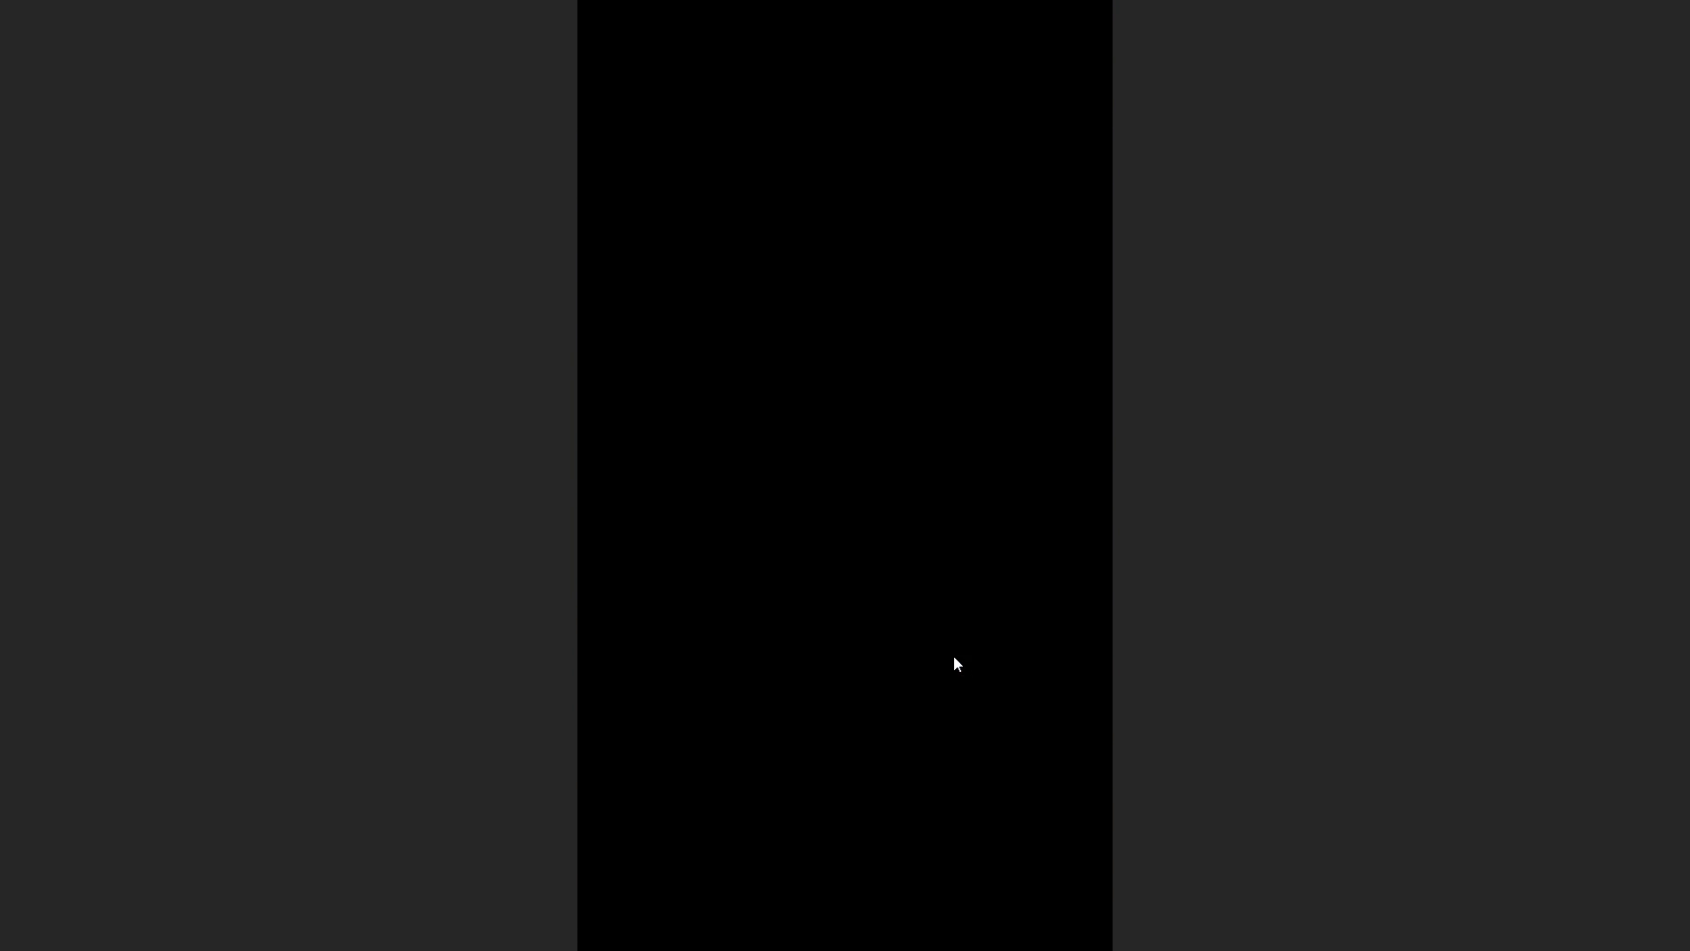
pyautogui.press('Escape')
pyautogui.press('space')
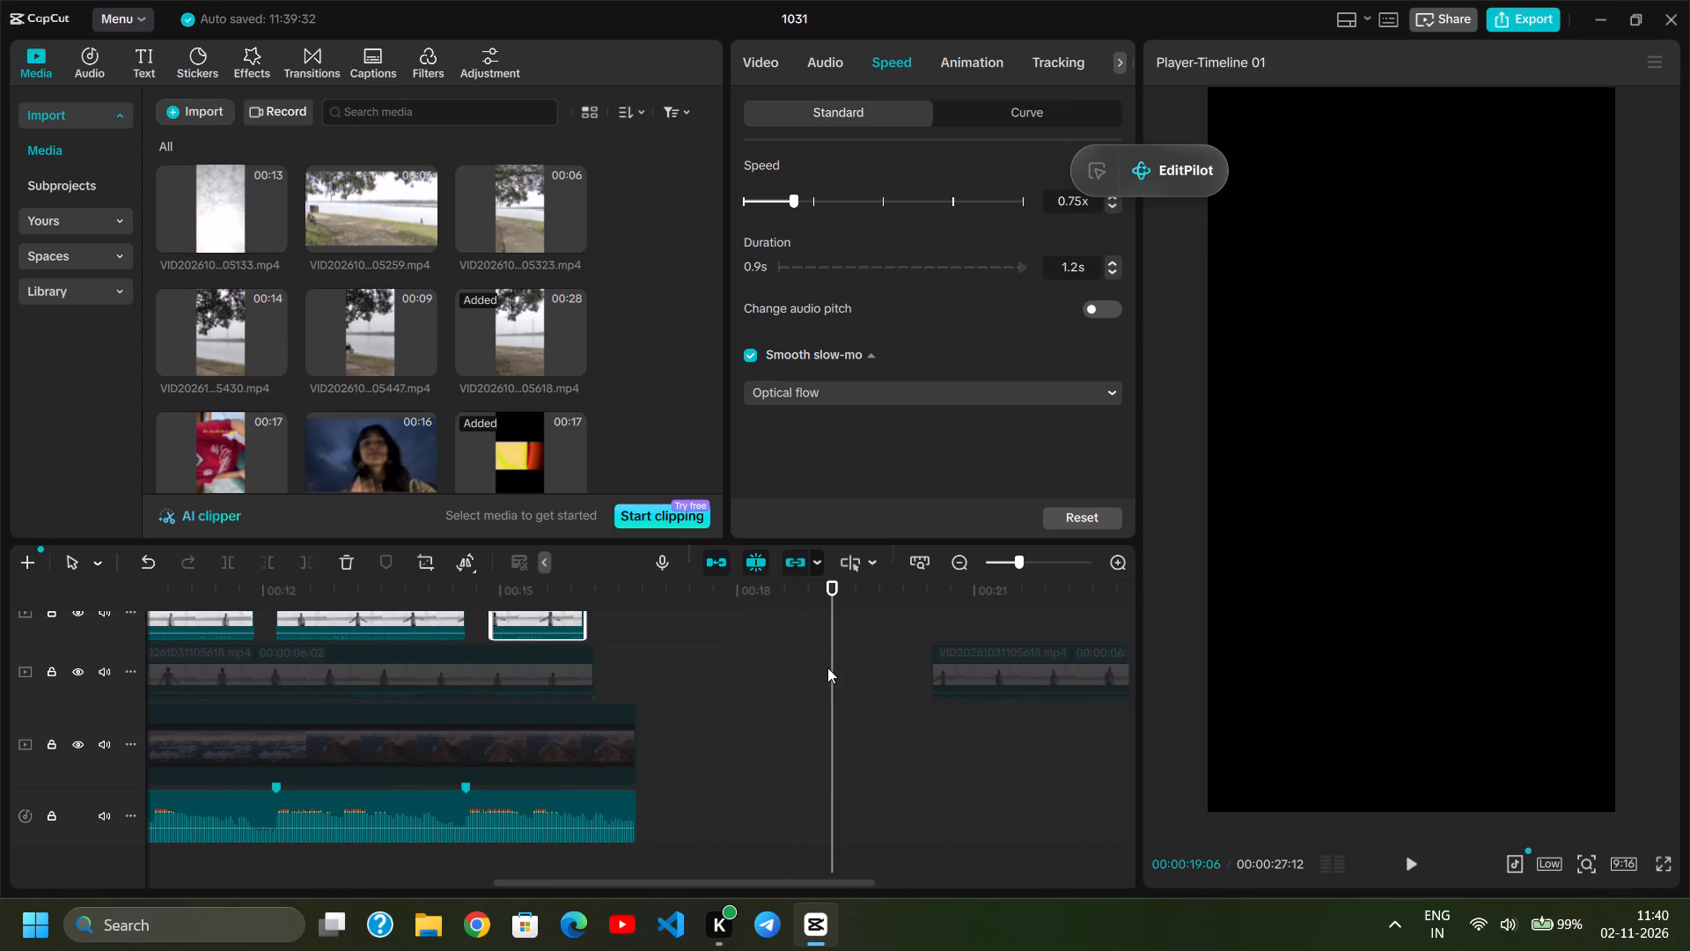
pyautogui.hscroll(5, 702, 731)
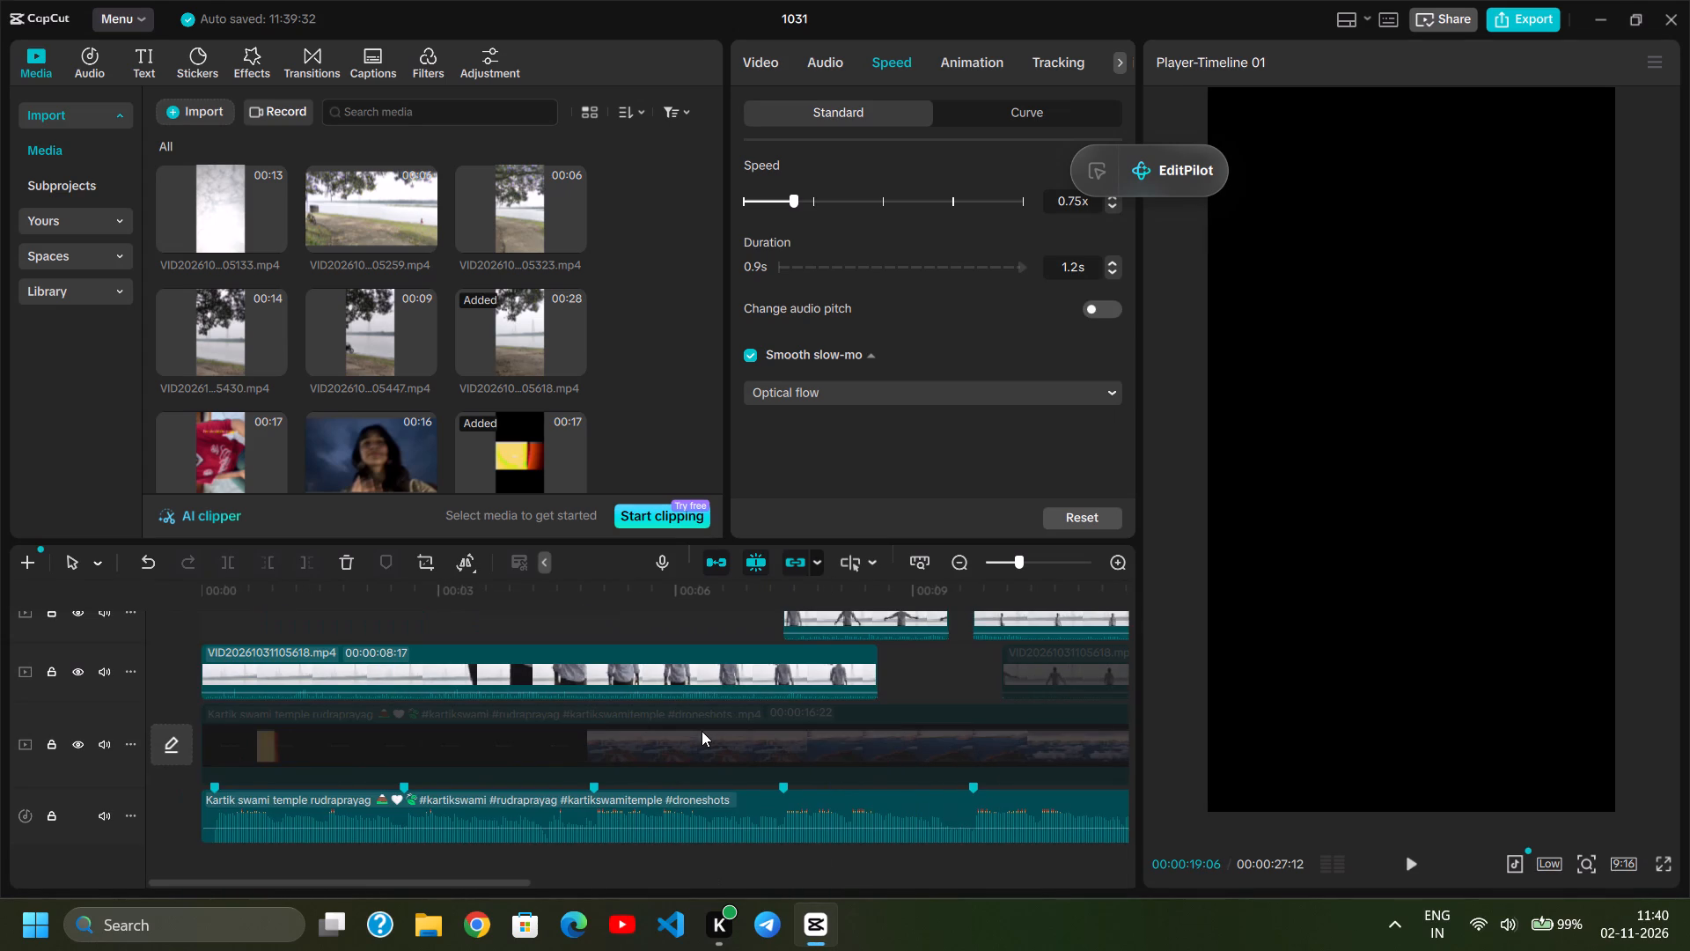
pyautogui.scroll(2, 702, 731)
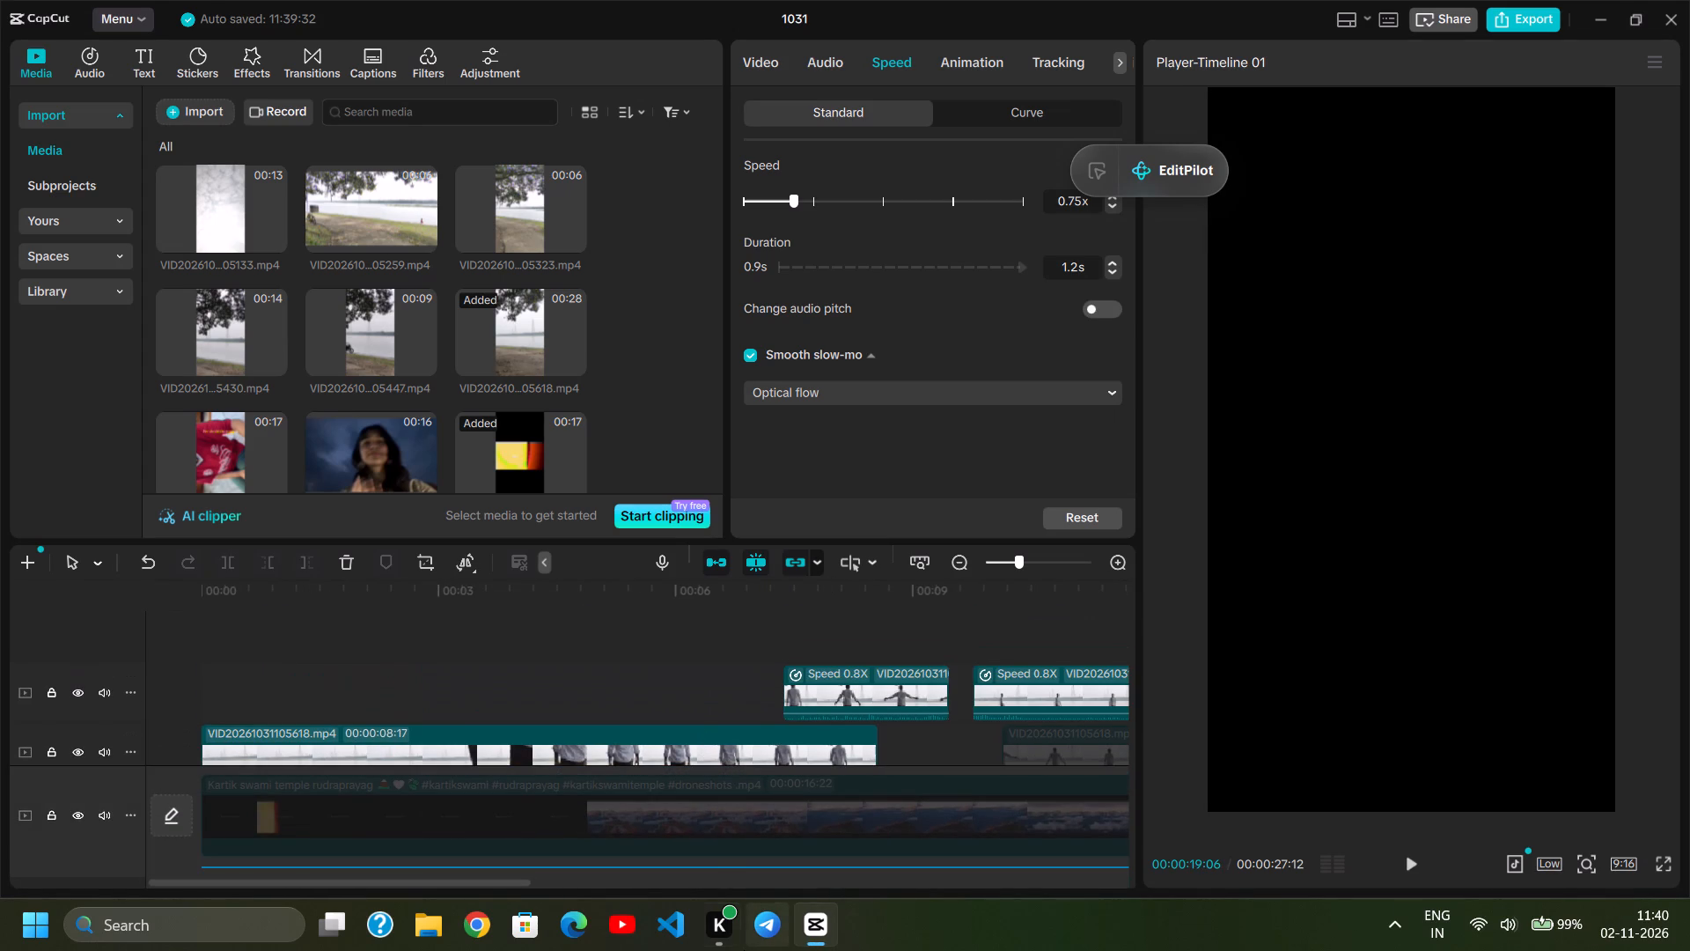
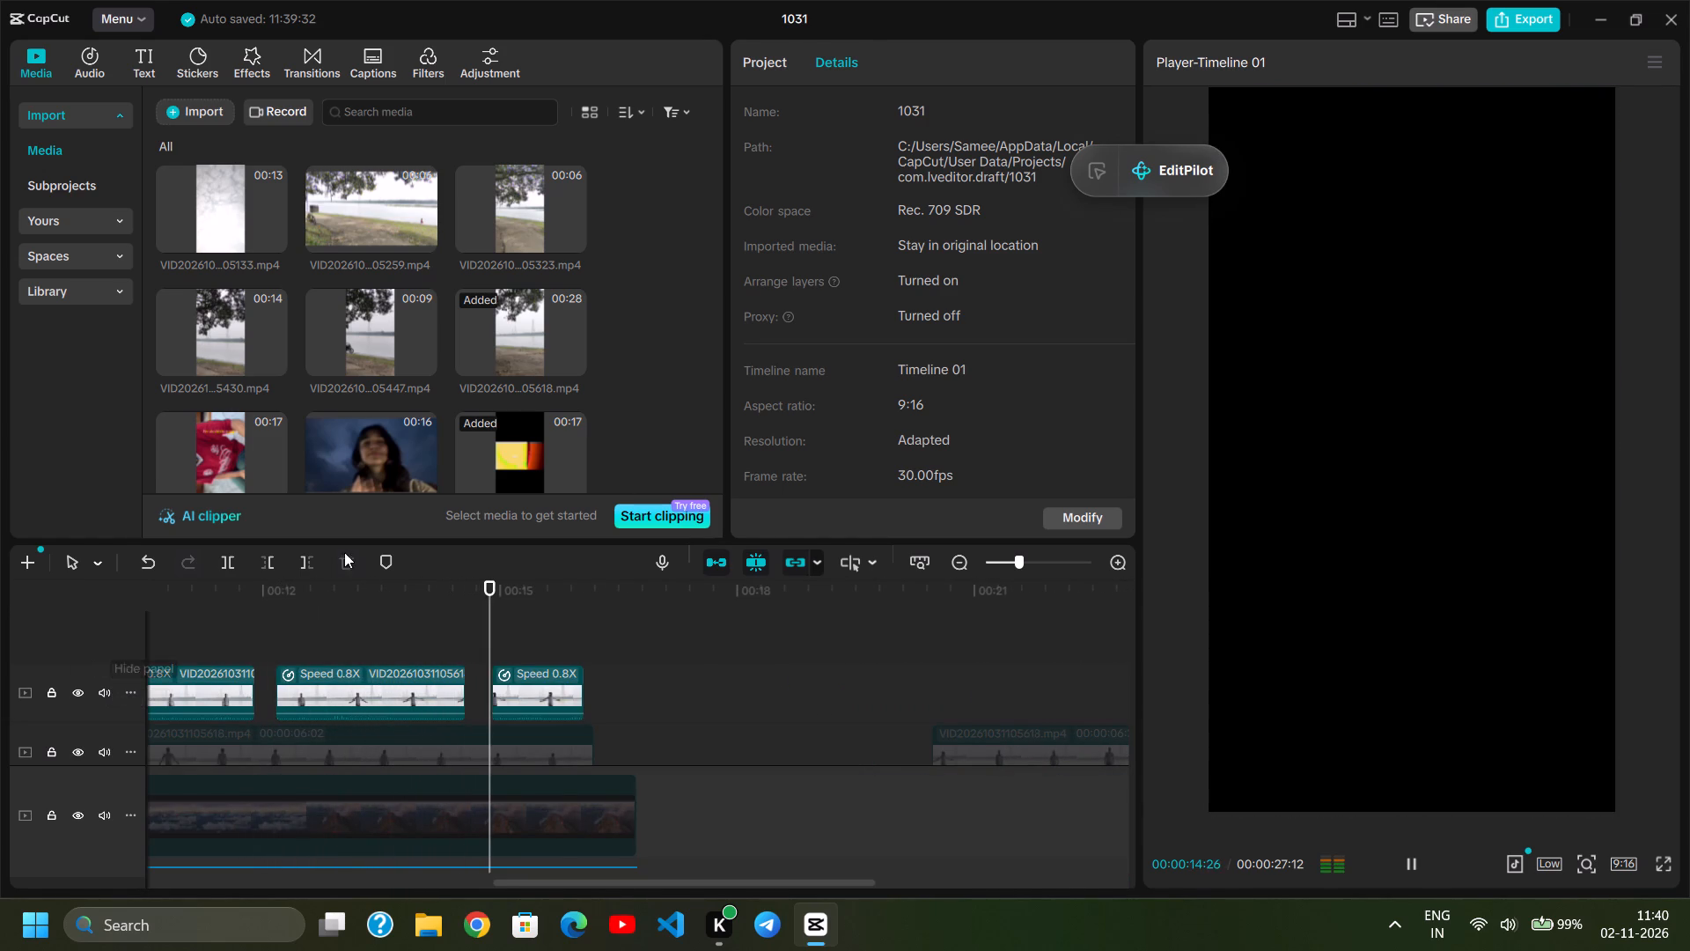
# Replay the end of the second slowed piece and the whole third one, up to about 00:00:14:13, to check their timing.
pyautogui.click(192, 600)
pyautogui.press('space')
pyautogui.press('space')
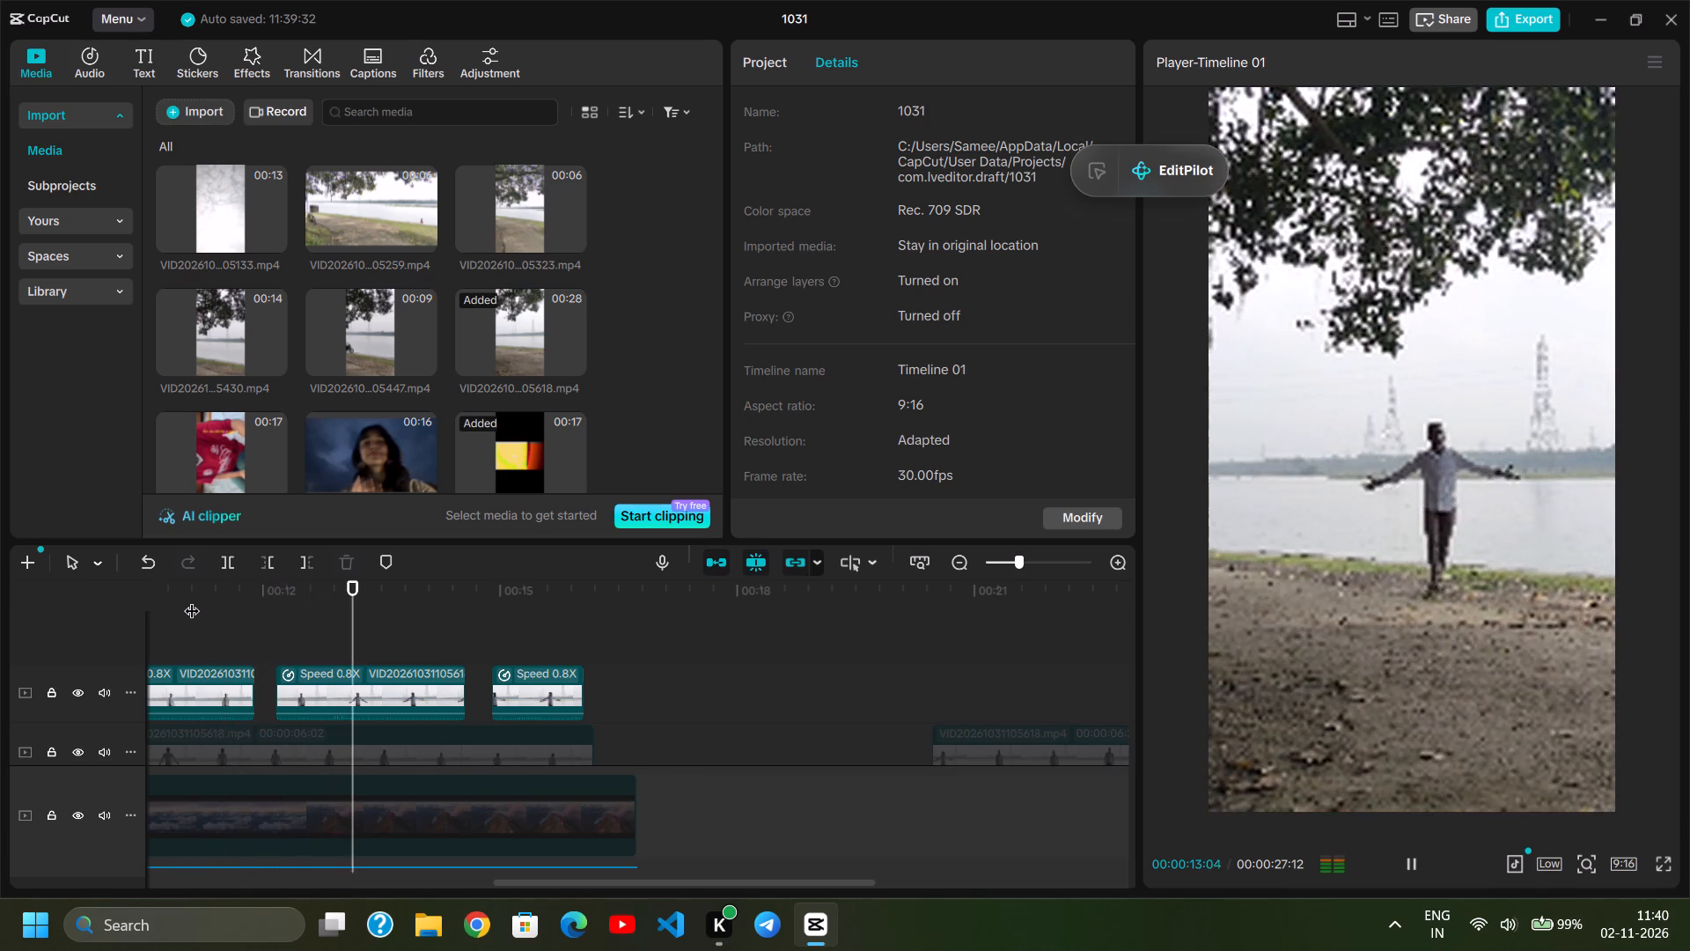
pyautogui.press('space')
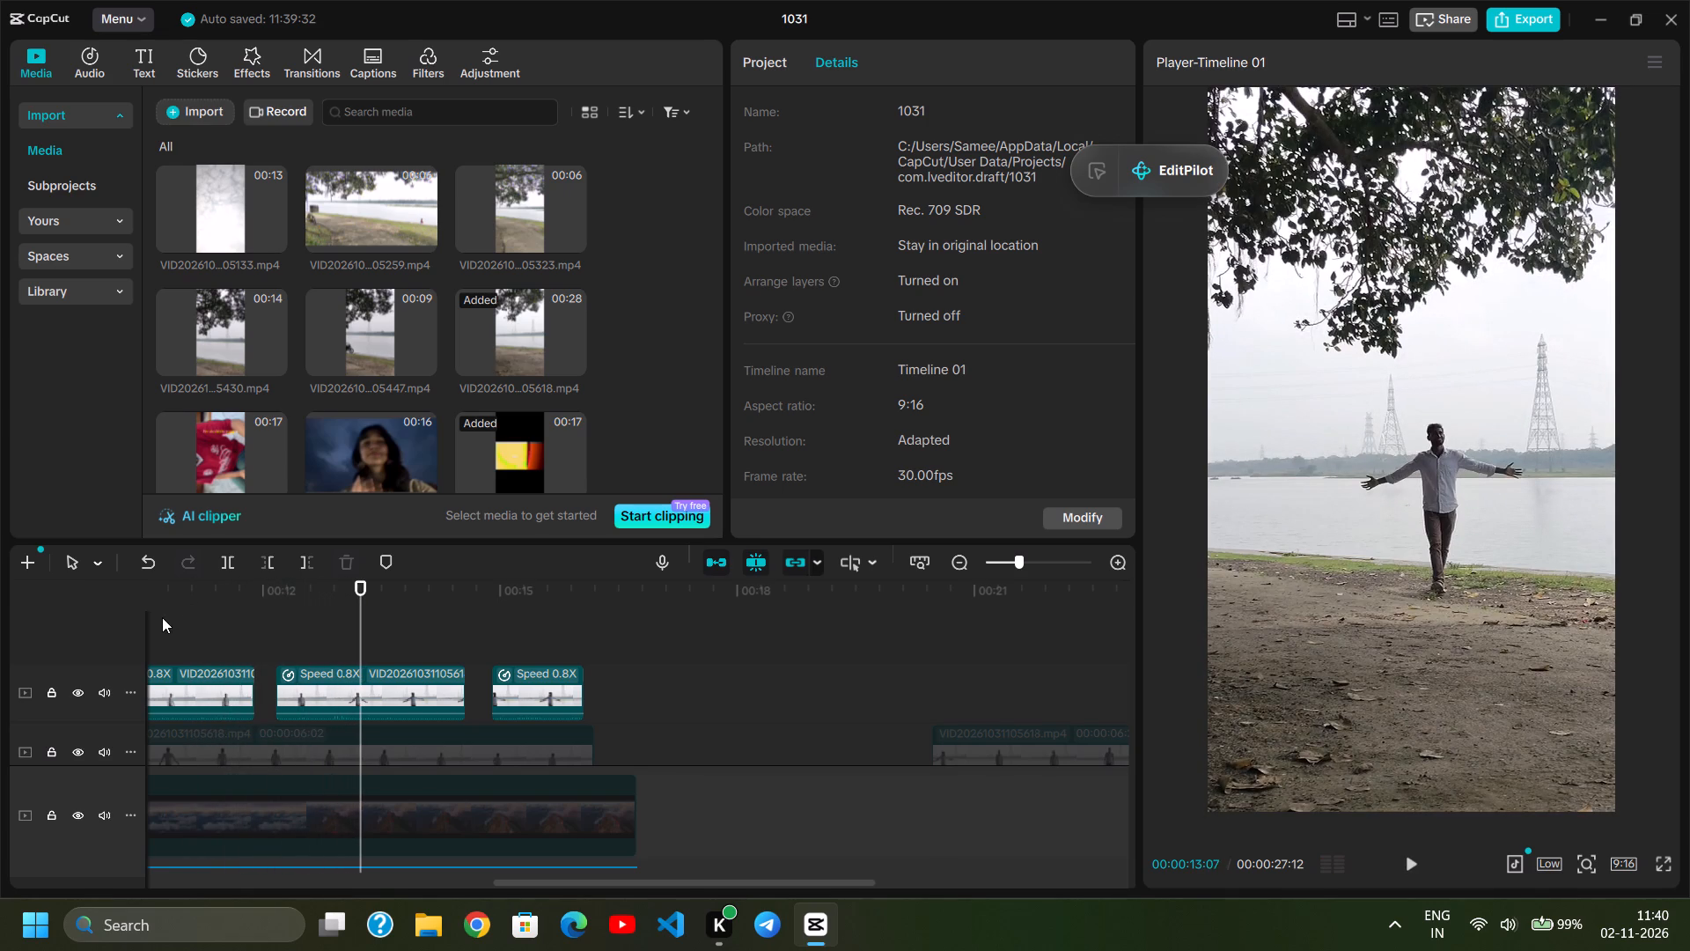
pyautogui.click(162, 617)
pyautogui.press('space')
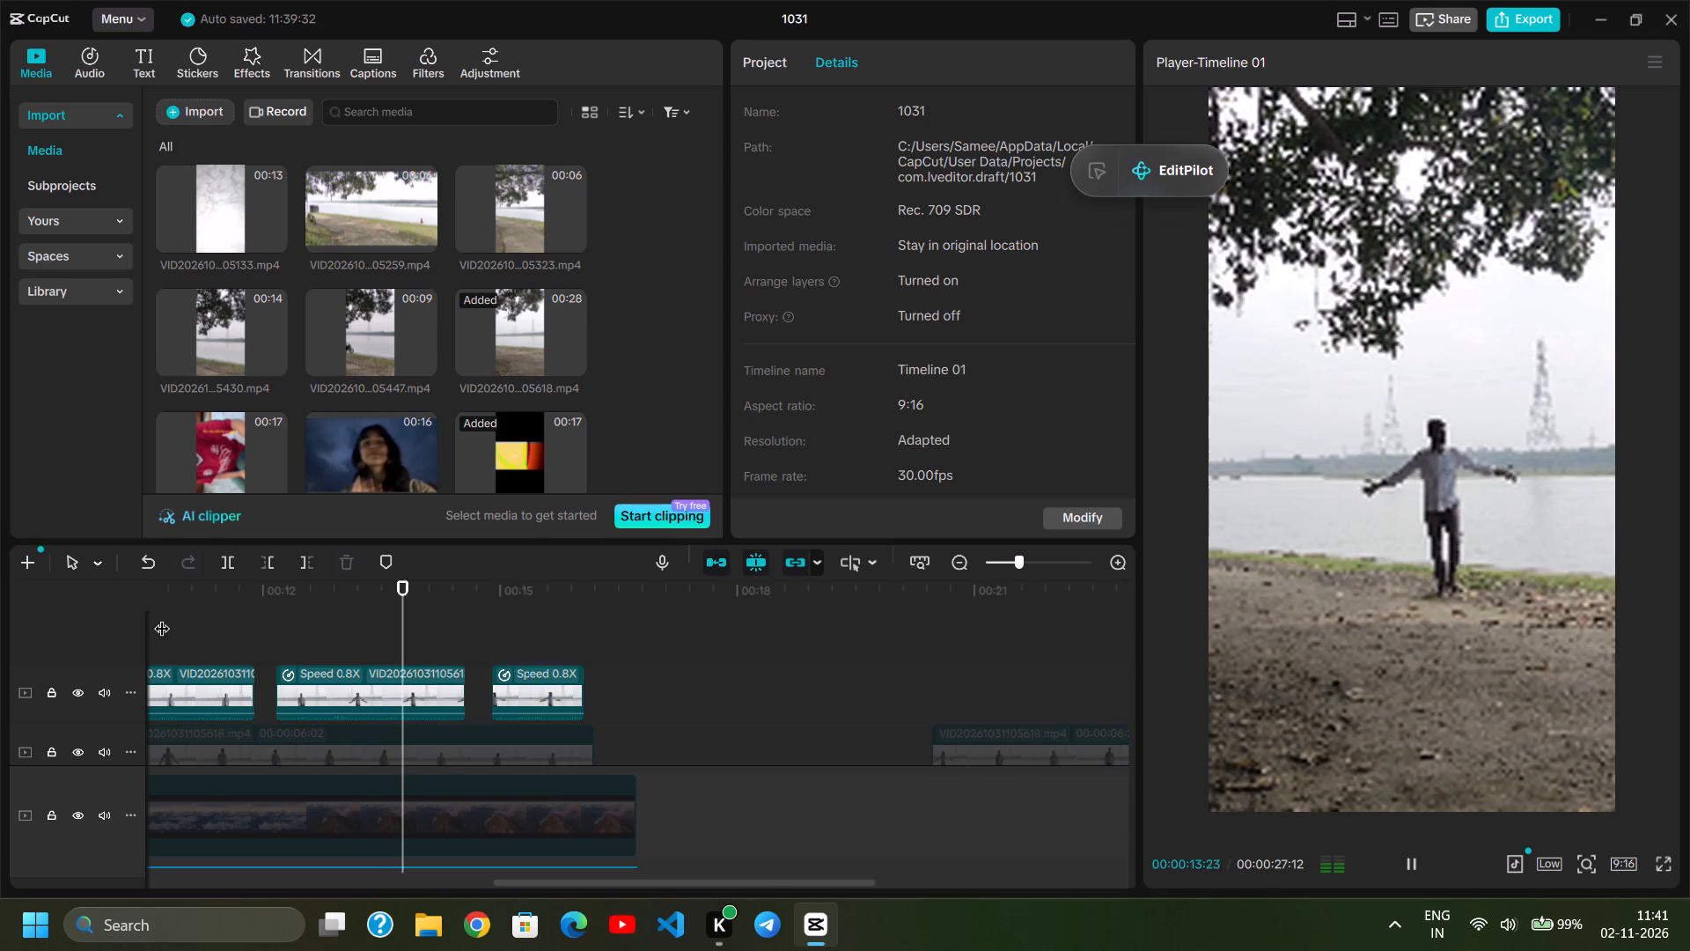
pyautogui.press('space')
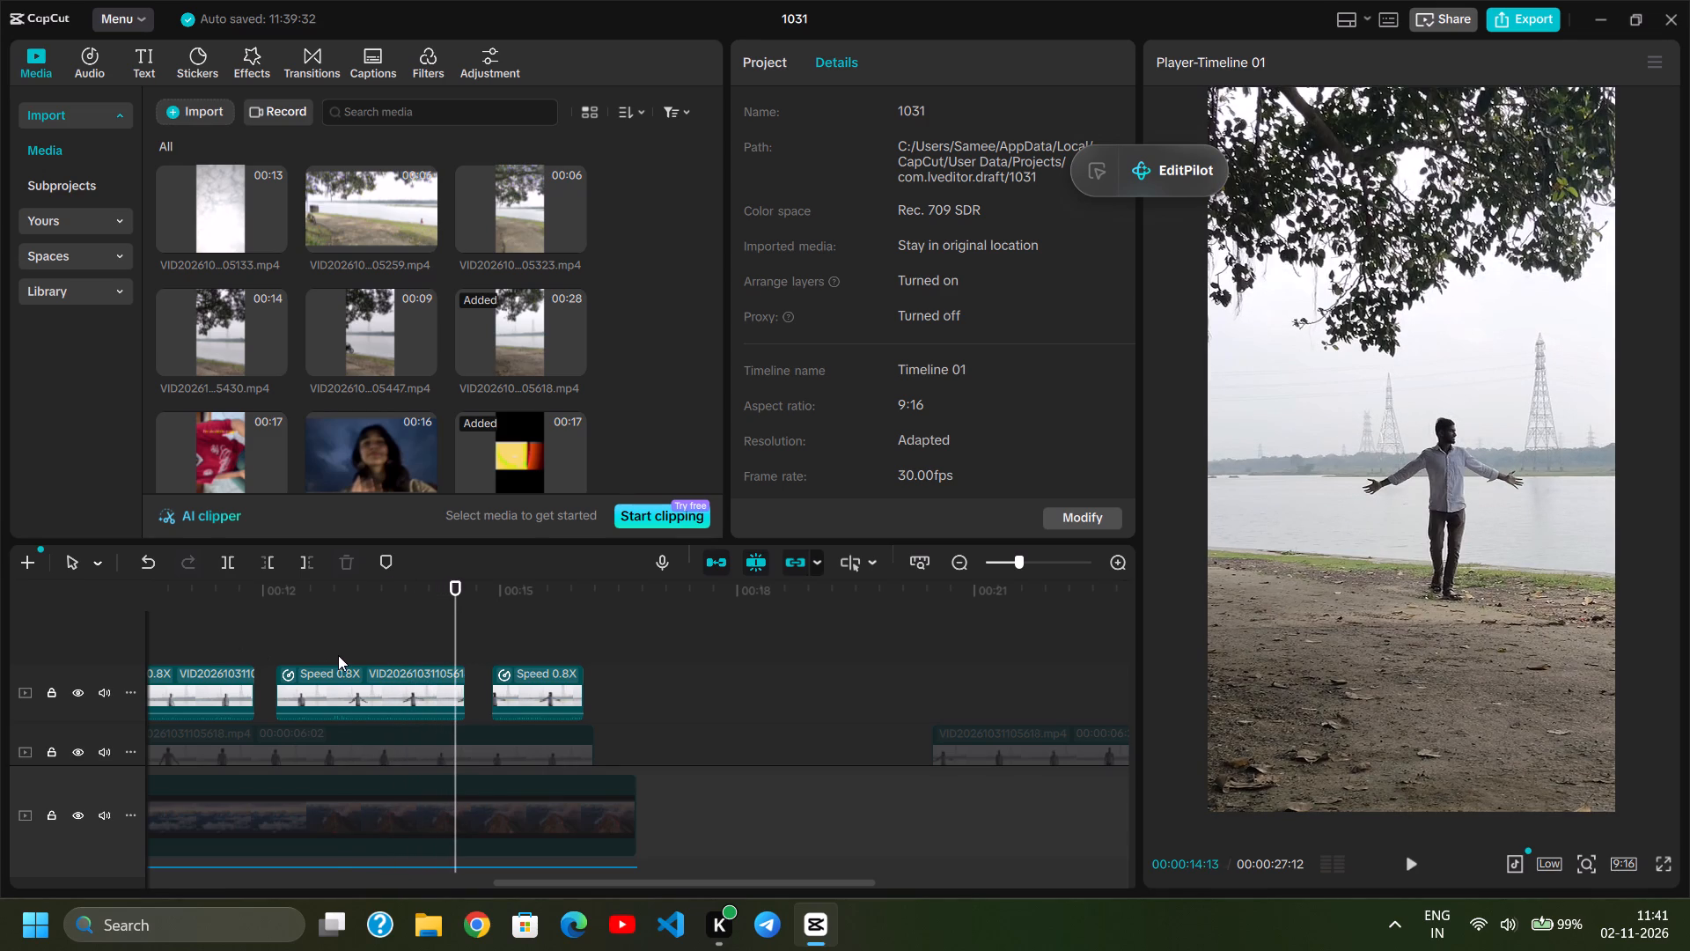
pyautogui.click(338, 655)
pyautogui.scroll(-1, 316, 749)
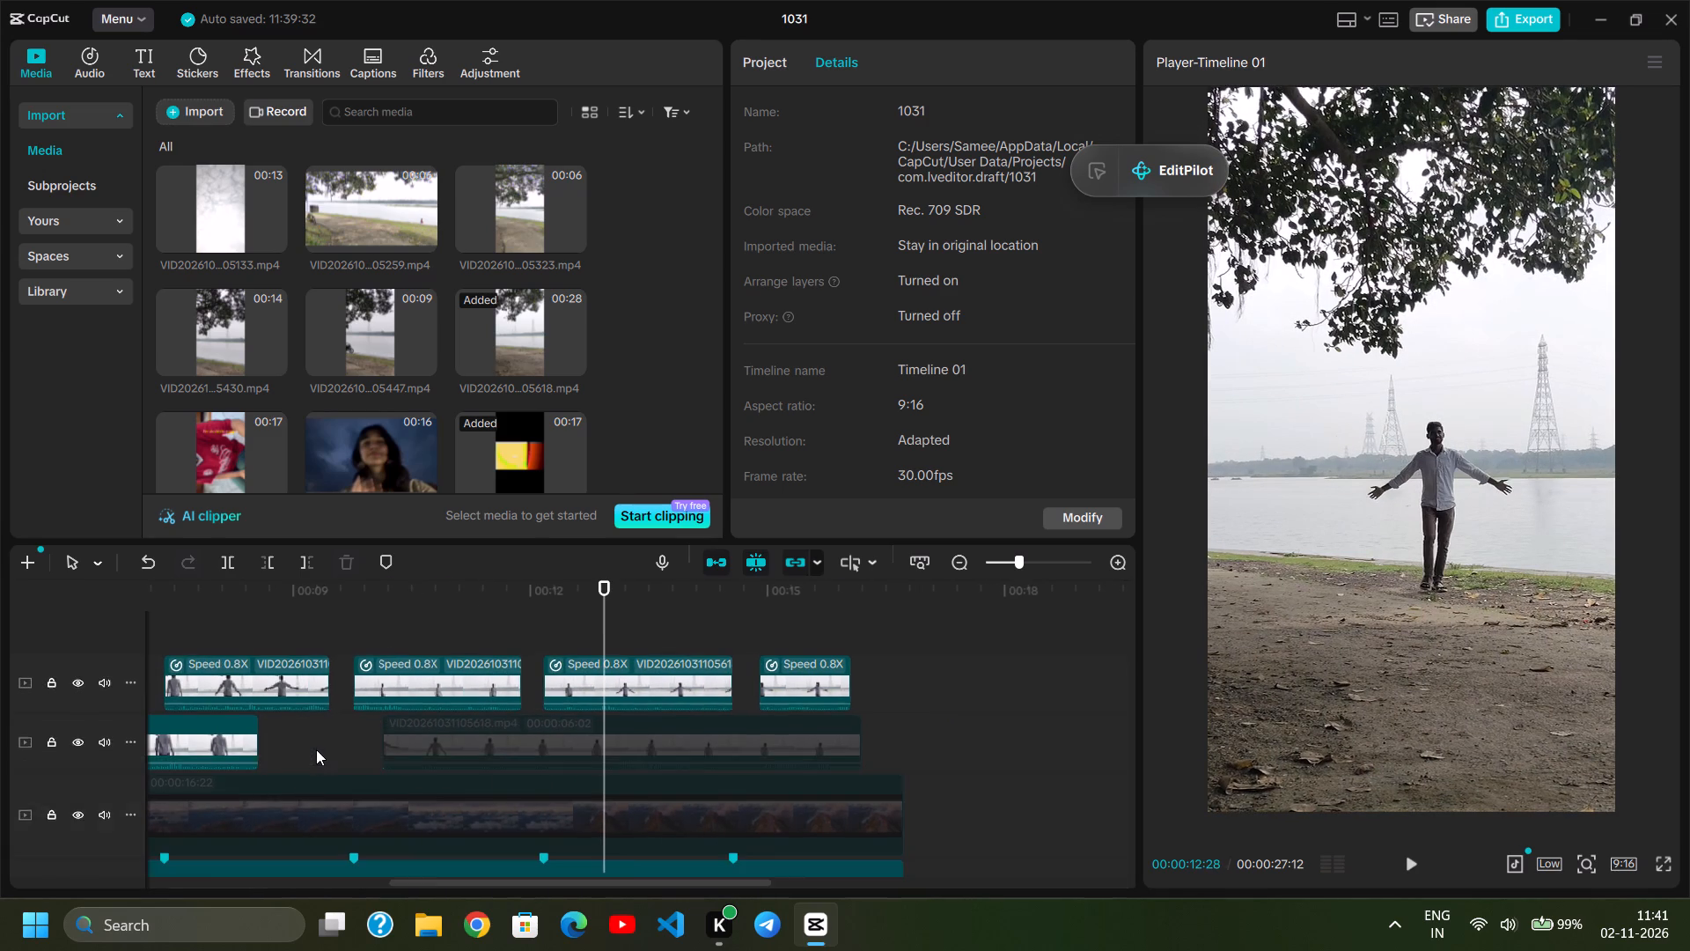
pyautogui.scroll(-1, 316, 749)
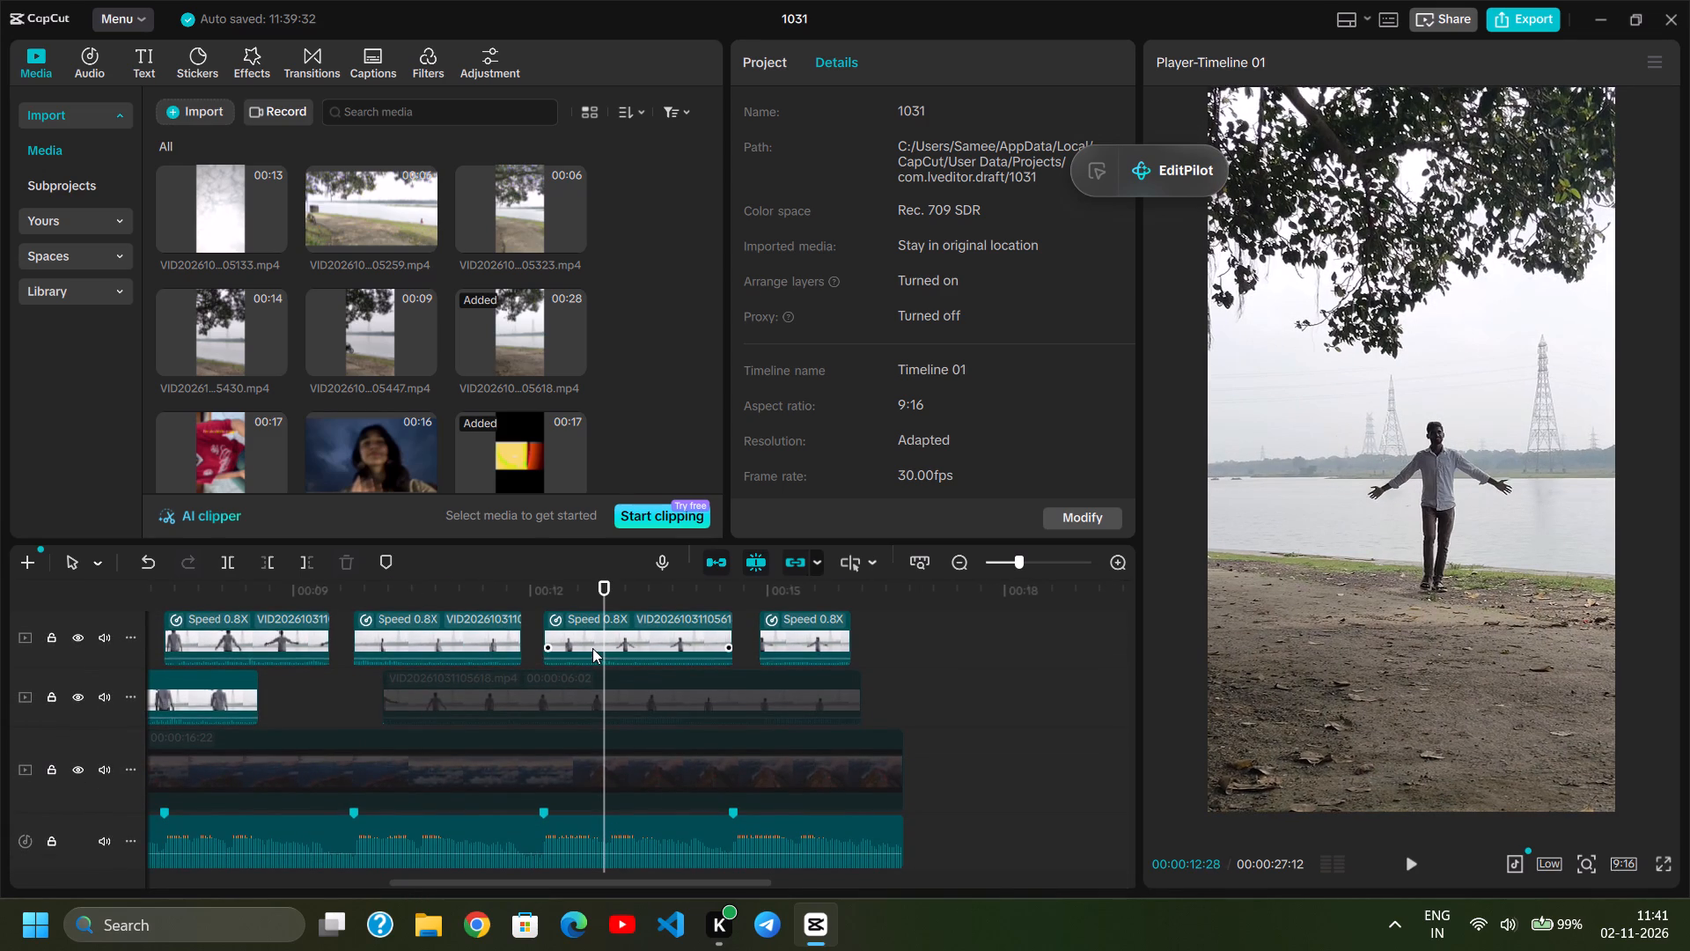
pyautogui.click(592, 648)
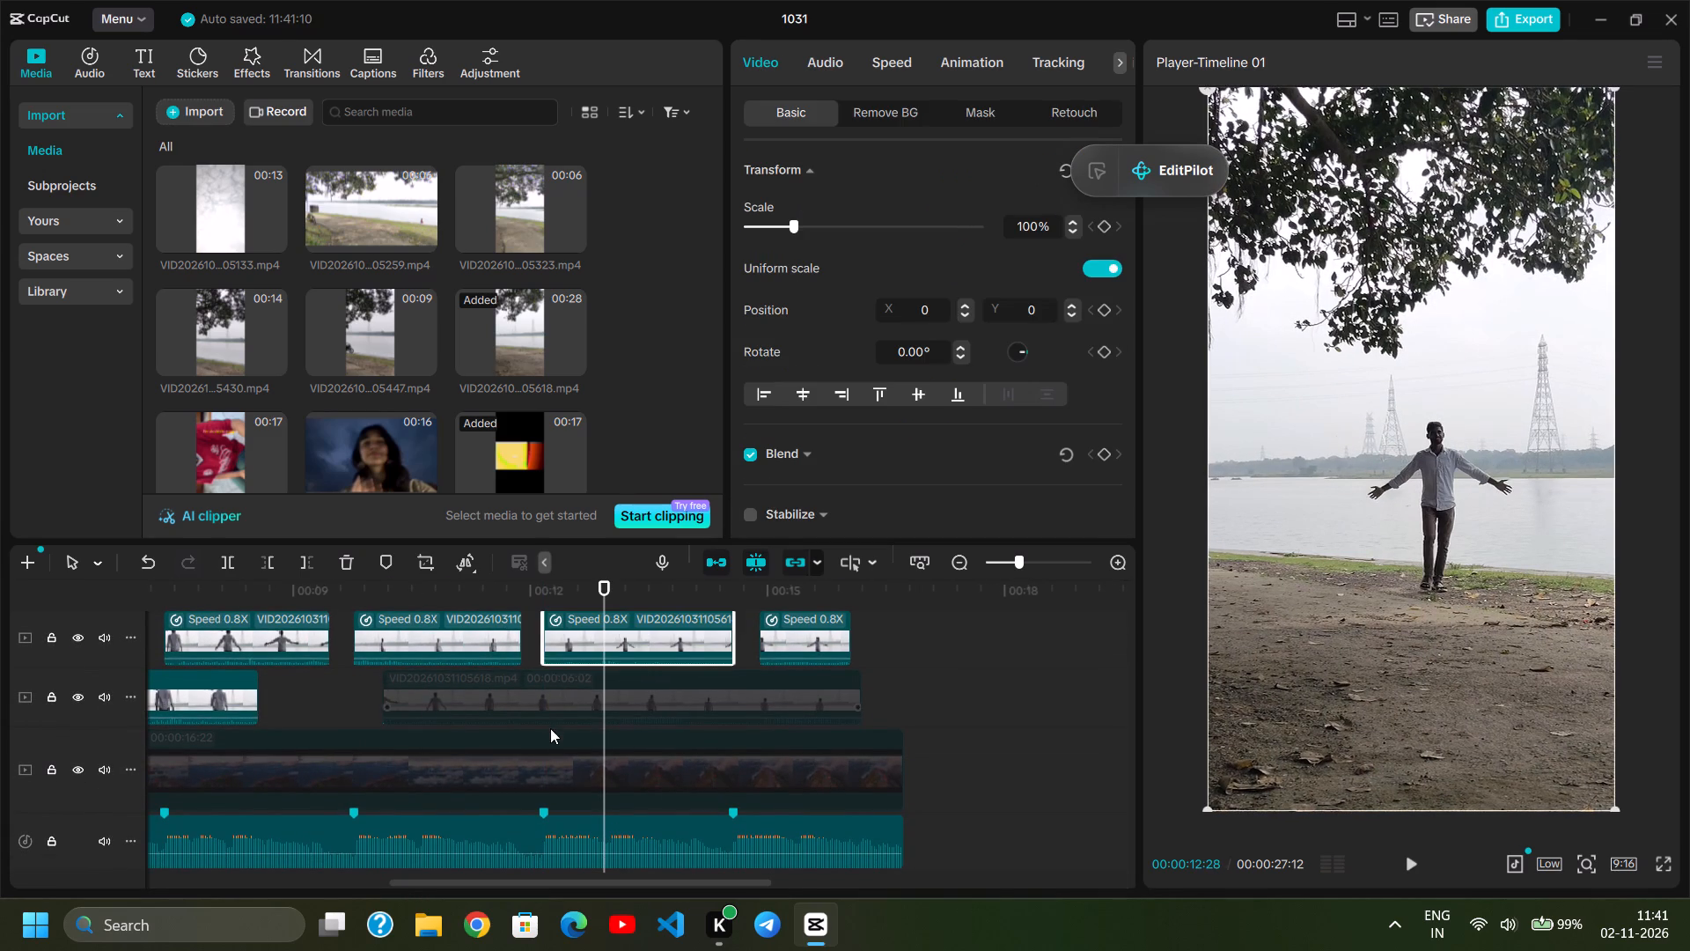
pyautogui.hscroll(1, 523, 779)
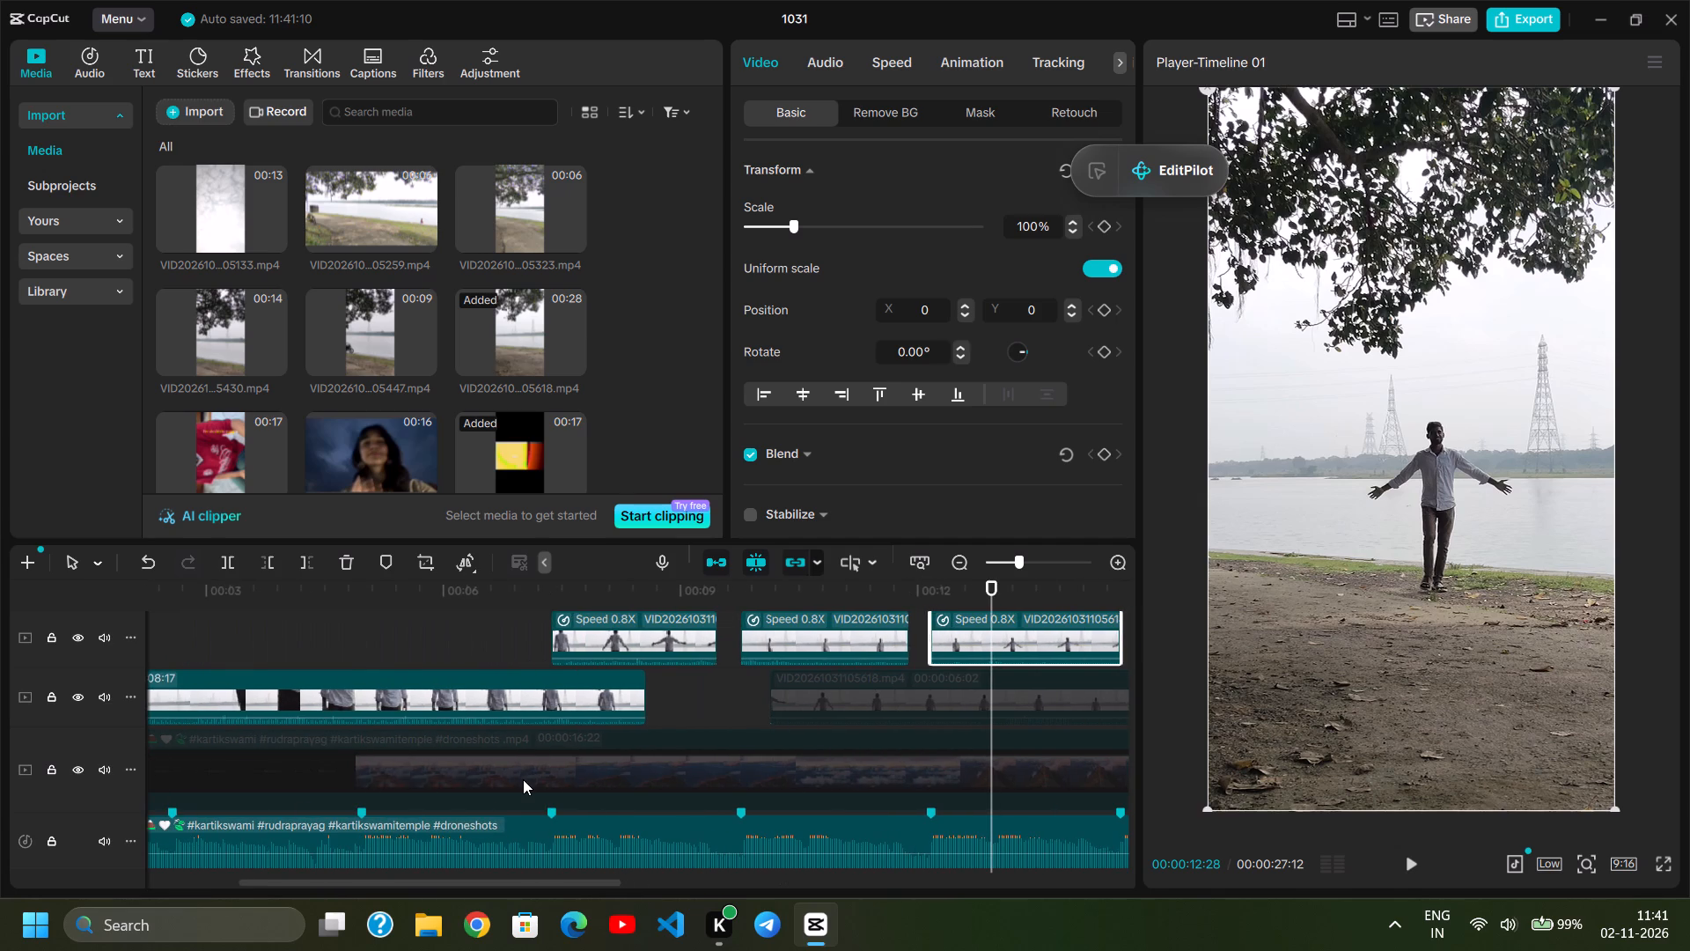
pyautogui.click(591, 769)
pyautogui.press('BackSpace')
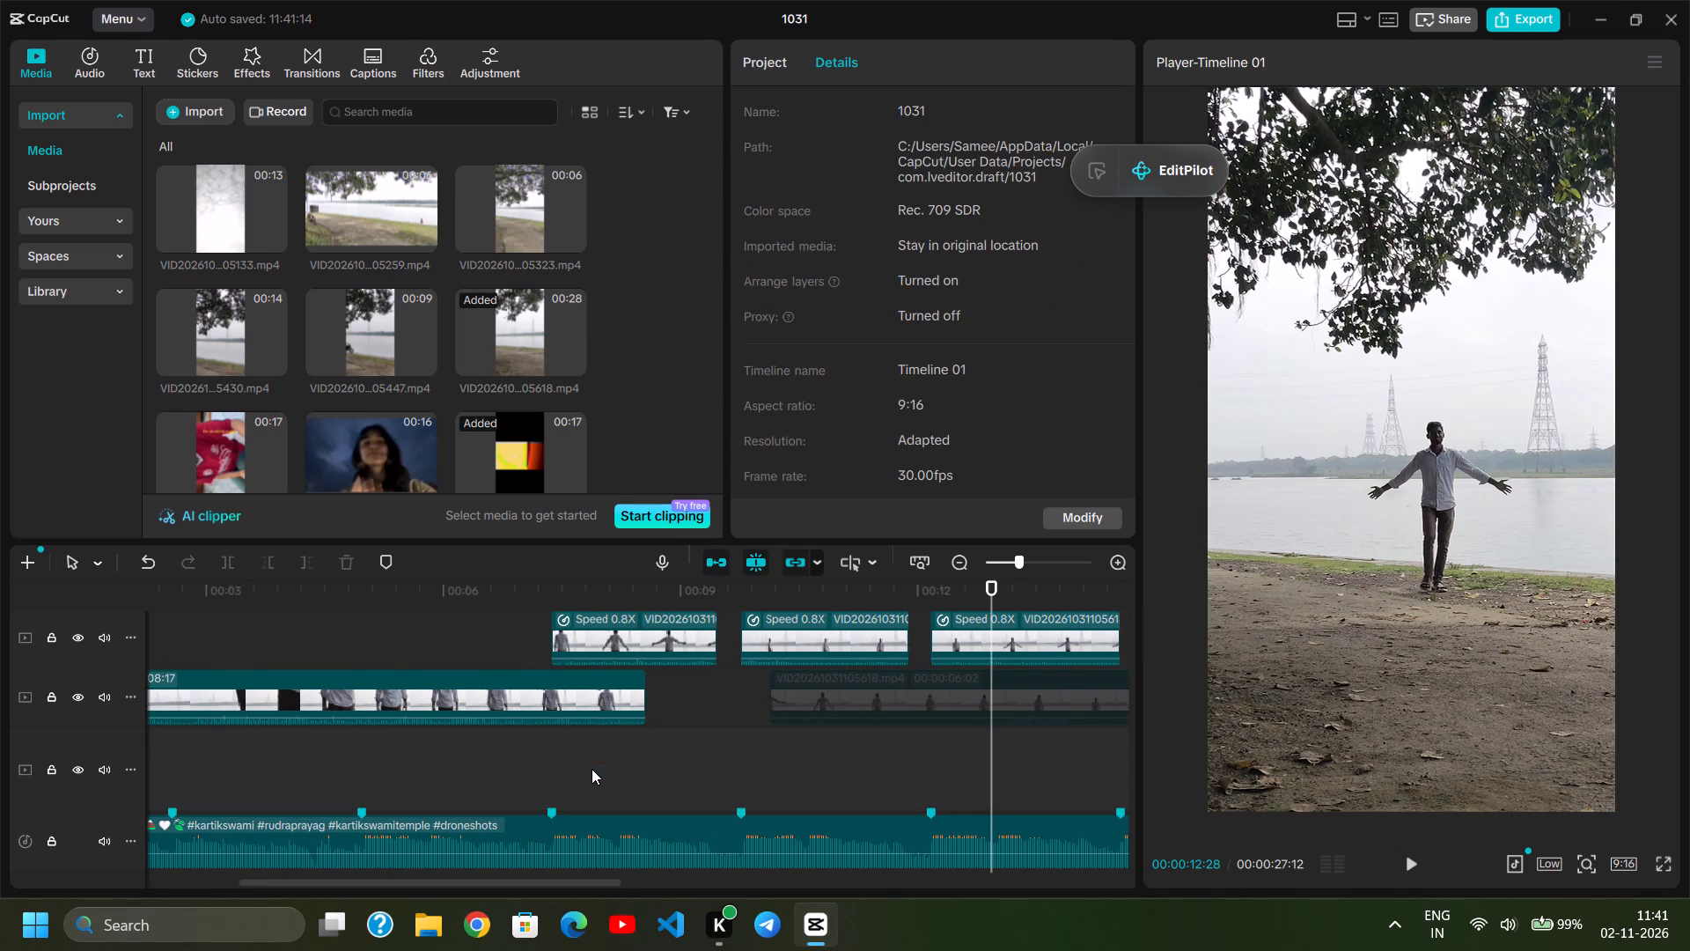
# Move the opening 00:00:08:17 riverside clip down to the emptied main track, and the first slowed piece to the track directly above it.
pyautogui.hscroll(1, 764, 771)
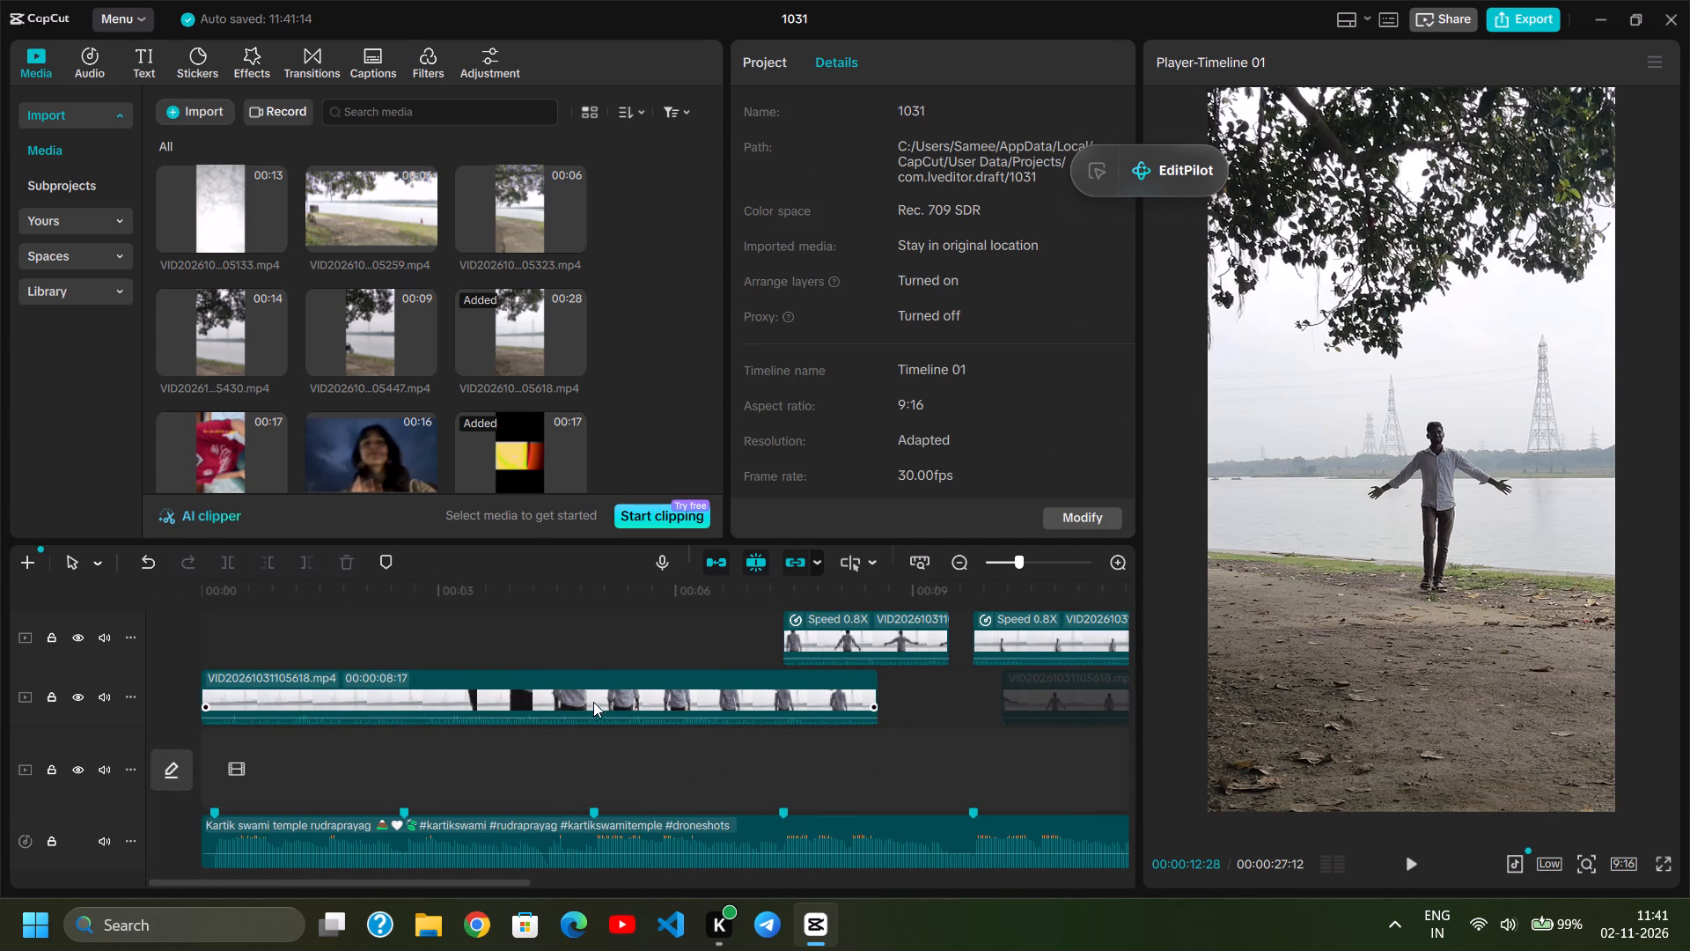
pyautogui.moveTo(593, 697); pyautogui.dragTo(591, 757)
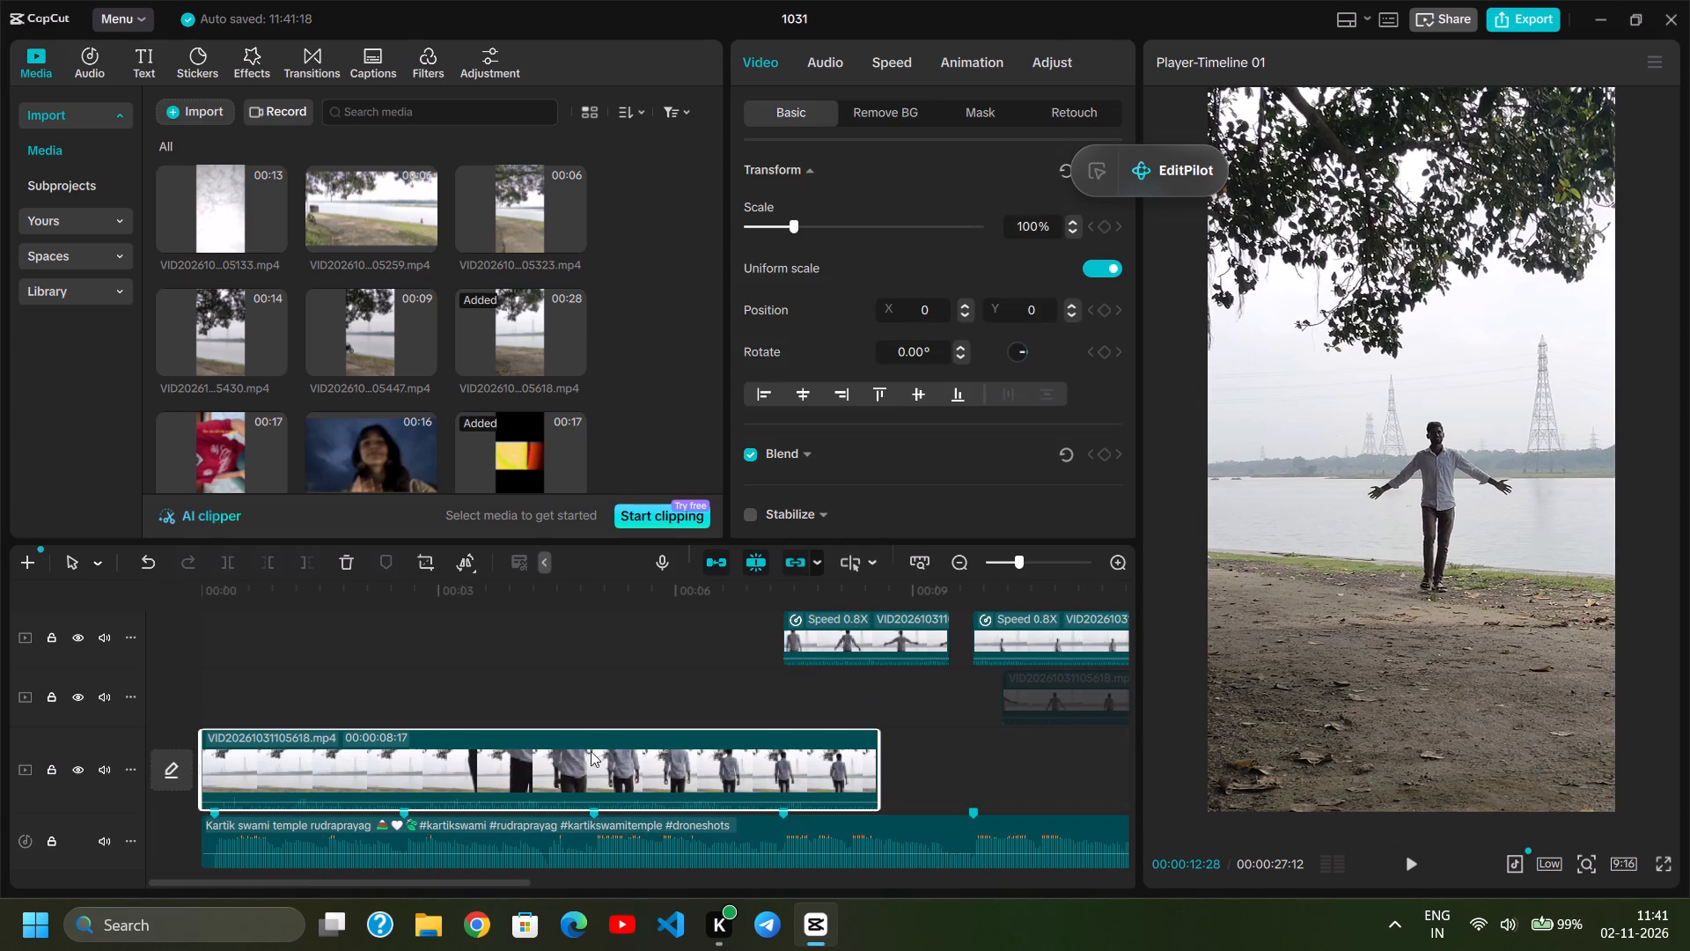
pyautogui.hscroll(-1, 593, 660)
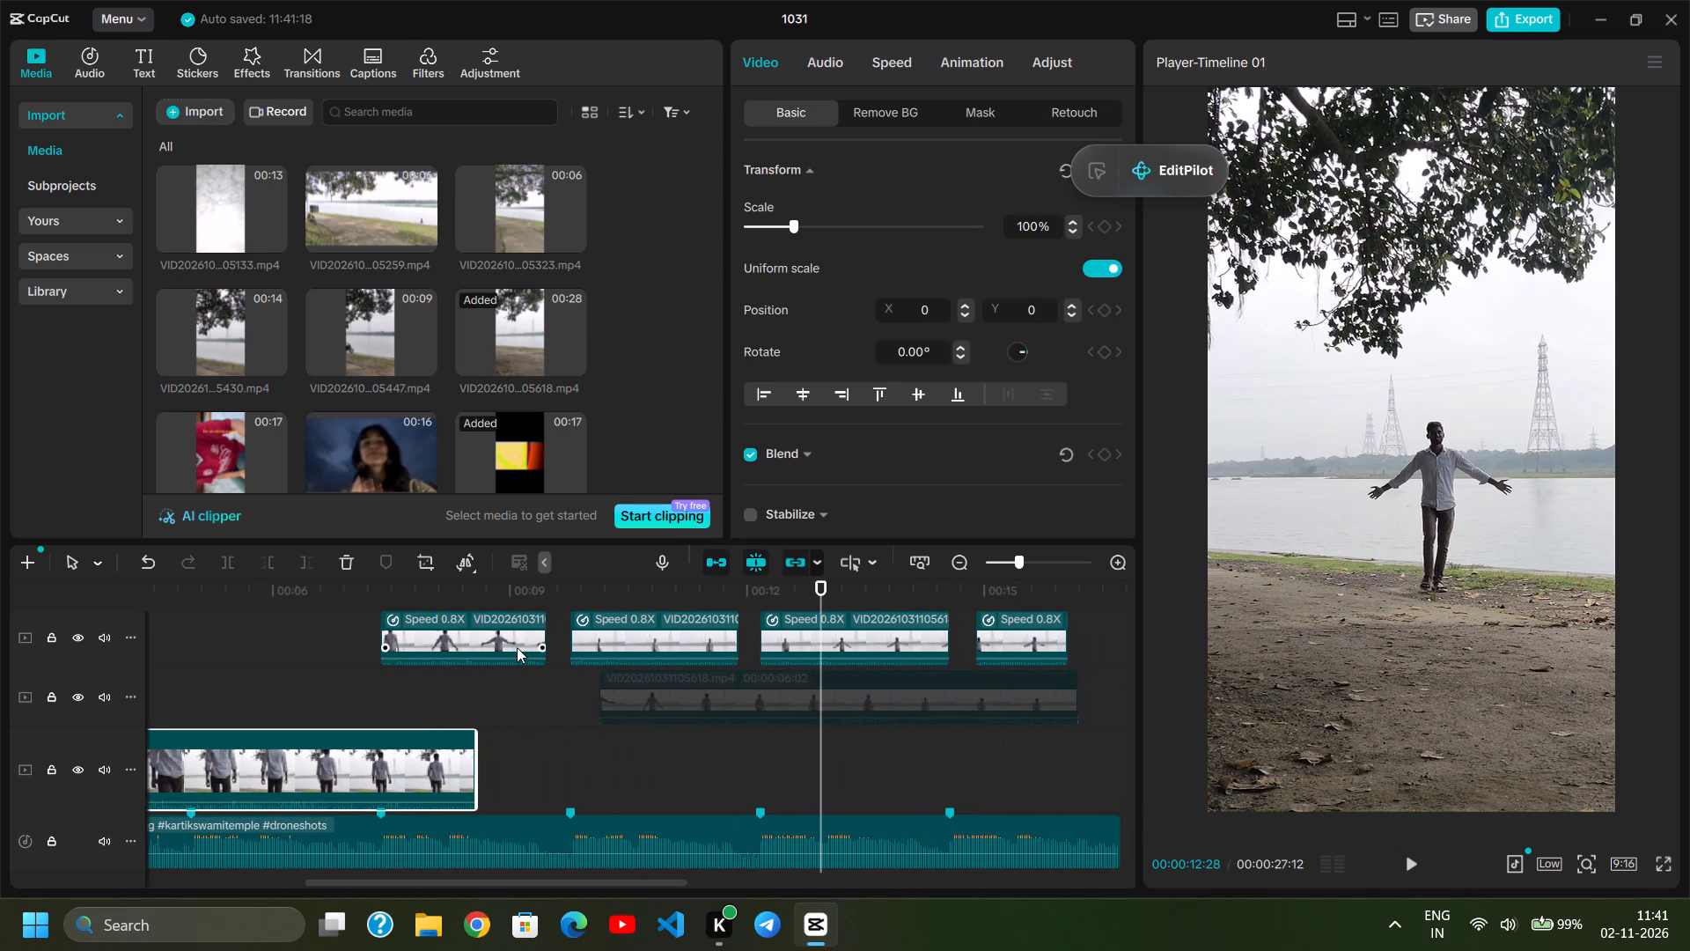
pyautogui.moveTo(493, 645); pyautogui.dragTo(495, 678)
# Move the disabled 00:00:06:02 leftover piece out of the way, off the main track and past the end of the music.
pyautogui.click(679, 697)
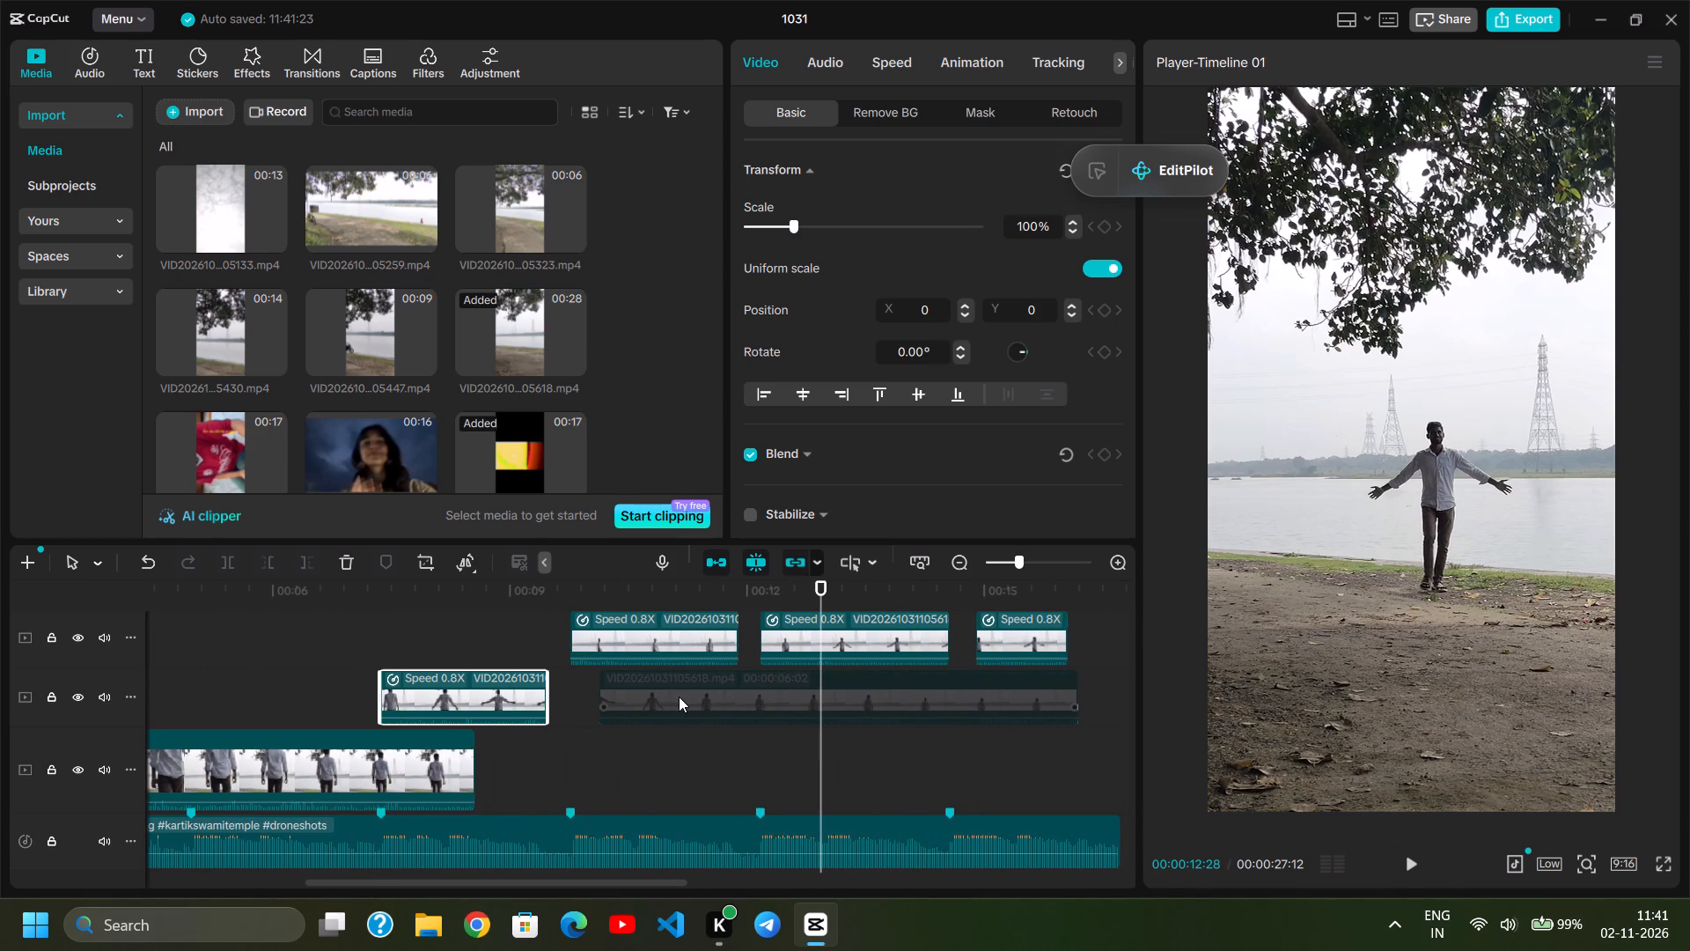
pyautogui.moveTo(679, 697); pyautogui.dragTo(672, 769)
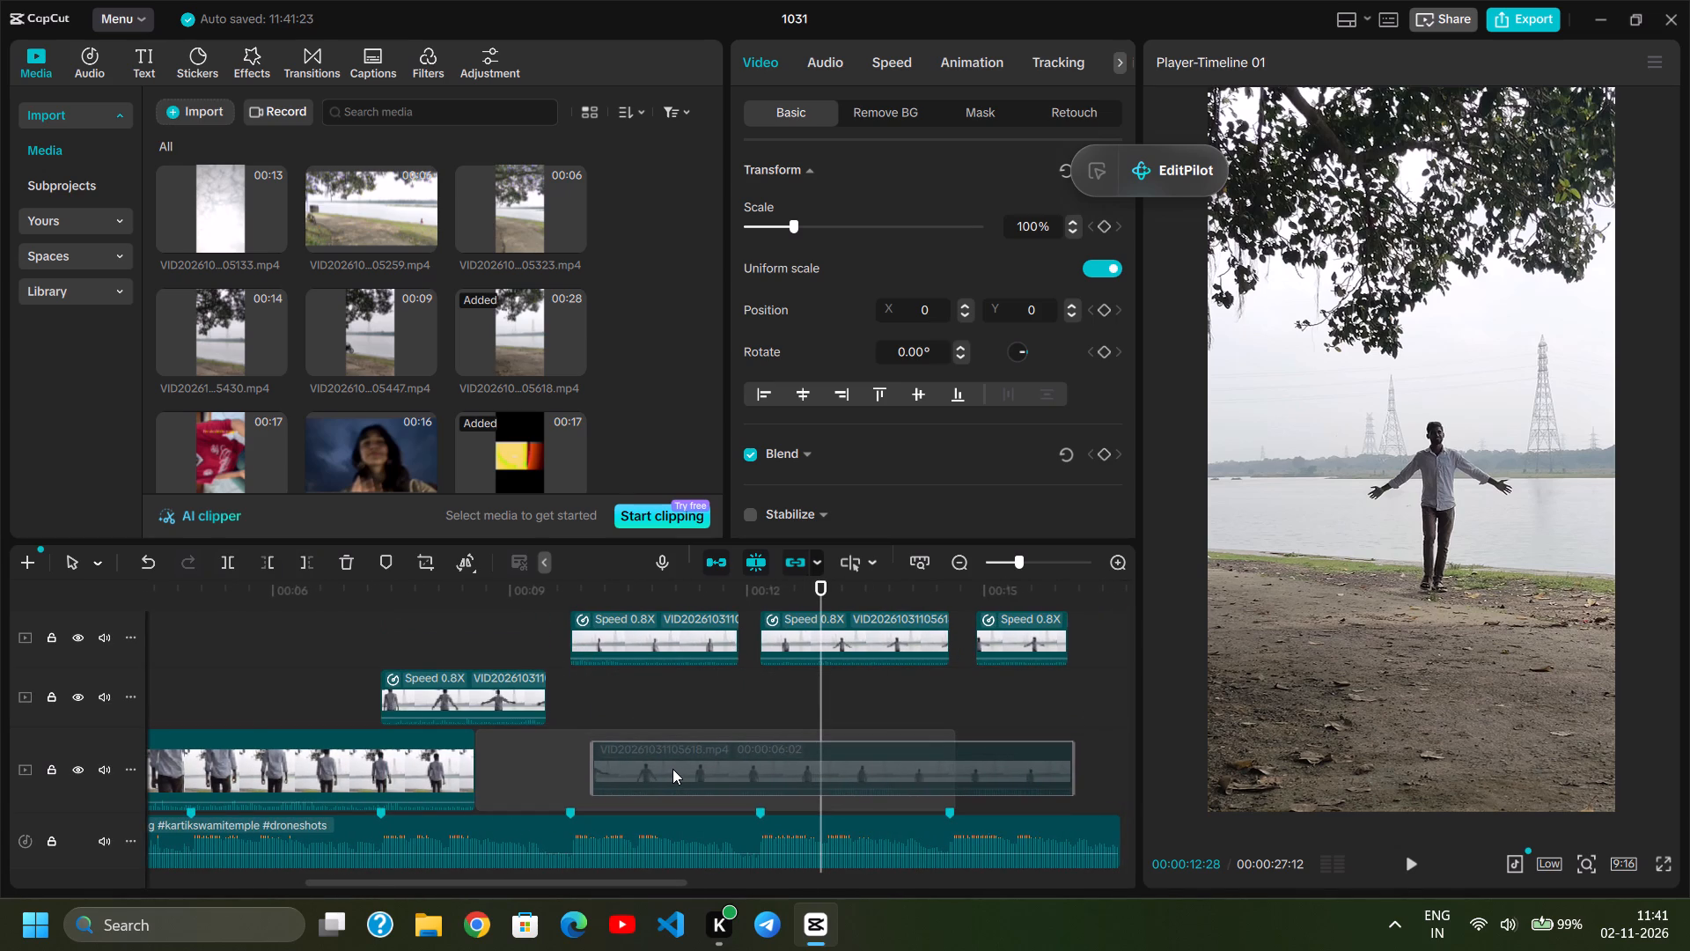
pyautogui.moveTo(672, 769); pyautogui.dragTo(952, 757)
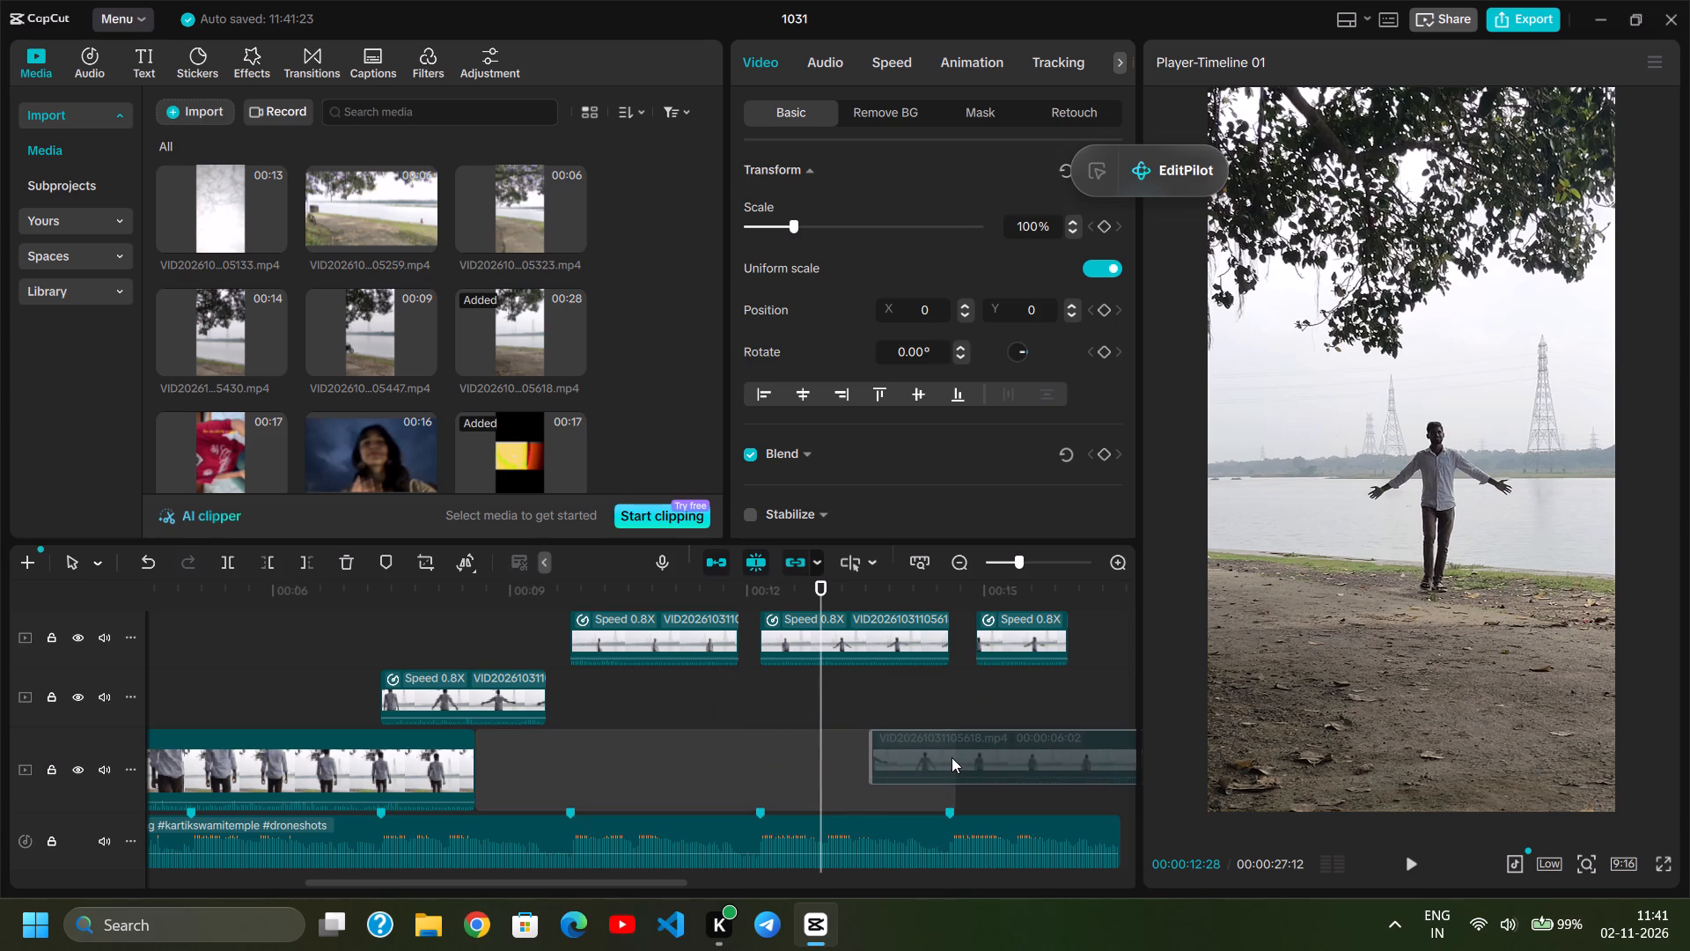
pyautogui.moveTo(952, 757); pyautogui.dragTo(1178, 770)
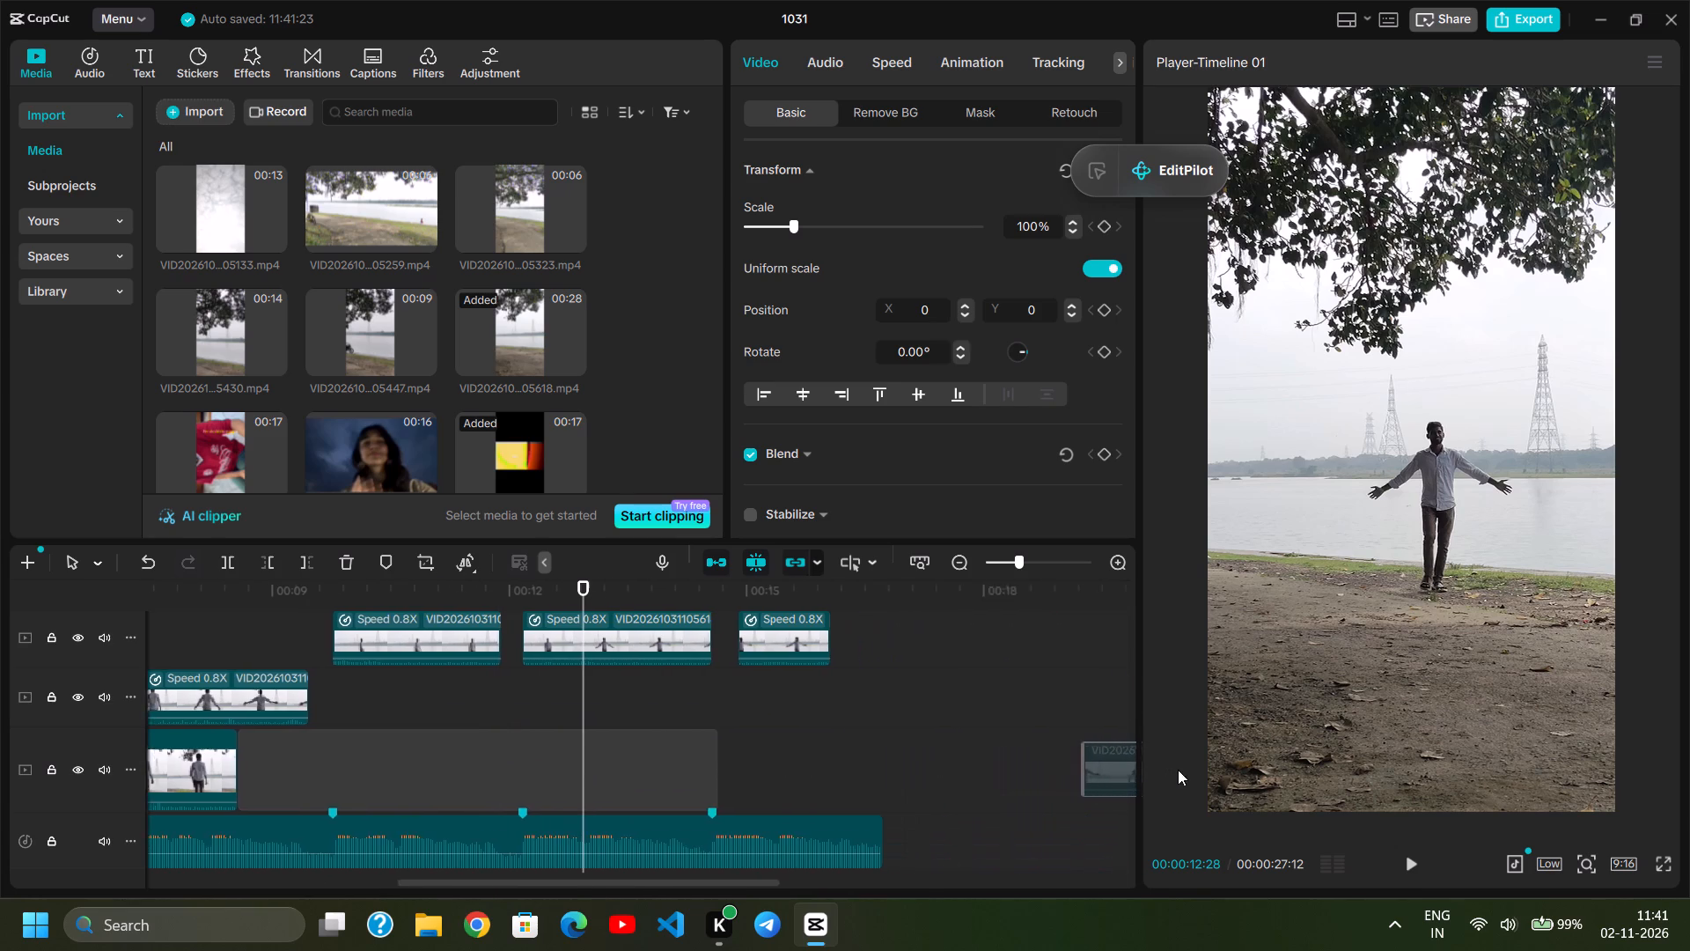
pyautogui.moveTo(1178, 770); pyautogui.dragTo(1225, 770)
pyautogui.hscroll(3, 710, 760)
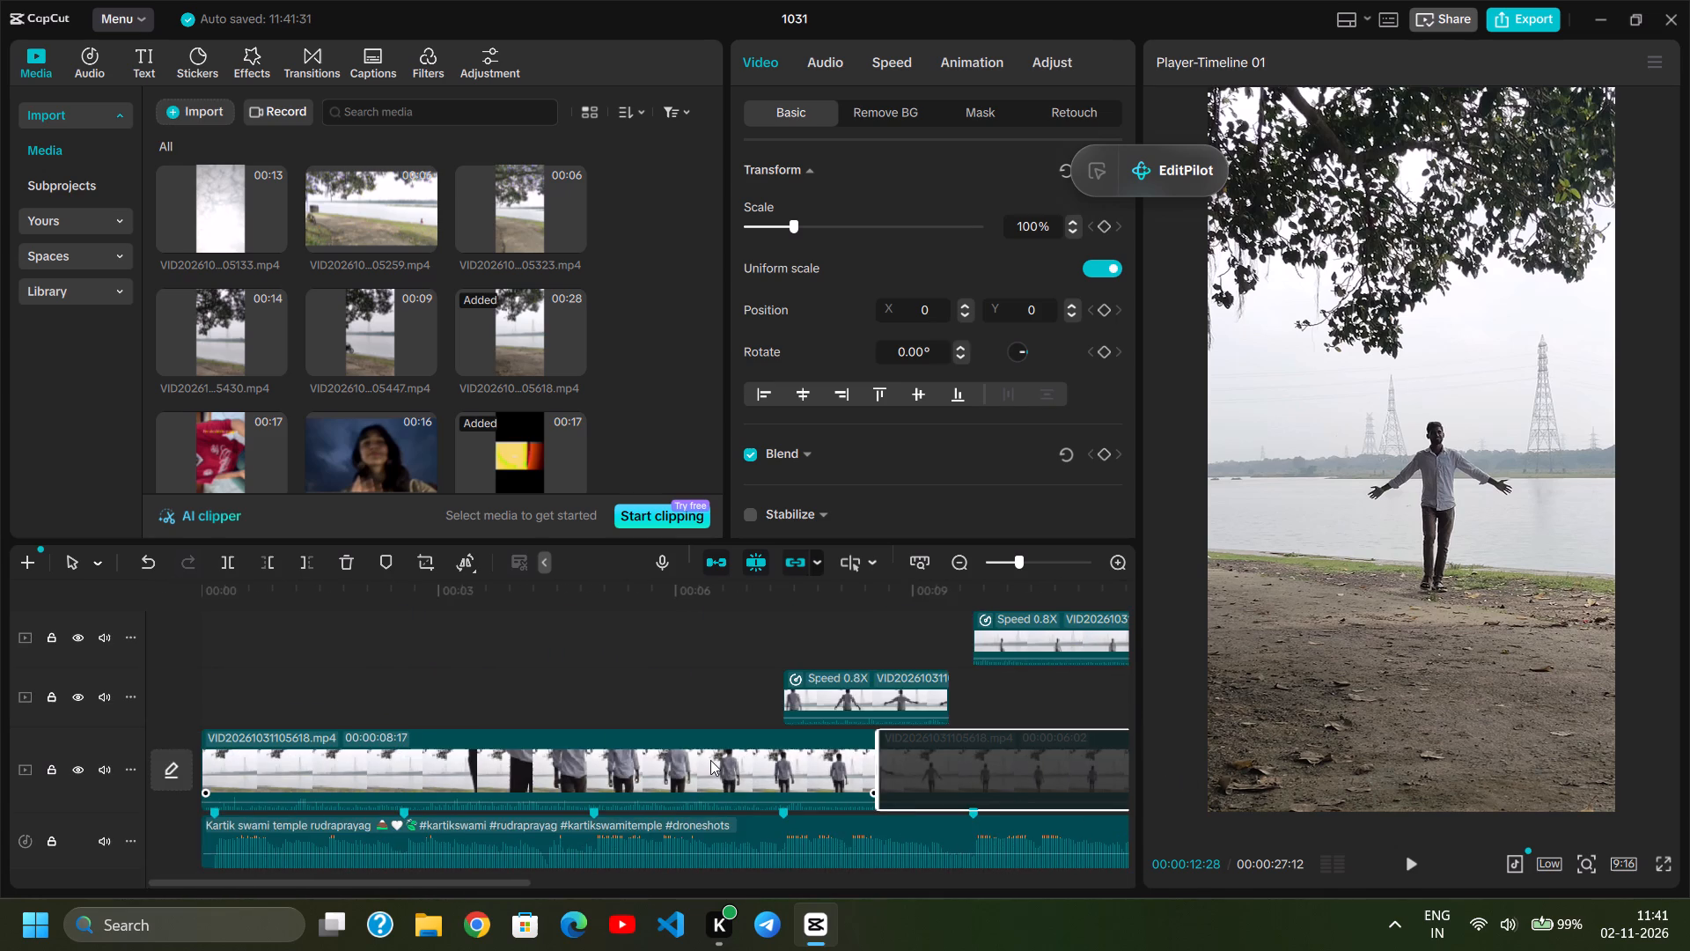
pyautogui.hscroll(-2, 904, 765)
pyautogui.hscroll(2, 904, 765)
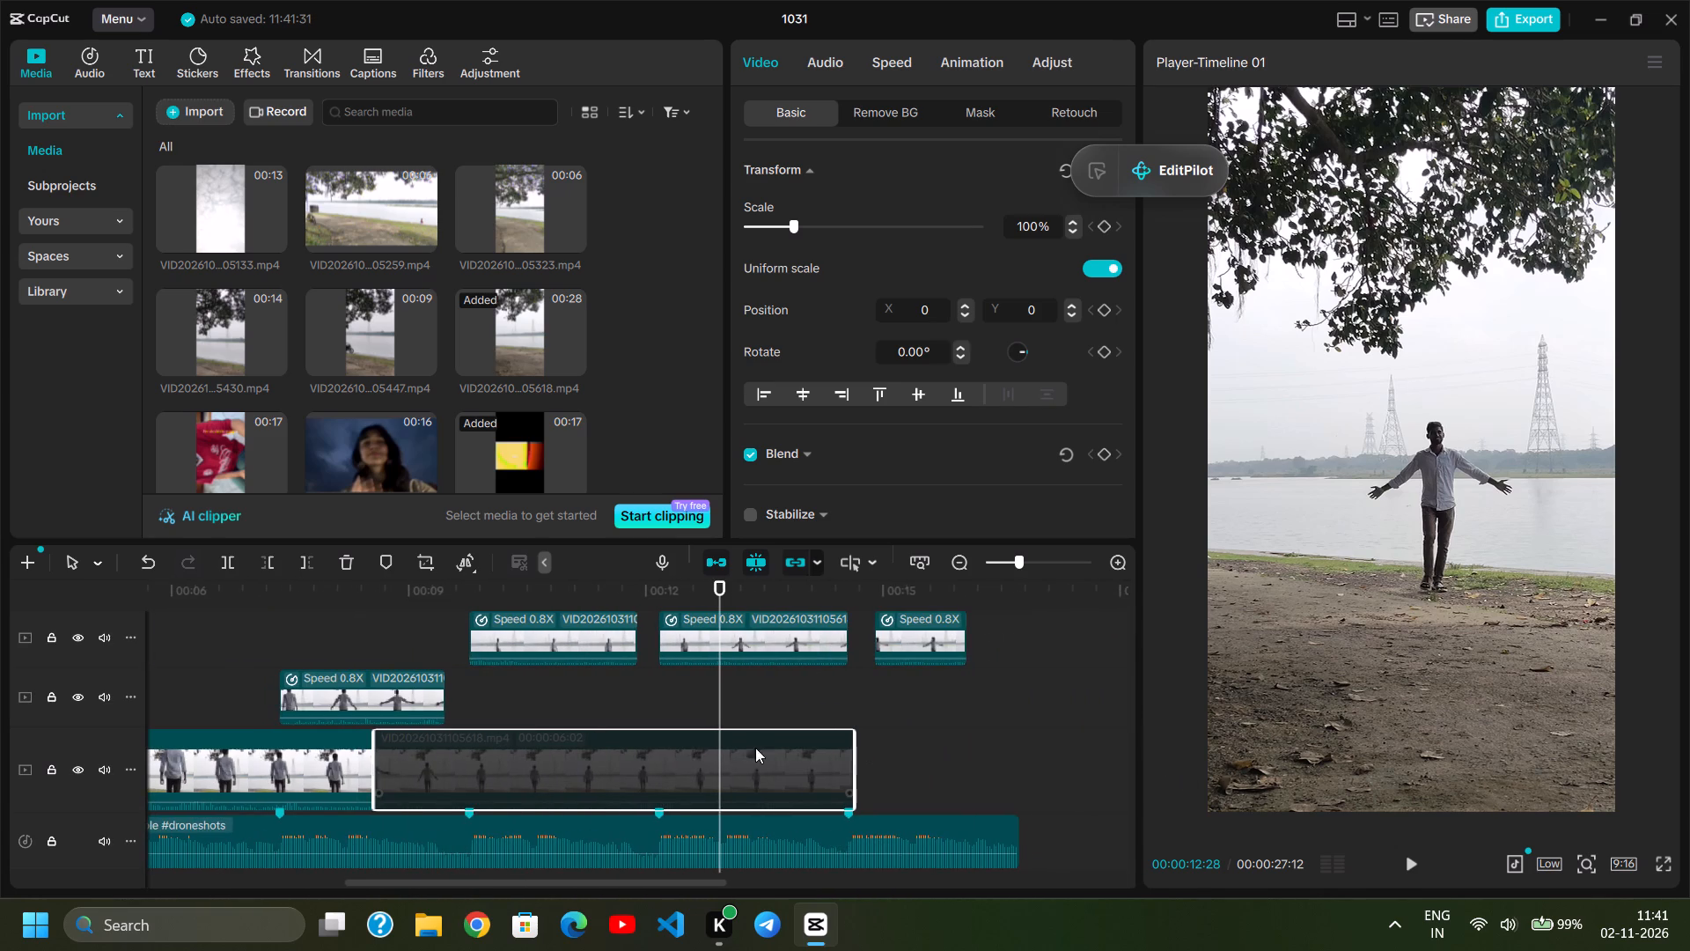
pyautogui.click(651, 757)
pyautogui.moveTo(651, 757); pyautogui.dragTo(1261, 760)
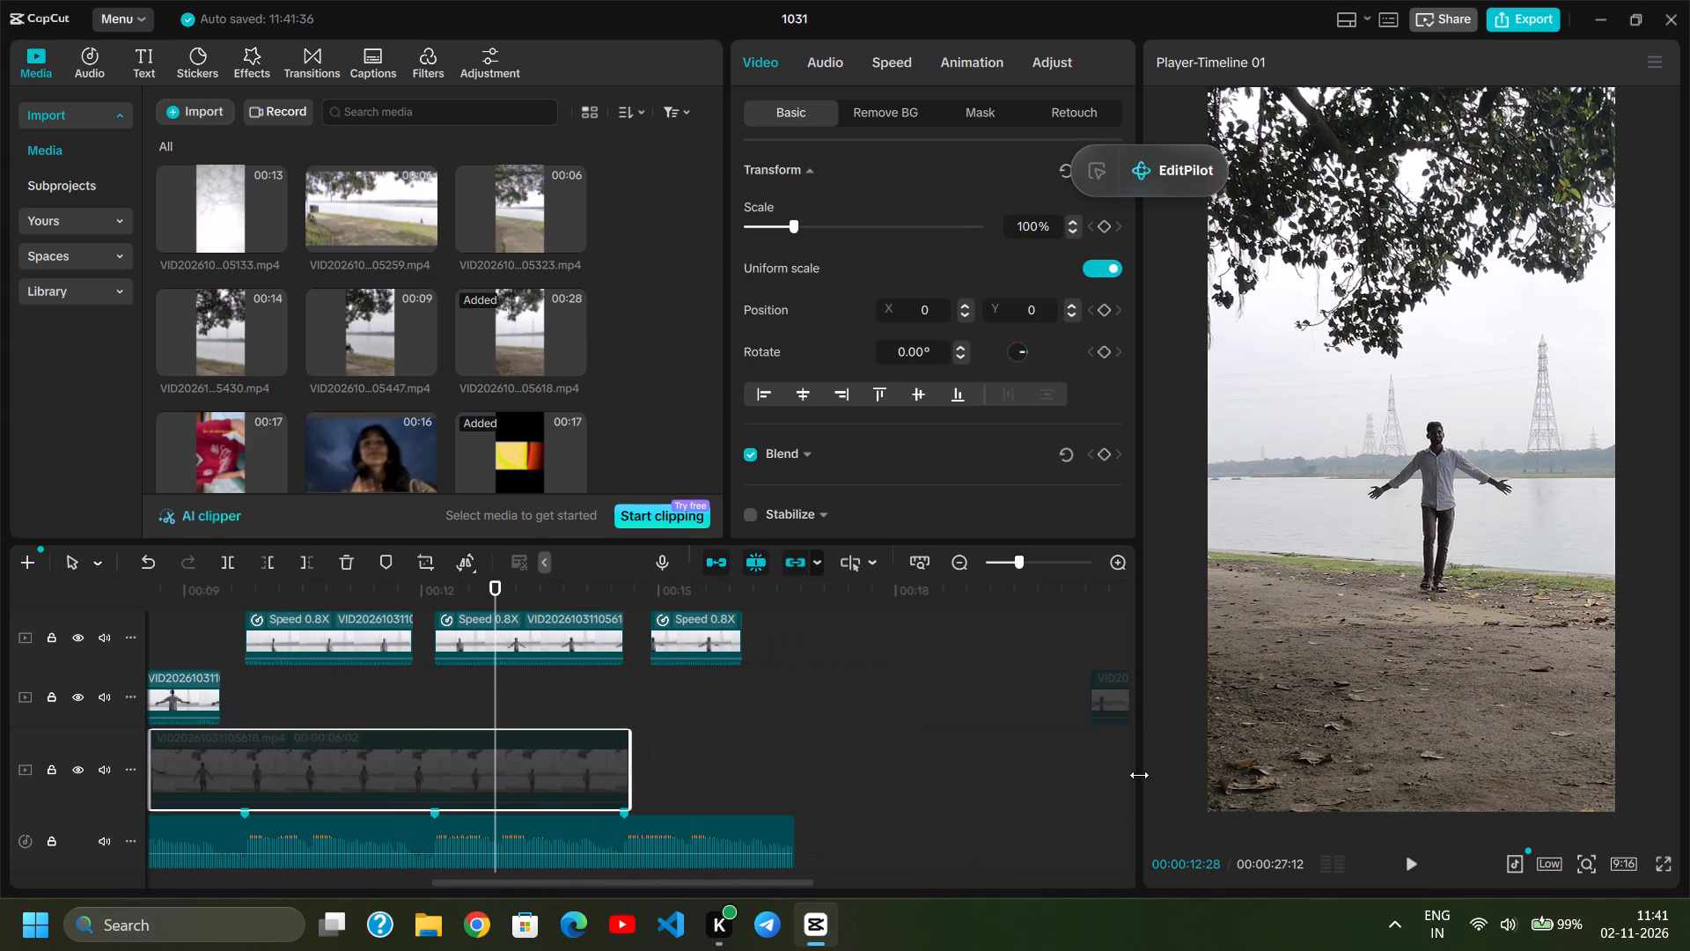
pyautogui.moveTo(571, 763); pyautogui.dragTo(1162, 613)
# Move the other three slowed pieces down beside the first, placing the last one directly against the third at the 00:00:14:17 beat marker.
pyautogui.hscroll(1, 738, 682)
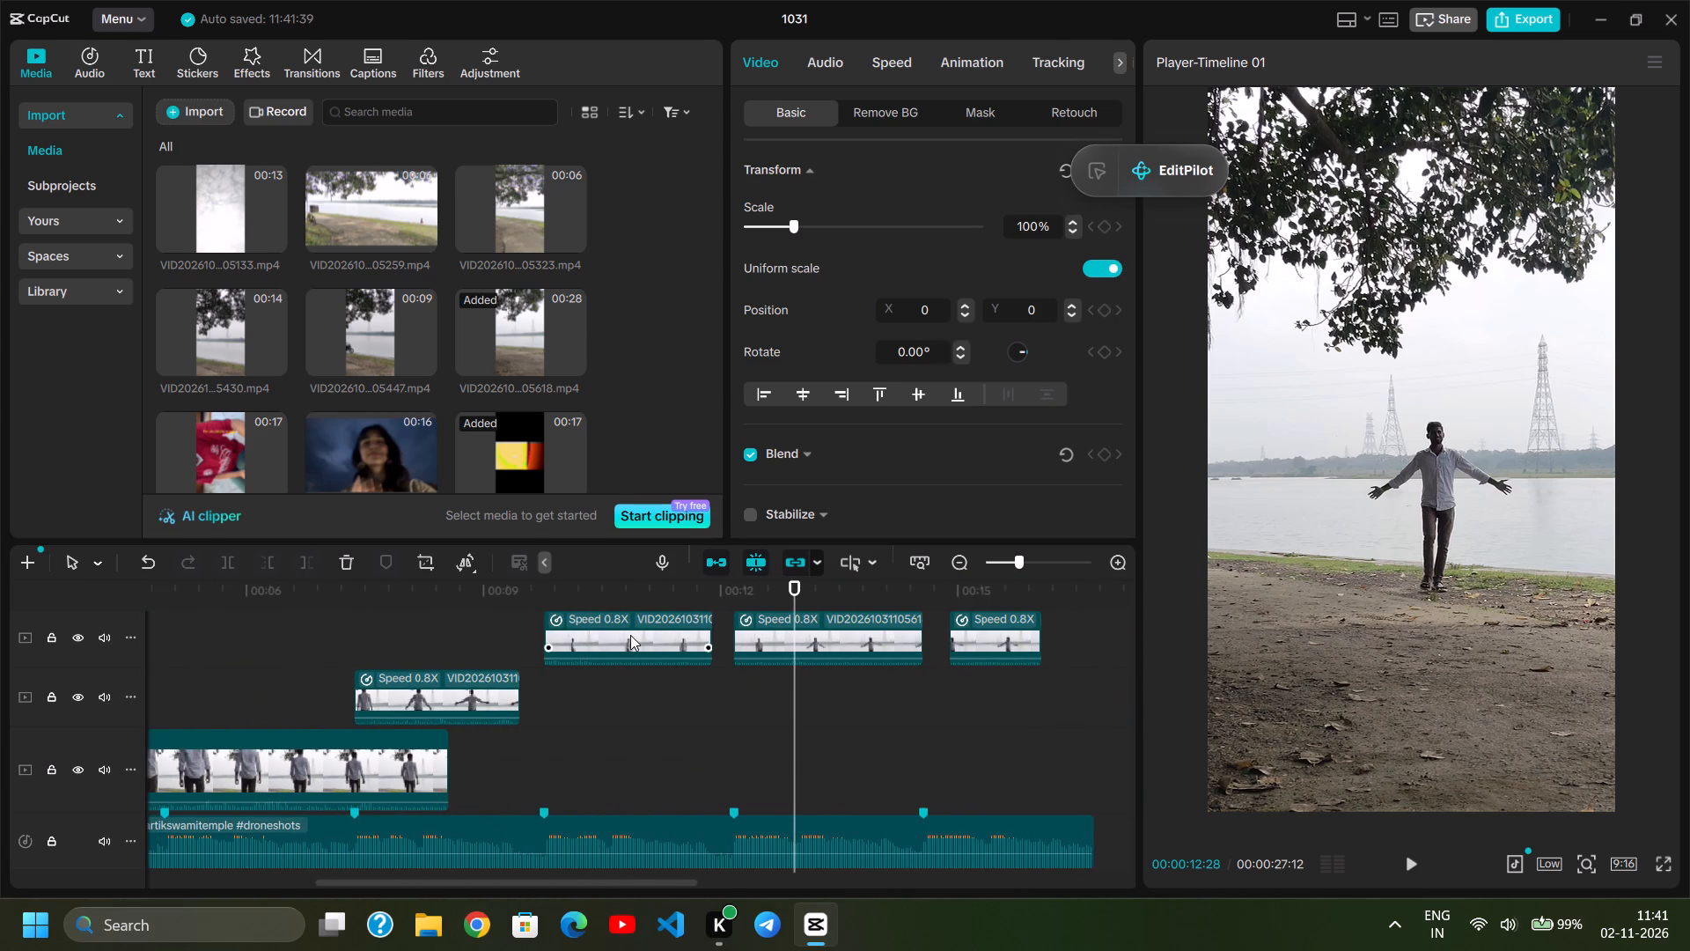
pyautogui.moveTo(628, 634); pyautogui.dragTo(628, 770)
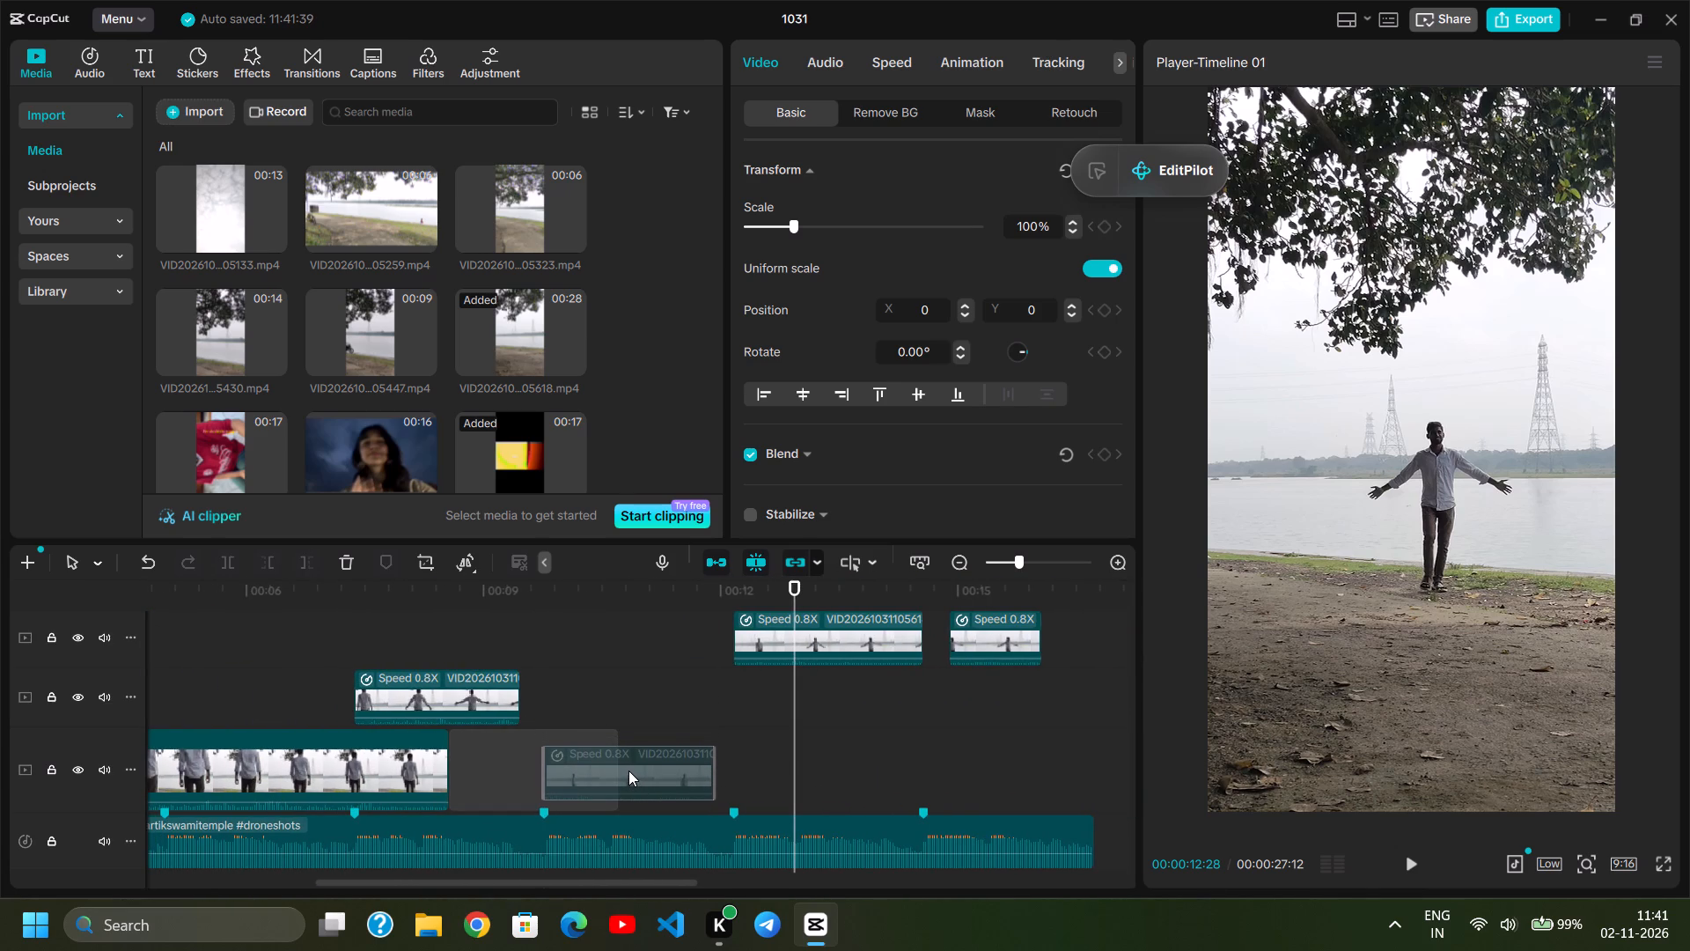
pyautogui.moveTo(628, 770); pyautogui.dragTo(628, 740)
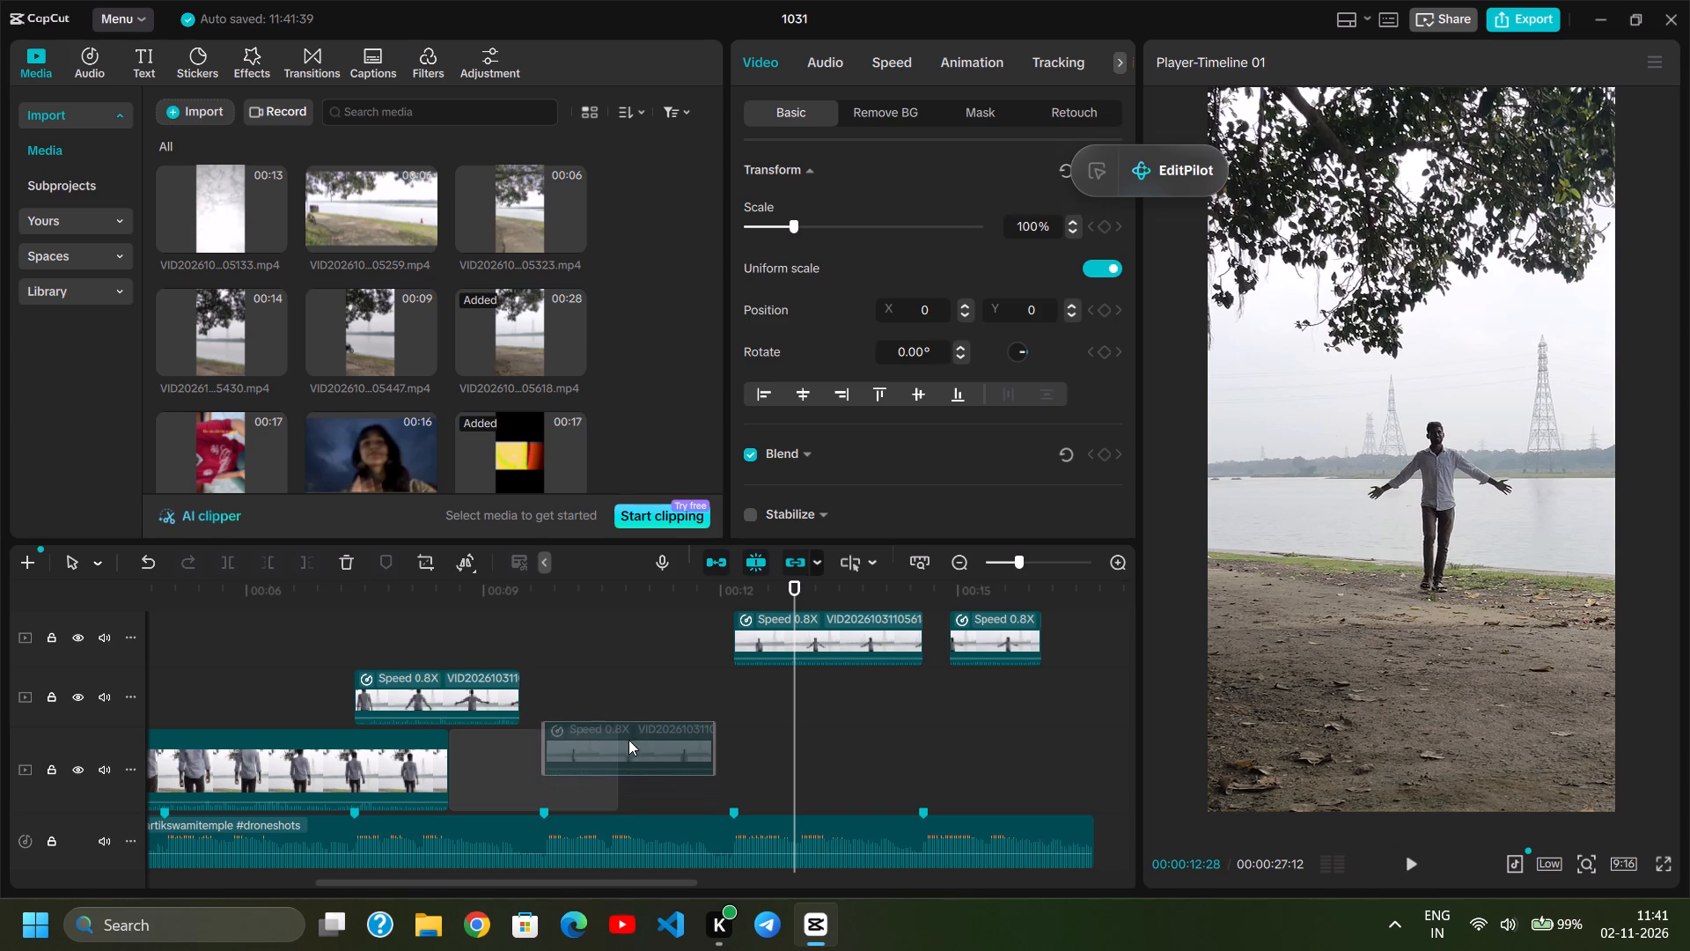
pyautogui.moveTo(628, 740); pyautogui.dragTo(631, 722)
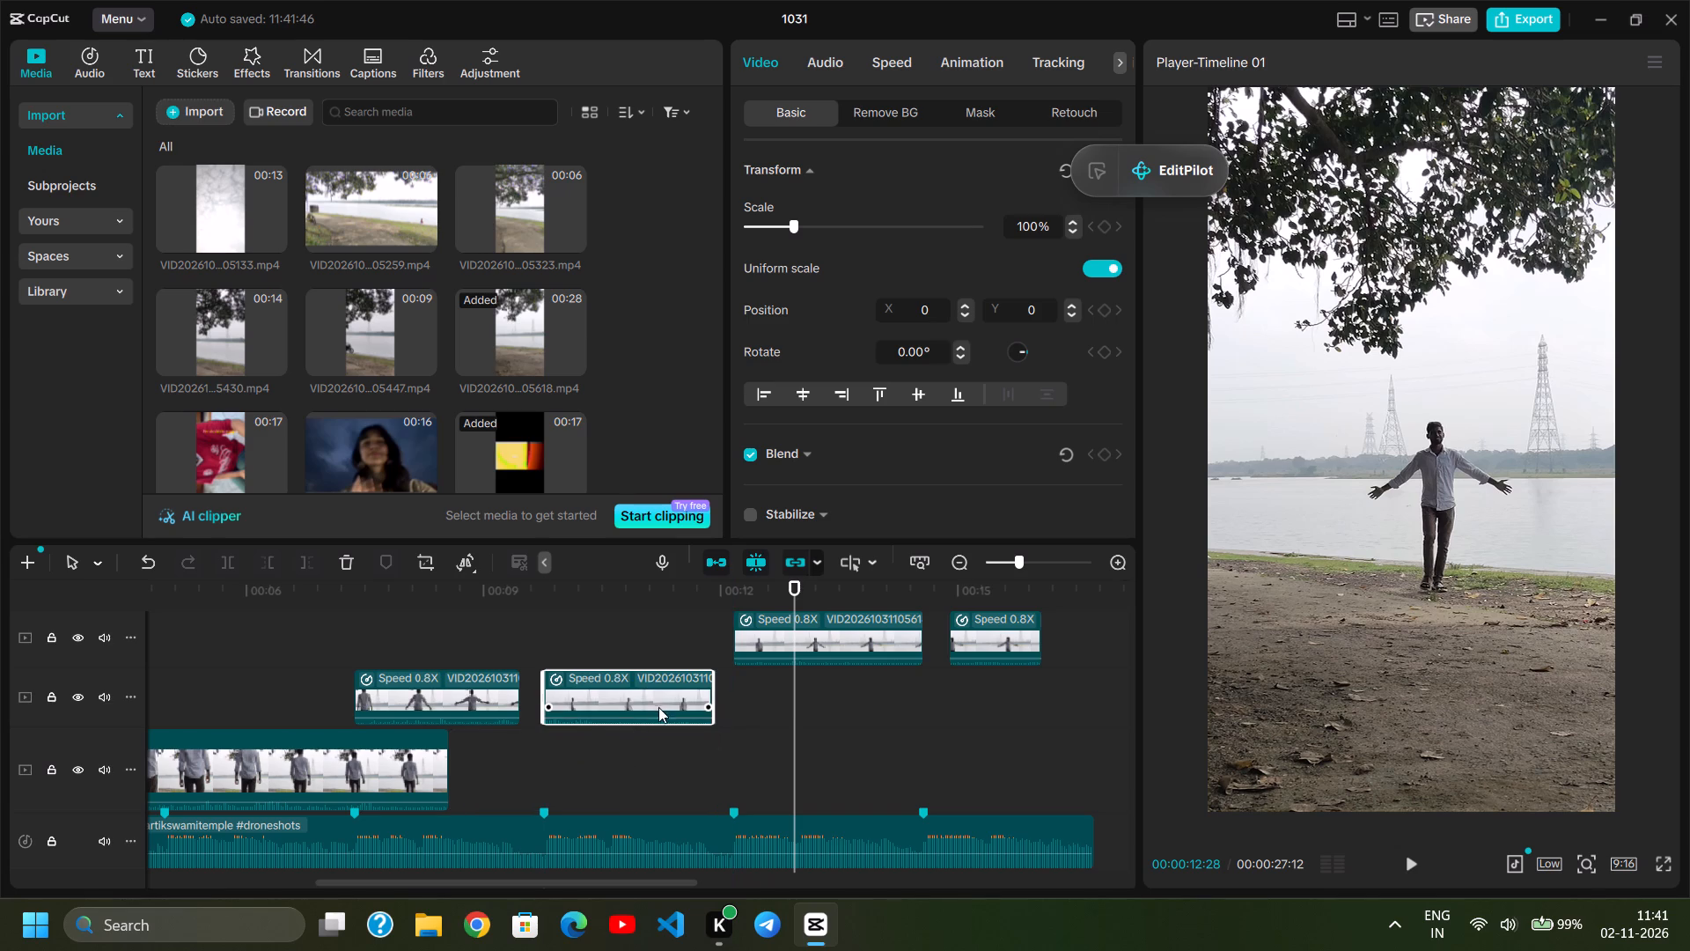
pyautogui.moveTo(816, 631); pyautogui.dragTo(816, 675)
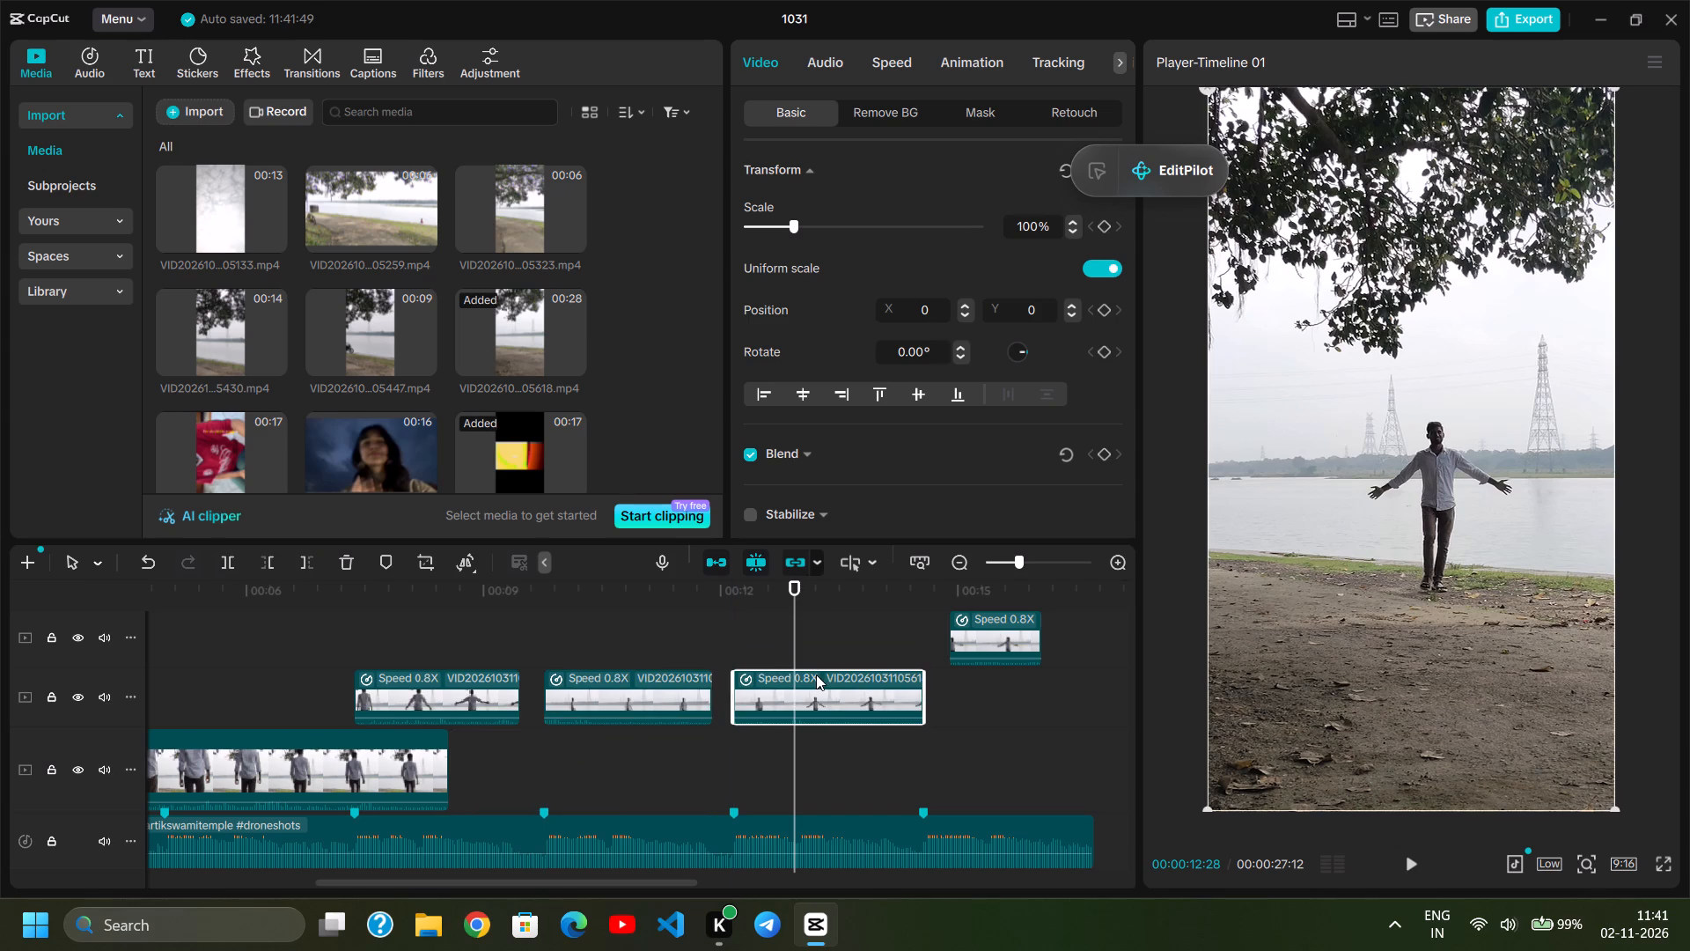
pyautogui.moveTo(996, 623); pyautogui.dragTo(994, 675)
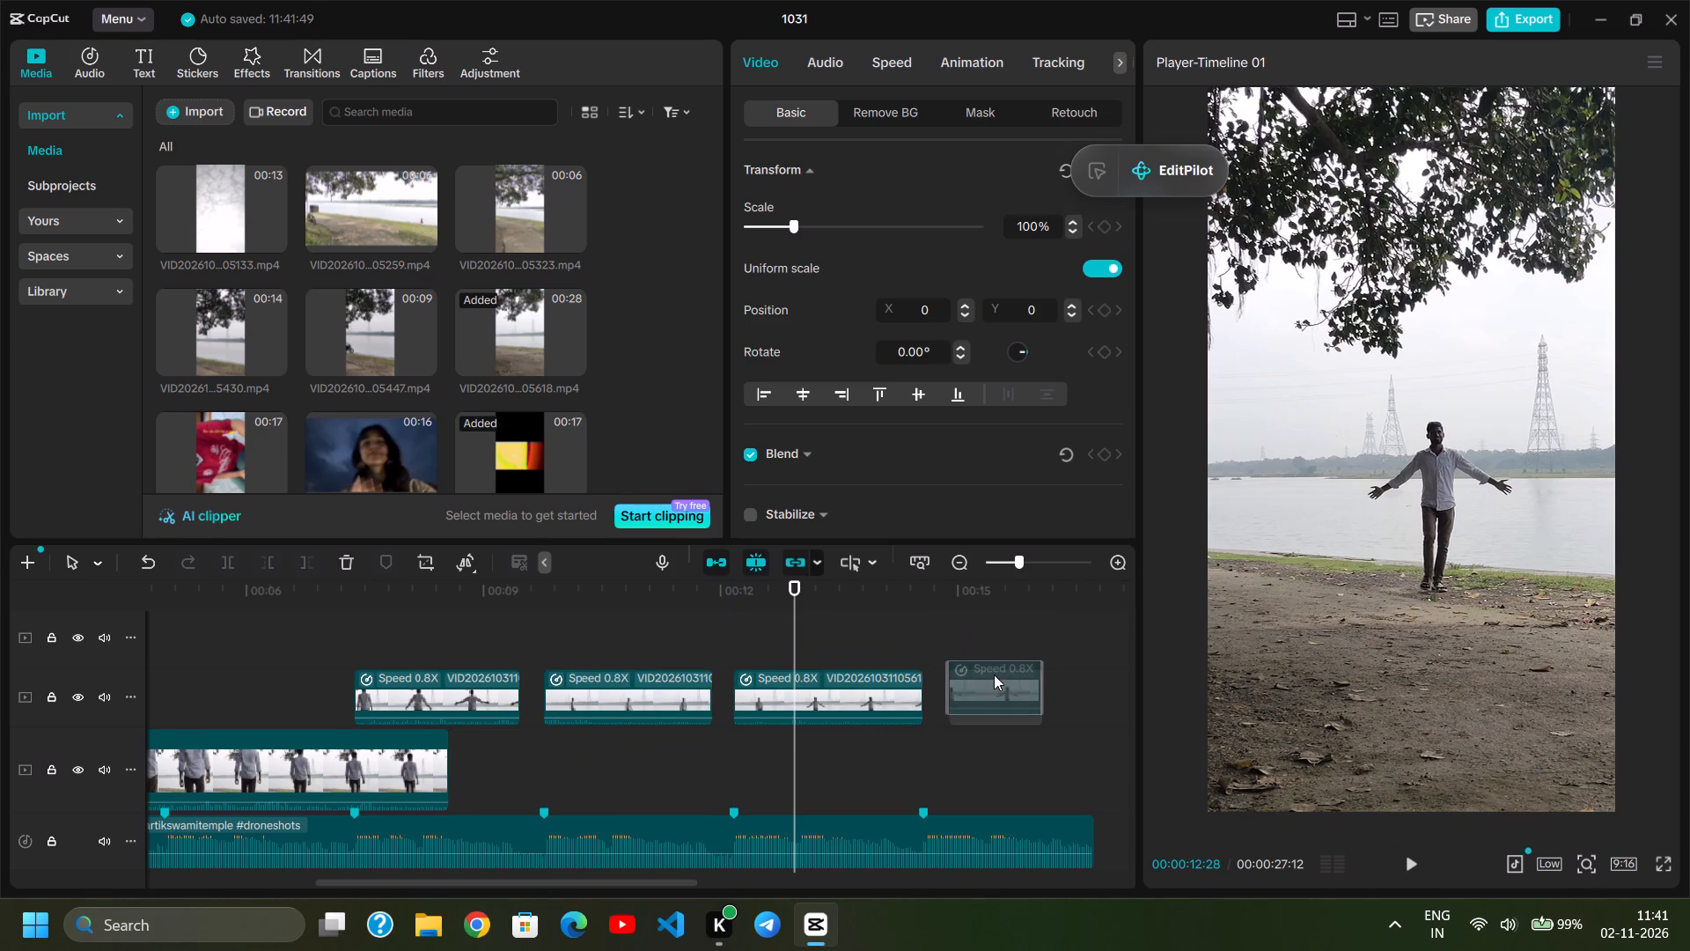
pyautogui.moveTo(994, 675); pyautogui.dragTo(975, 680)
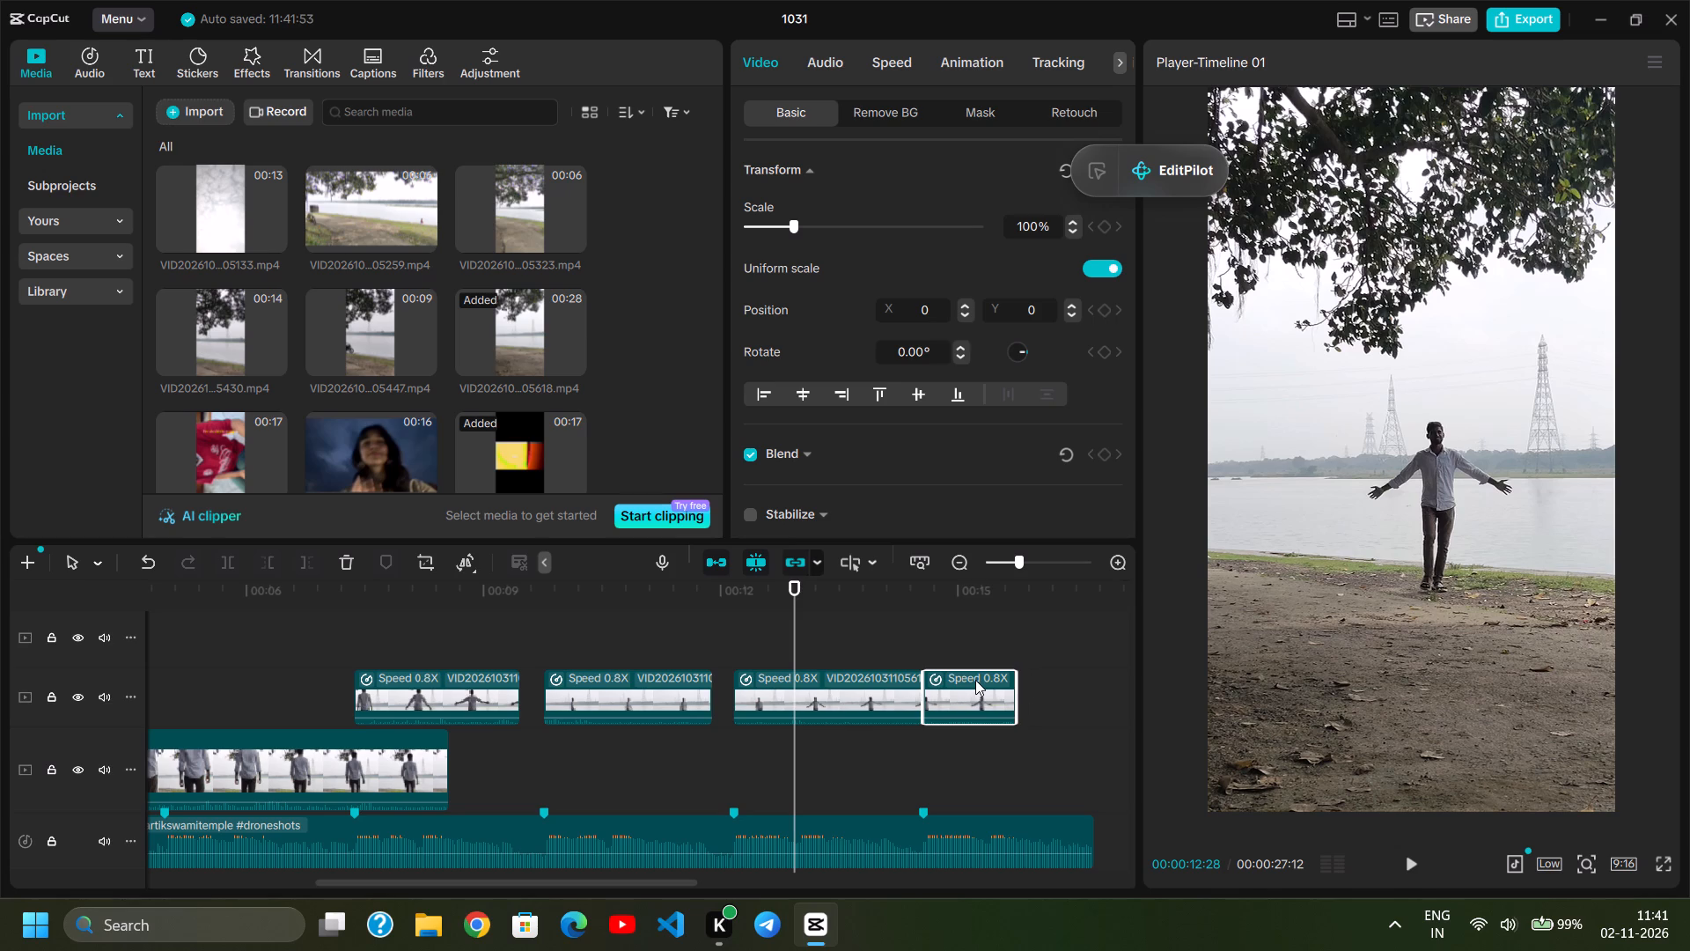
# Play the third slowed piece to 00:00:14:07 and trim its end back to that point, leaving a gap before the last piece.
pyautogui.click(888, 695)
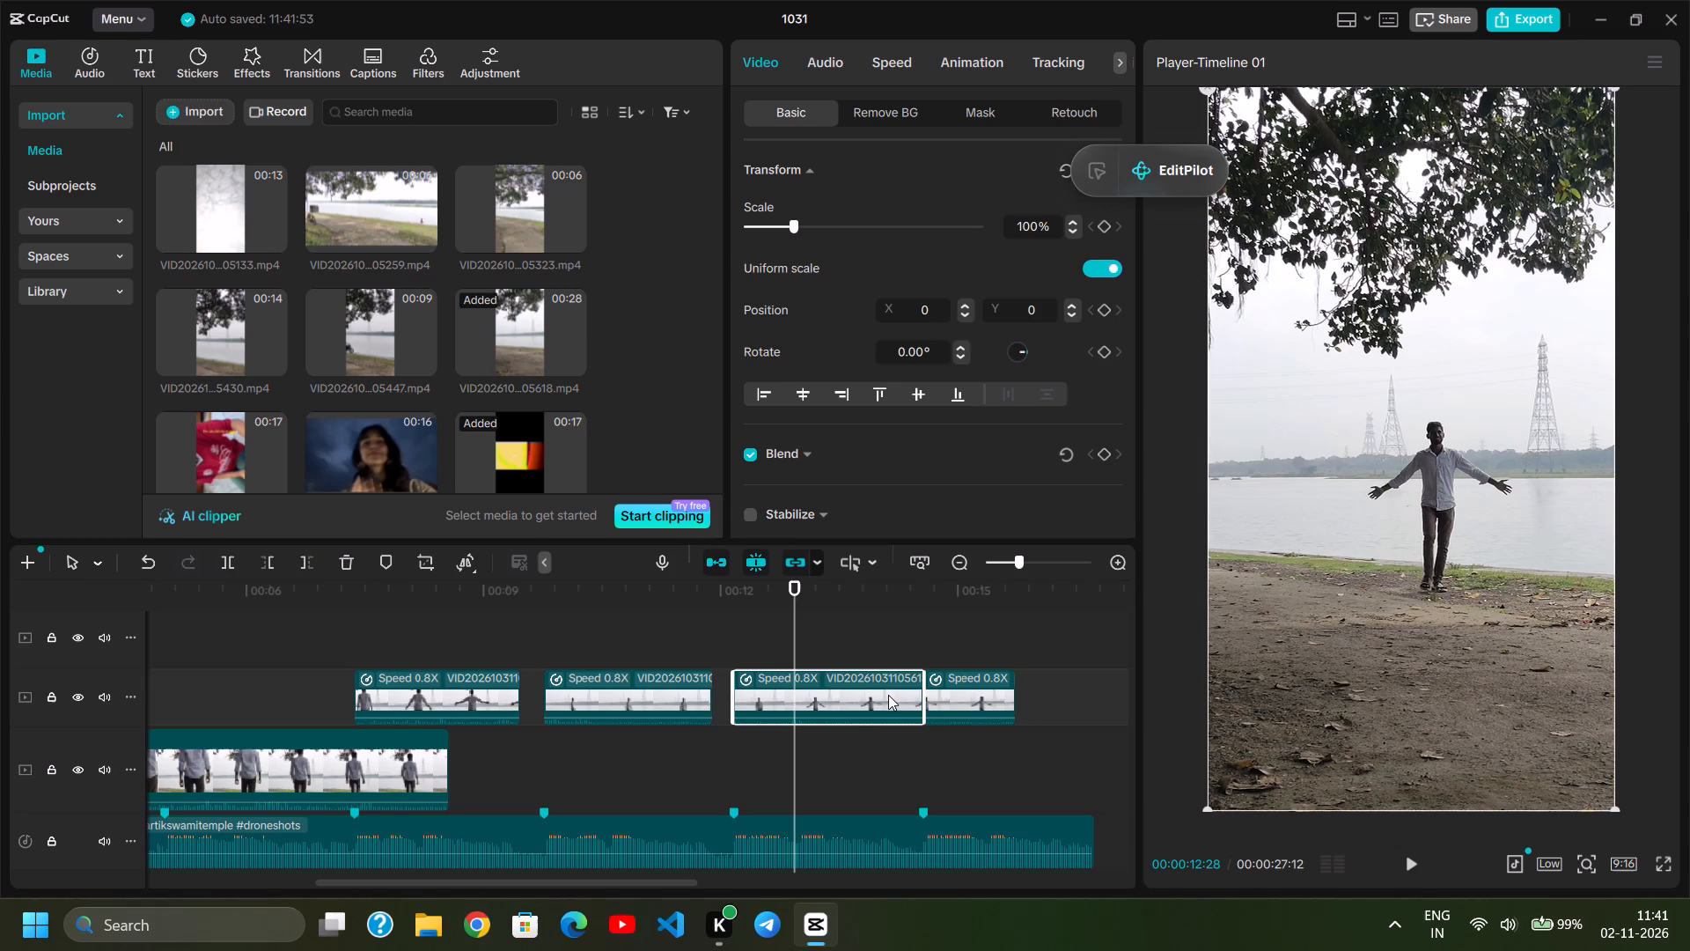
pyautogui.click(737, 642)
pyautogui.press('space')
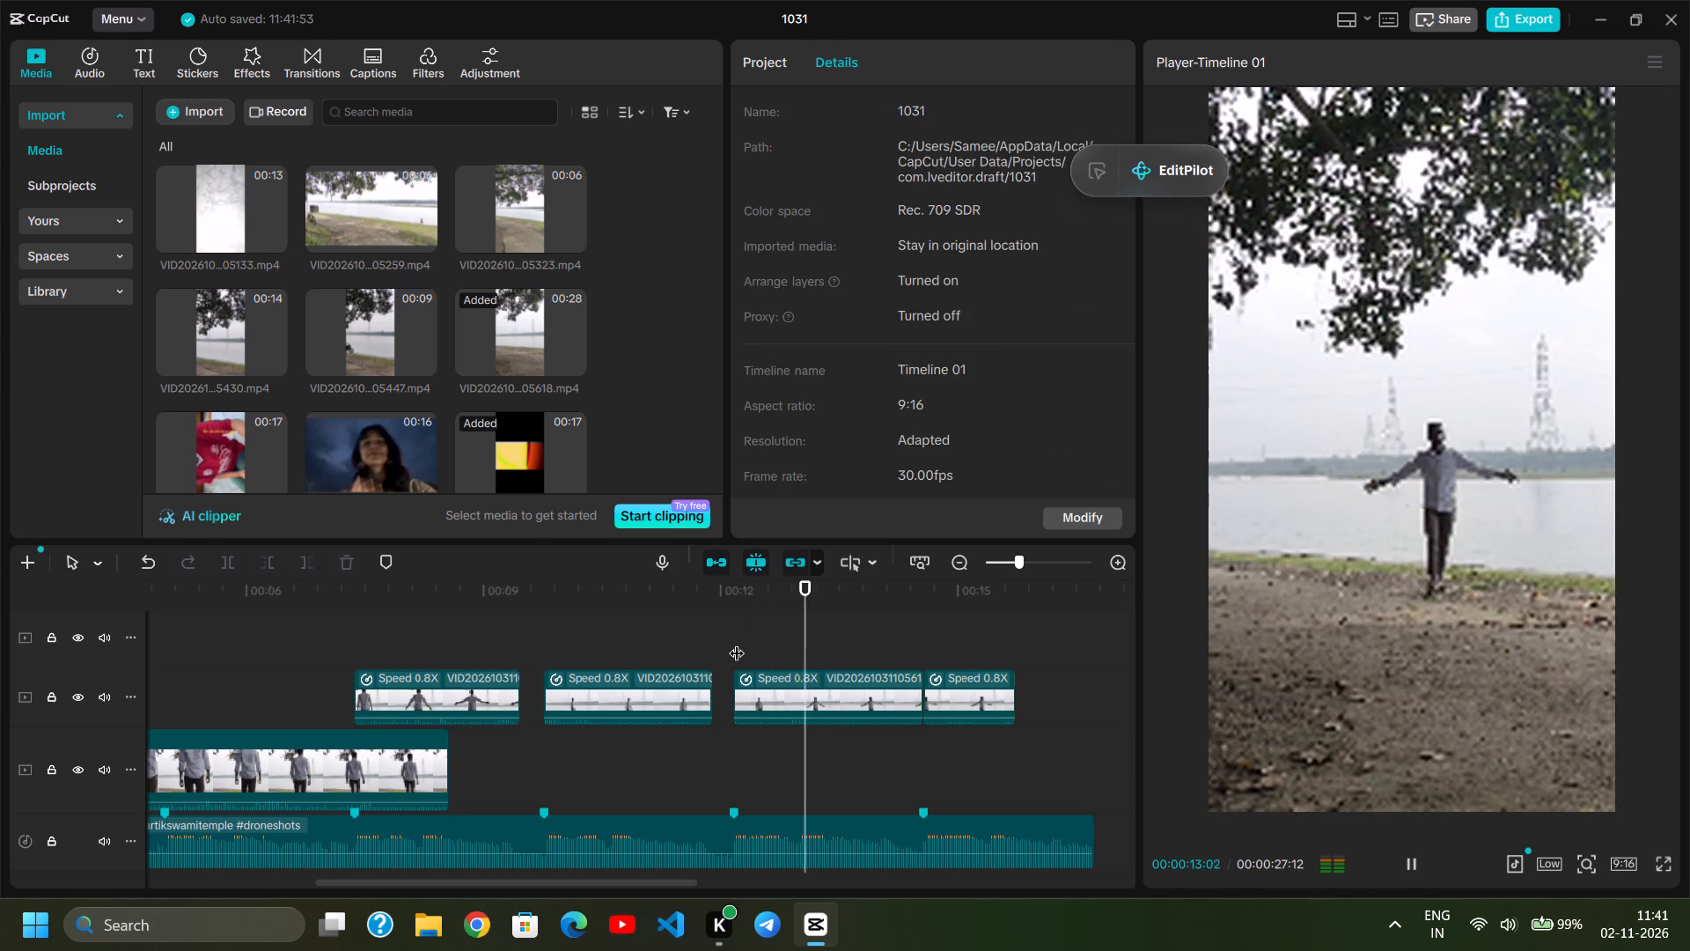
pyautogui.press('space')
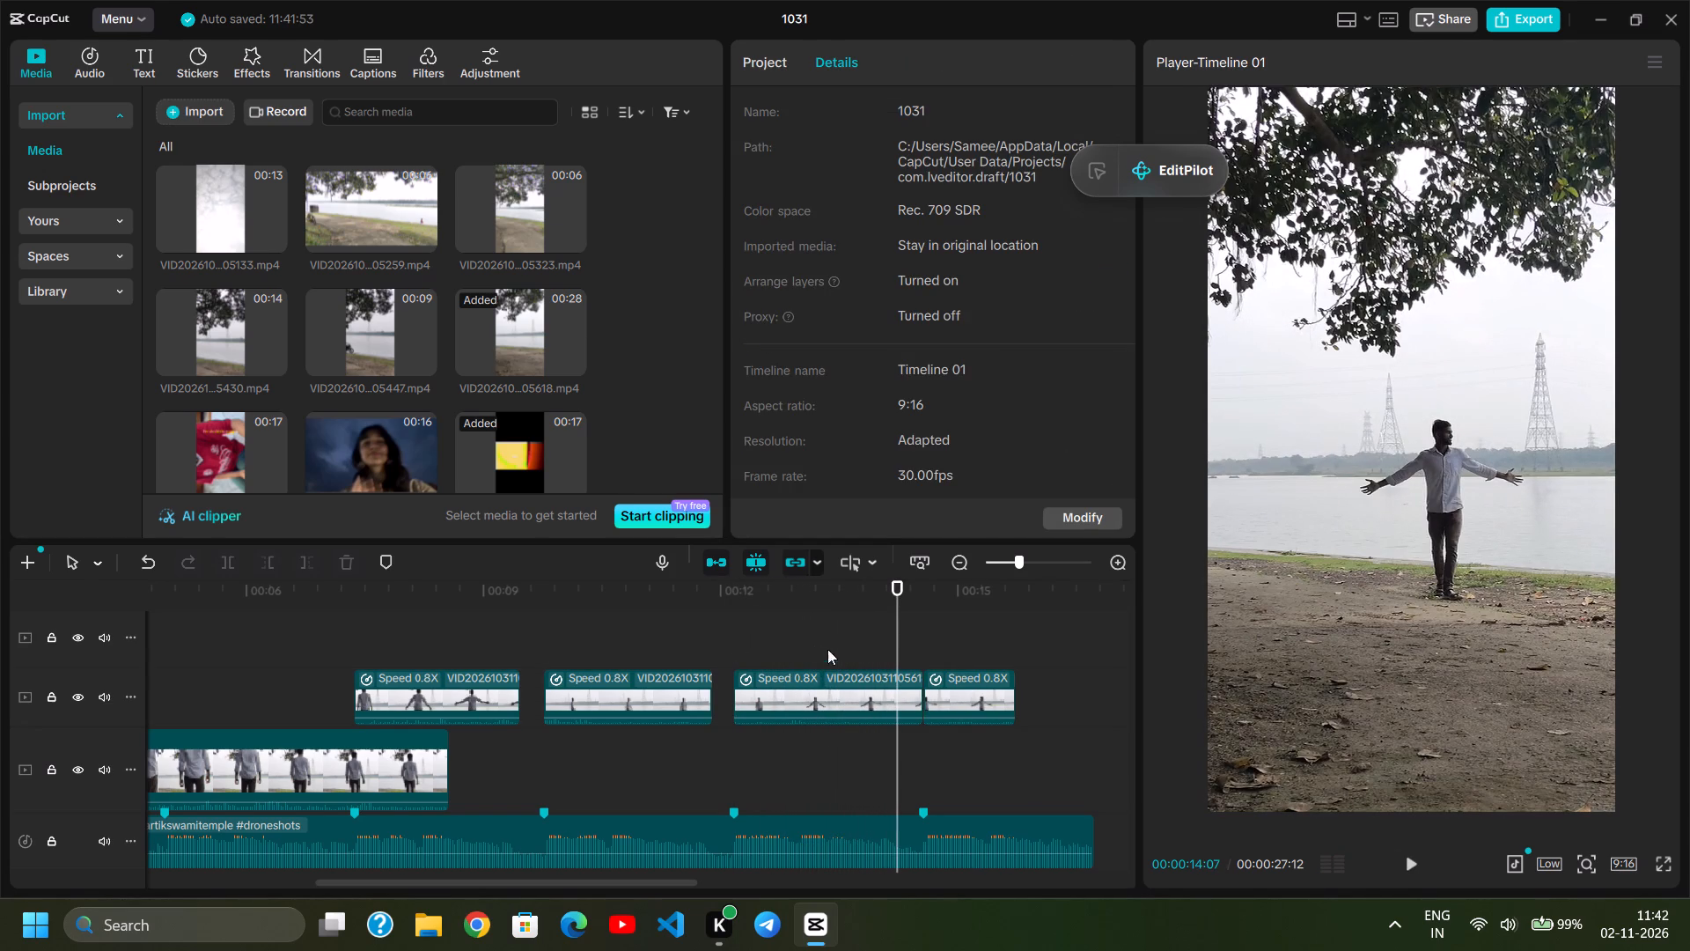
pyautogui.click(869, 689)
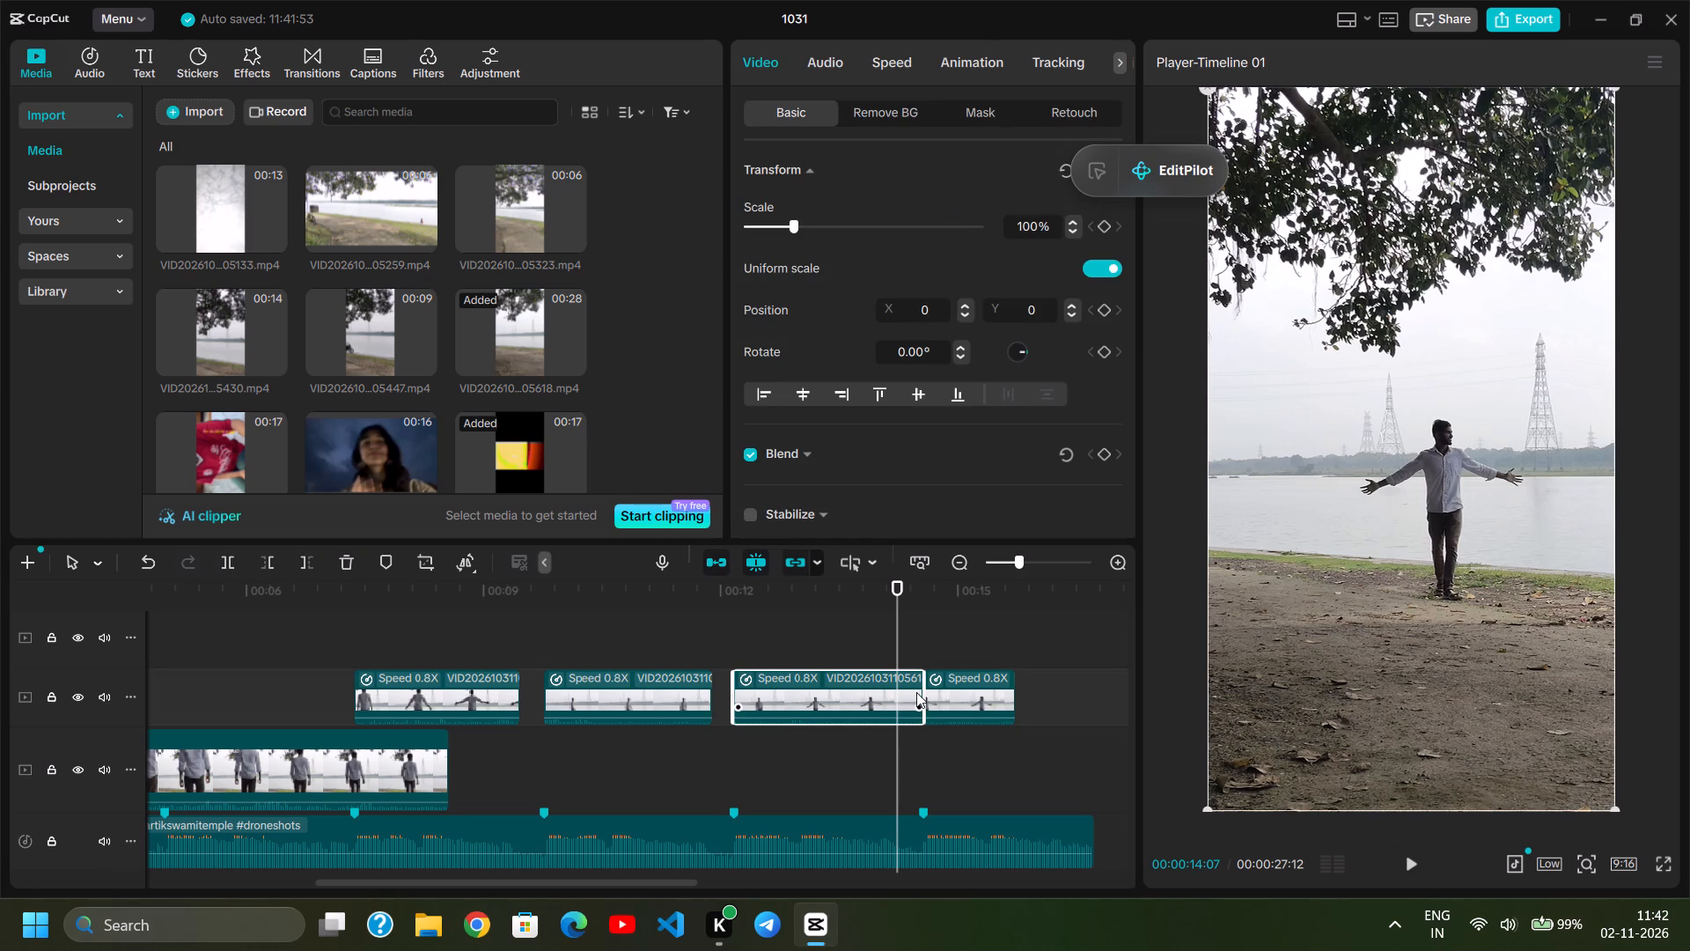
pyautogui.moveTo(921, 692); pyautogui.dragTo(905, 691)
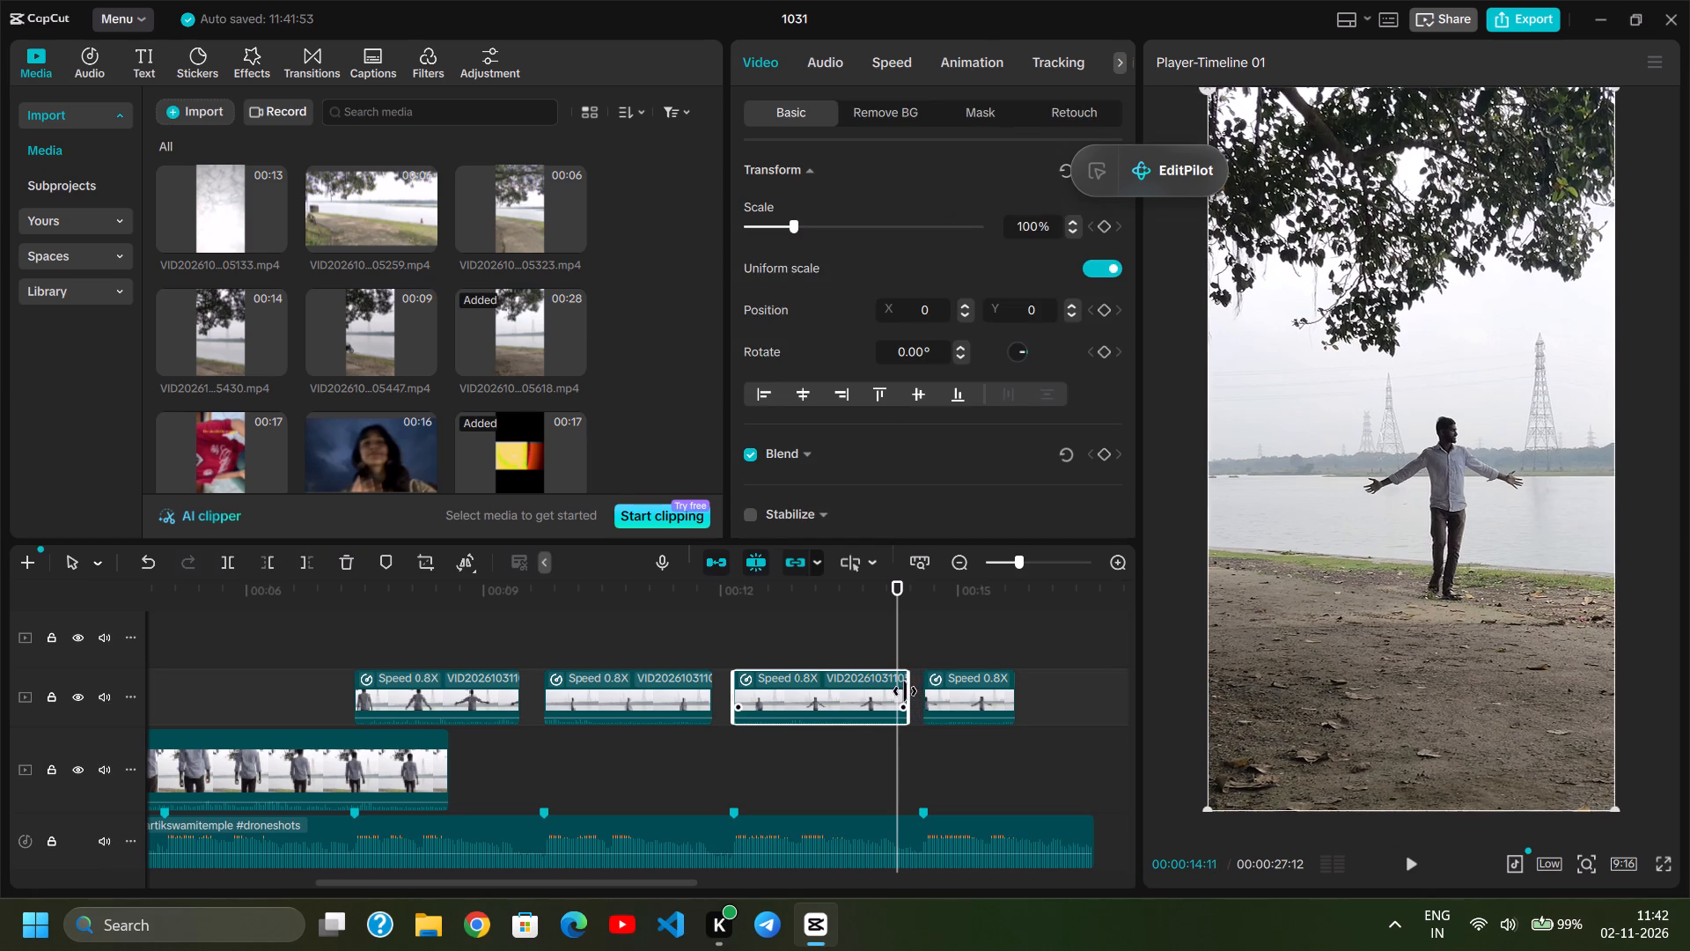
pyautogui.moveTo(905, 691); pyautogui.dragTo(902, 693)
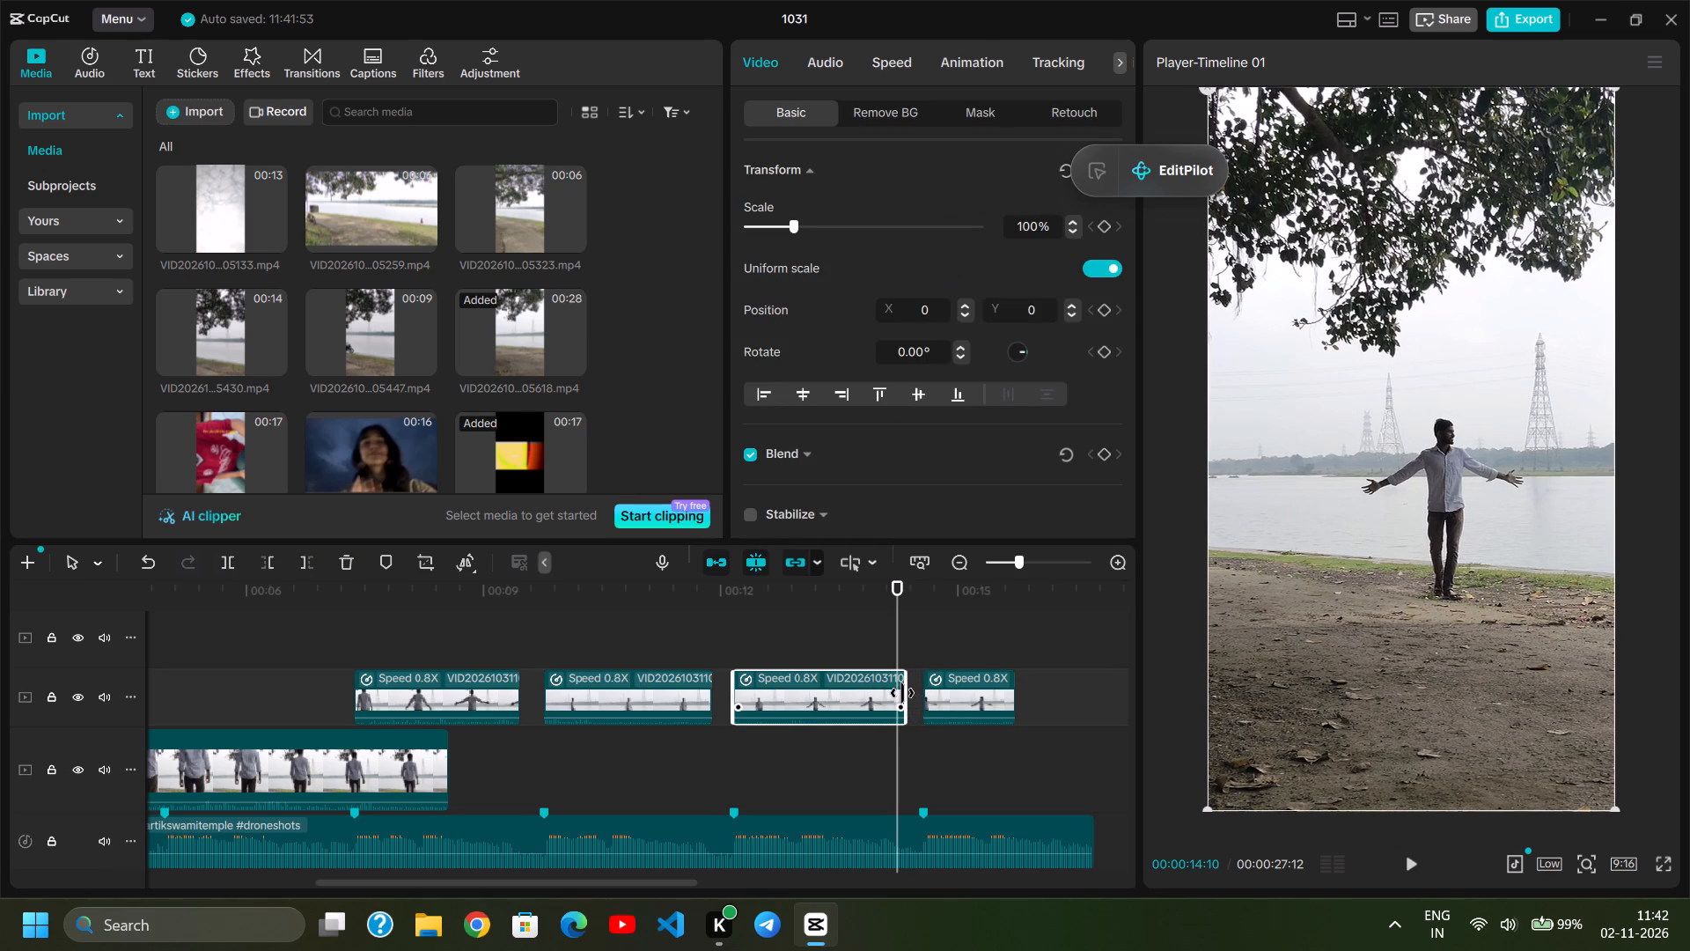
pyautogui.moveTo(902, 693); pyautogui.dragTo(898, 693)
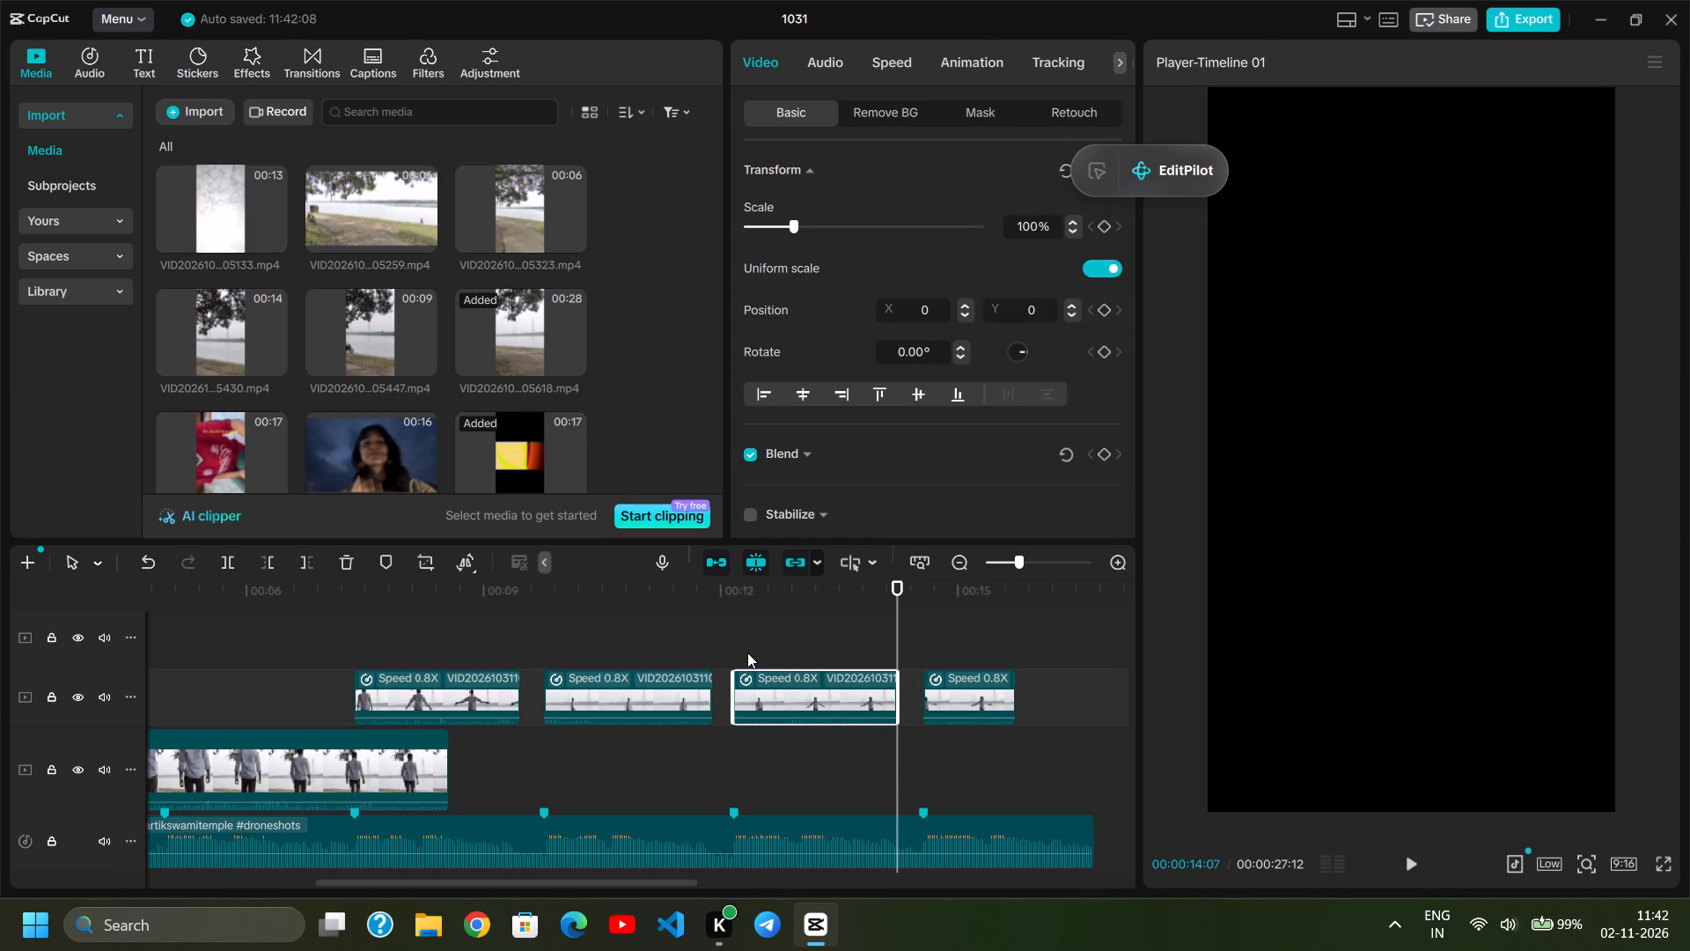
# Play the edit from 00:00:06:22 past the last slowed piece to check the cuts and gaps against the music.
pyautogui.click(305, 616)
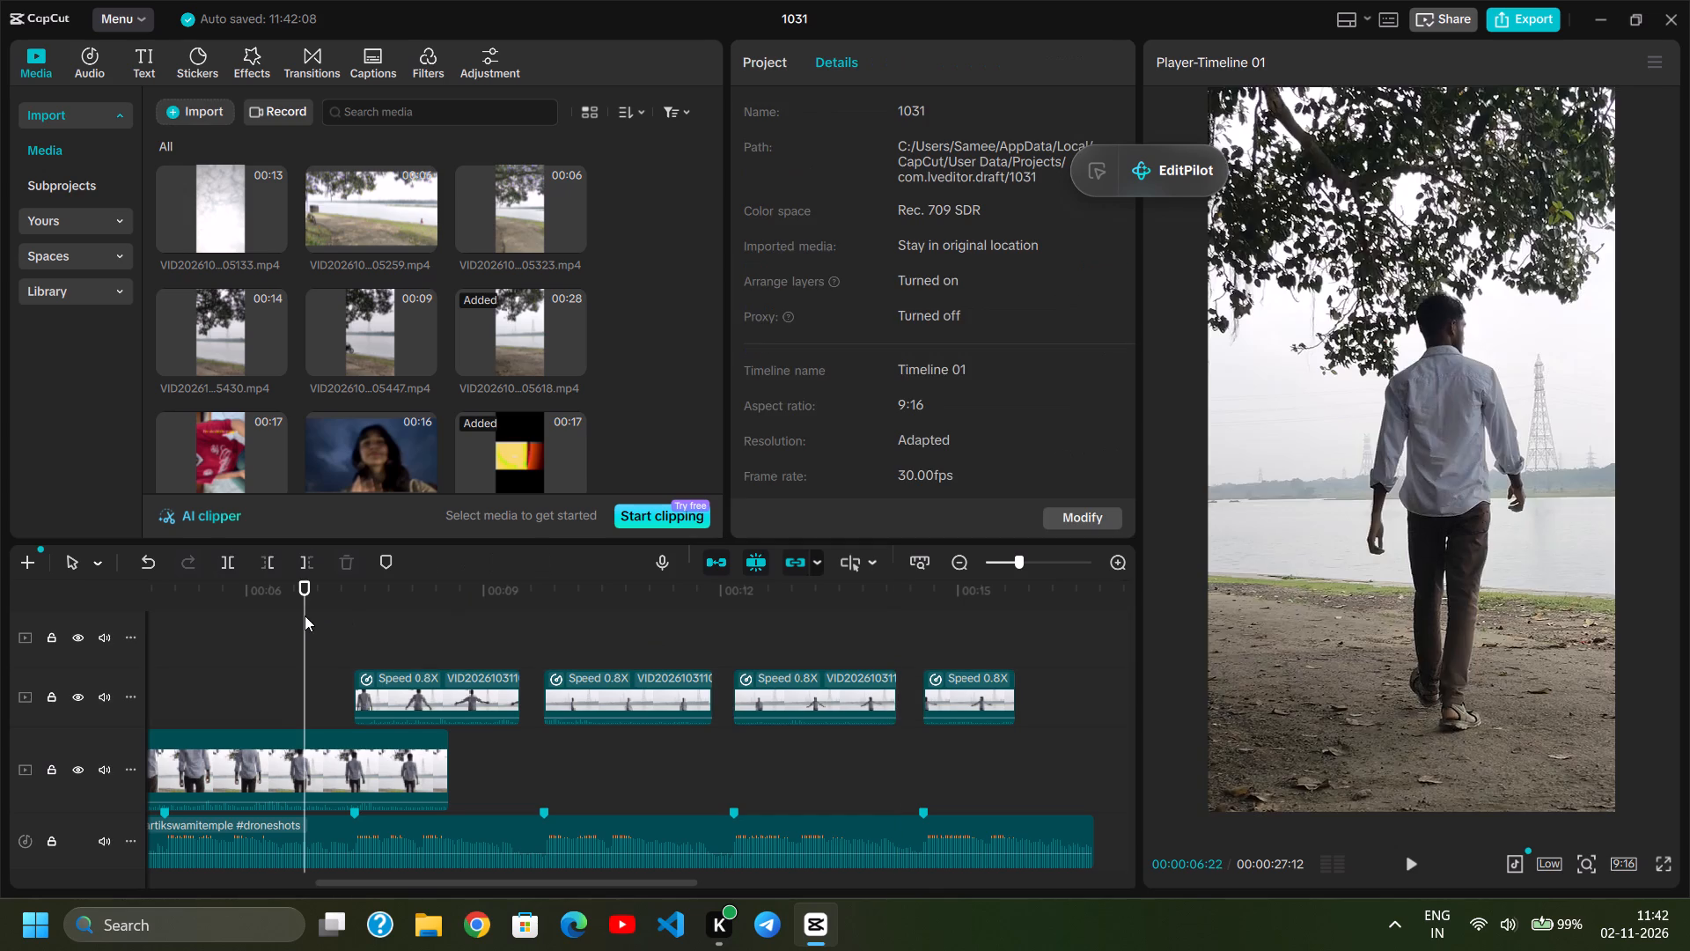
pyautogui.press('space')
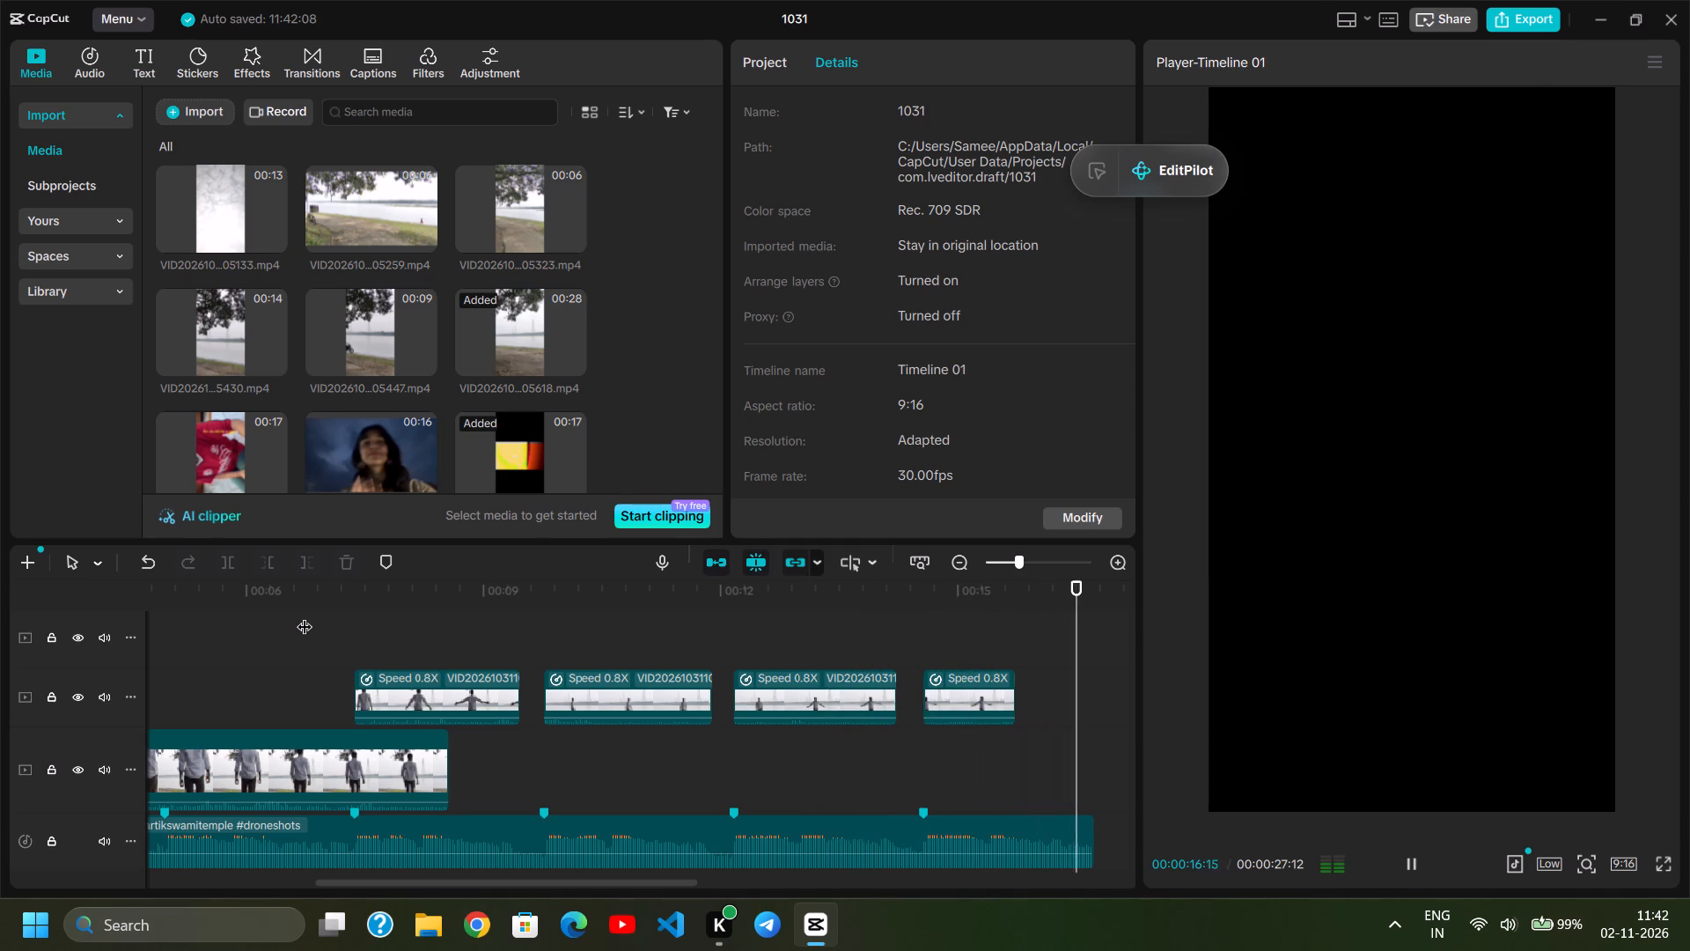
# Stop playback and slow the last piece at the 00:00:14:17 beat marker further, setting its speed to 0.63x.
pyautogui.press('space')
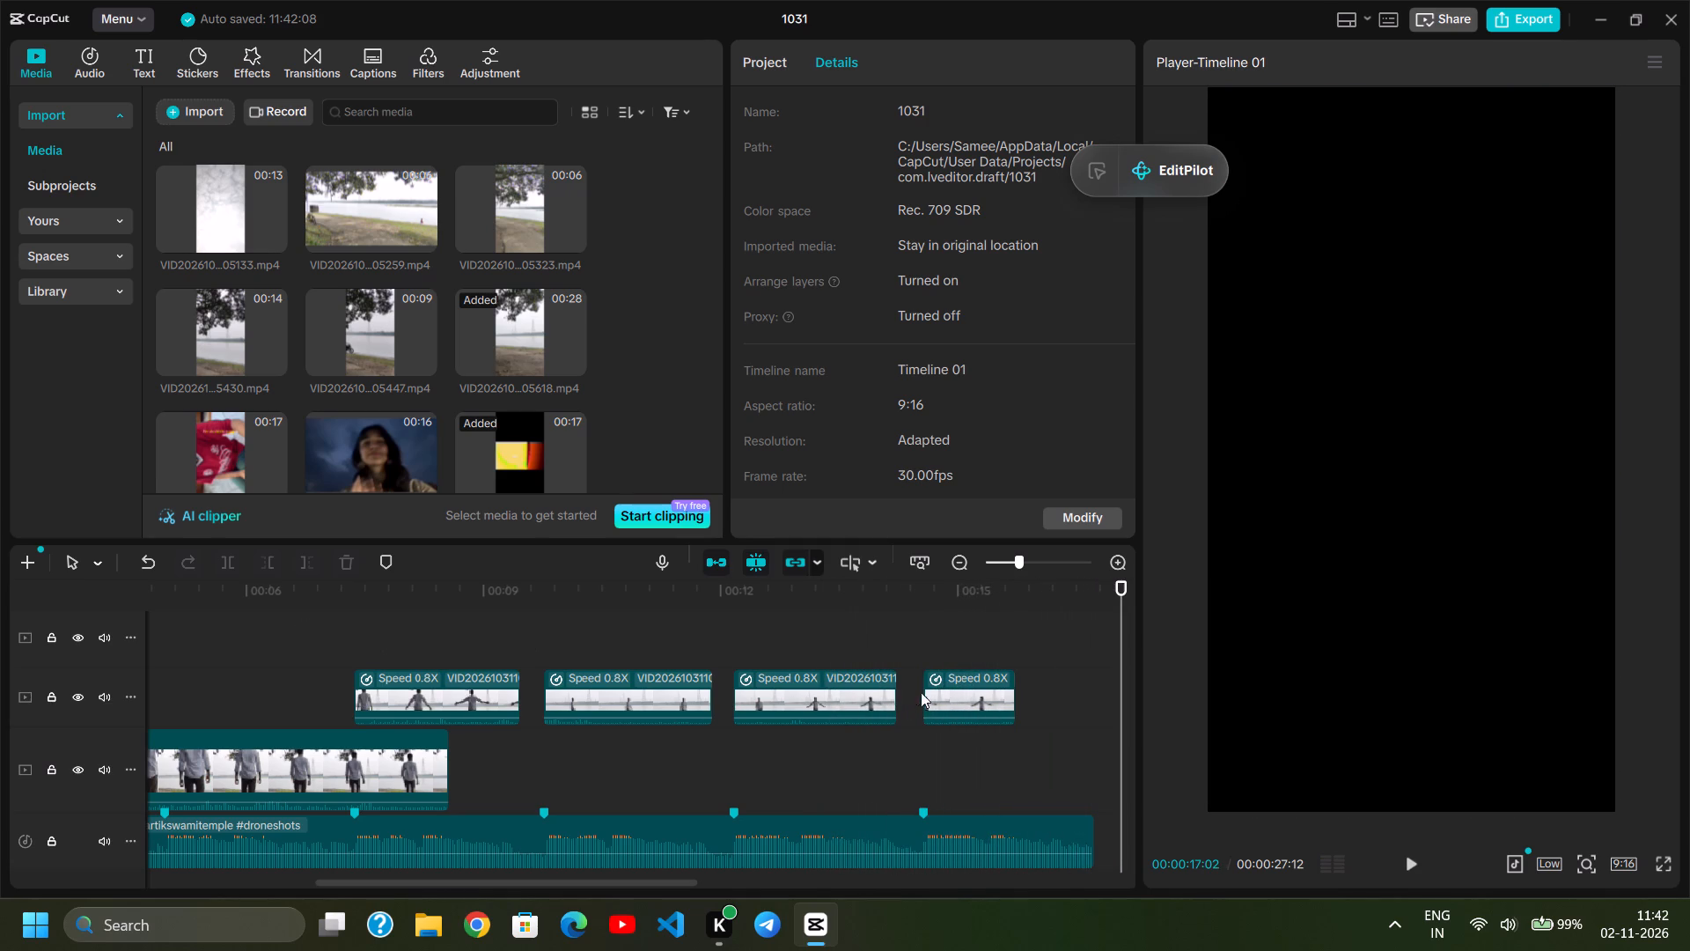
pyautogui.click(981, 684)
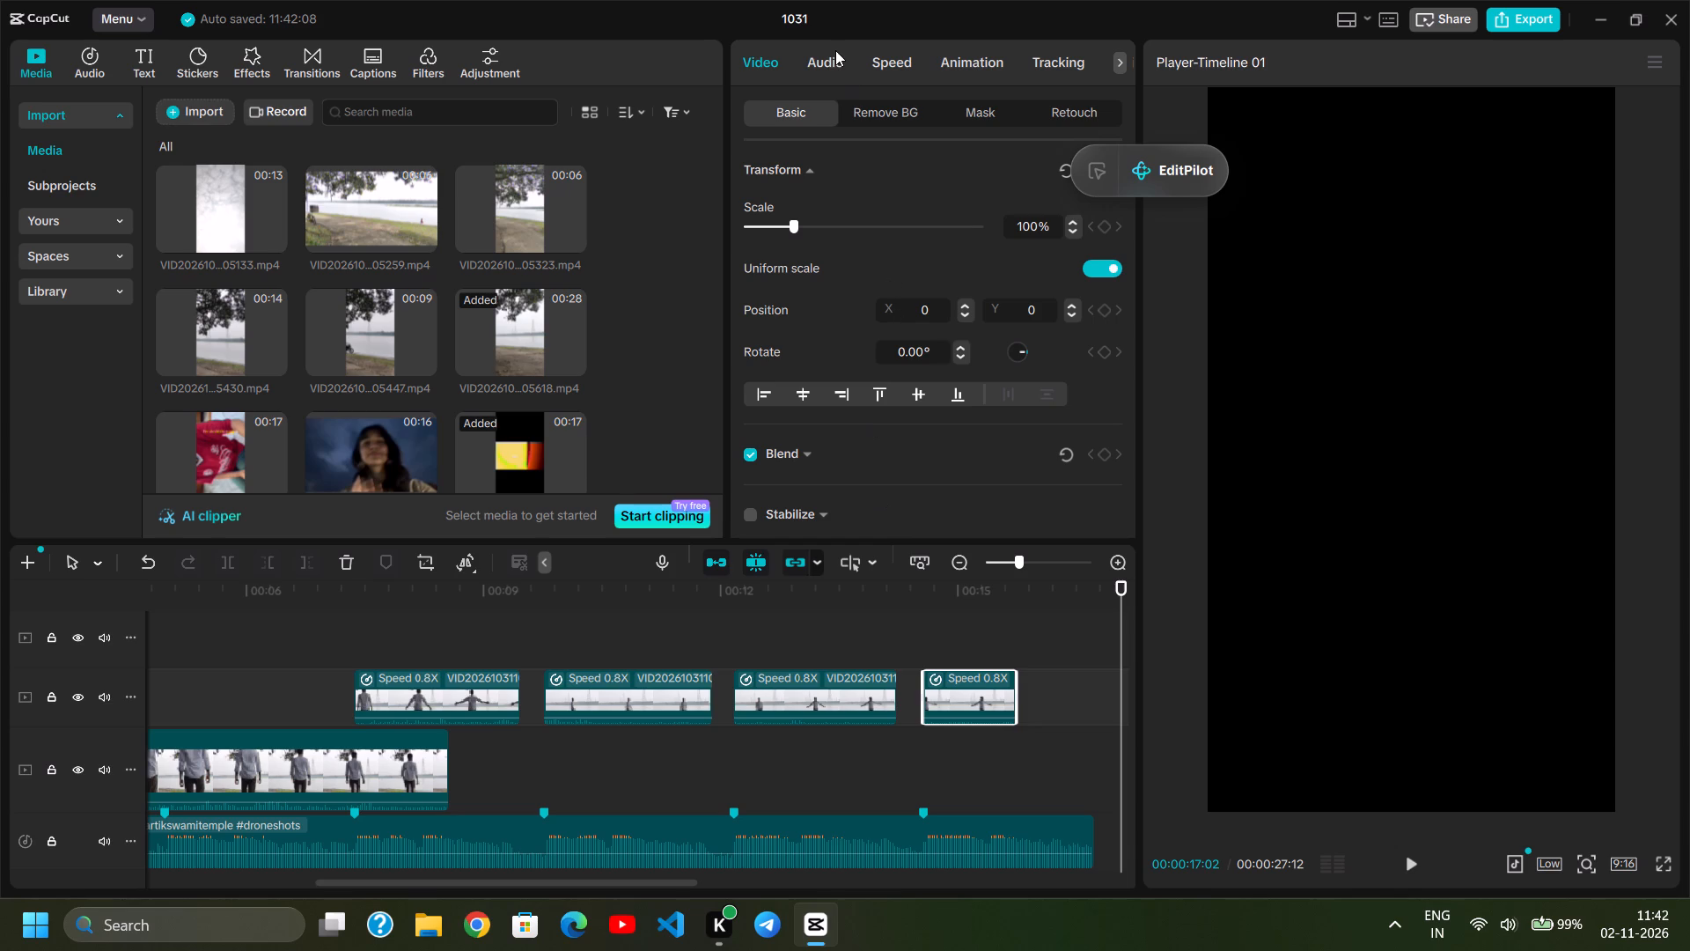
pyautogui.click(904, 64)
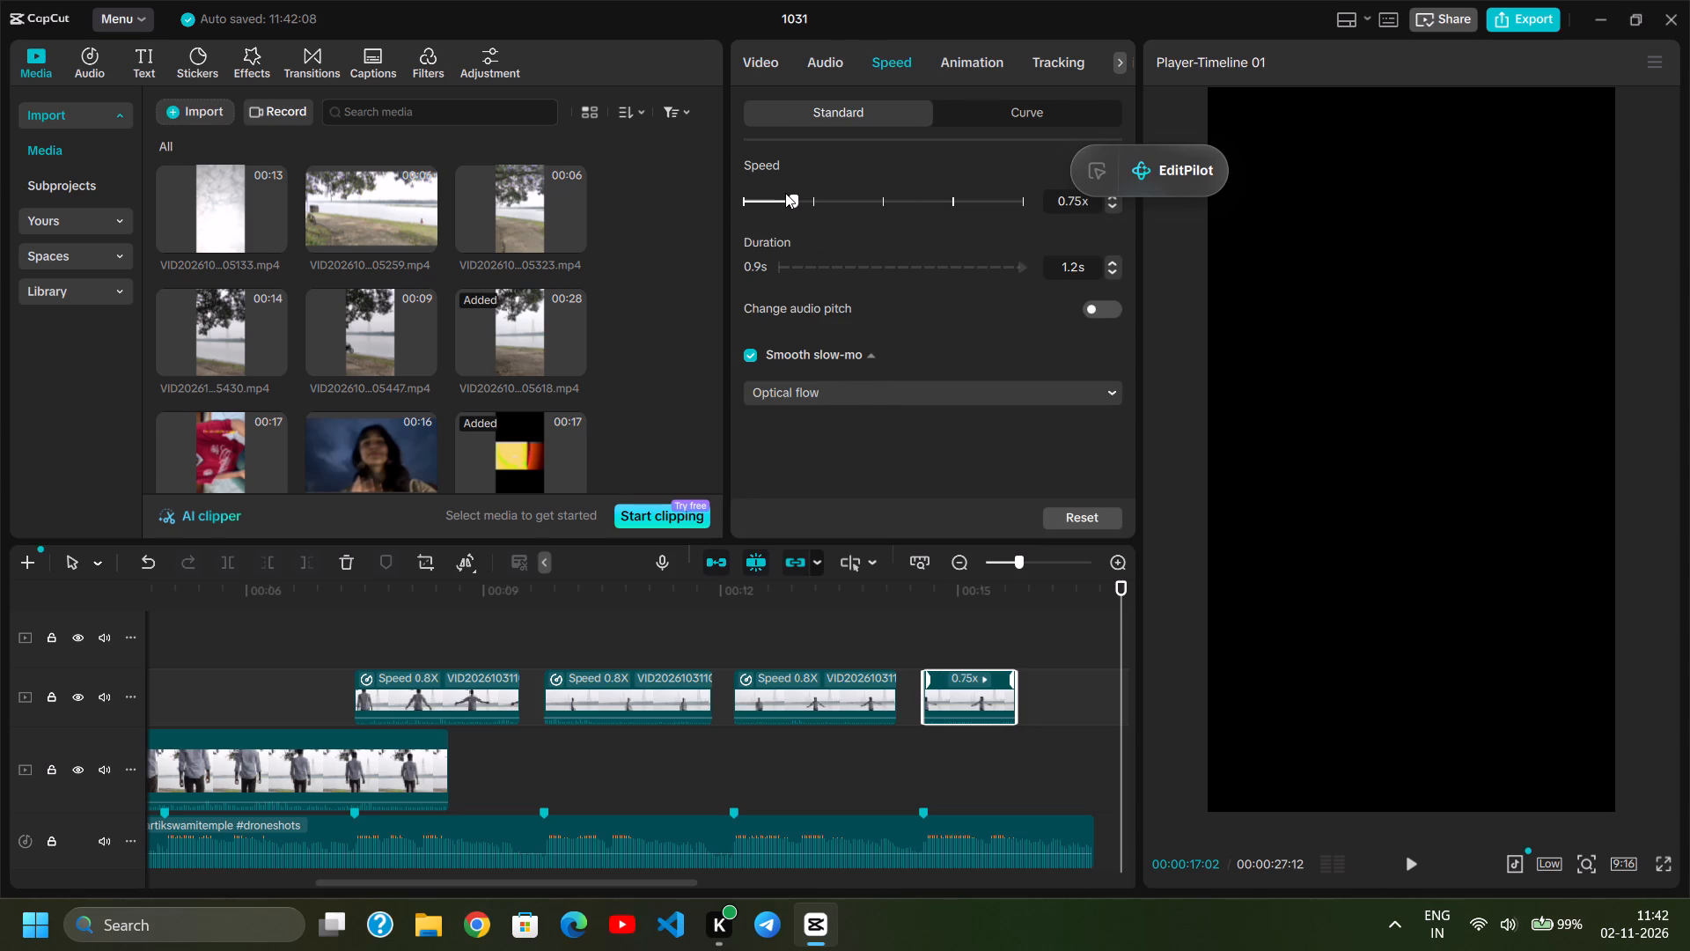
pyautogui.click(785, 193)
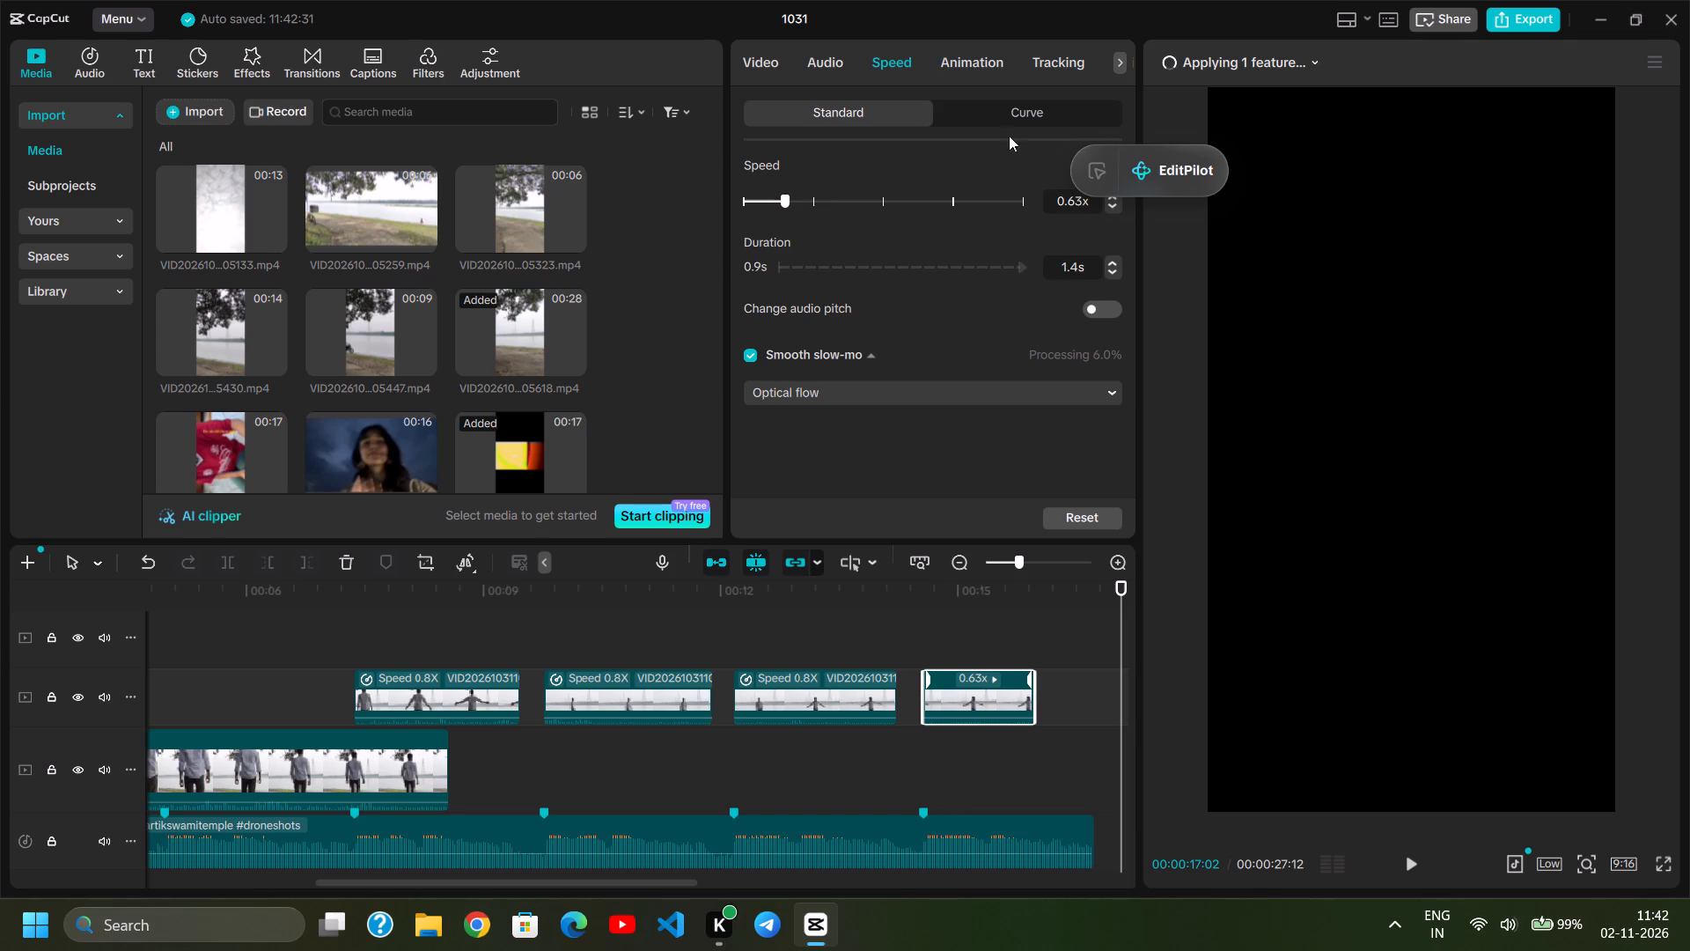
# Move the floating EditPilot control off the speed settings and preview, to the area above the media library.
pyautogui.moveTo(1159, 170); pyautogui.dragTo(1173, 51)
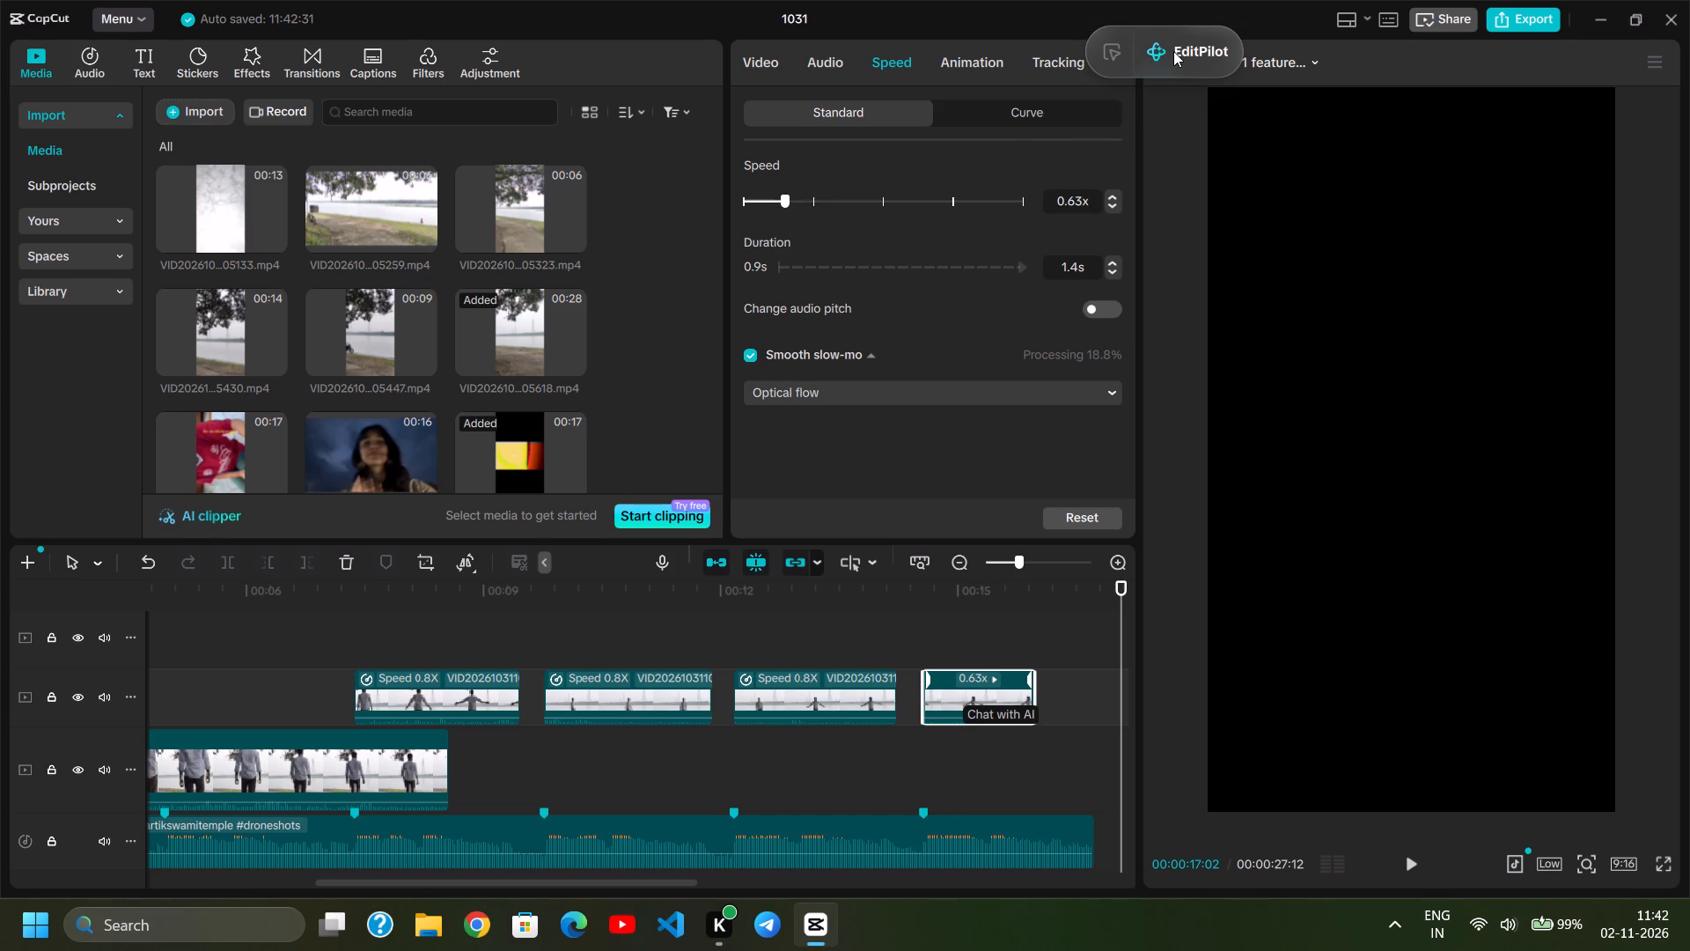
pyautogui.moveTo(1173, 51); pyautogui.dragTo(1179, 26)
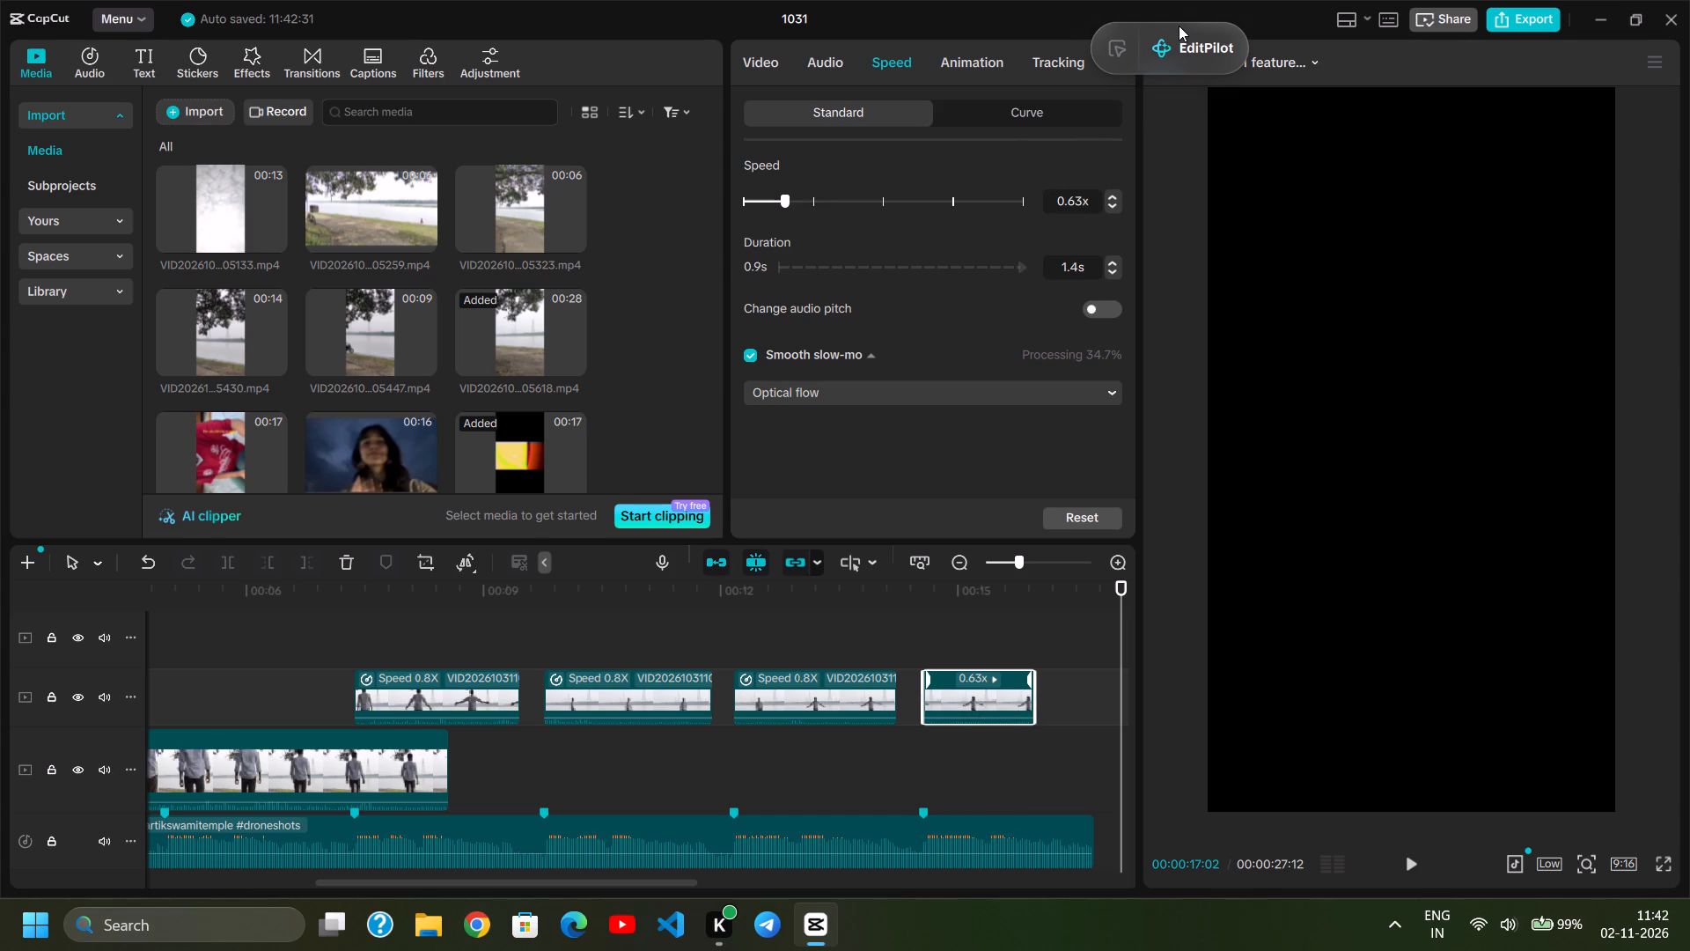
pyautogui.moveTo(1179, 26); pyautogui.dragTo(637, 0)
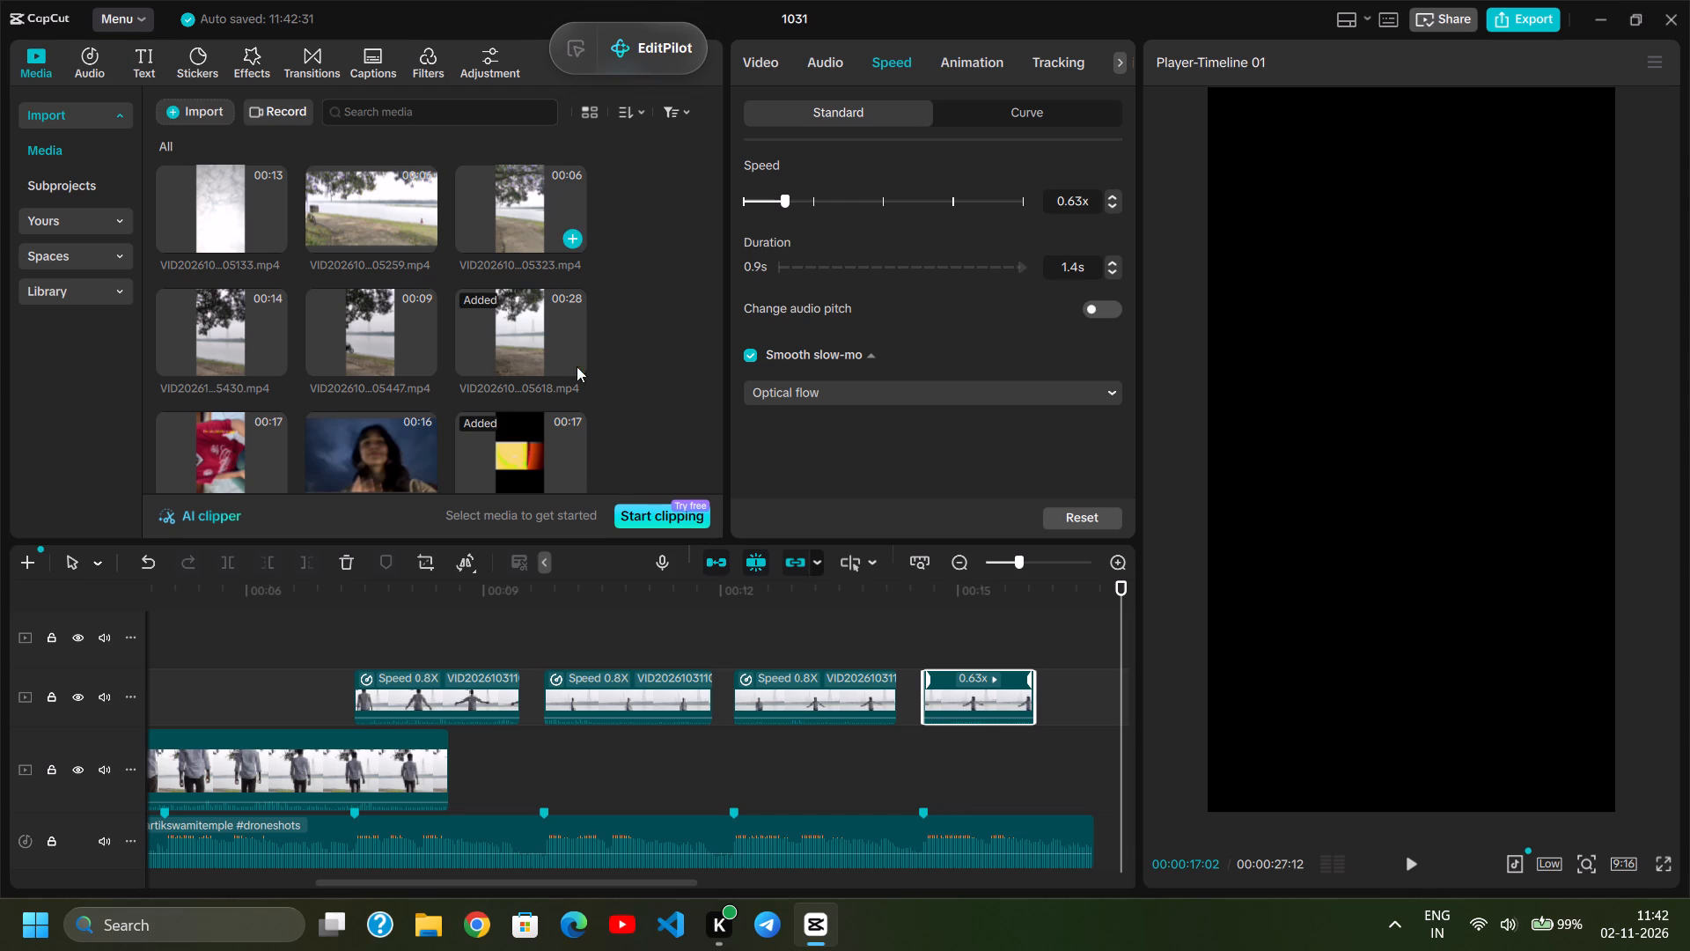
# Play the edit from just before the first slowed piece past the last one to check its new speed against the music.
pyautogui.click(326, 634)
pyautogui.press('space')
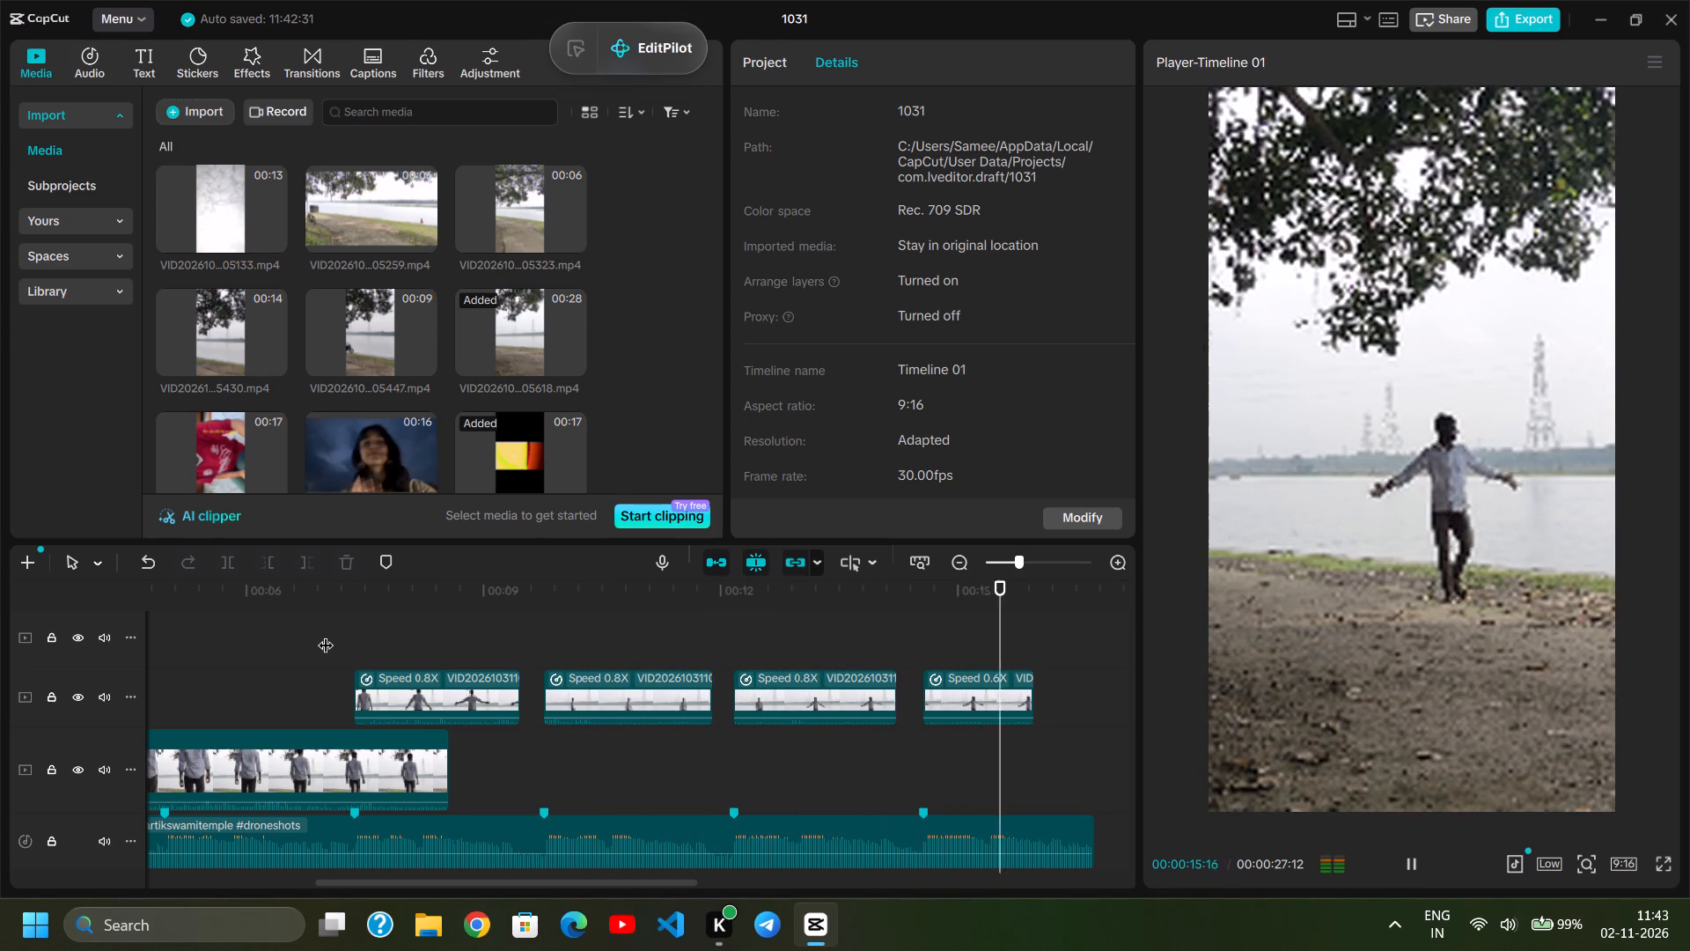
pyautogui.press('space')
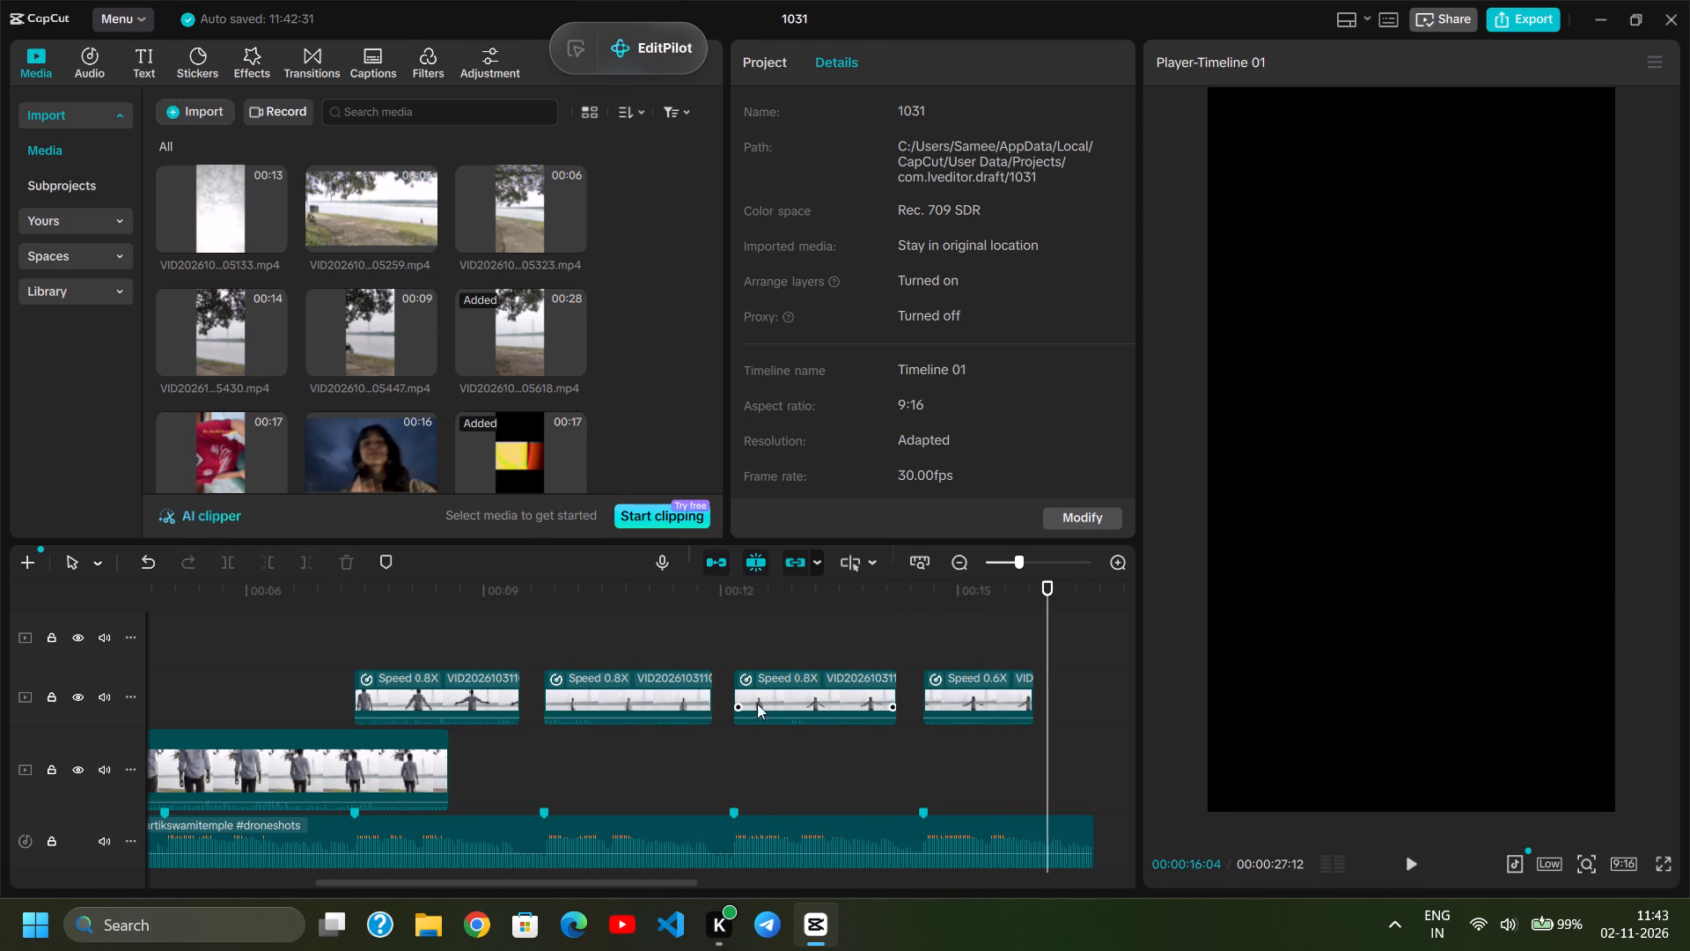
# Trim a few frames off the start of the third slowed piece and move it back to the 00:00:12:05 beat marker.
pyautogui.click(787, 695)
pyautogui.moveTo(732, 699); pyautogui.dragTo(744, 701)
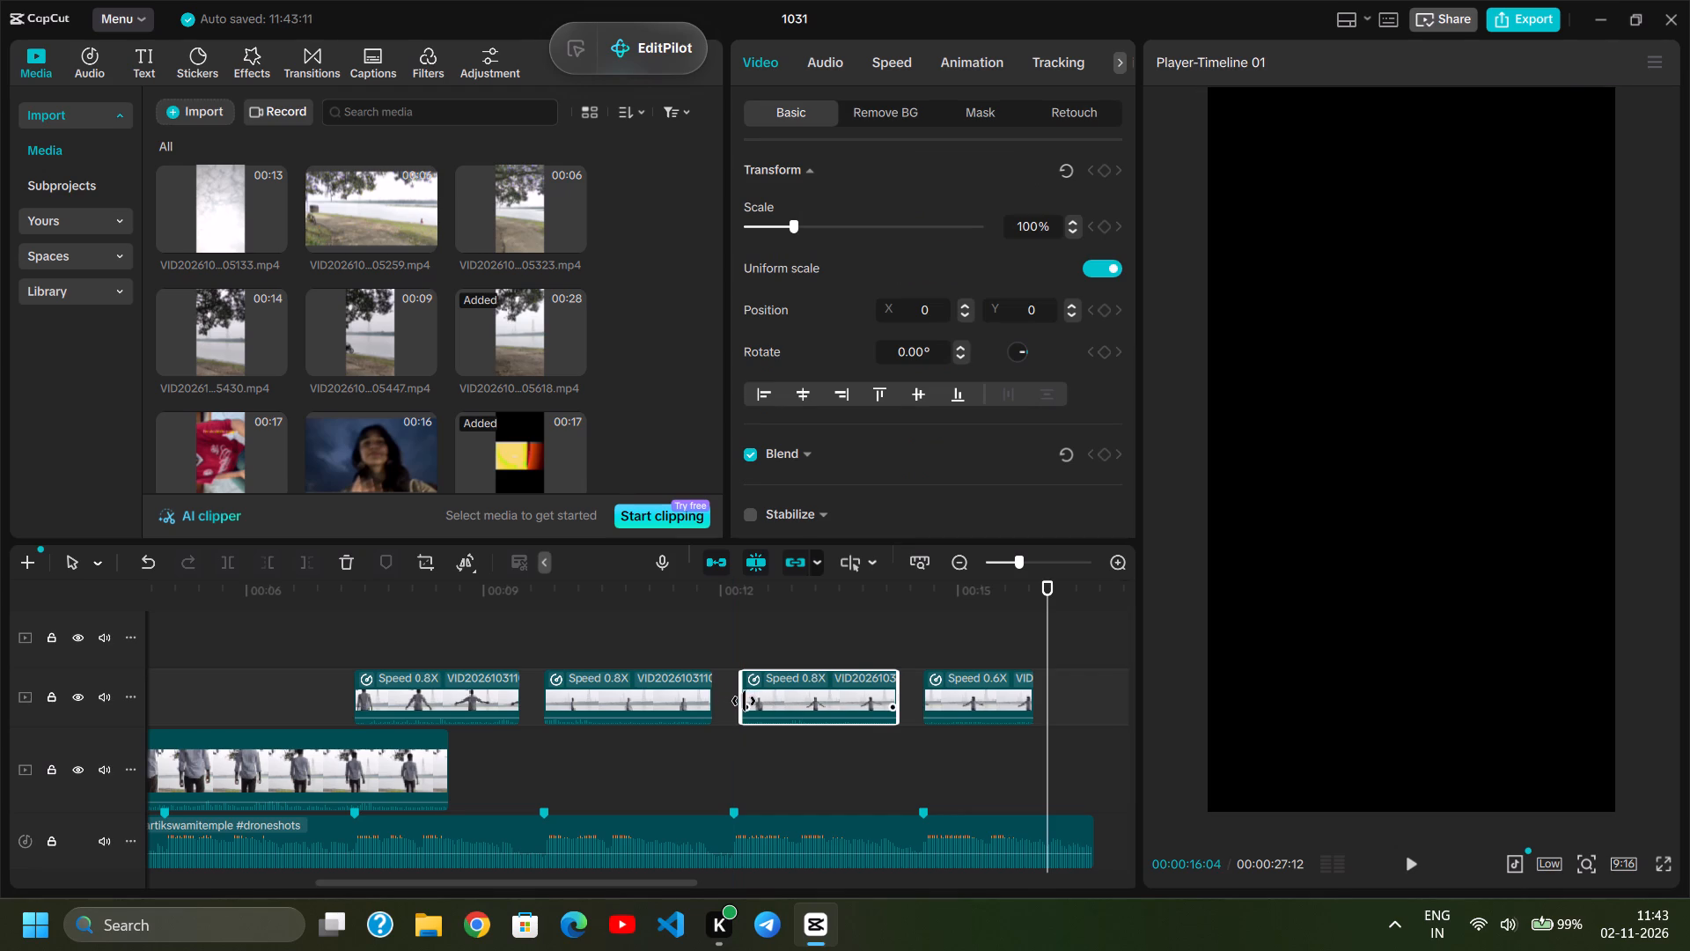
pyautogui.click(787, 695)
pyautogui.click(787, 695)
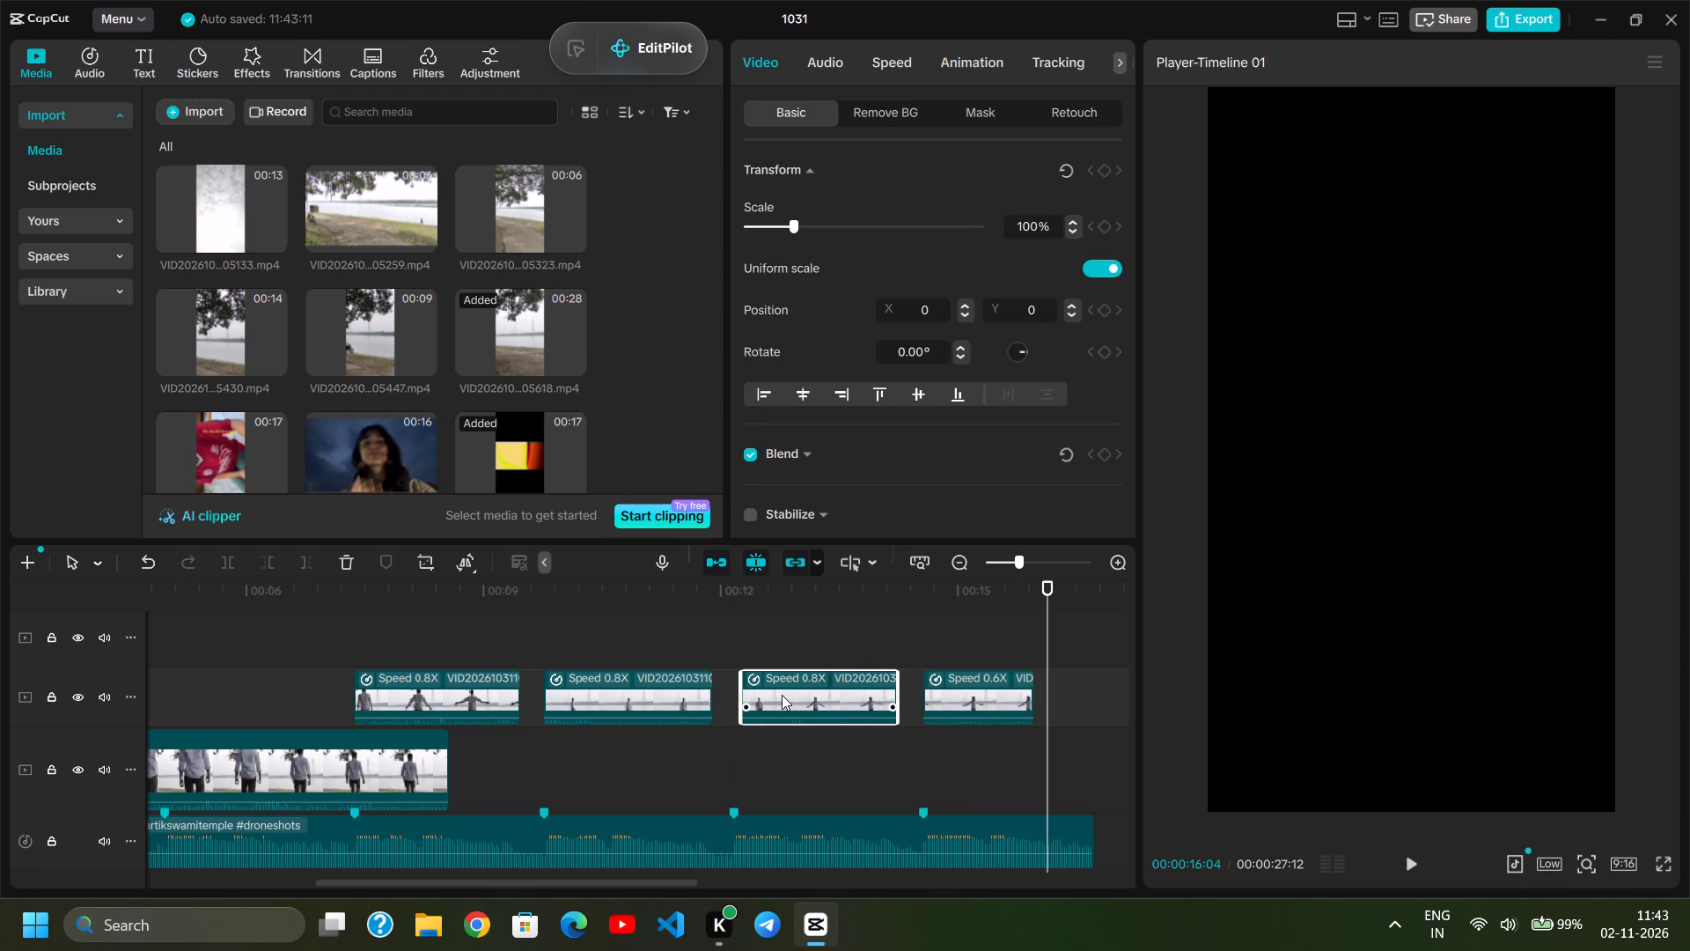
pyautogui.click(791, 693)
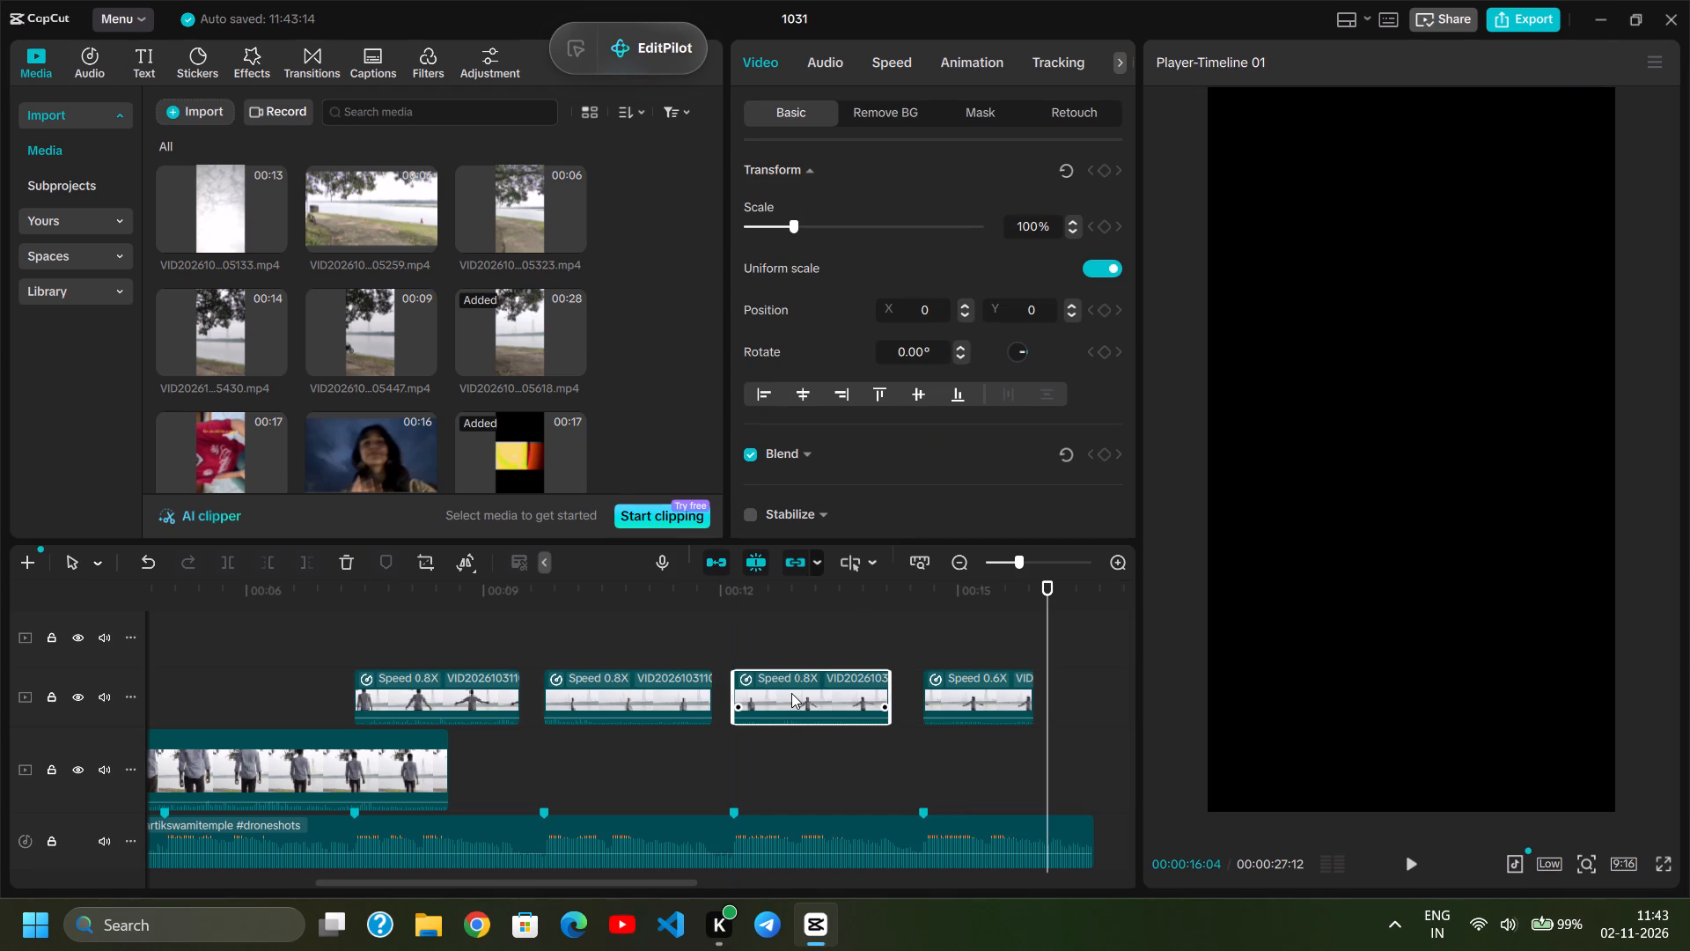
# Play the edit through the trimmed third piece, and examine its opening frame by frame from 00:00:12:05 to 00:00:12:26.
pyautogui.click(513, 633)
pyautogui.press('space')
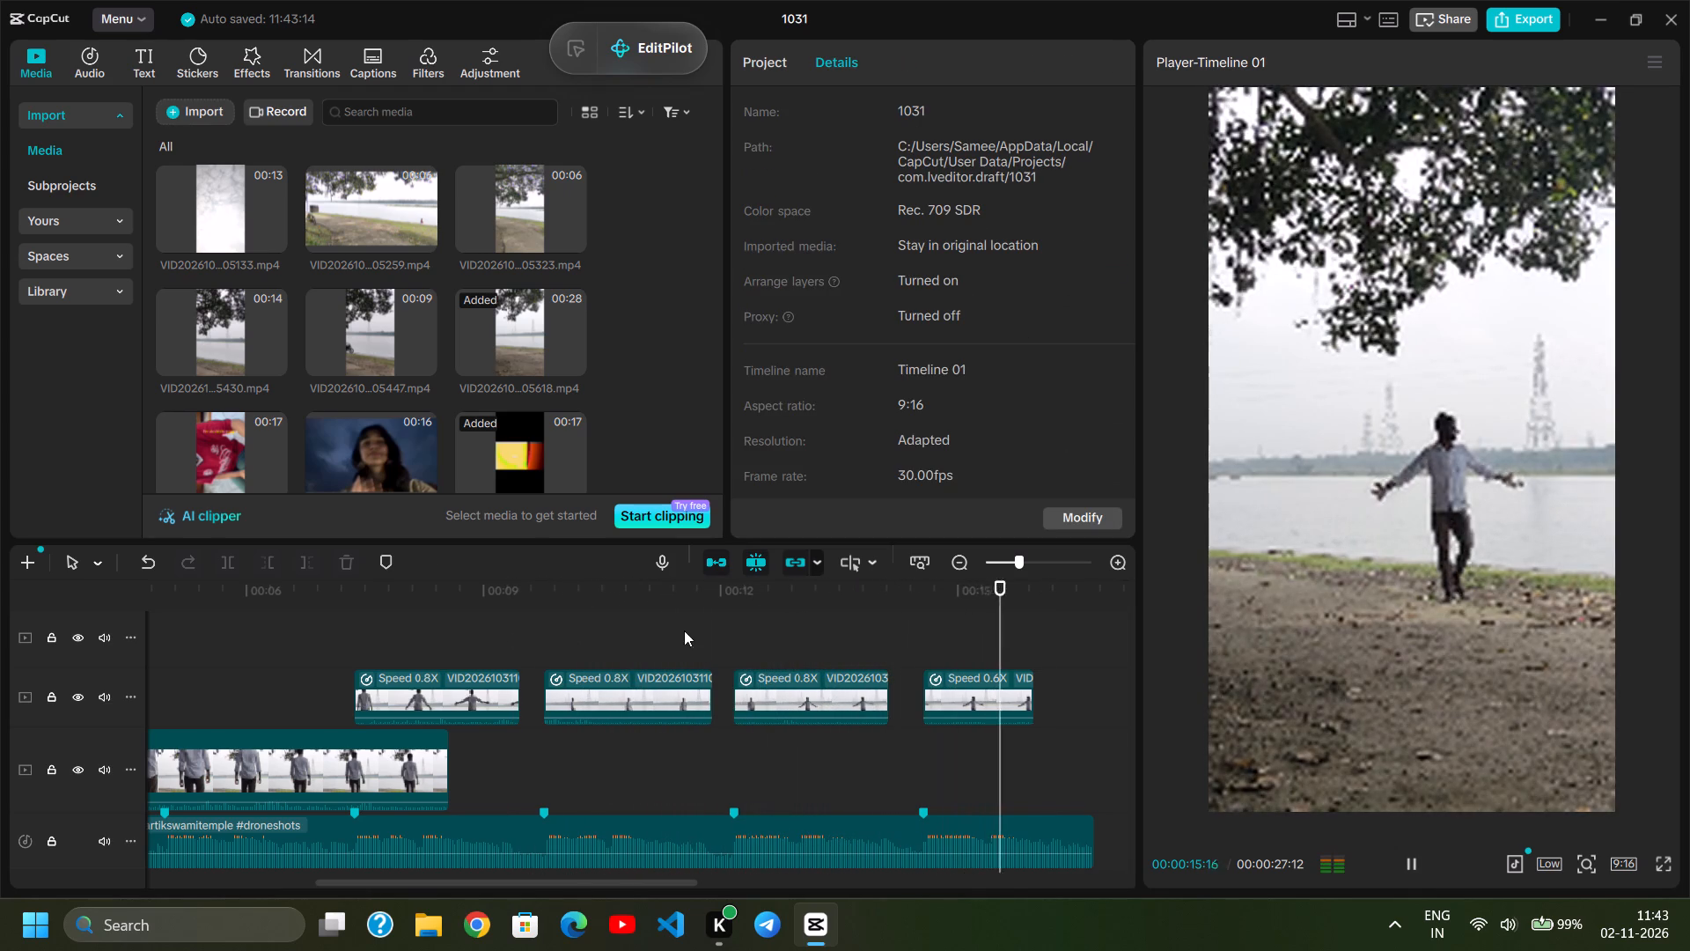
pyautogui.click(731, 636)
pyautogui.click(731, 636)
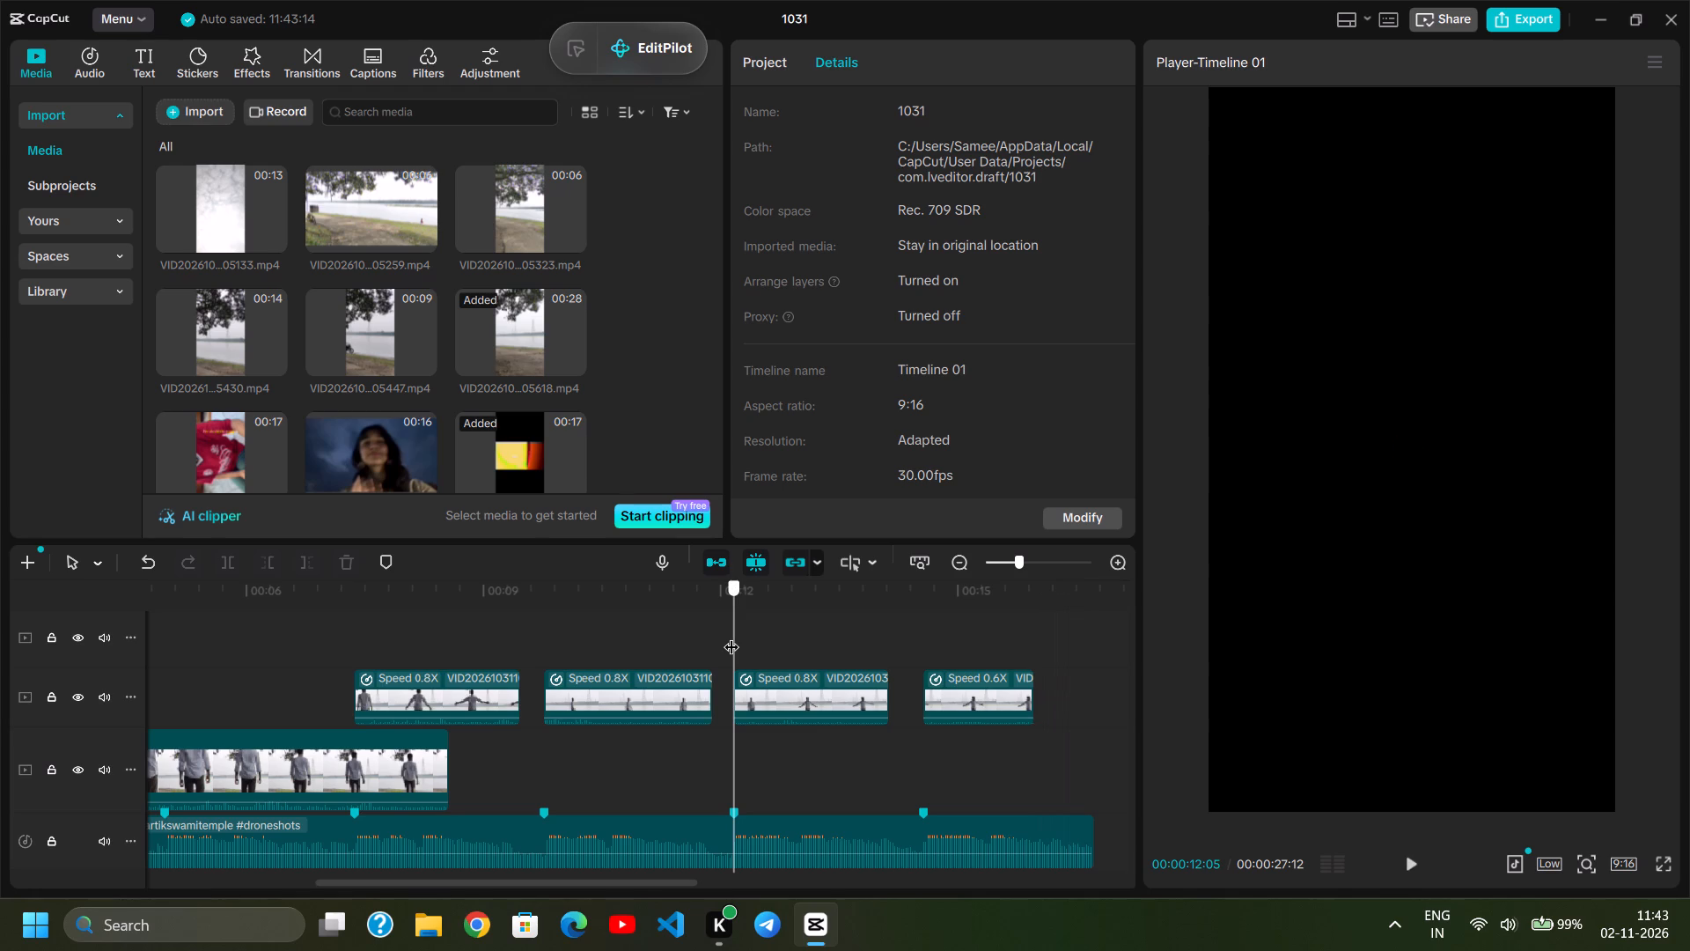
pyautogui.press('Right')
pyautogui.press('Right')
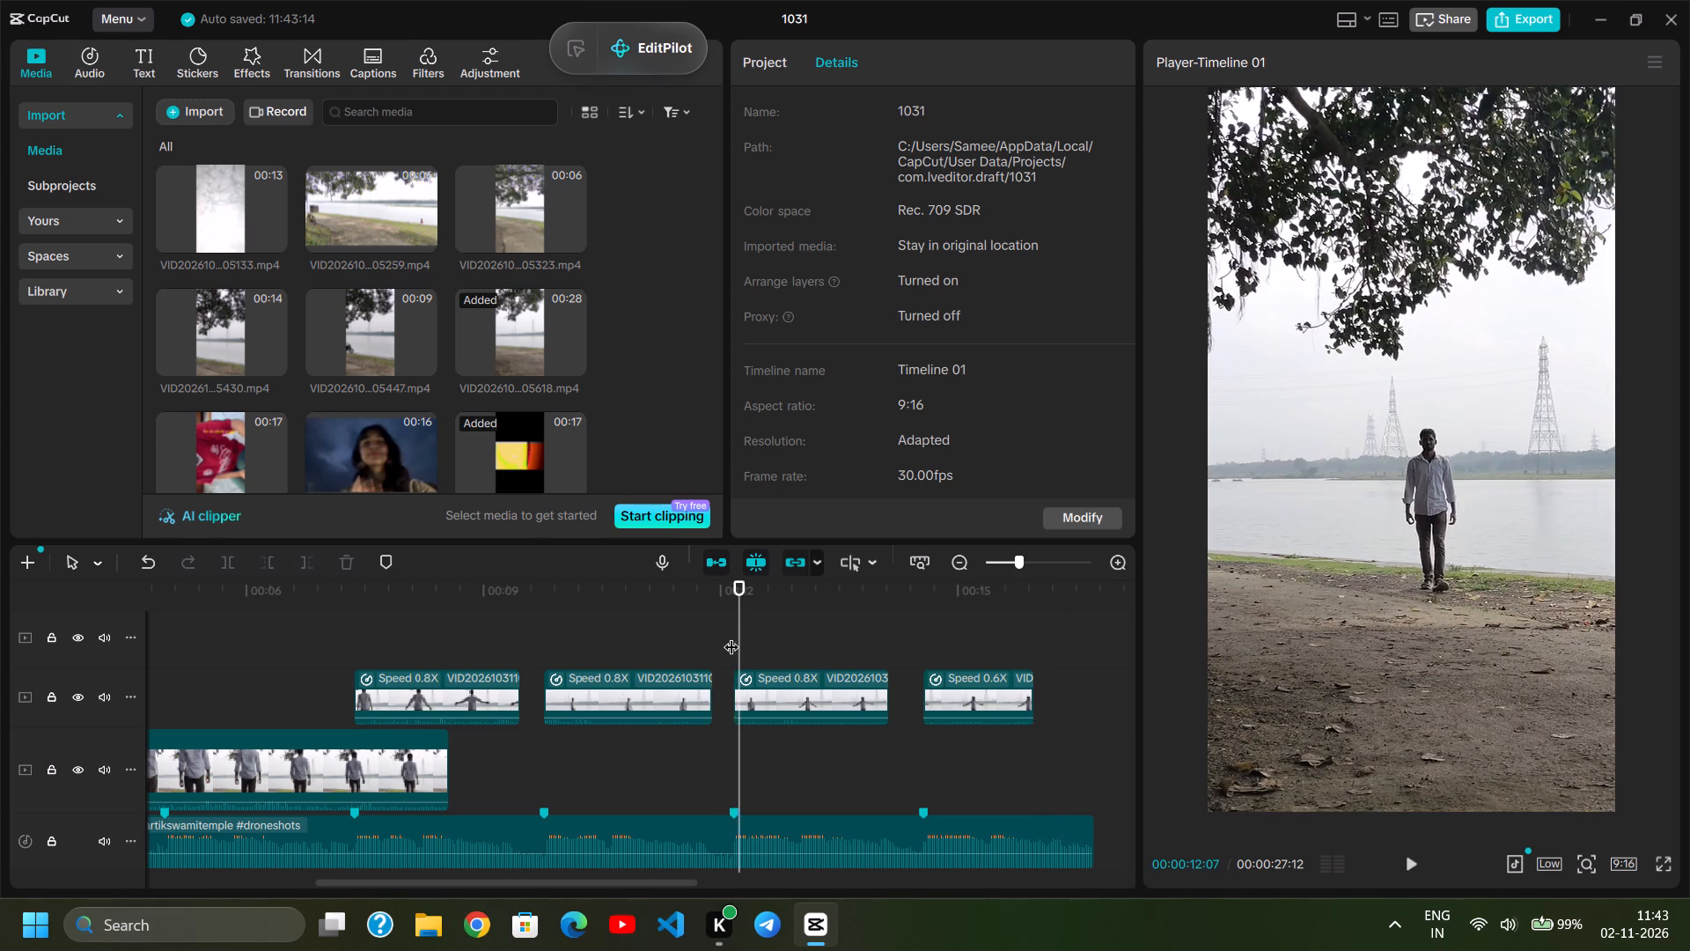
pyautogui.press('Right')
pyautogui.press('Right')
pyautogui.press('Right')
pyautogui.press('Right')
pyautogui.press('Right')
pyautogui.press('Right')
pyautogui.press('Right')
pyautogui.press('Right')
pyautogui.press('Right')
pyautogui.press('Right')
pyautogui.press('Right')
pyautogui.press('Right')
pyautogui.press('Right')
pyautogui.press('Right')
pyautogui.press('Right')
pyautogui.press('Right')
pyautogui.press('Right')
pyautogui.press('Right')
pyautogui.press('Right')
pyautogui.press('Right')
pyautogui.press('Right')
pyautogui.press('Right')
pyautogui.press('Right')
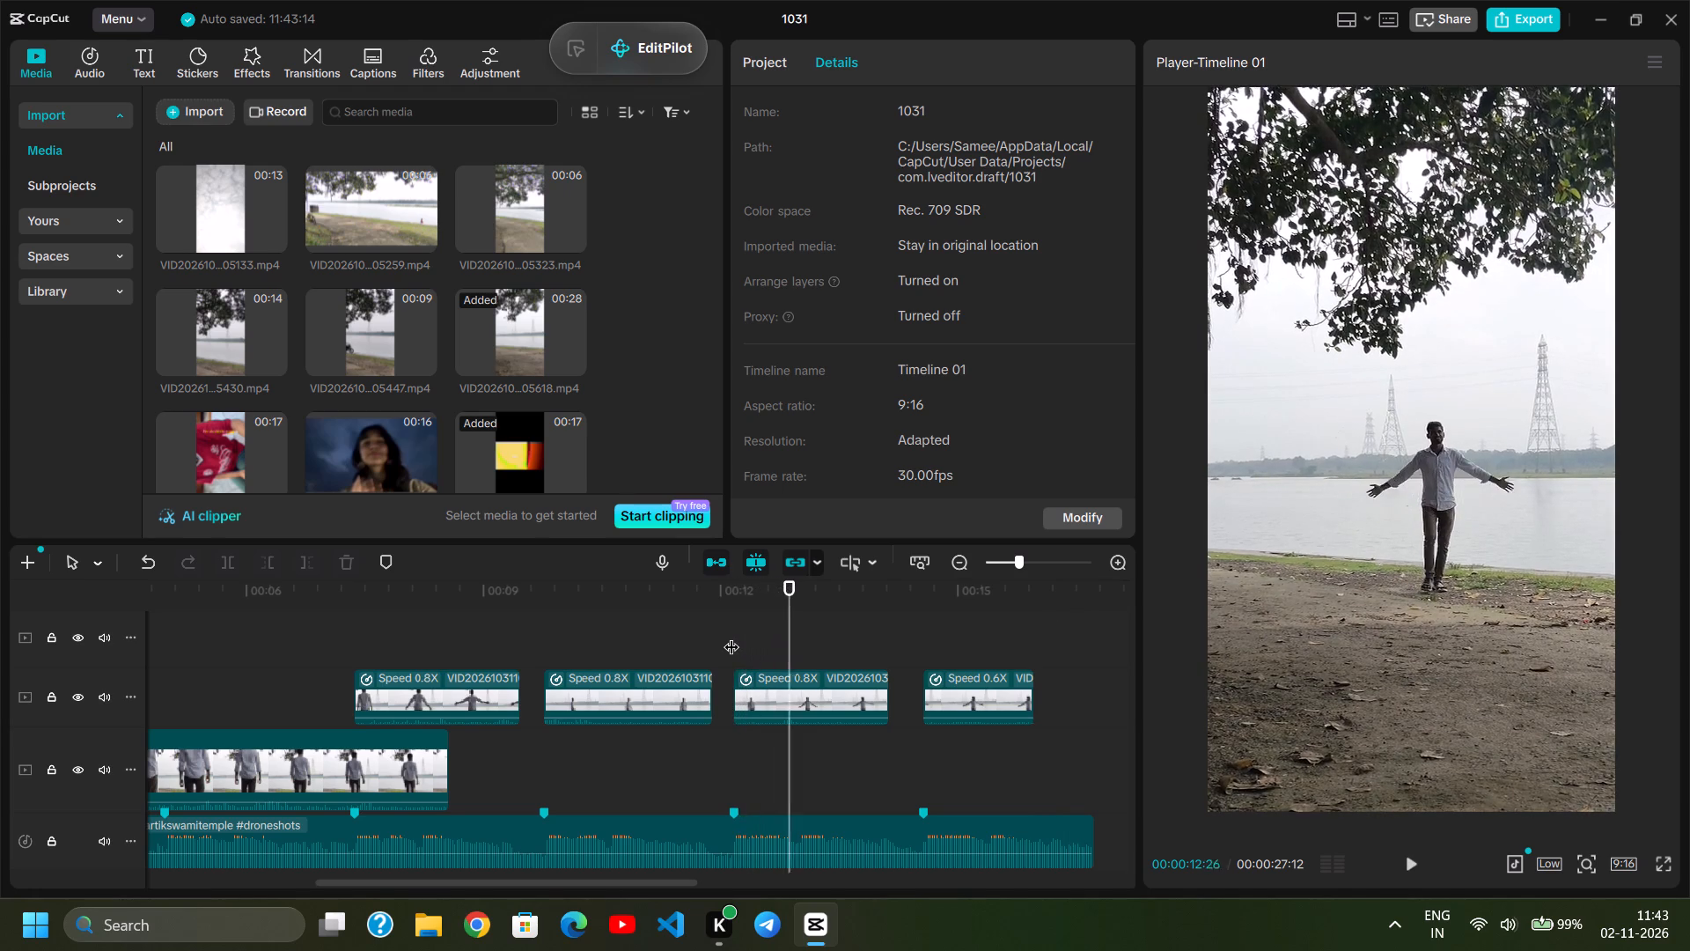
# Play the edit from the second slowed piece past the end of the music to the leftover clips.
pyautogui.click(547, 623)
pyautogui.press('space')
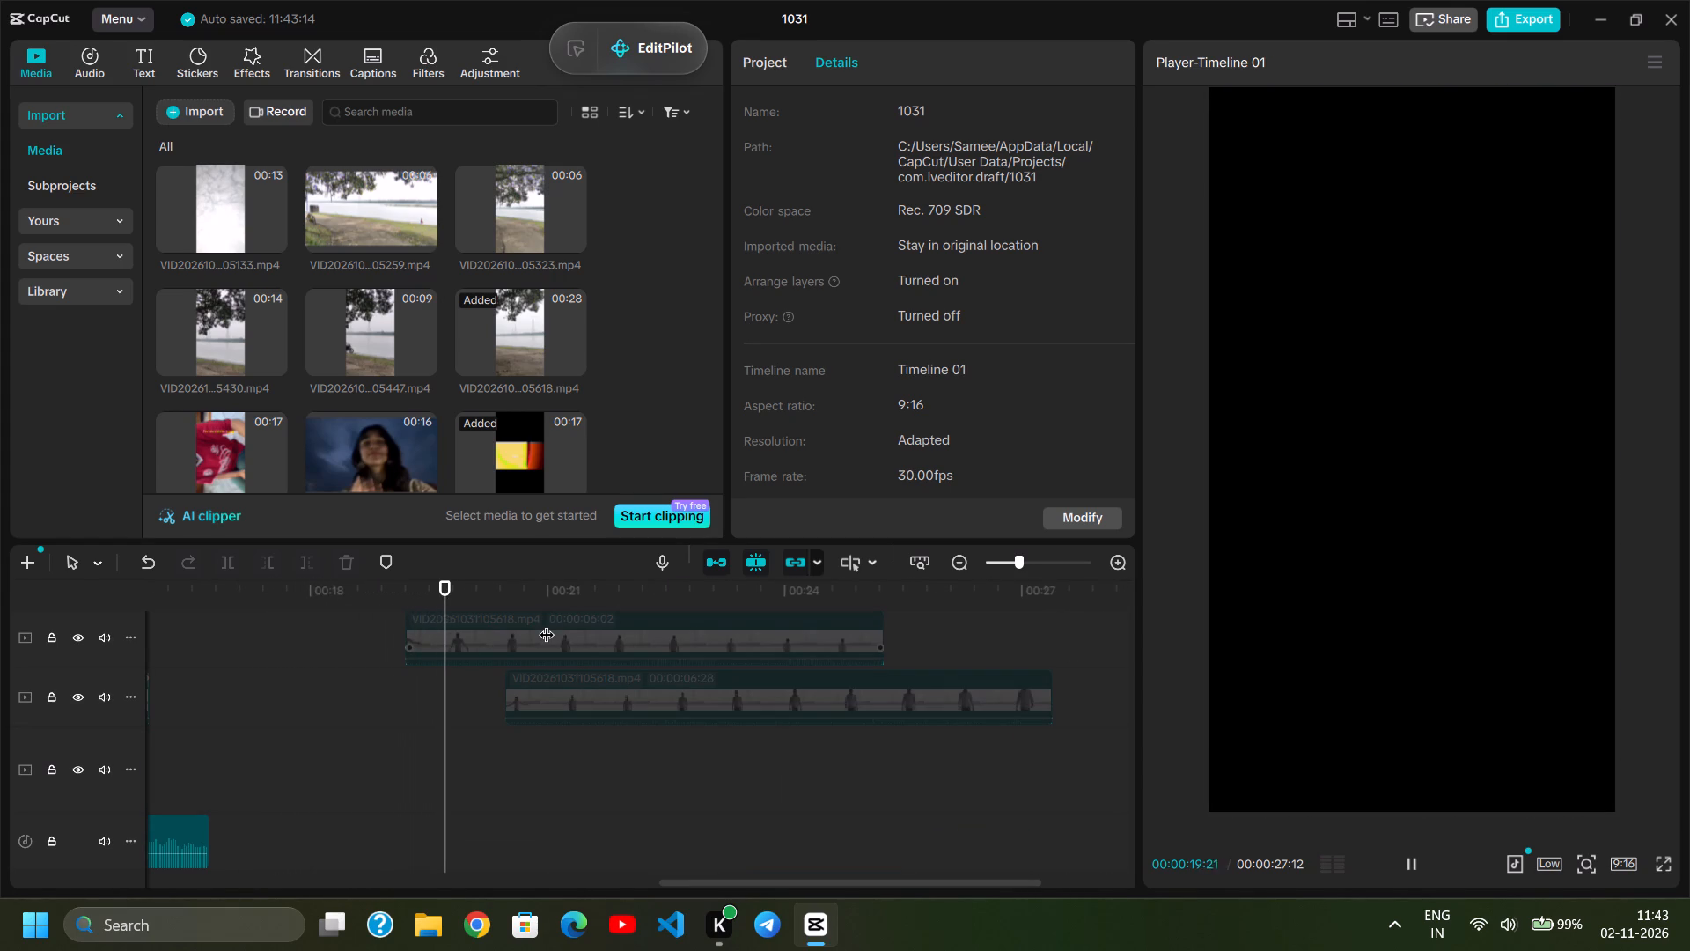
pyautogui.press('space')
# Enable the disabled 00:00:06:28 leftover piece past the end of the music and play its footage through to 00:00:27:12.
pyautogui.click(574, 686)
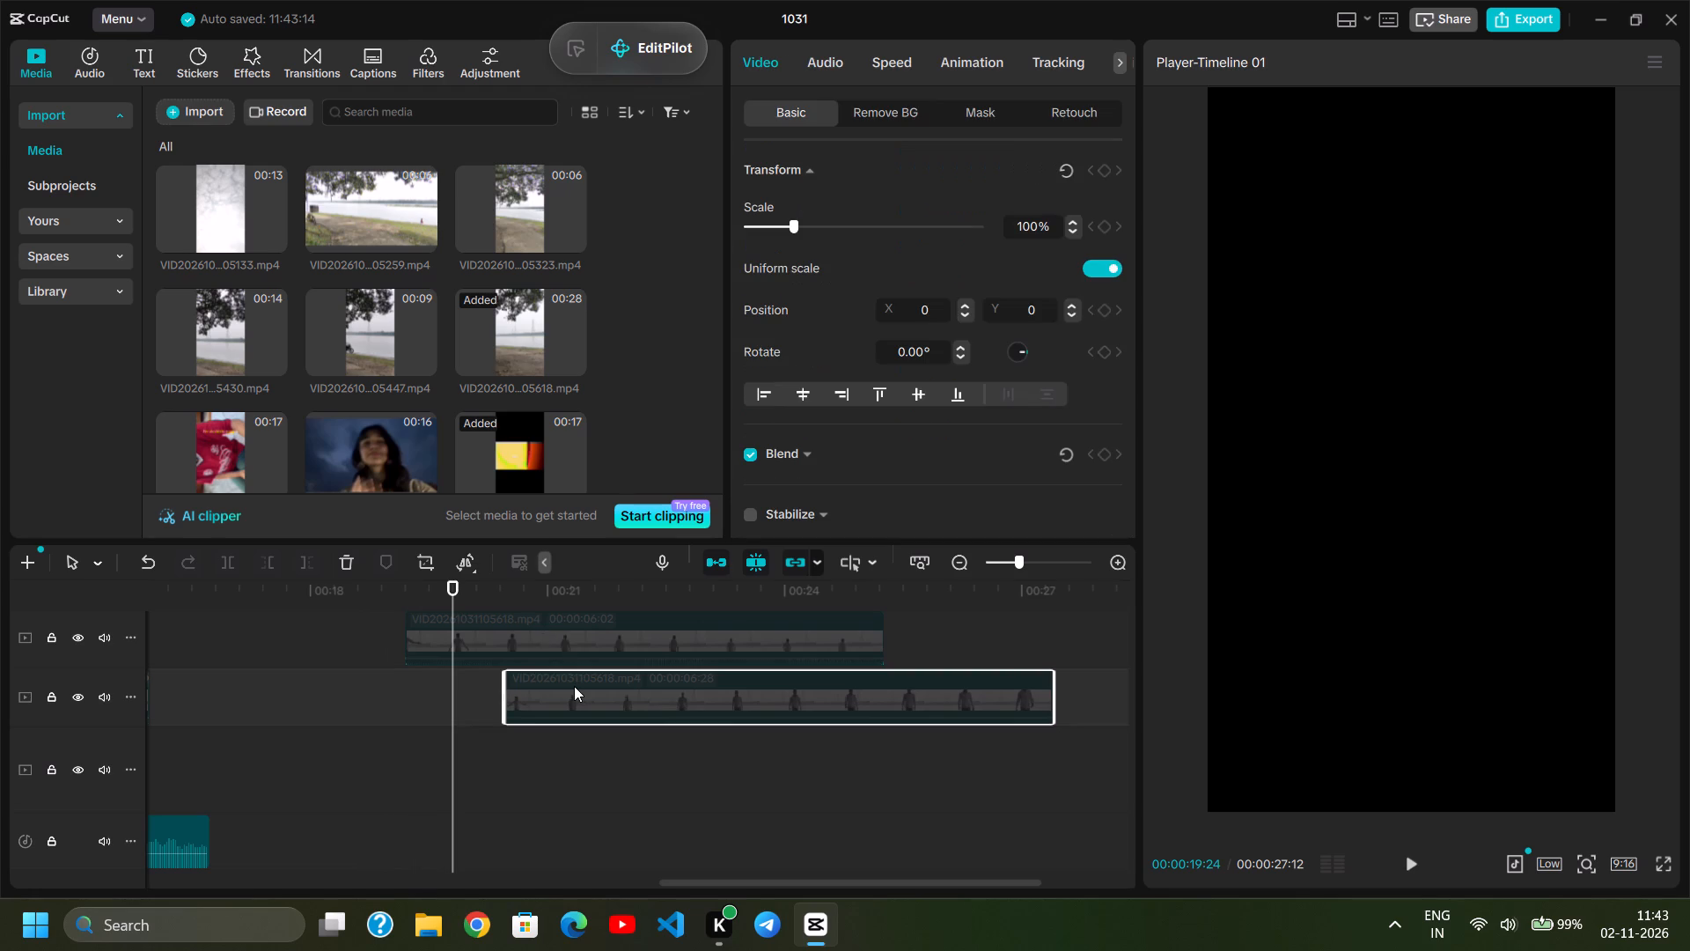
pyautogui.write('v')
pyautogui.press('space')
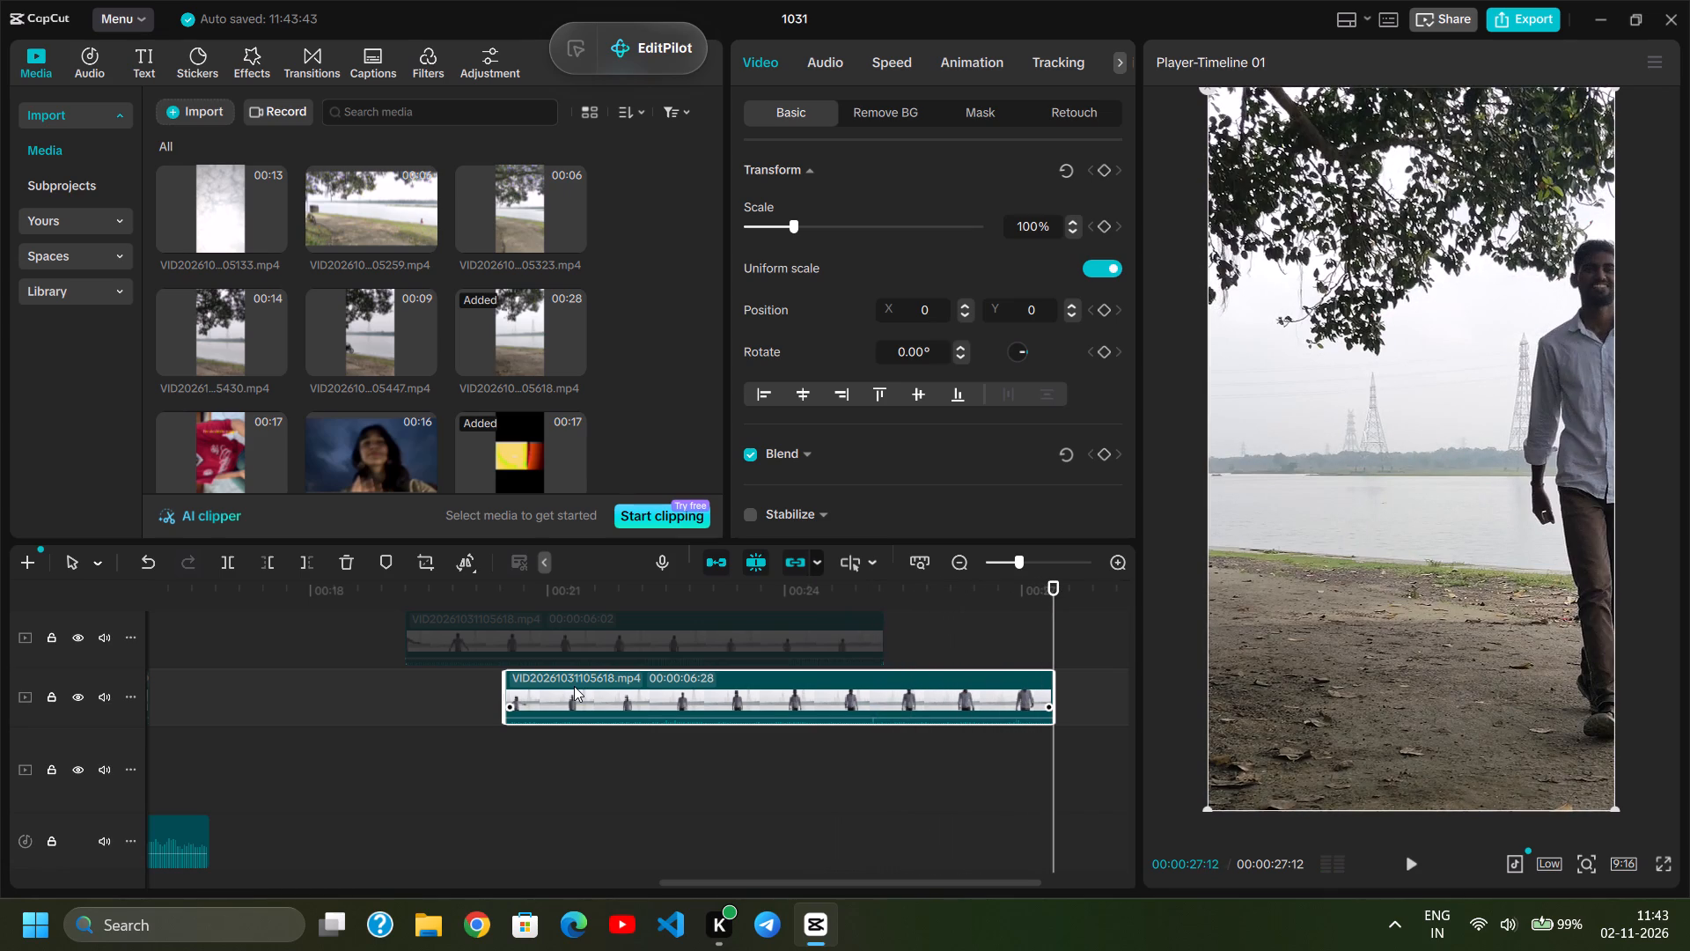
pyautogui.click(883, 633)
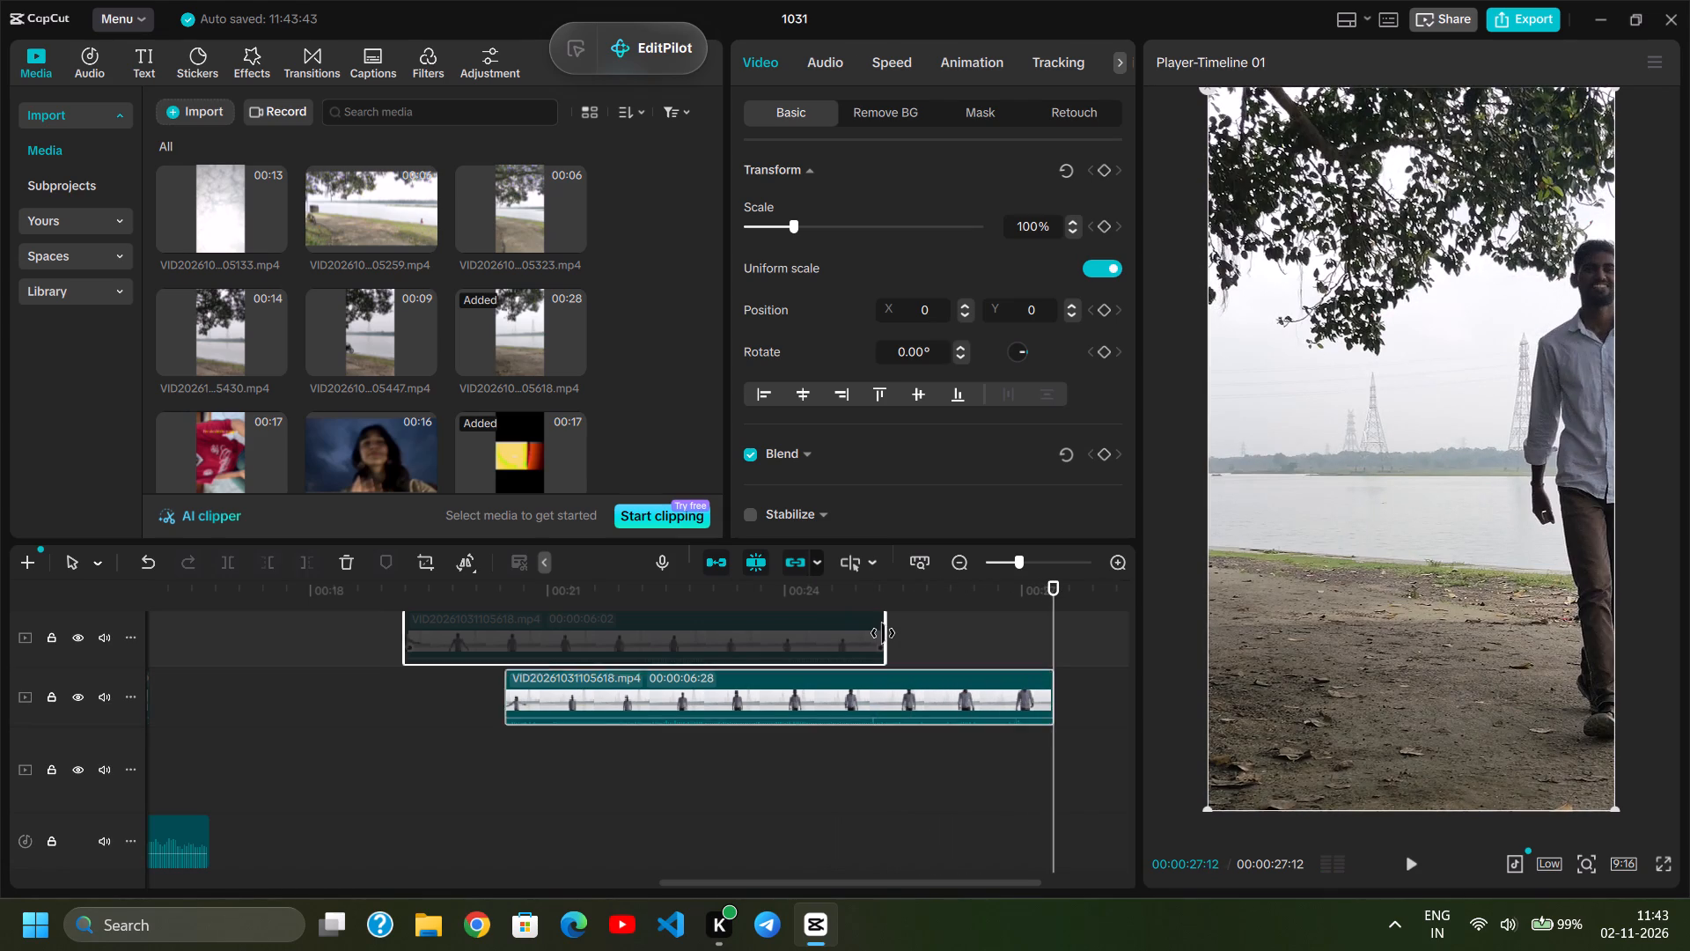
pyautogui.click(875, 785)
pyautogui.press('space')
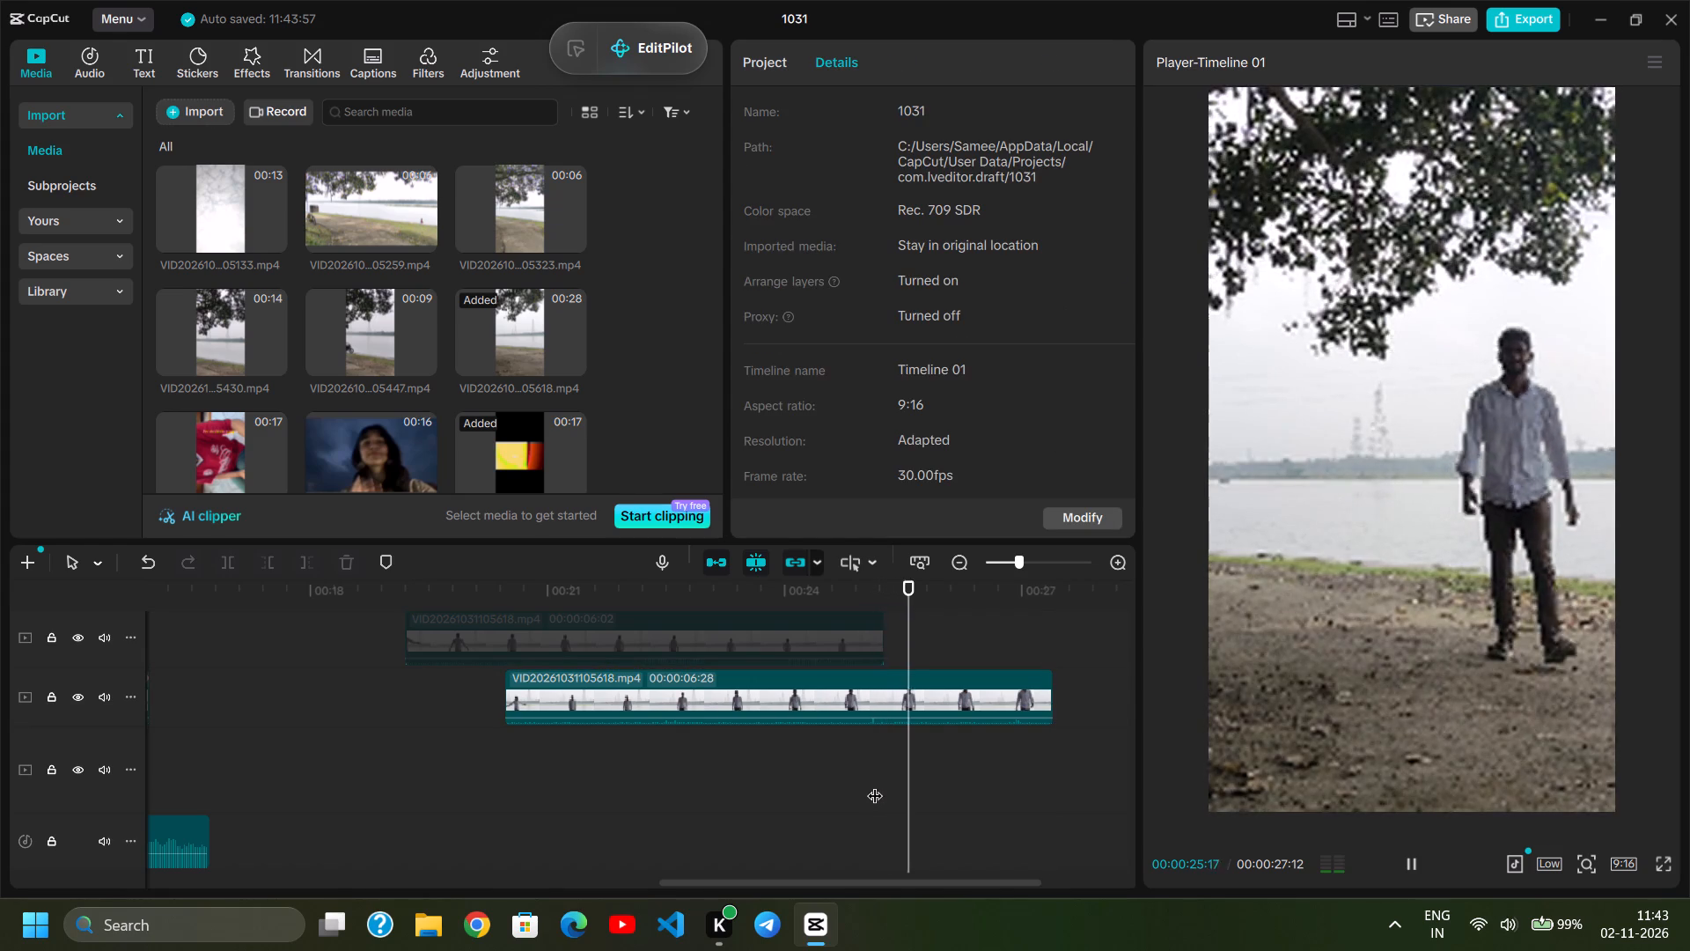
# Play the whole edit past the end of the music, and replay it from 00:00:06:14 past the last slowed piece.
pyautogui.press('space')
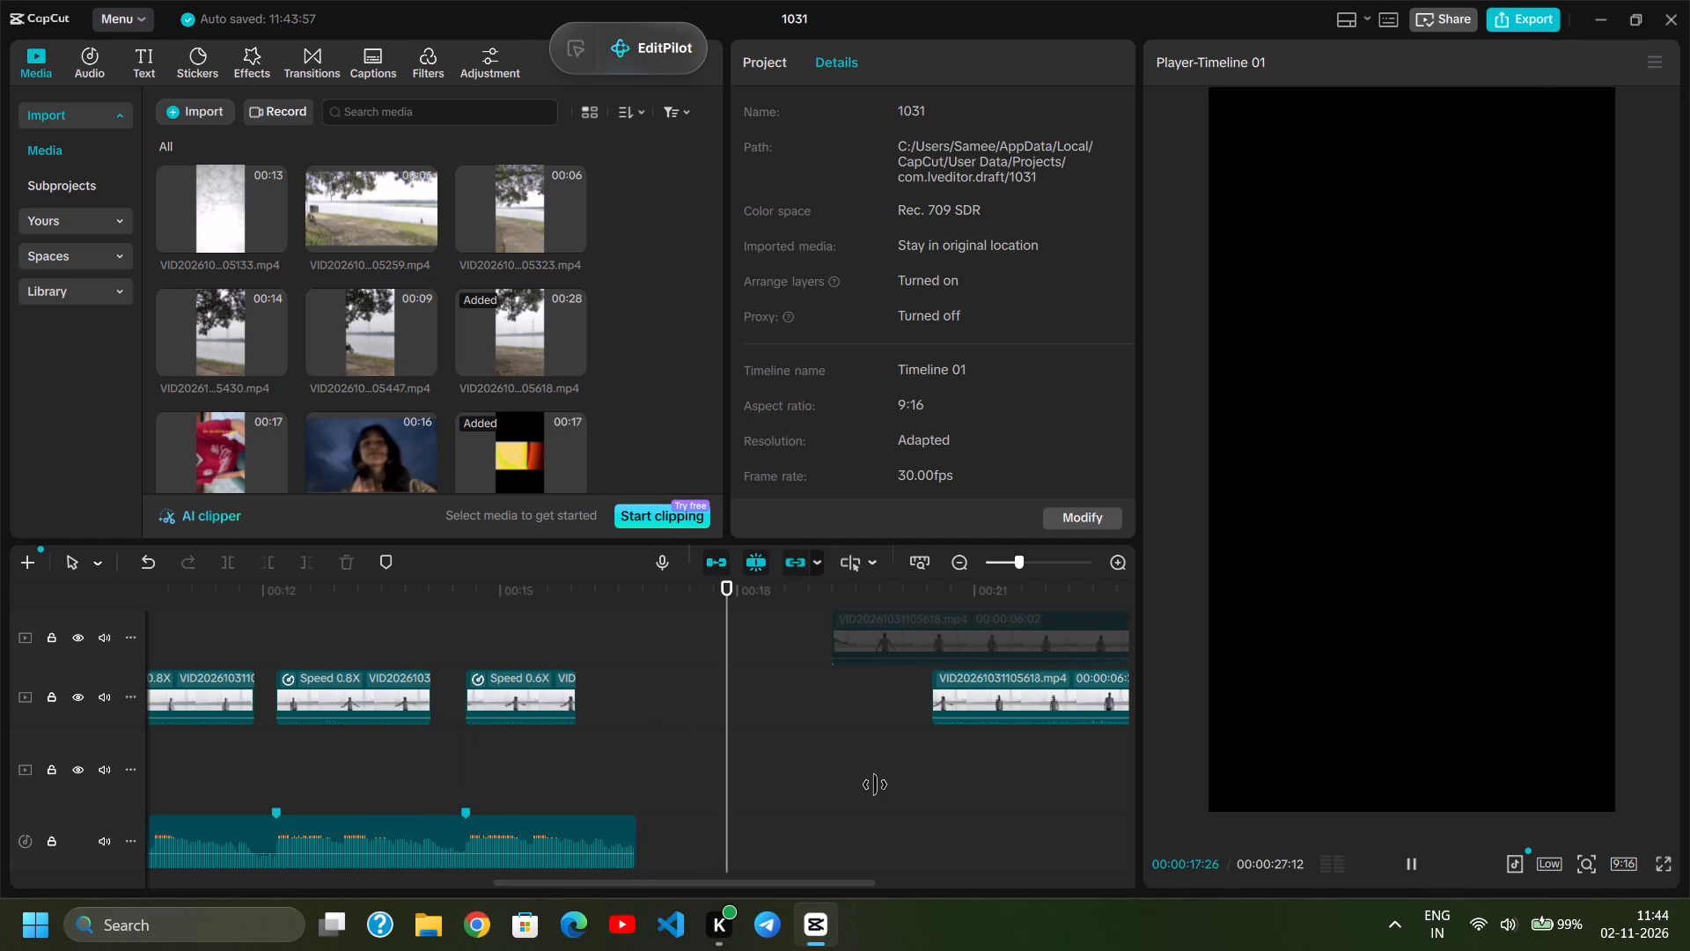
pyautogui.press('space')
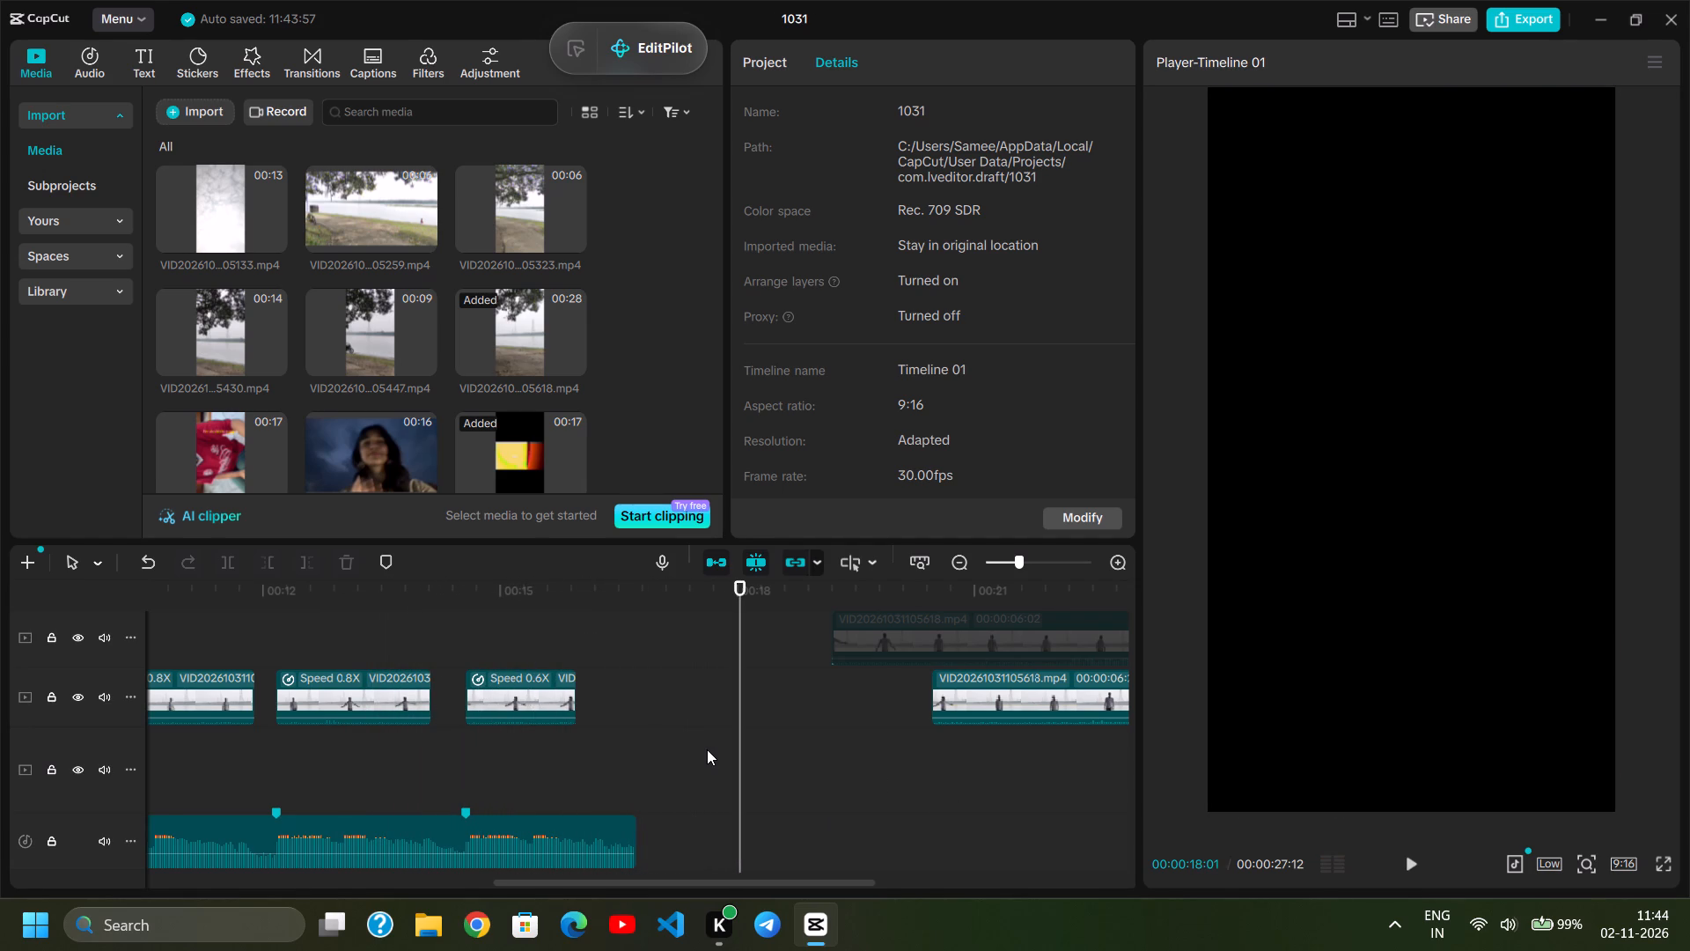
pyautogui.hscroll(2, 707, 749)
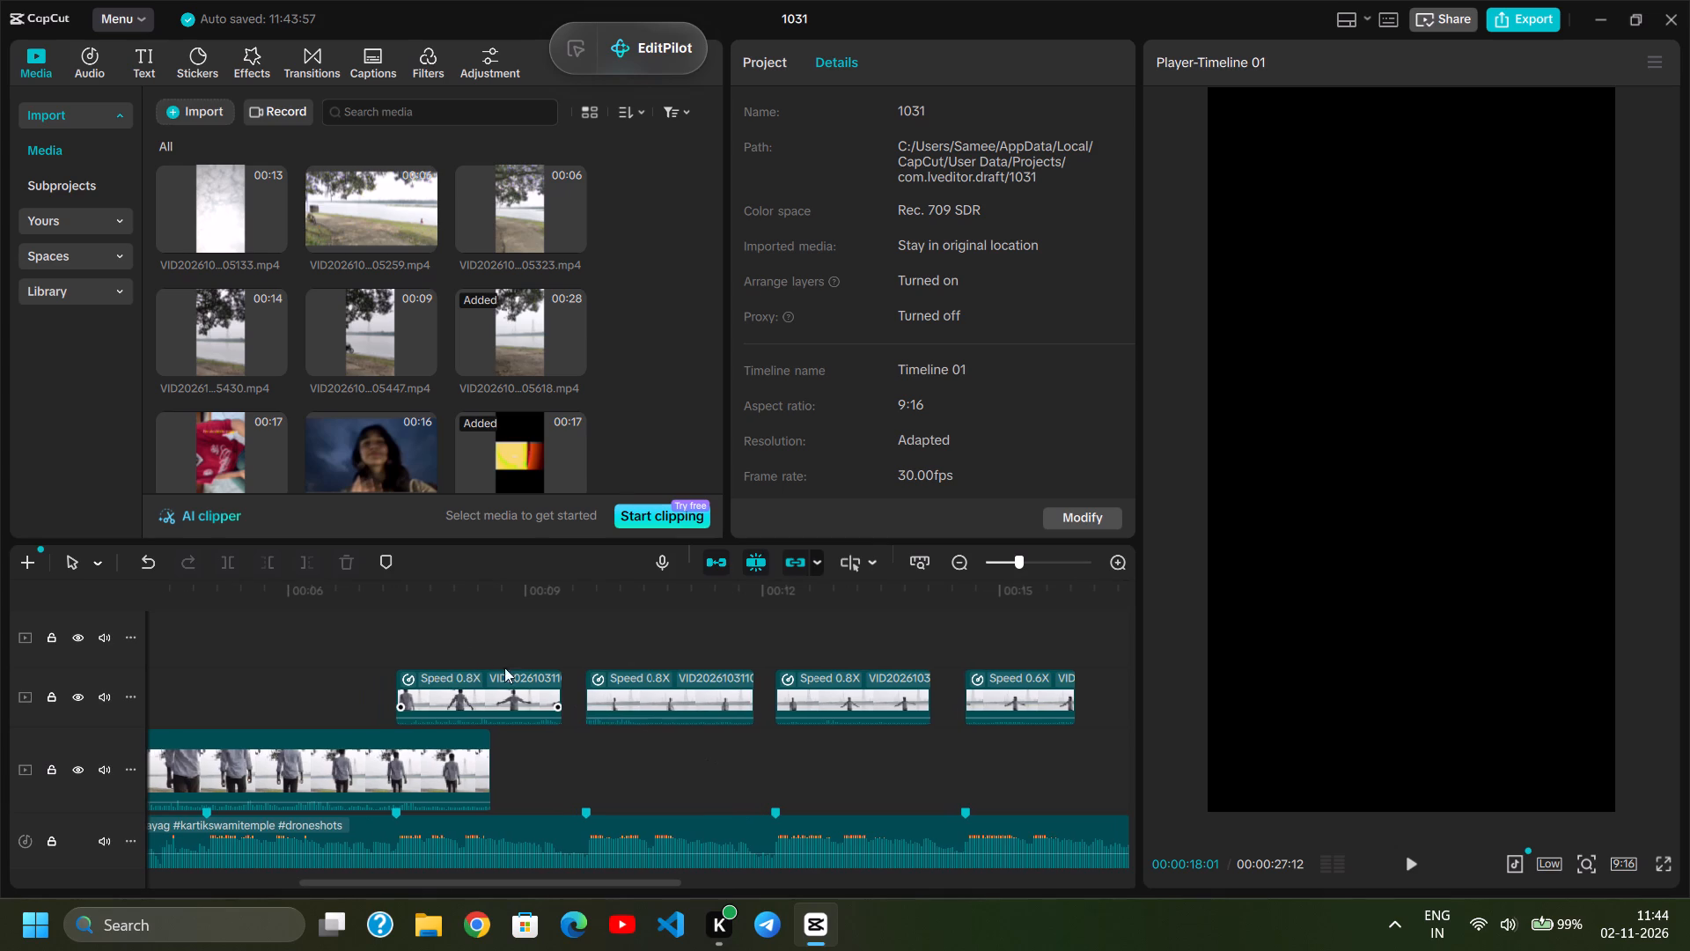
pyautogui.click(326, 653)
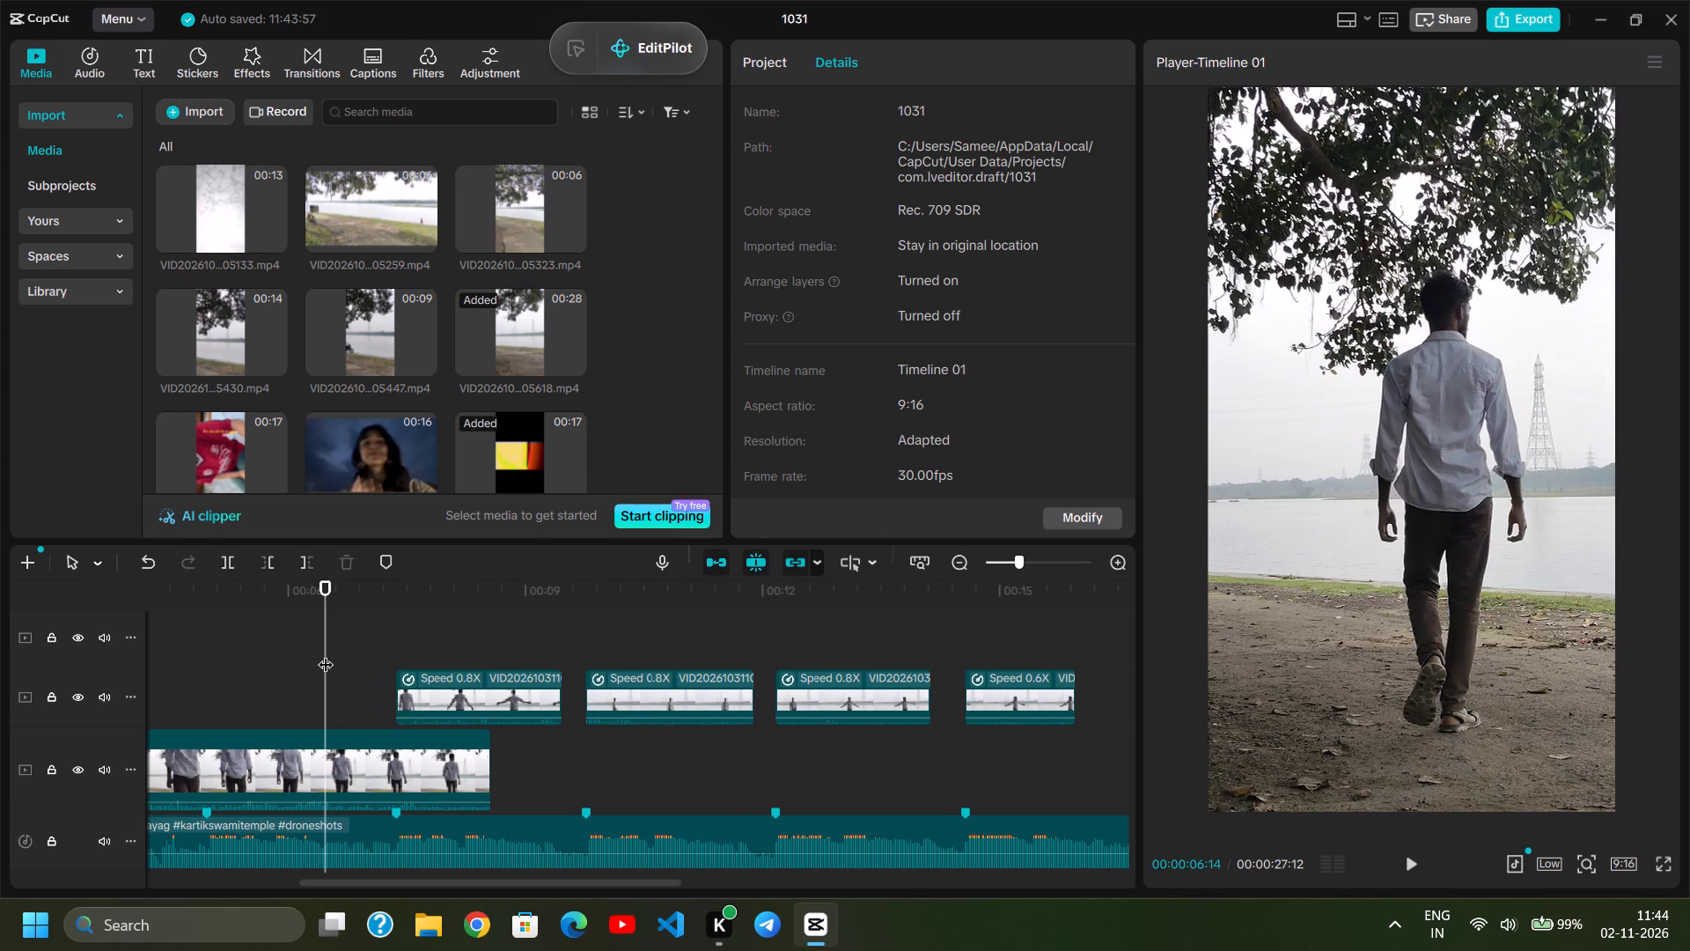
pyautogui.press('space')
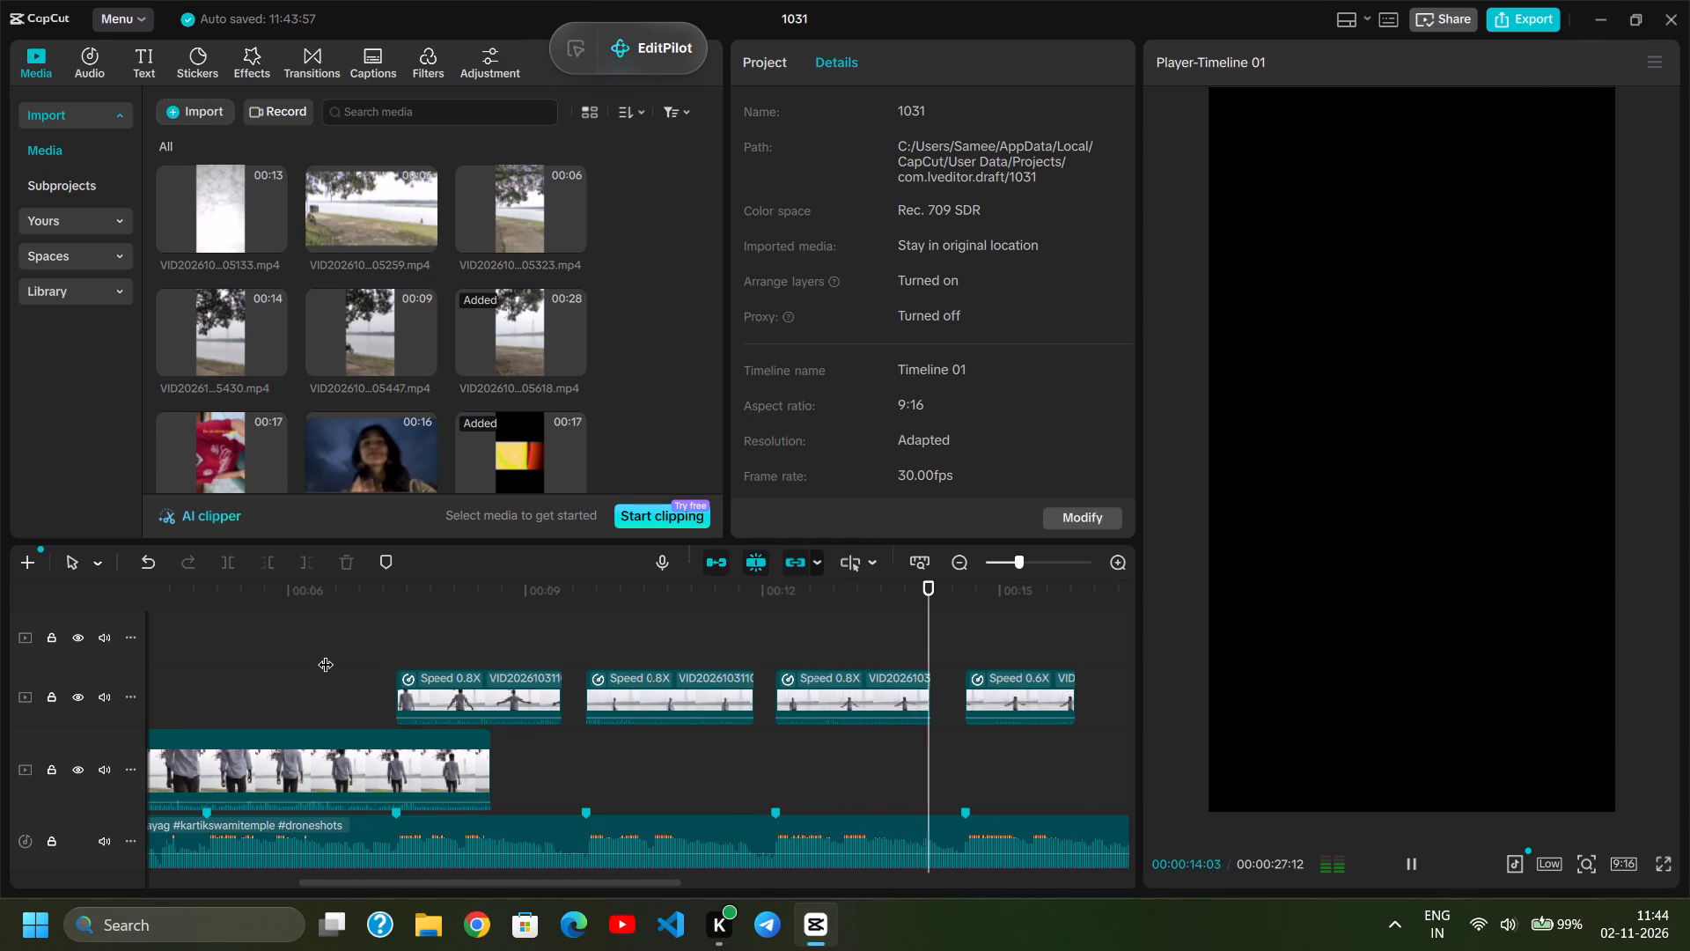
pyautogui.press('space')
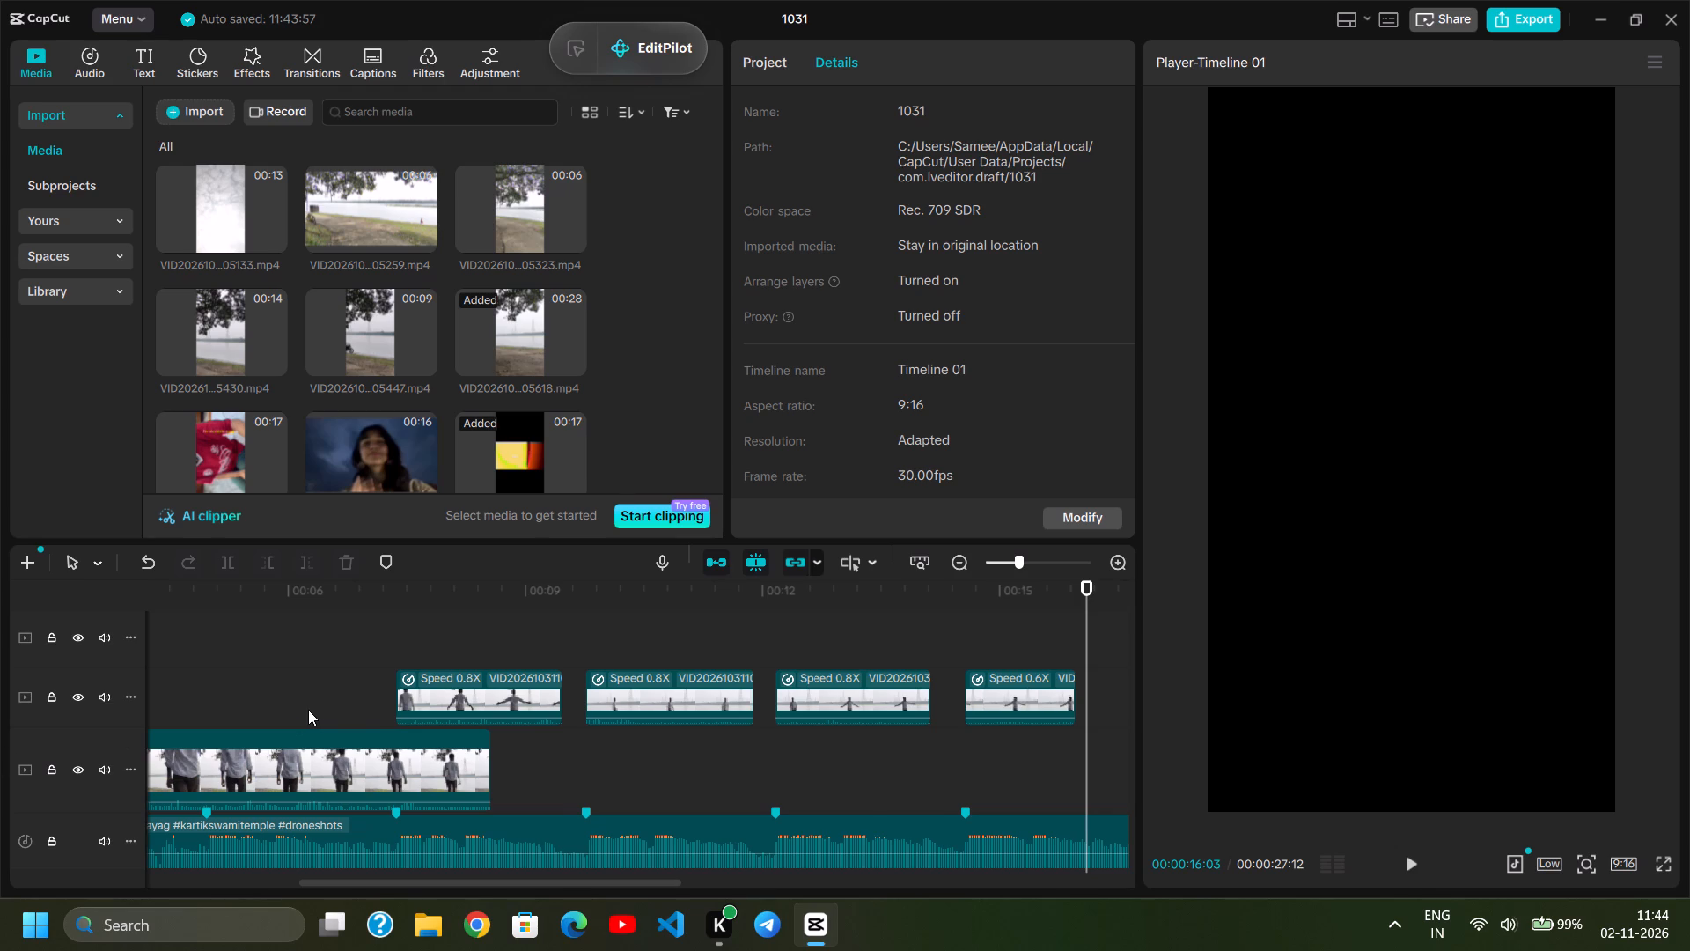
# Play the opening clip from near the start of the timeline to 00:00:04:07 to review it against the beat markers.
pyautogui.hscroll(2, 312, 708)
pyautogui.click(213, 656)
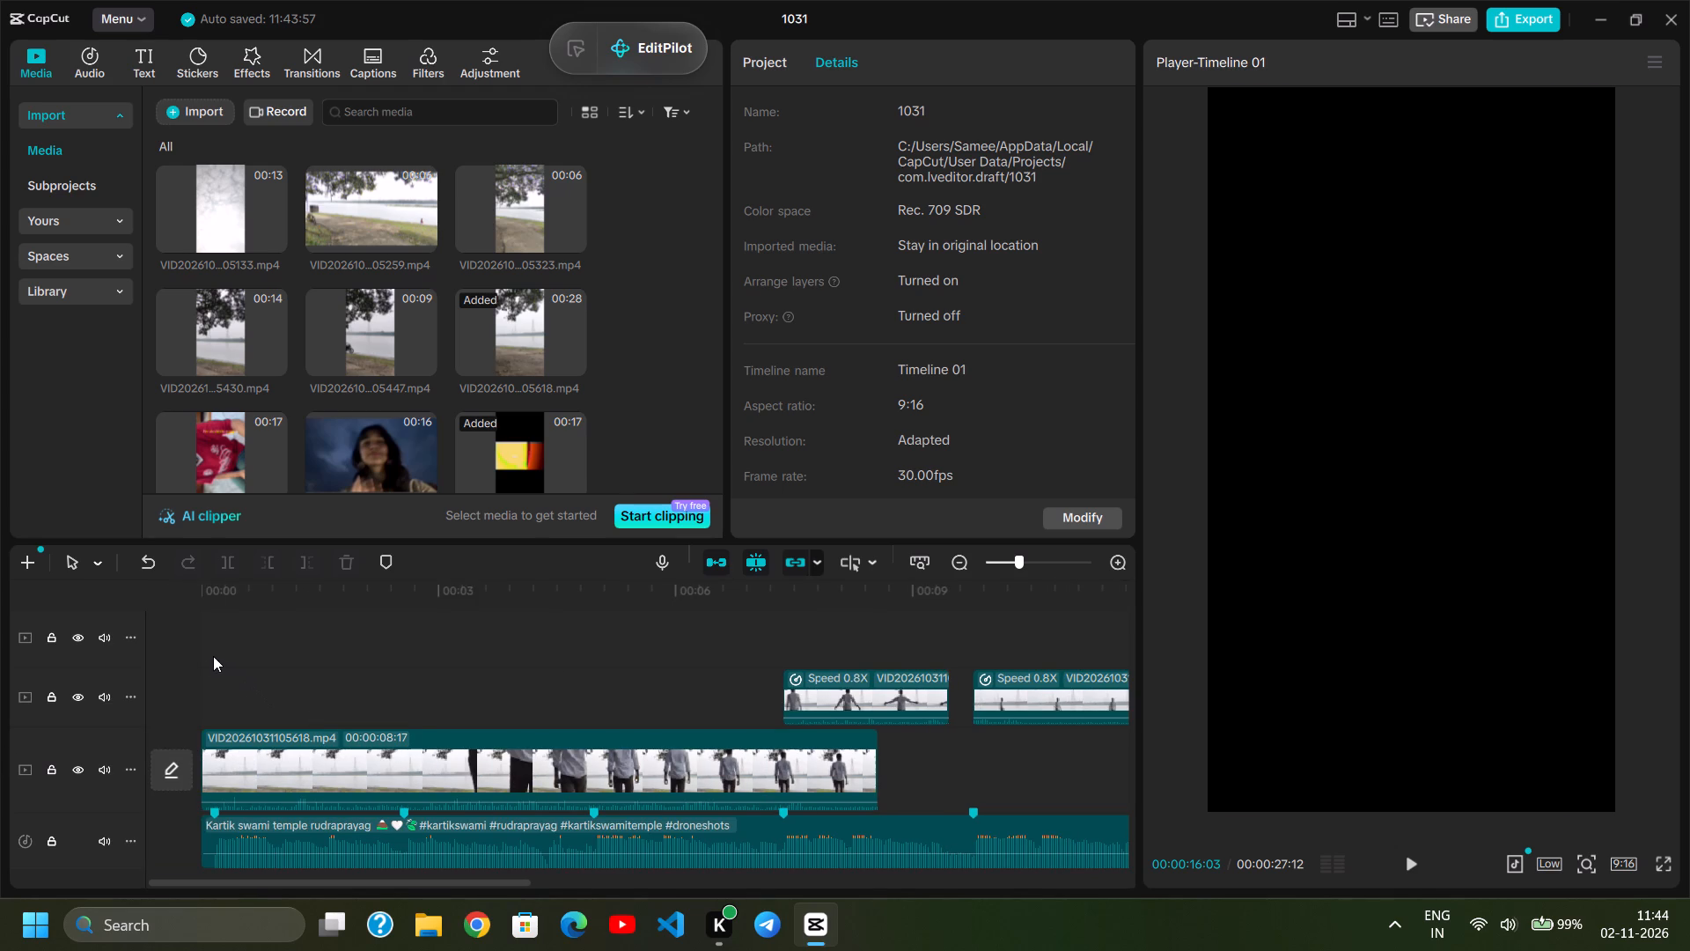
pyautogui.press('space')
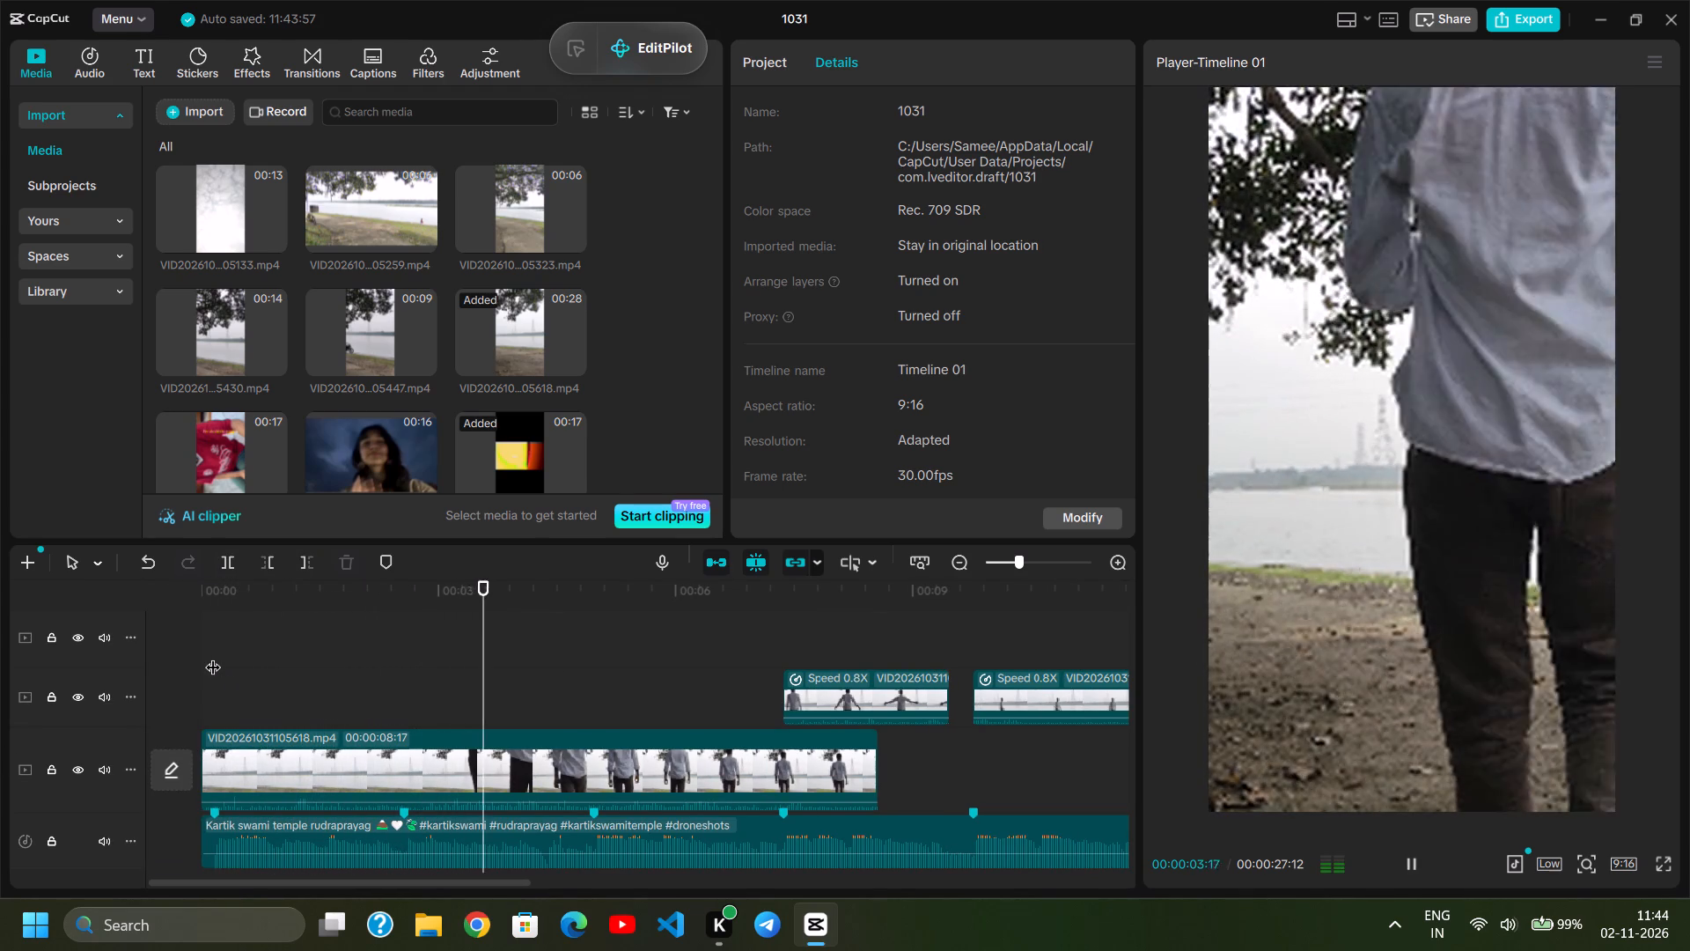
pyautogui.press('space')
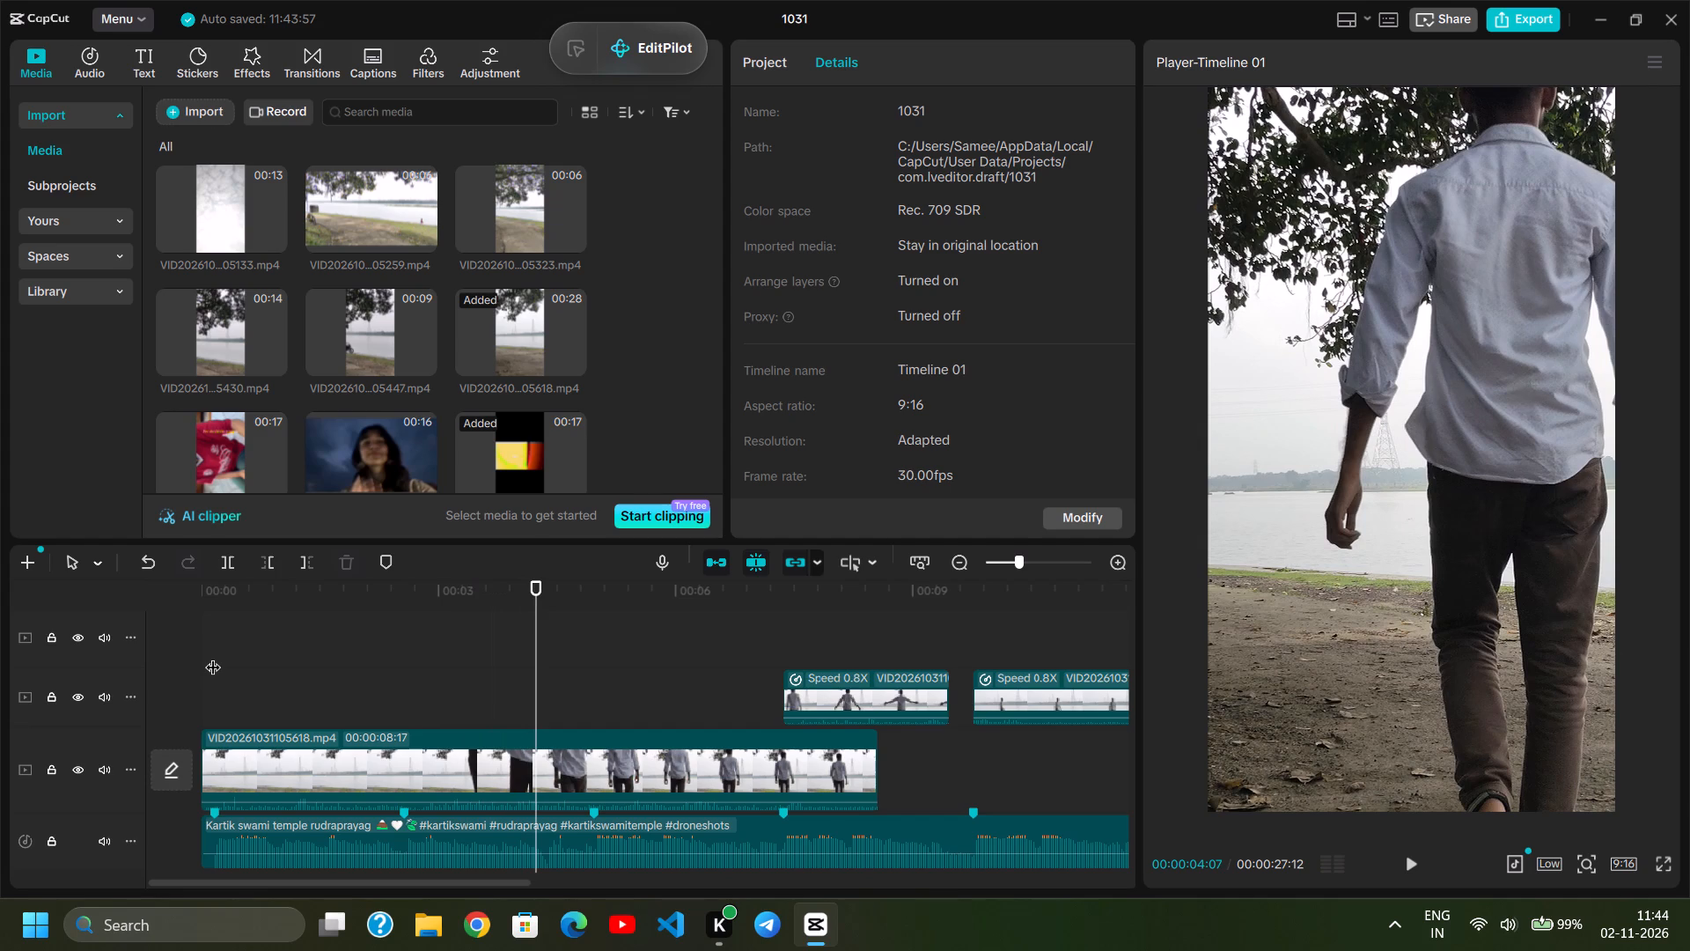